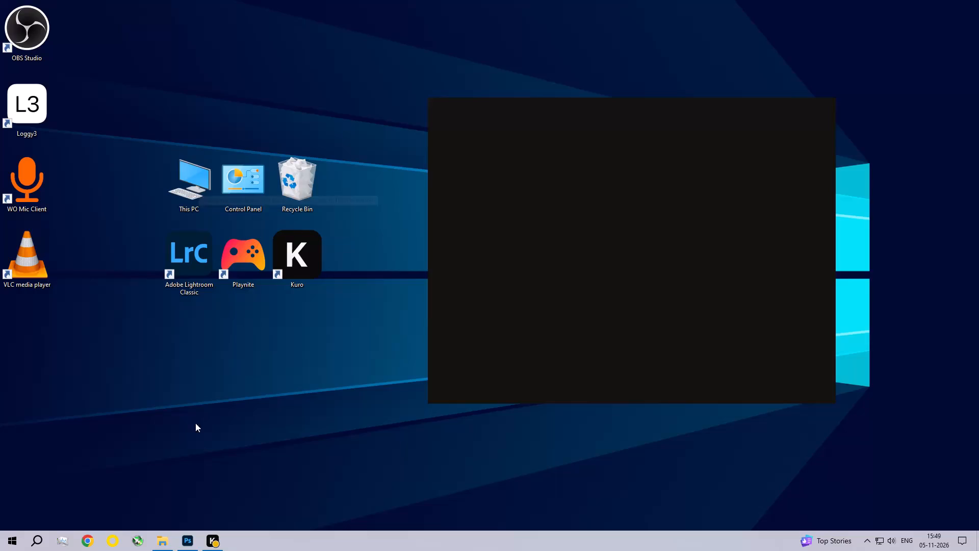
Open the six photos from IMG_20241124_193128 to IMG_20241202_164104 in the RAW folder in Photoshop.
click(162, 540)
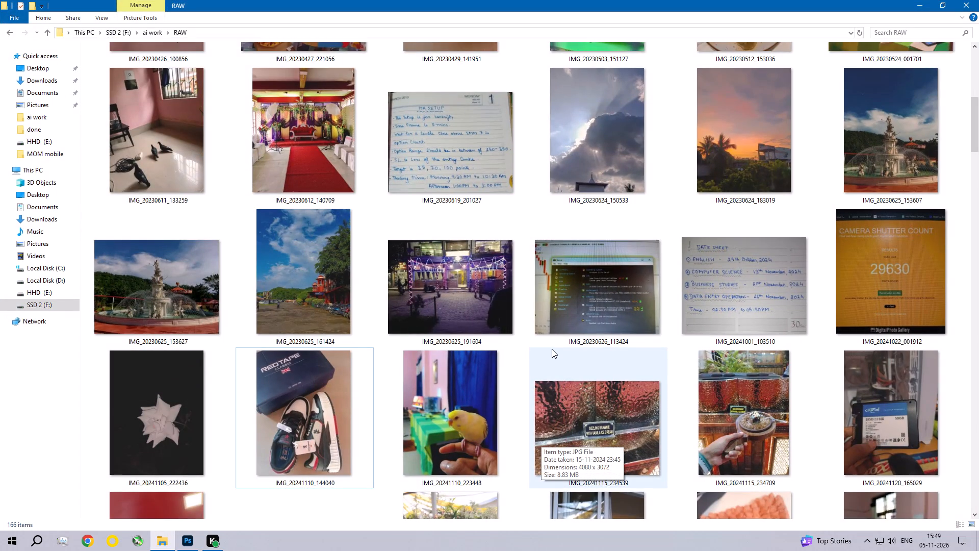
scroll(551, 349, down, 1)
click(166, 290)
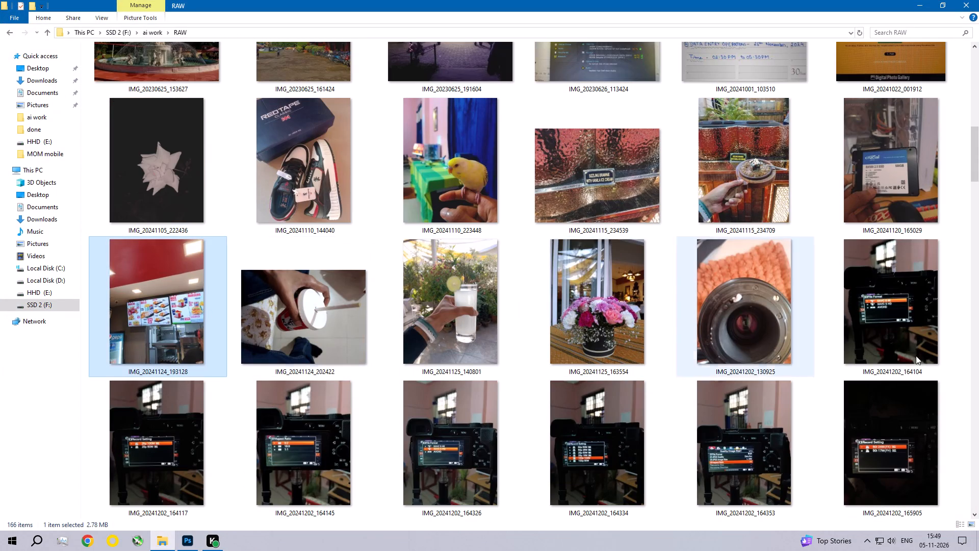
shift+click(926, 325)
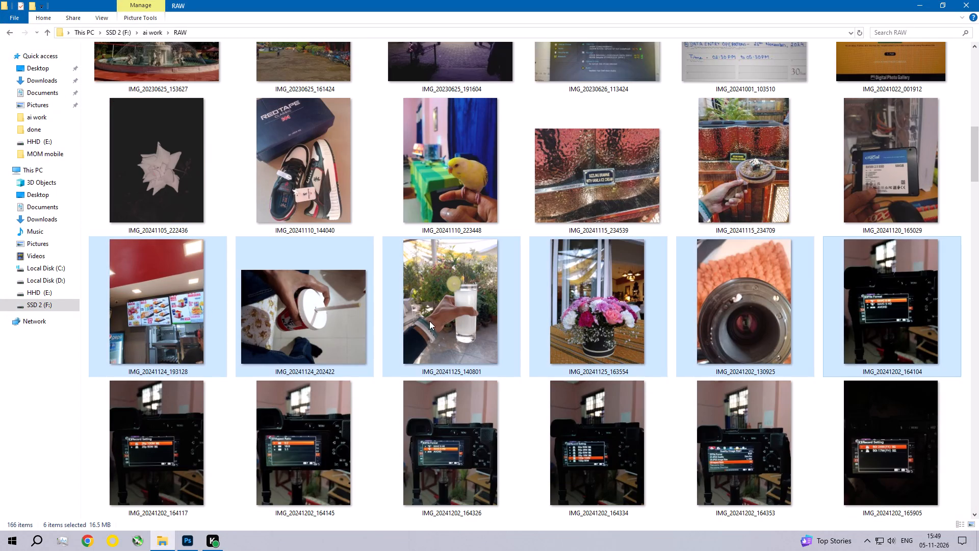
drag(151, 304, 465, 303)
key(alt+Tab)
key(alt+Tab)
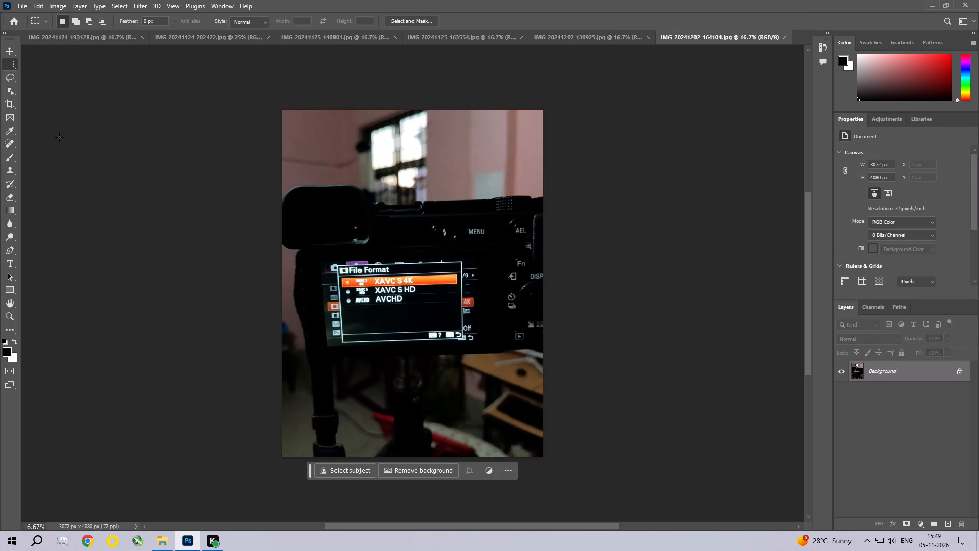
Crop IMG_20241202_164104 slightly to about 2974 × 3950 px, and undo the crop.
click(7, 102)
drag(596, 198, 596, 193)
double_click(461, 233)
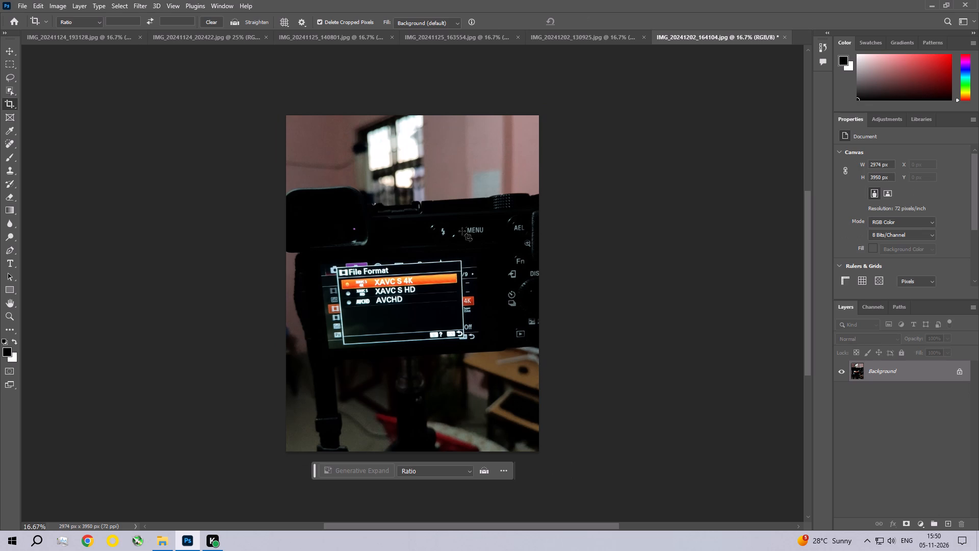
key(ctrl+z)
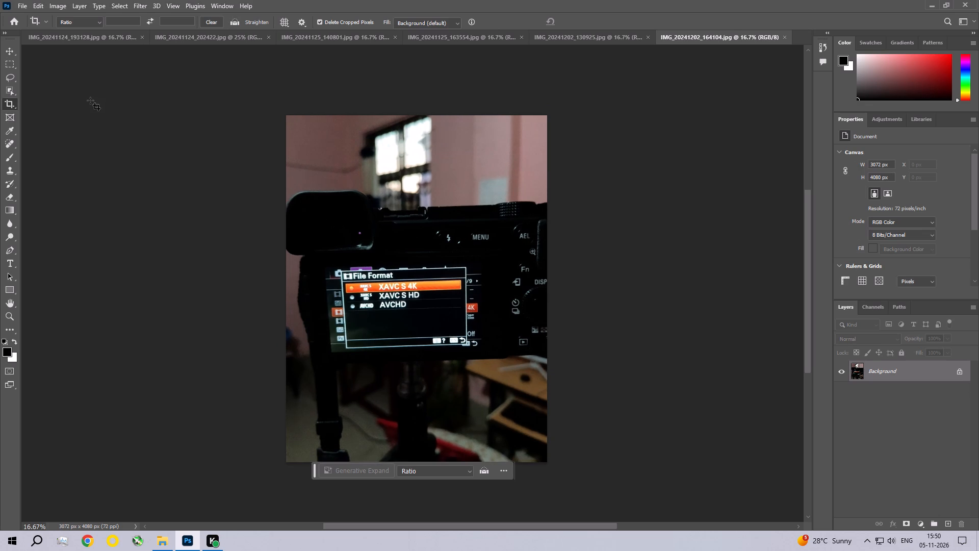
Apply the Camera Raw Filter to the camera-screen photo with Contrast +15, Highlights -20, Shadows +36 and Whites -17.
click(144, 6)
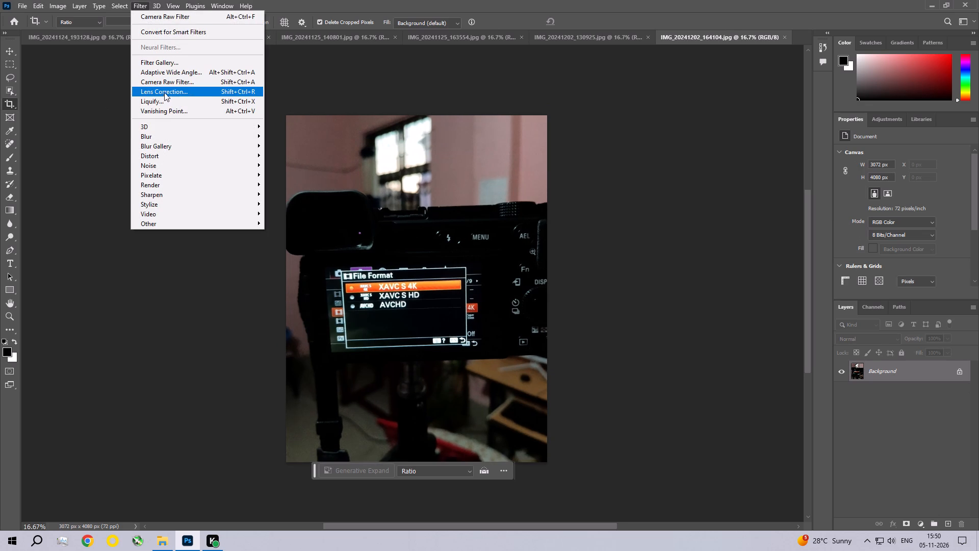
click(168, 84)
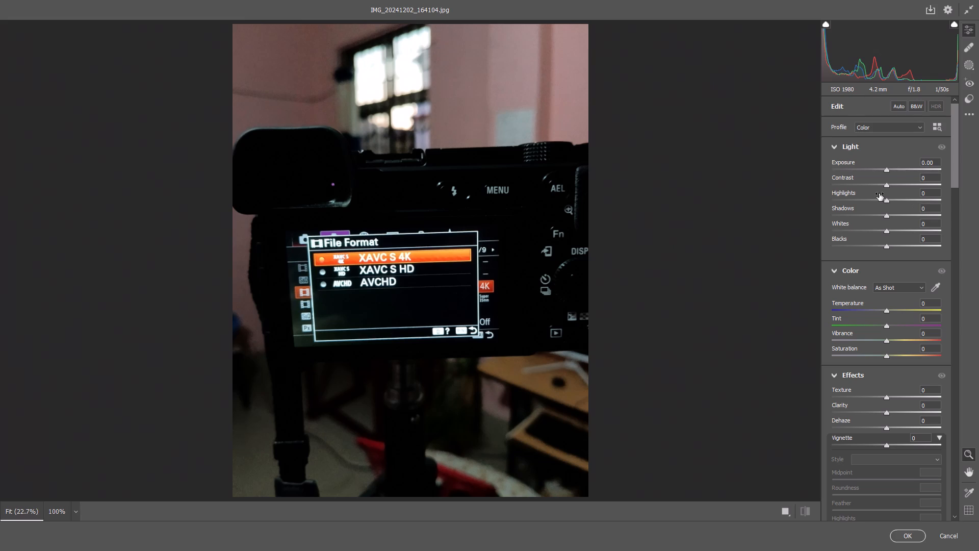
drag(887, 187, 895, 186)
drag(886, 198, 875, 196)
drag(892, 217, 899, 217)
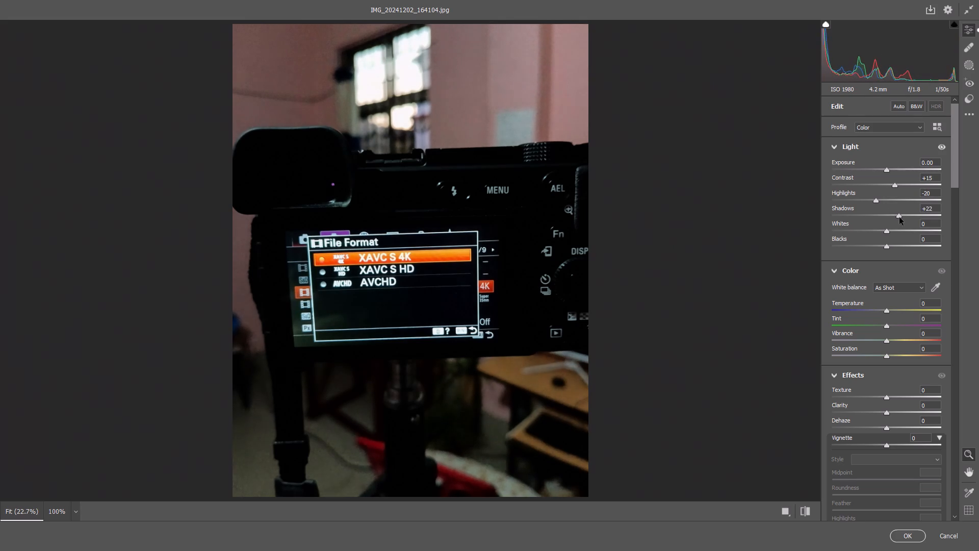
drag(899, 217, 906, 221)
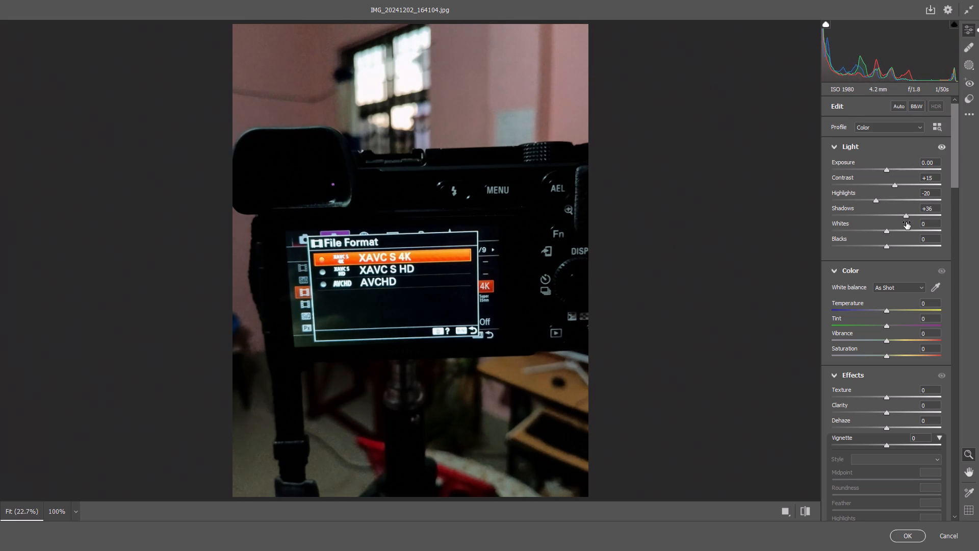
drag(885, 231, 875, 229)
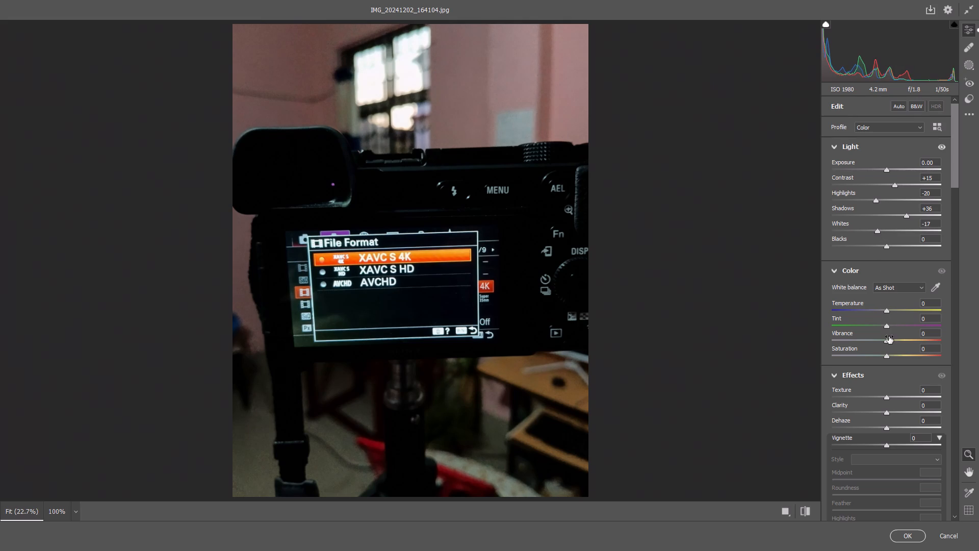
Raise the photo's Vibrance to +11 and Saturation to +20.
drag(888, 341, 894, 343)
drag(888, 355, 898, 359)
Set the Effects adjustments to Texture +17 and Clarity +9.
drag(954, 176, 953, 186)
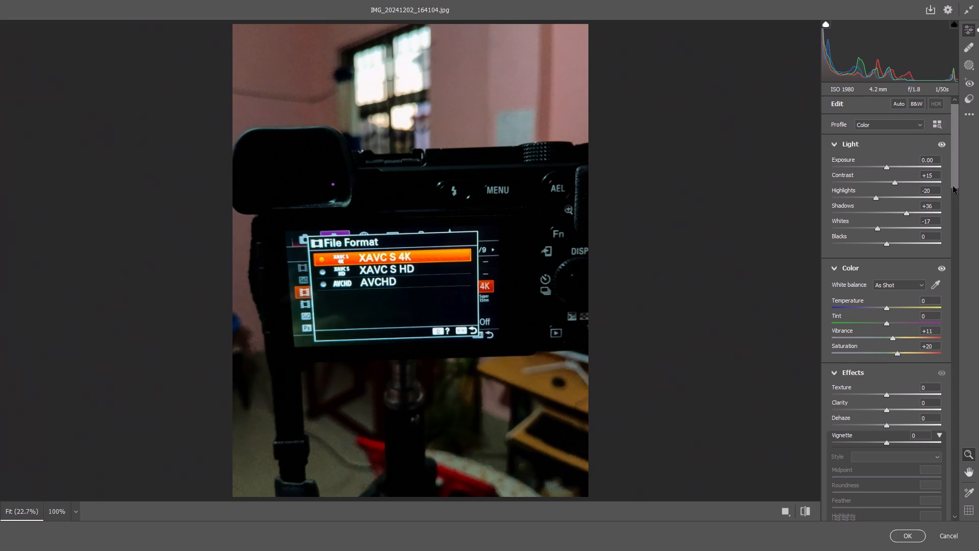
drag(953, 186, 952, 214)
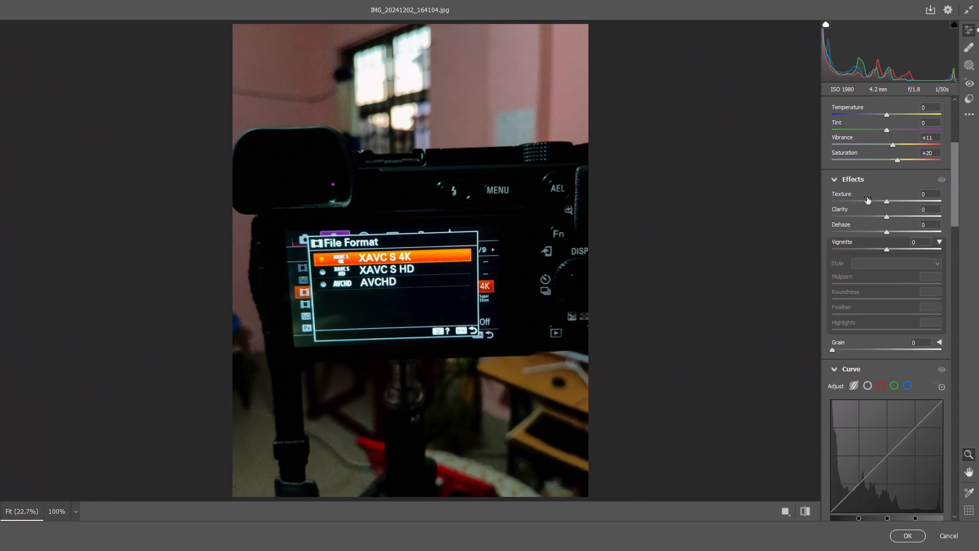
click(886, 204)
drag(889, 204, 891, 205)
drag(891, 205, 896, 207)
drag(896, 207, 898, 208)
drag(885, 217, 886, 217)
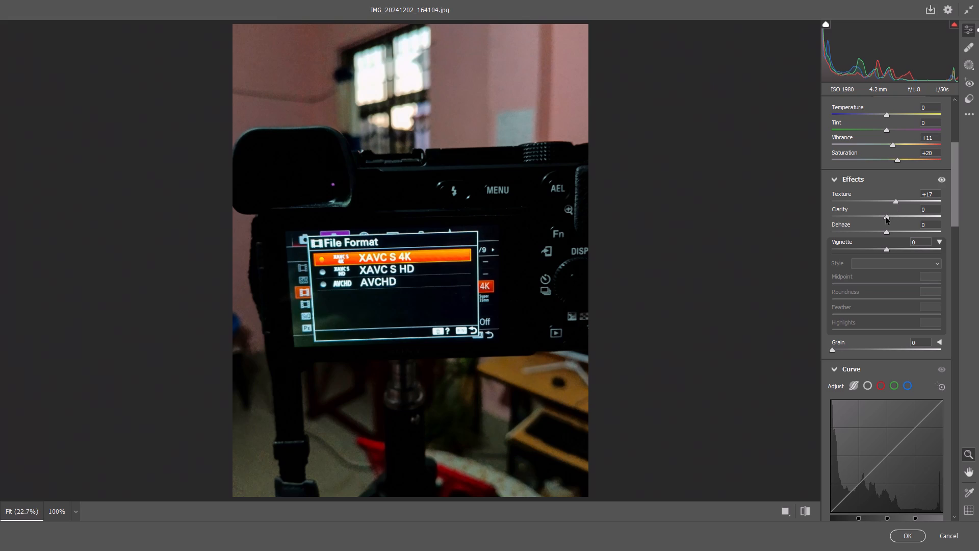
drag(886, 217, 890, 218)
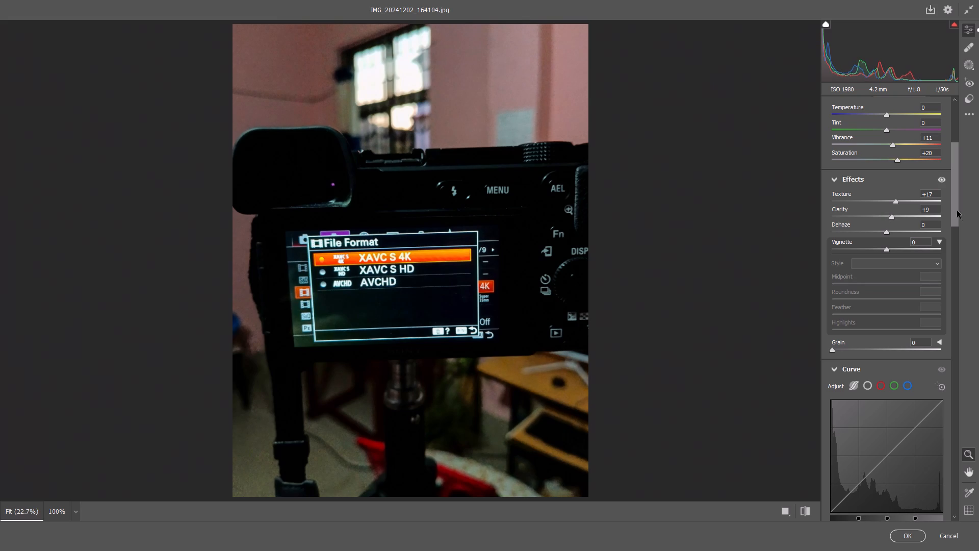
Lower the parametric tone curve's Highlights to -17 and Lights to -14.
drag(956, 202, 961, 253)
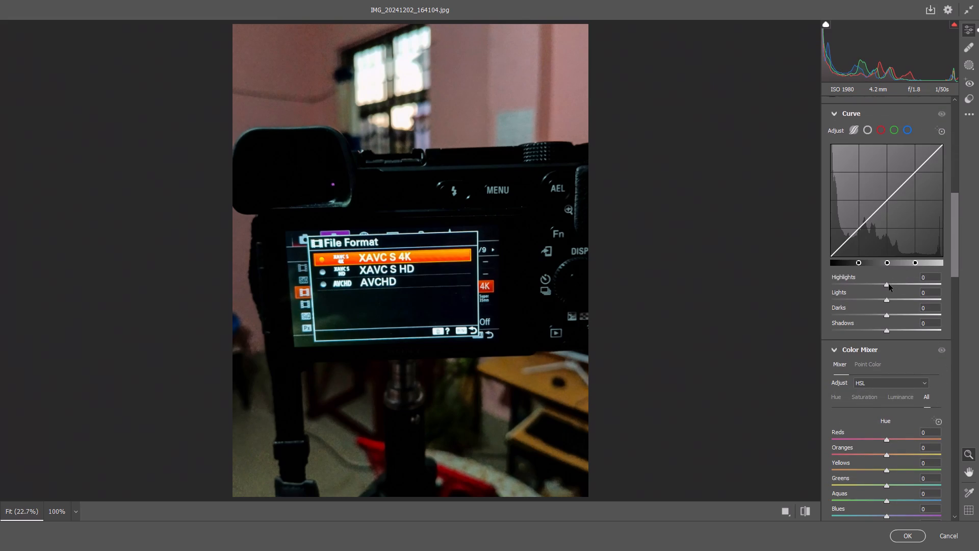
drag(887, 284, 878, 284)
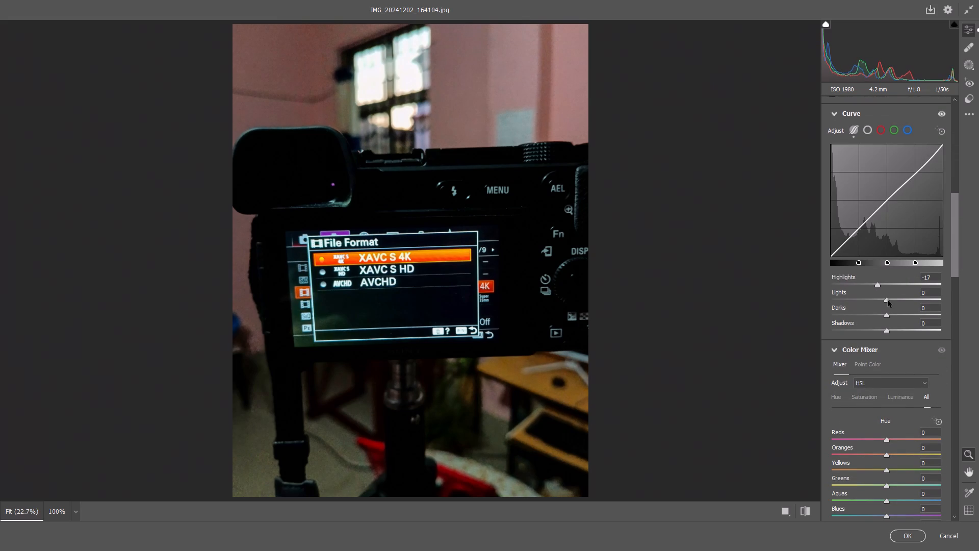
drag(889, 300, 881, 299)
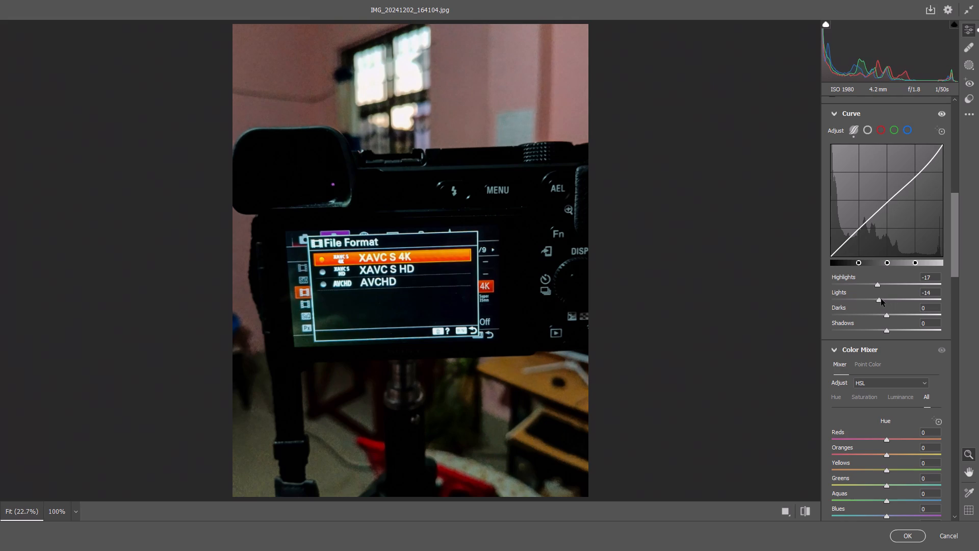
Set the Oranges luminance in the Color Mixer to -4.
drag(957, 242, 954, 282)
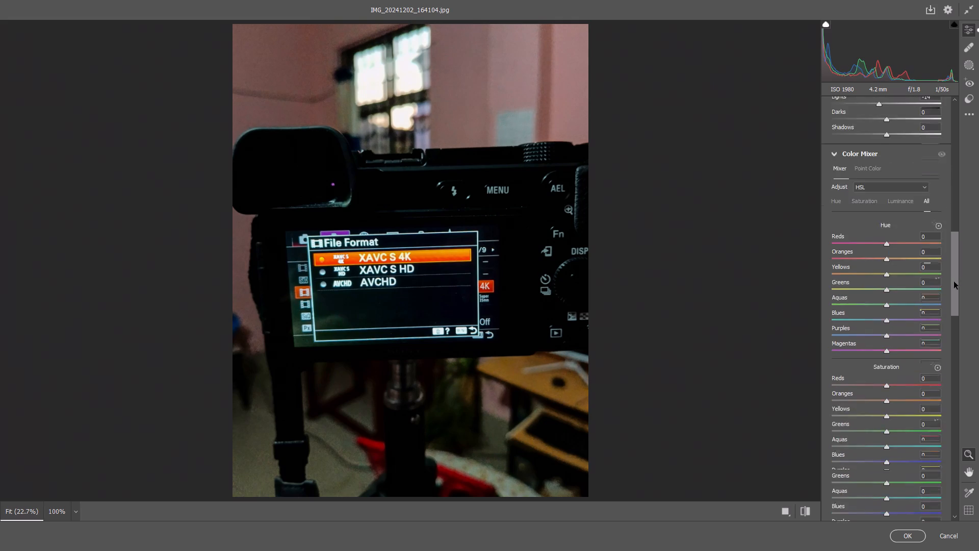
drag(954, 282, 949, 335)
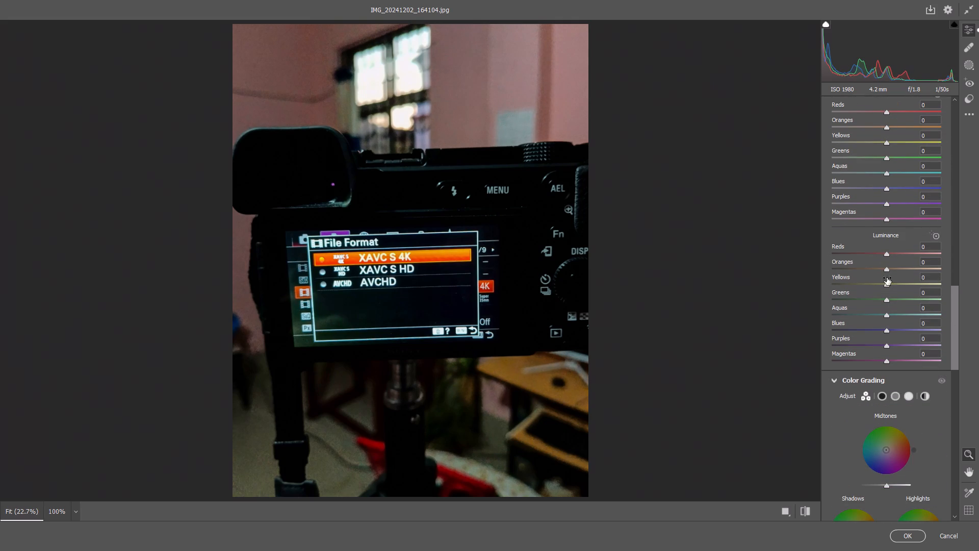
click(888, 270)
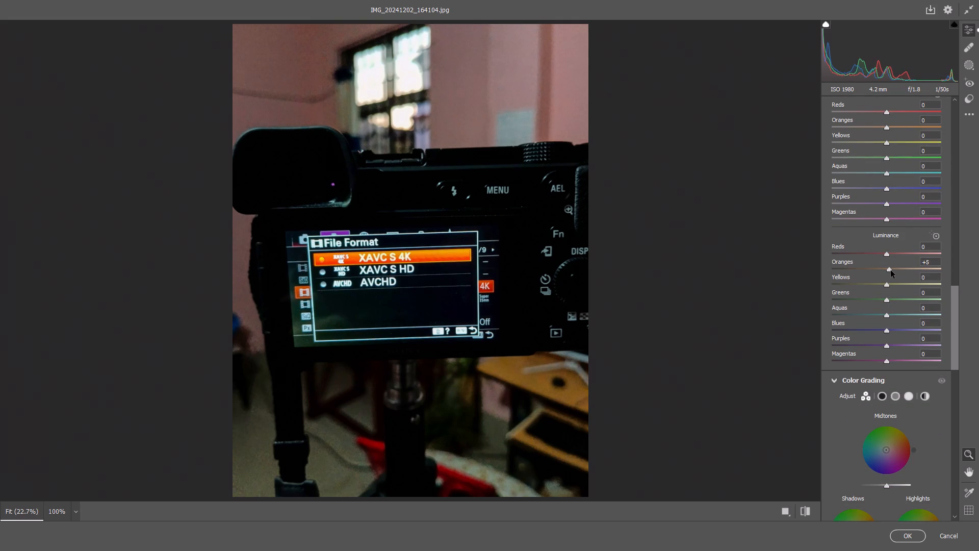
Use targeted saturation adjustment on the pink wall and orange menu bar to set Reds +12 and Oranges +25.
drag(954, 314, 954, 306)
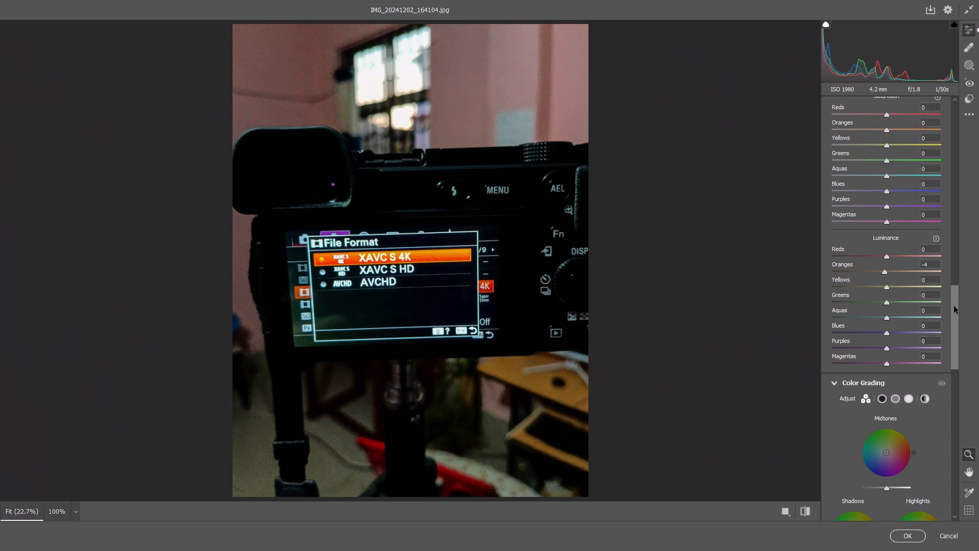
drag(954, 306, 955, 296)
click(937, 187)
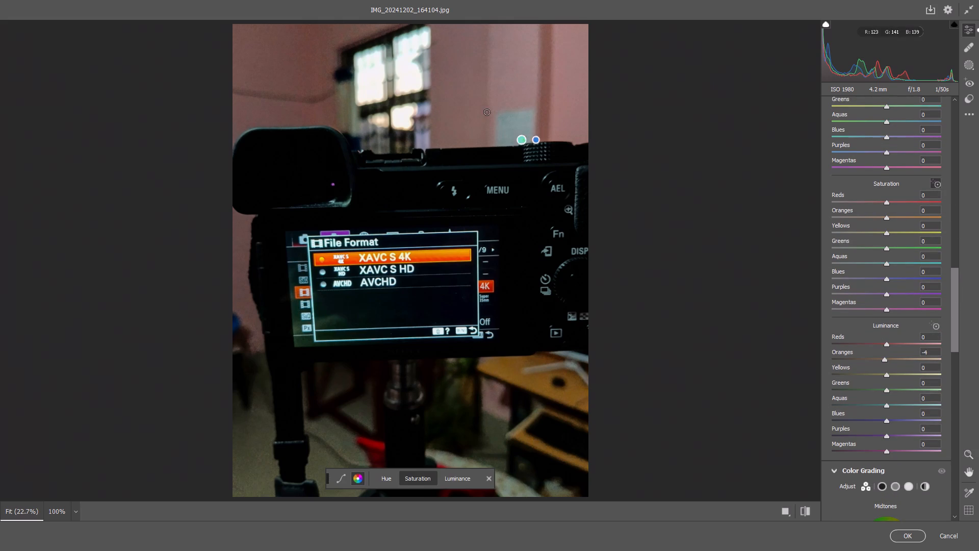
drag(466, 87, 469, 89)
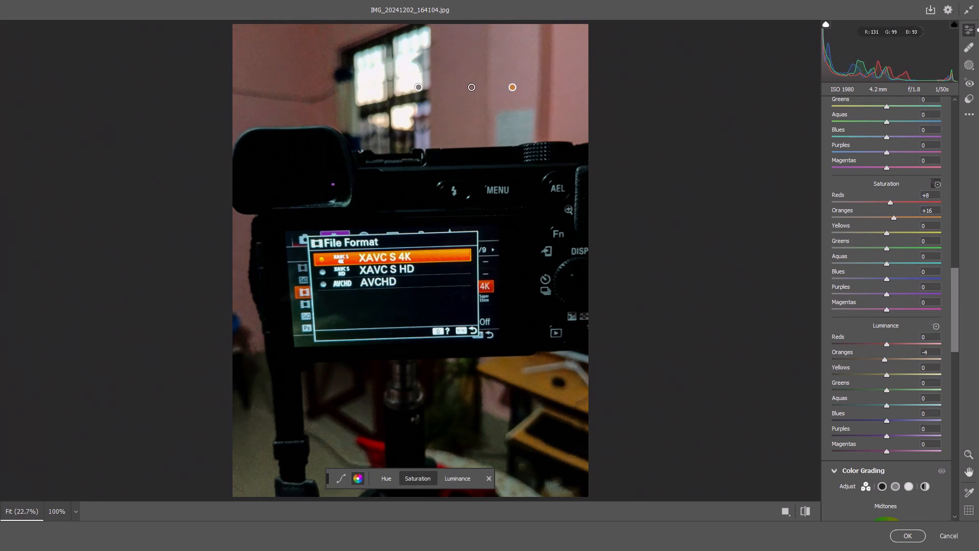
drag(469, 89, 459, 112)
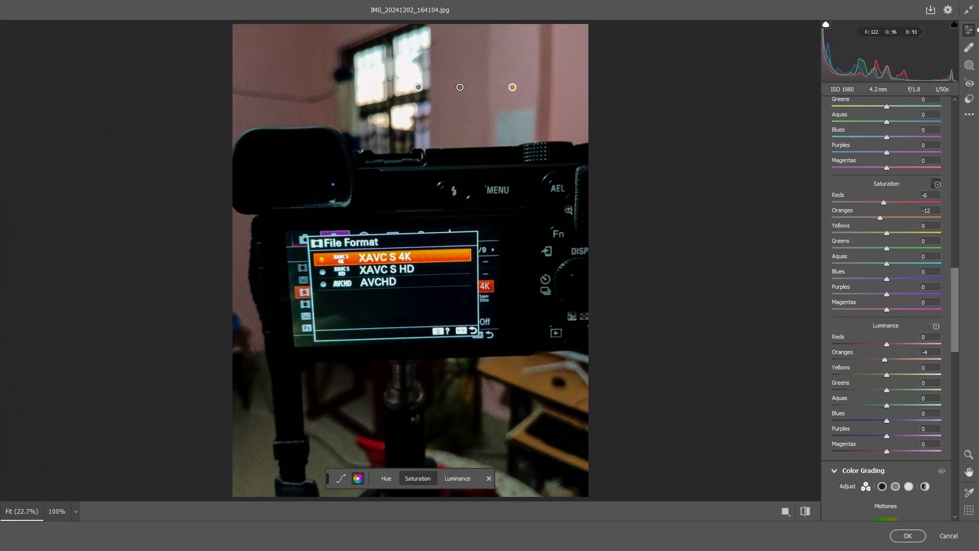
drag(459, 112, 472, 117)
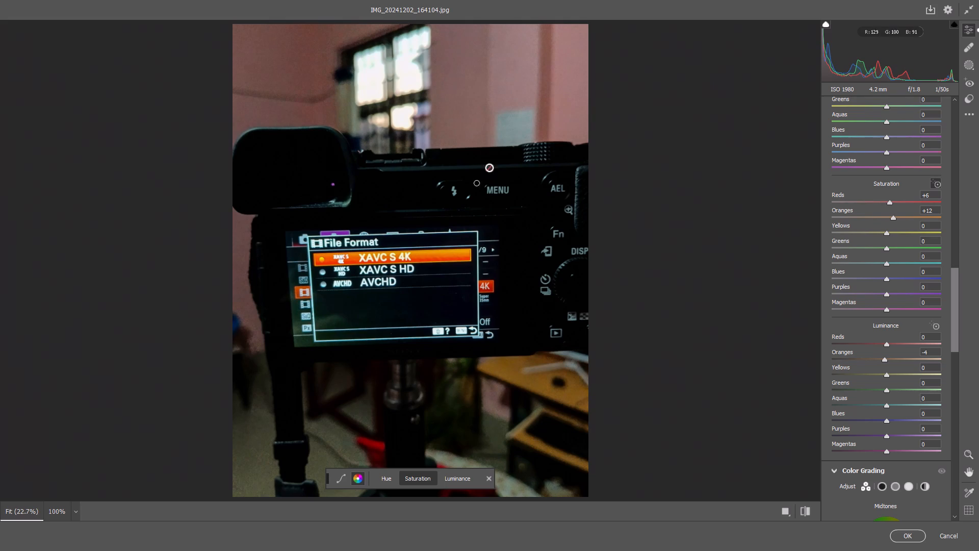
drag(443, 258, 448, 259)
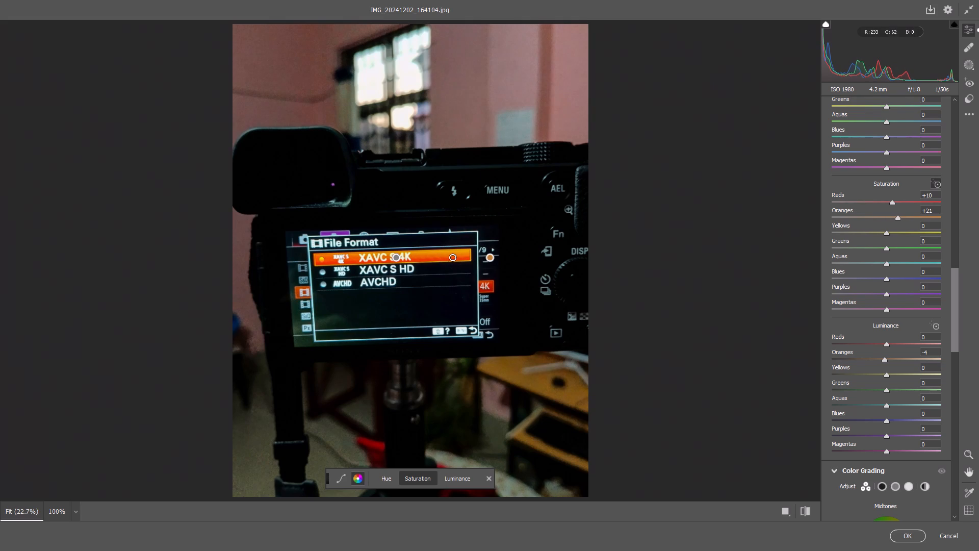
drag(448, 259, 450, 260)
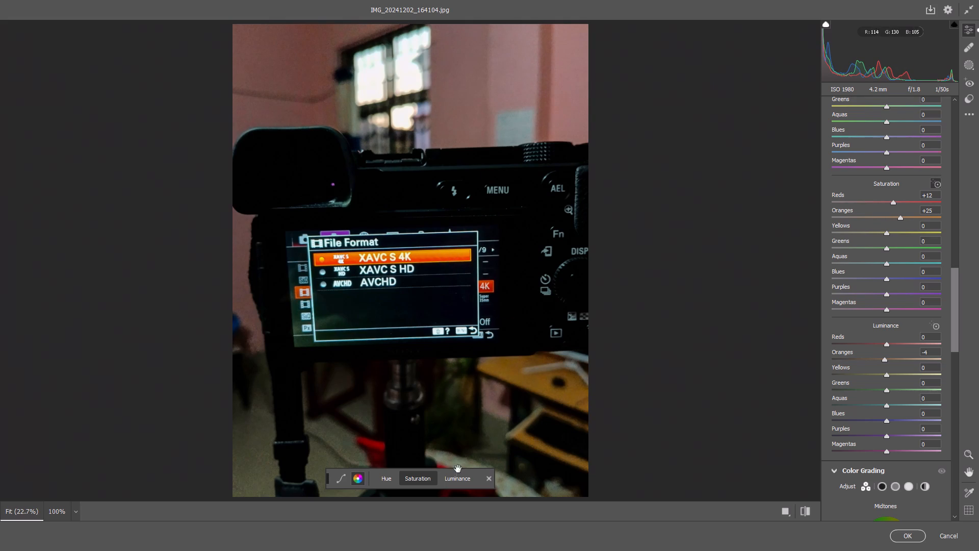
Set the Detail adjustments to Sharpening 15 and Noise Reduction 9.
drag(955, 313, 957, 366)
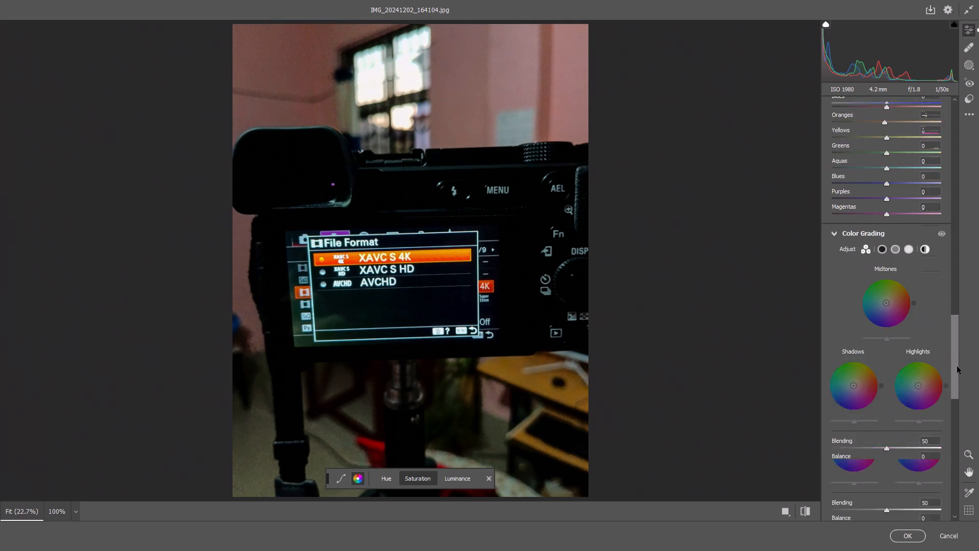
drag(957, 366, 958, 387)
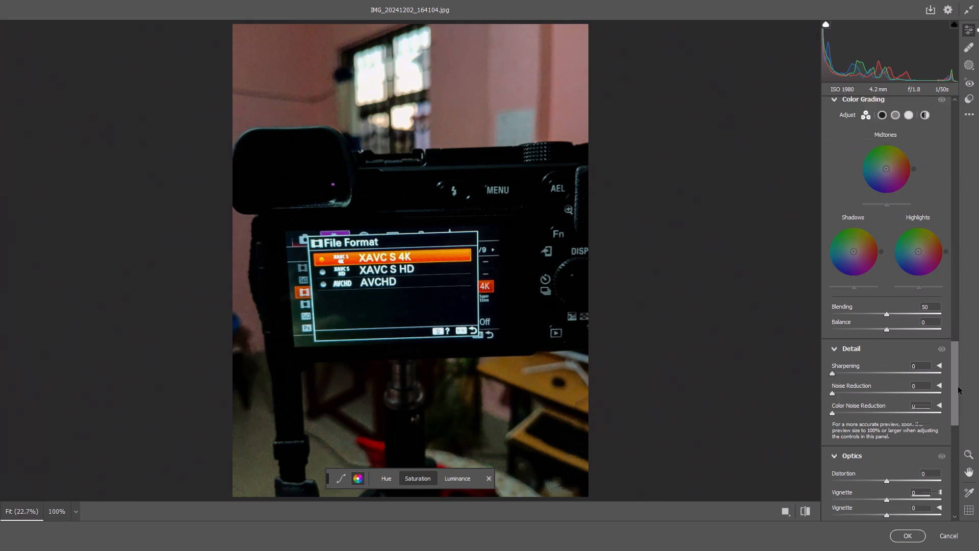
drag(958, 387, 959, 391)
click(842, 351)
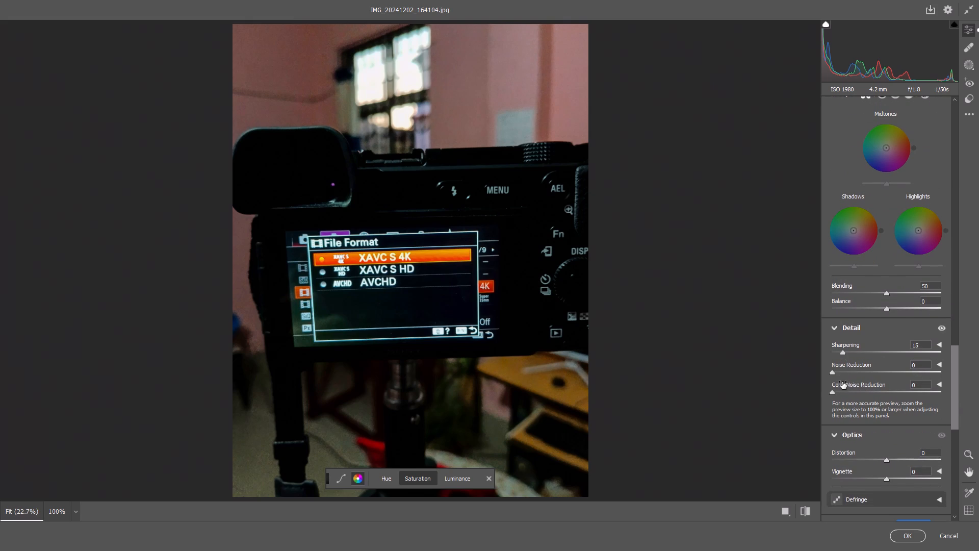
click(840, 375)
click(843, 376)
click(841, 373)
Set the Color Noise Reduction in the Detail adjustments to 10.
click(842, 393)
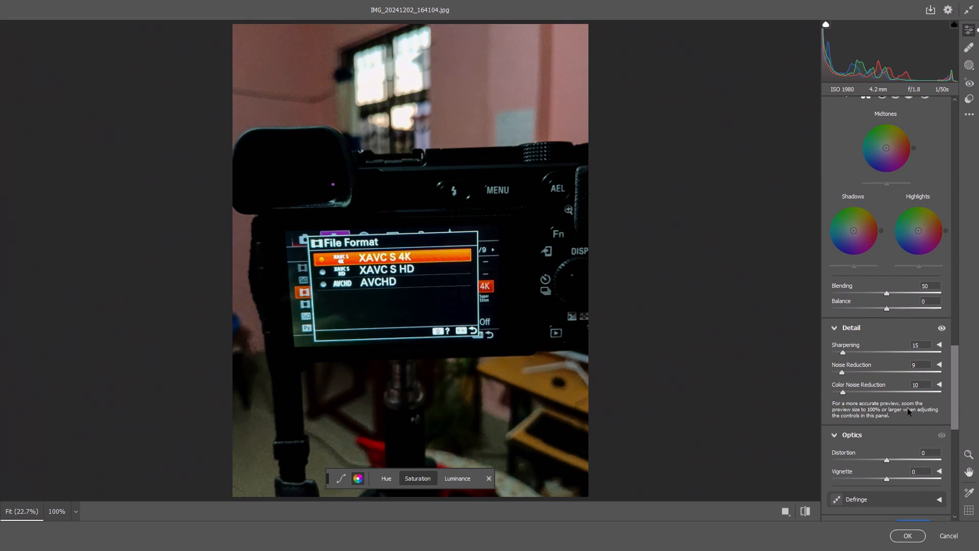
Set the Calibration Red Primary Hue to -17 and Saturation to +13, and apply the Camera Raw corrections.
drag(955, 361, 951, 425)
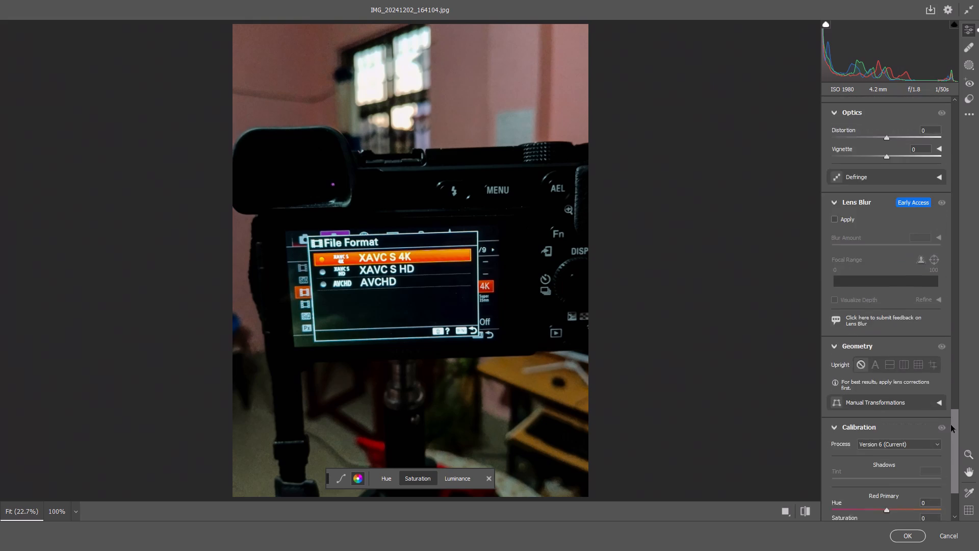
drag(951, 425, 946, 425)
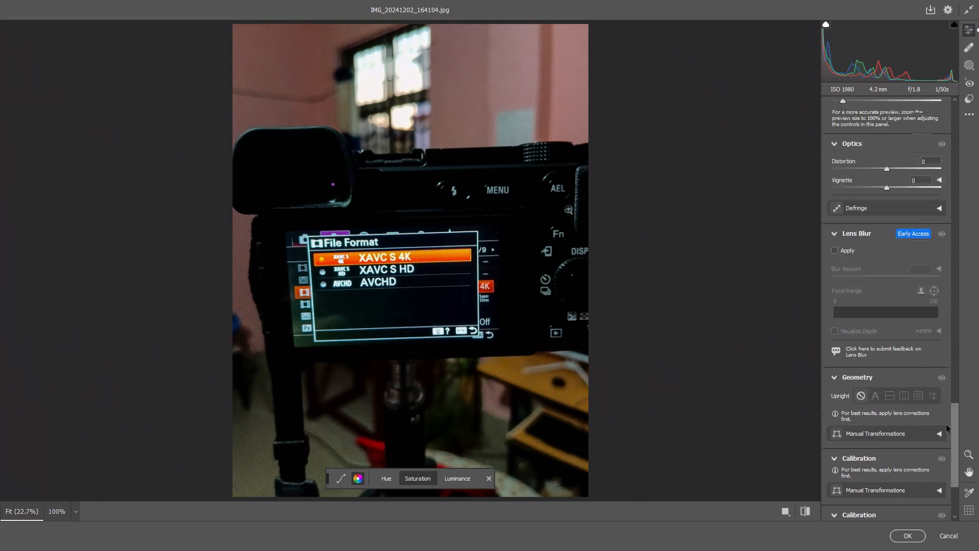
drag(946, 425, 941, 478)
drag(885, 402, 904, 410)
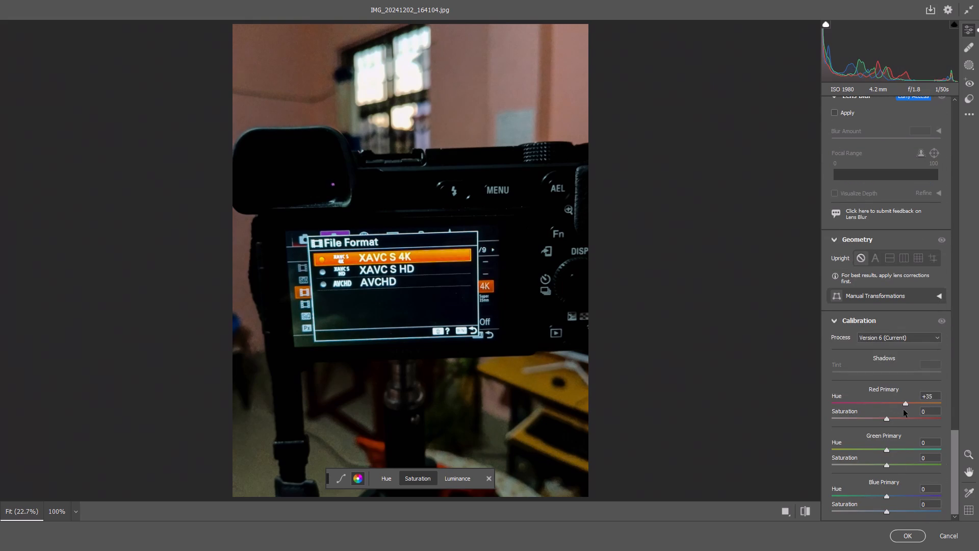
drag(904, 410, 875, 406)
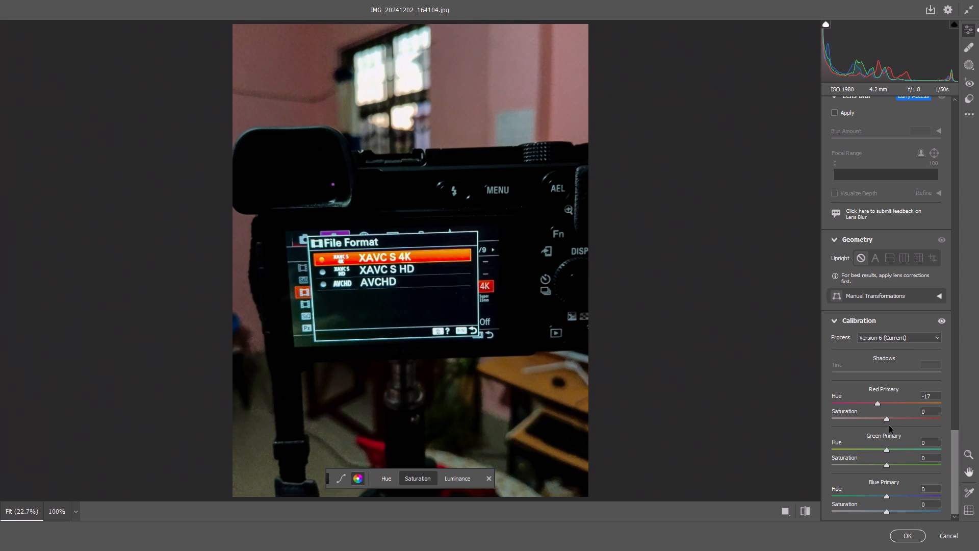
drag(887, 418, 894, 422)
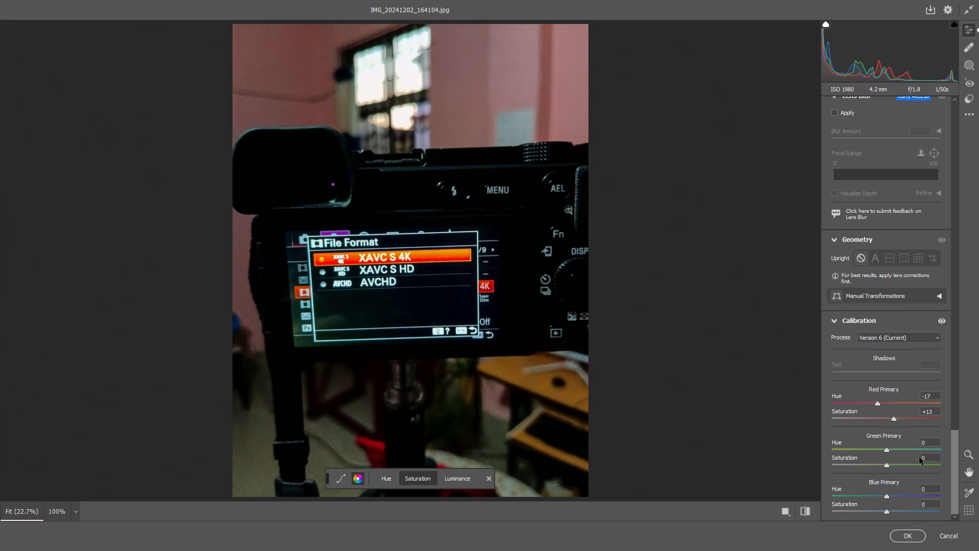
click(954, 468)
click(910, 542)
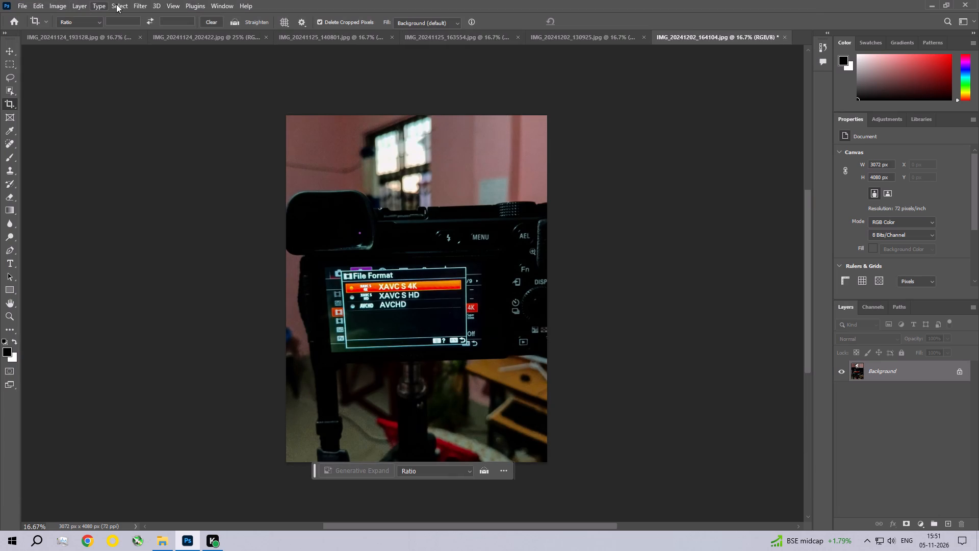
Start another Camera Raw Filter pass on the photo and enable Lens Blur.
click(138, 3)
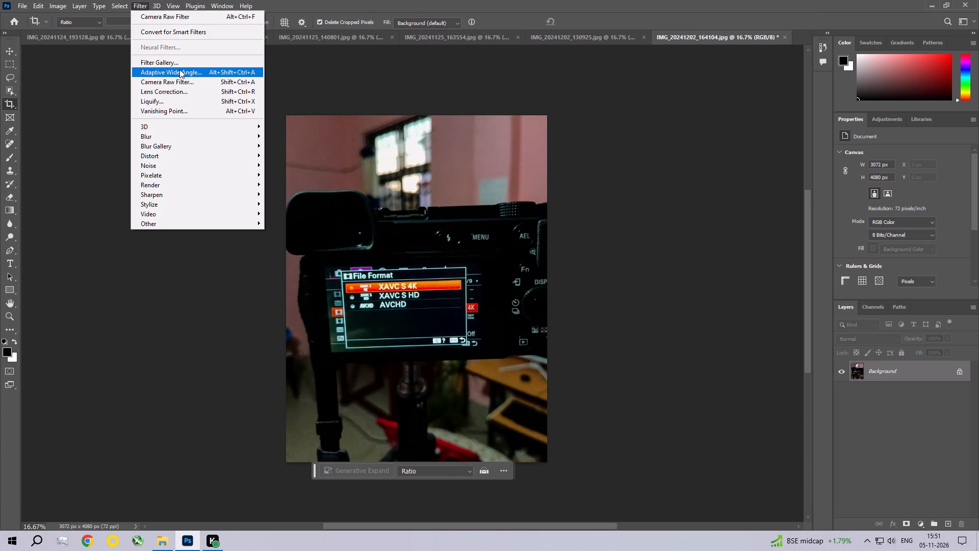
click(184, 84)
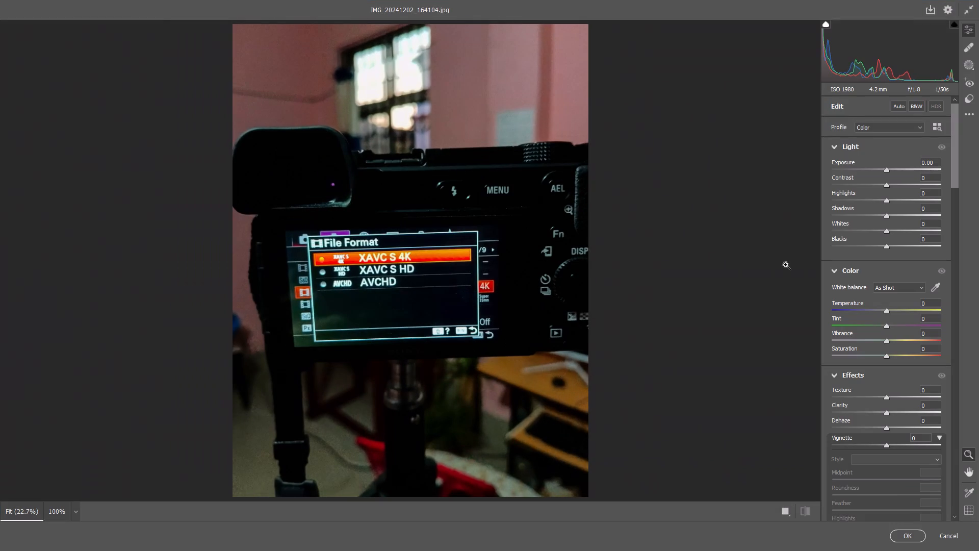
drag(954, 169, 957, 313)
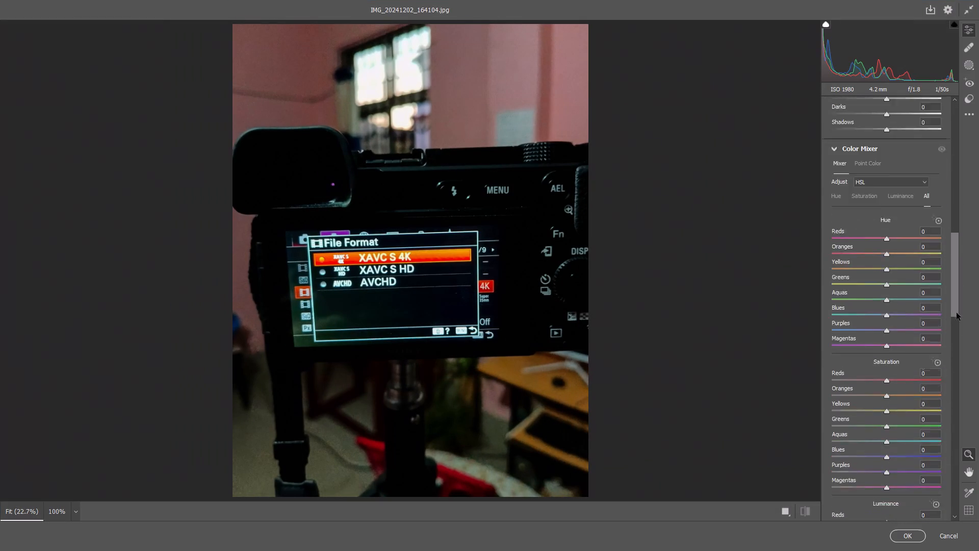
drag(957, 313, 977, 462)
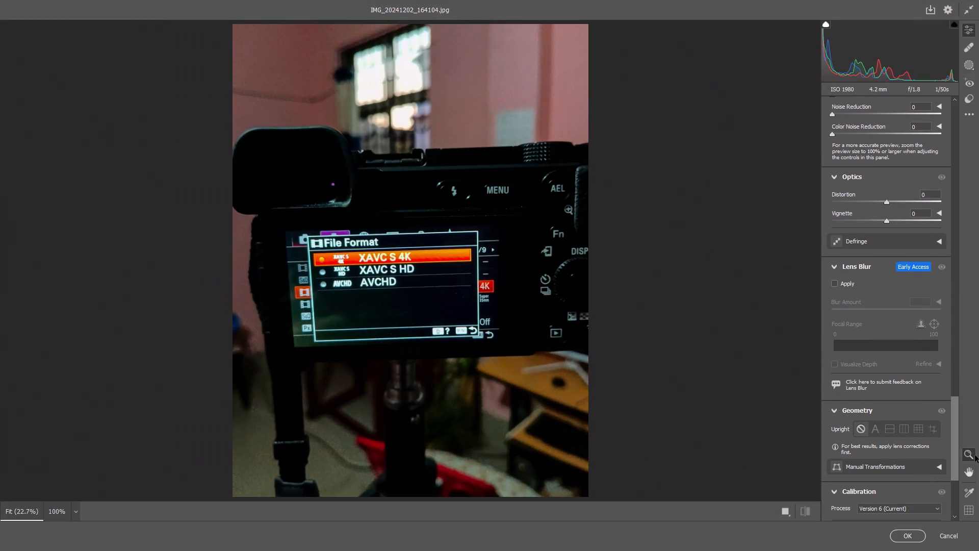
click(834, 285)
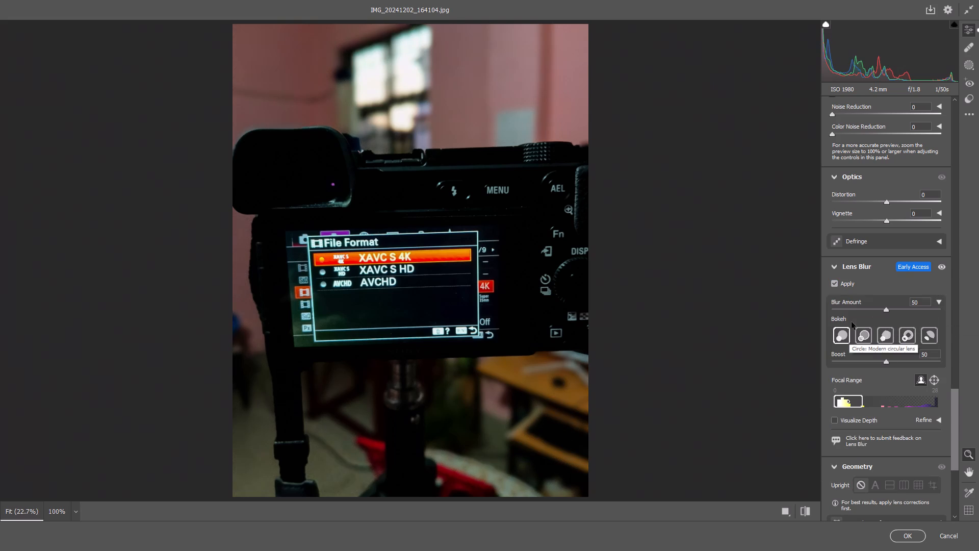
Compare the Lens Blur bokeh shapes, choose the second one, and apply the filter to the photo.
click(861, 337)
click(882, 336)
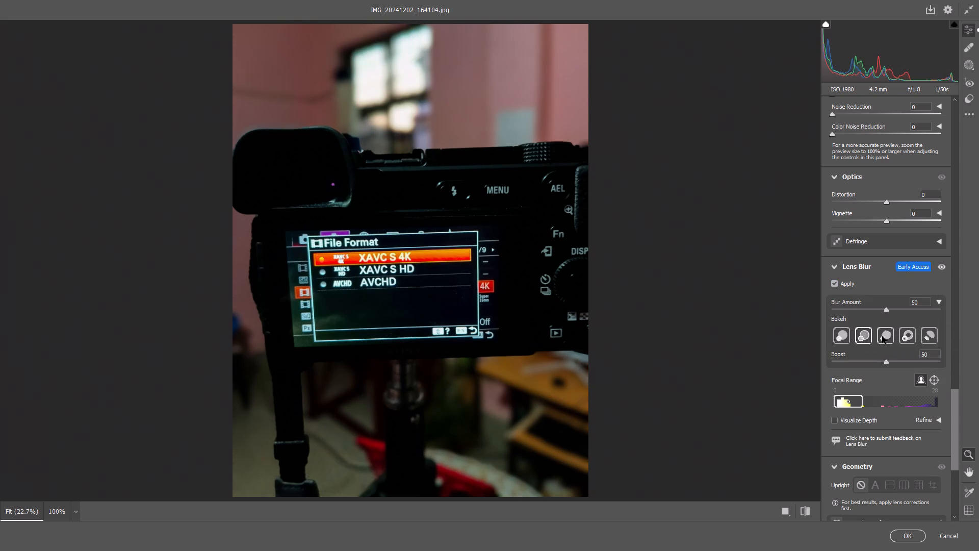
click(858, 338)
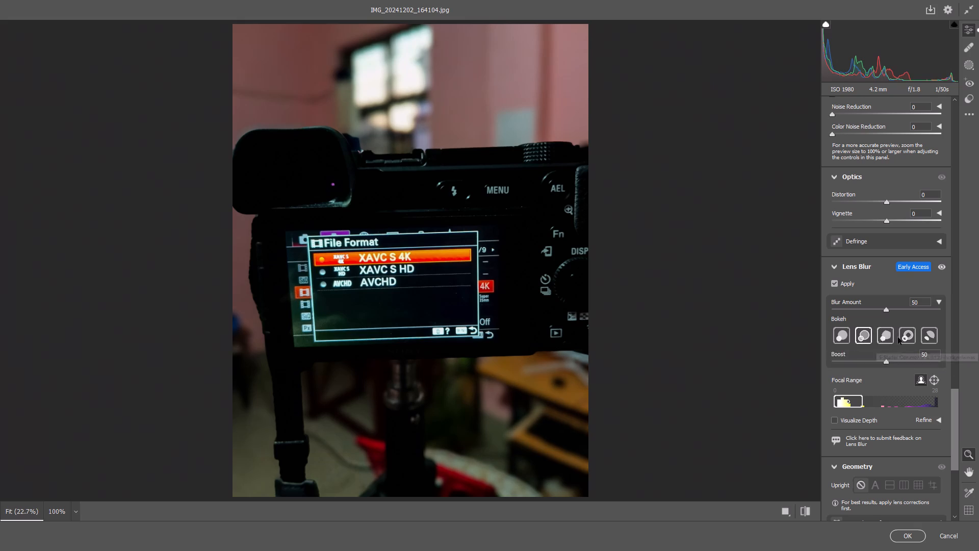
click(907, 335)
click(925, 336)
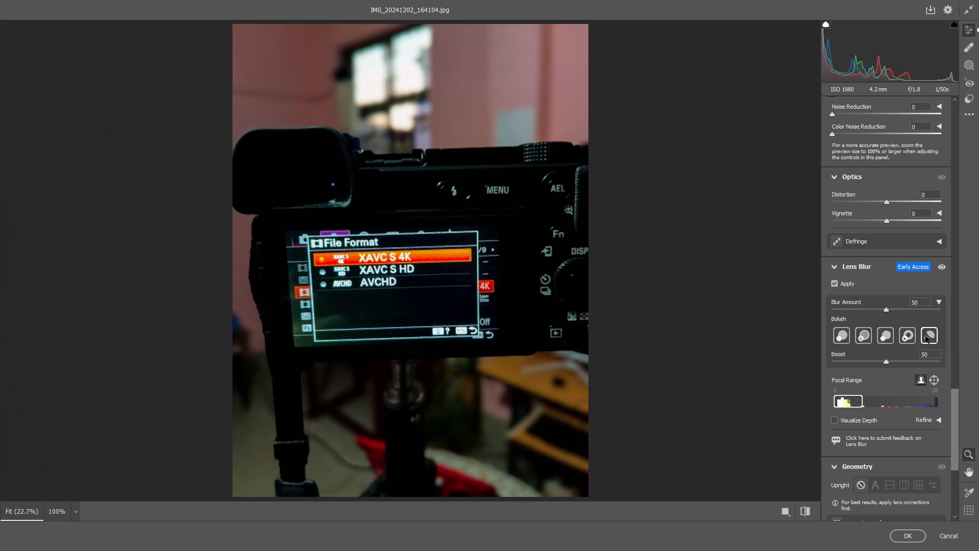
click(838, 338)
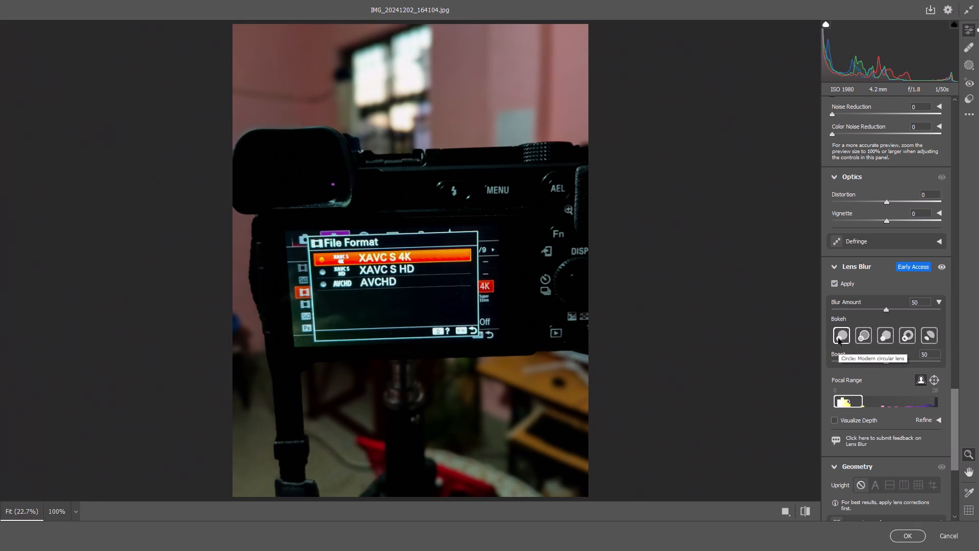
click(862, 332)
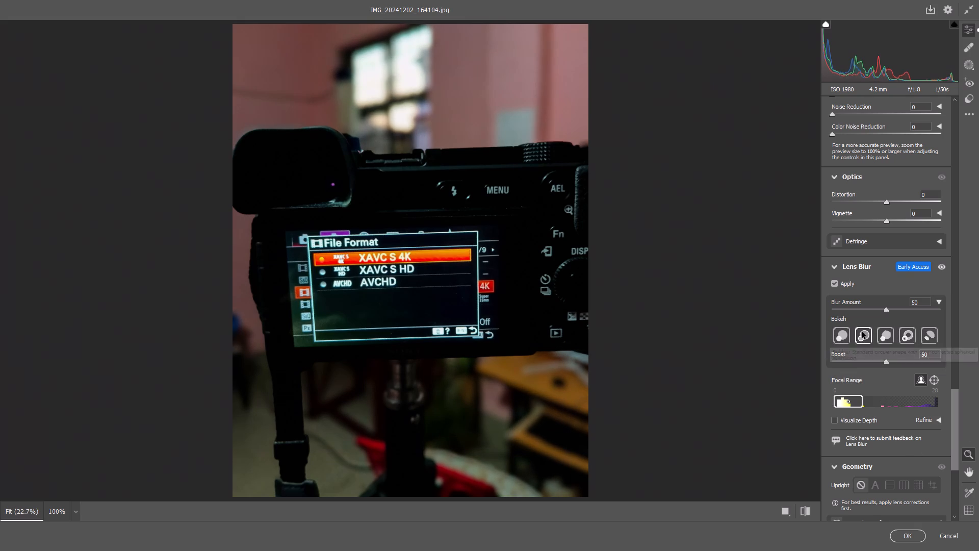
click(906, 535)
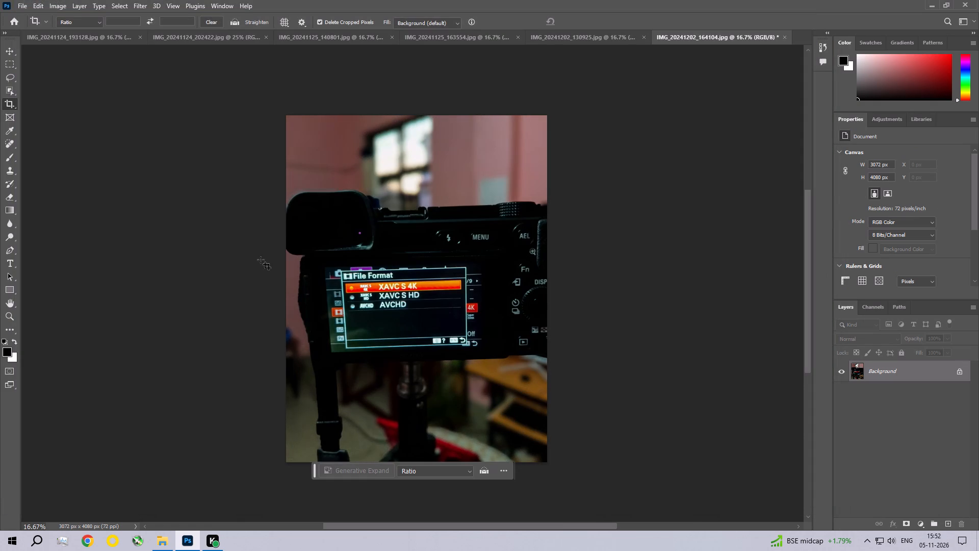
Apply a Photo Filter adjustment using Warming Filter (85) at 33% density with Preserve Luminosity on.
click(56, 7)
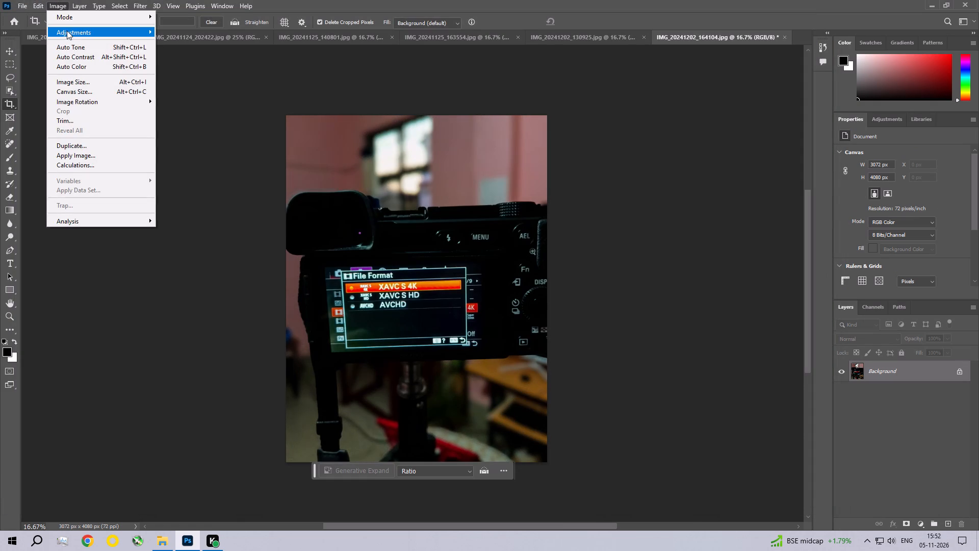
click(67, 31)
click(235, 111)
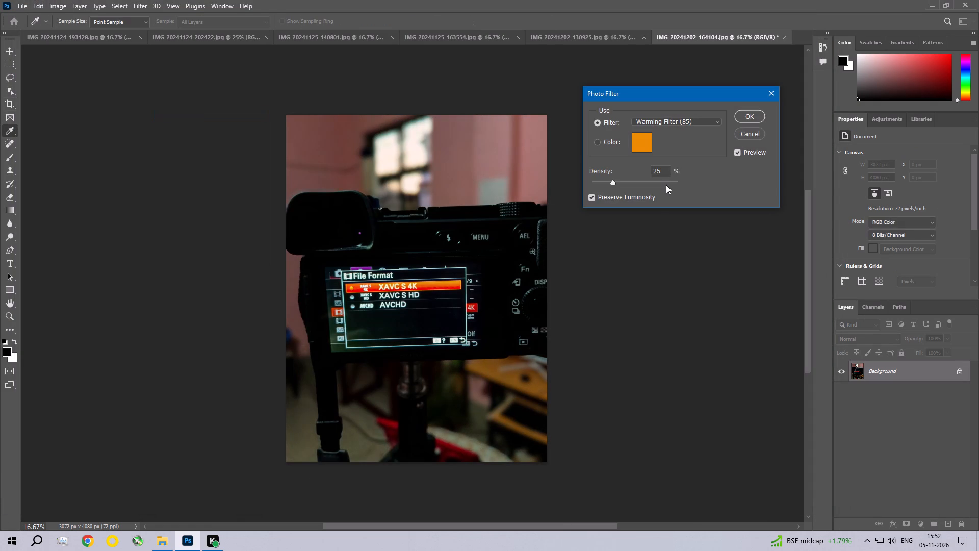
drag(614, 181, 620, 185)
click(753, 116)
Apply an Exposure adjustment with the Offset set to 0.0050, trying 0.0020 for comparison.
click(54, 5)
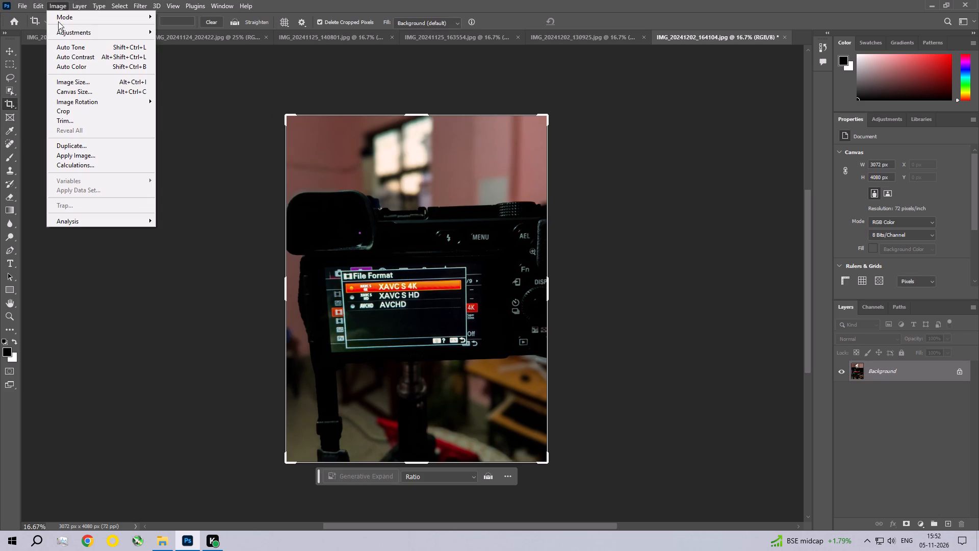
click(65, 32)
click(225, 58)
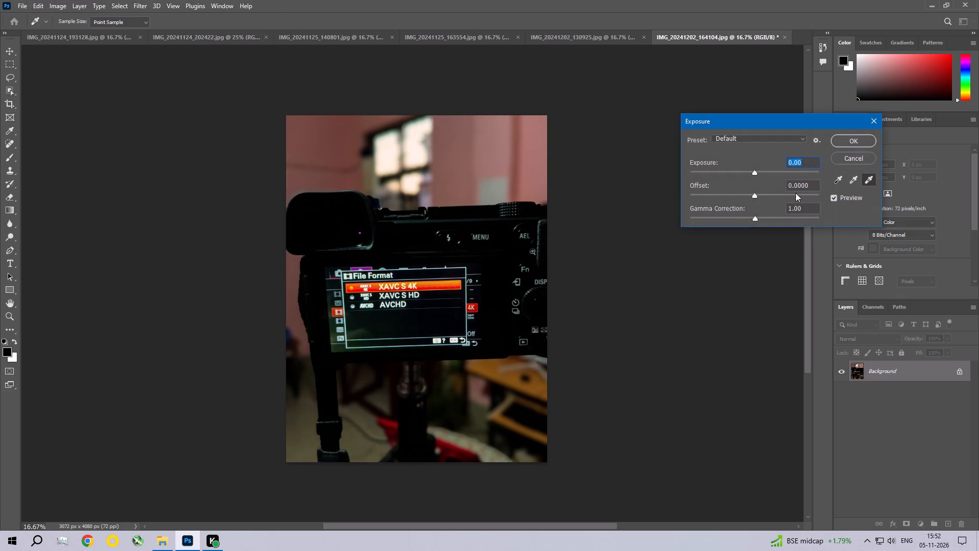
click(814, 187)
key(BackSpace)
key(BackSpace)
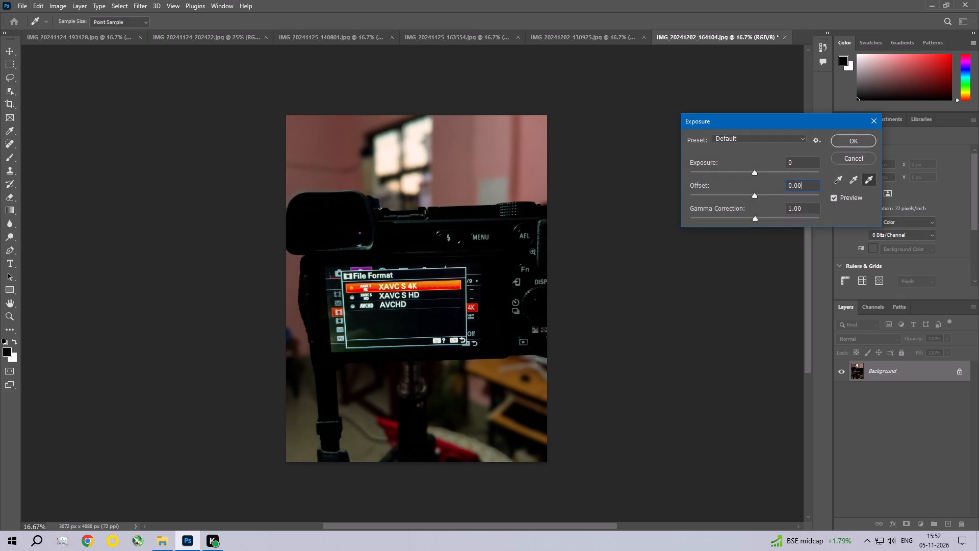
text(50)
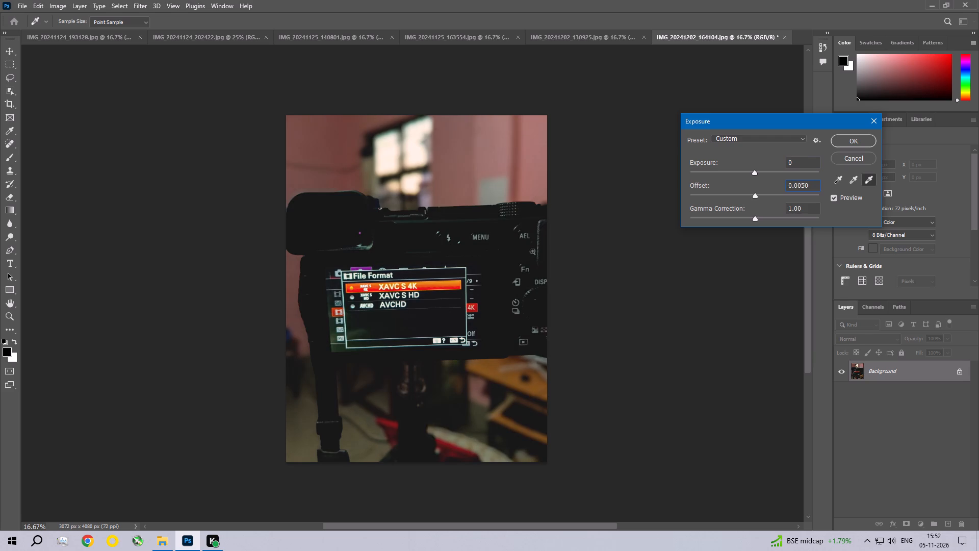
key(BackSpace)
key(BackSpace)
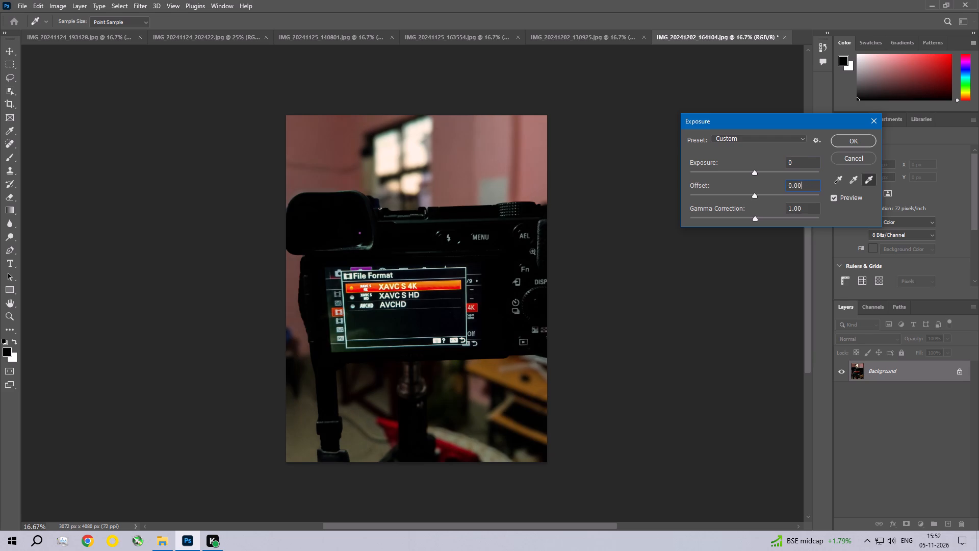
text(20)
key(BackSpace)
key(BackSpace)
text(50)
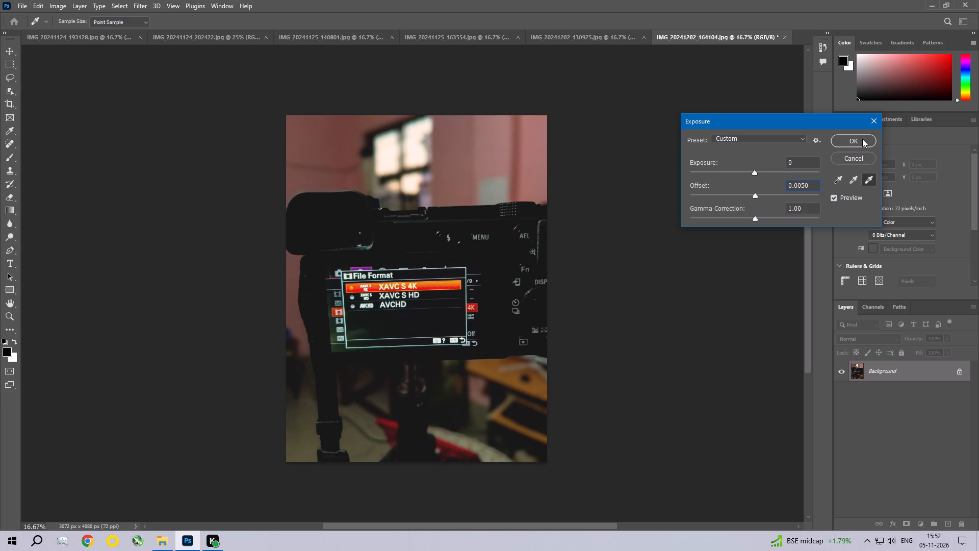
click(862, 139)
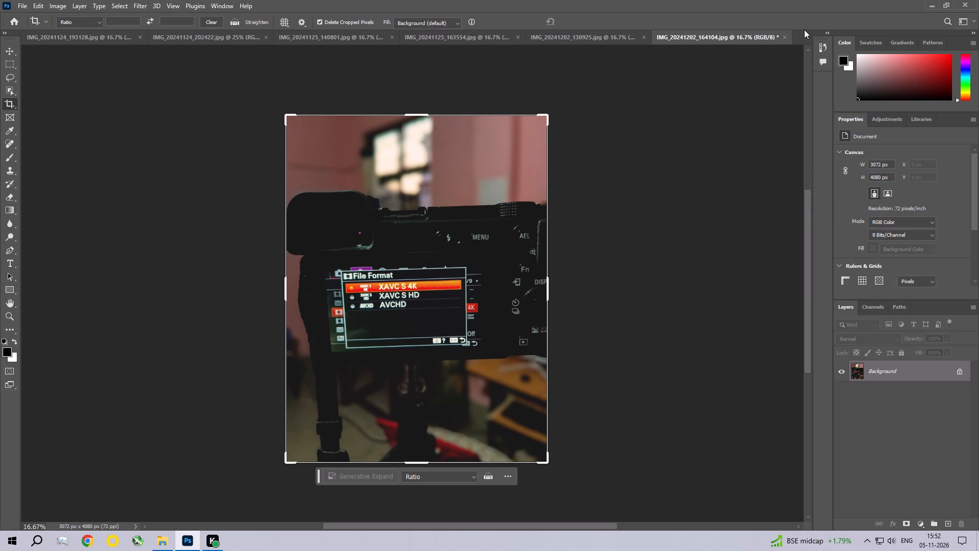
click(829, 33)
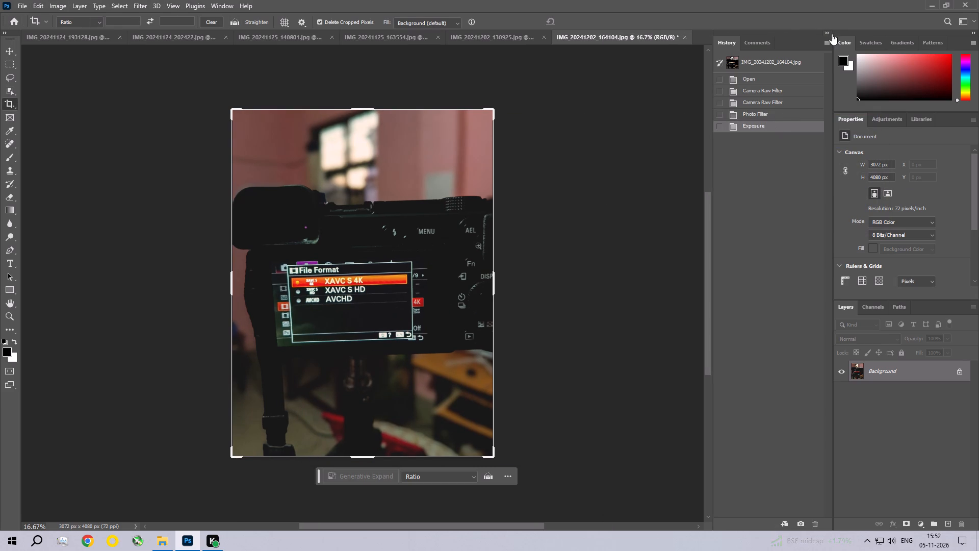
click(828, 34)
Save the retouched photo as a JPEG at Maximum quality 12 with the Baseline ("Standard") format.
key(ctrl+s)
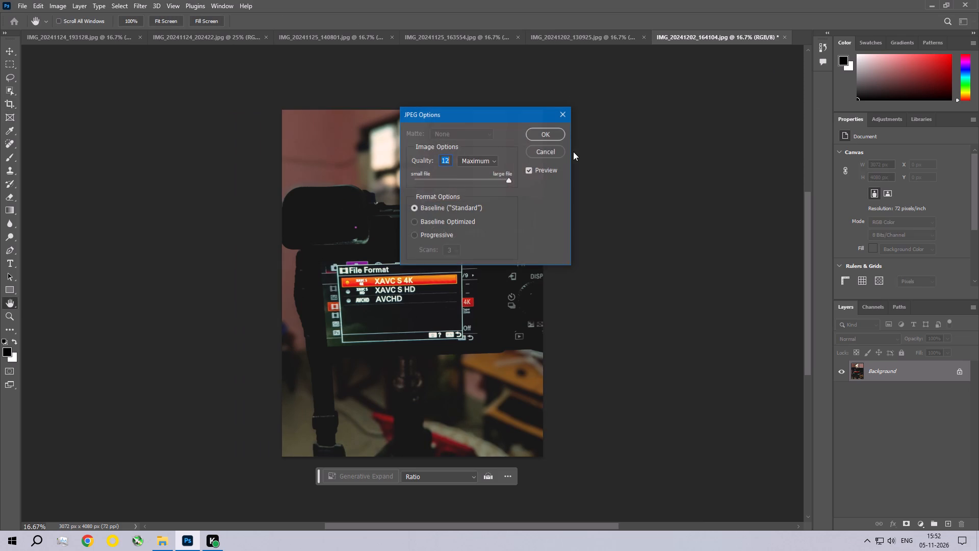
click(549, 131)
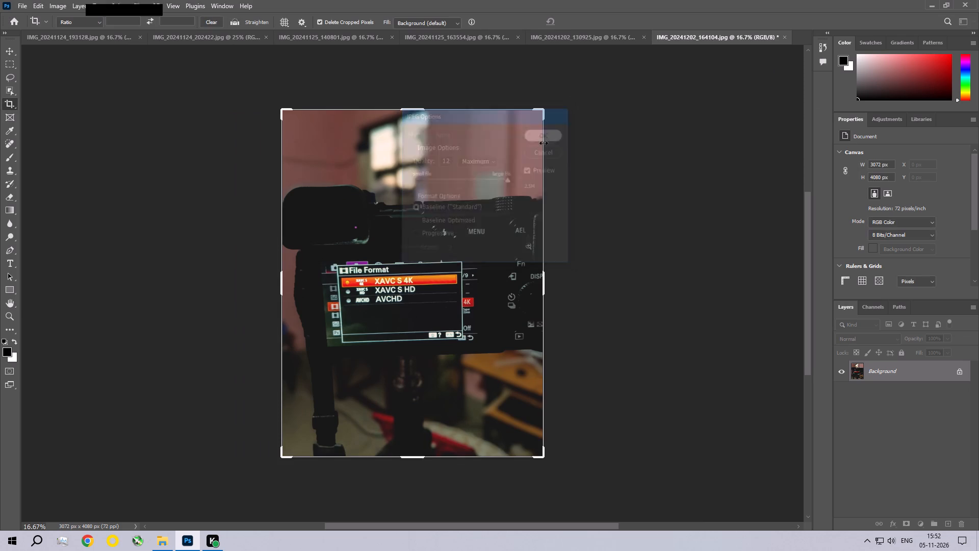
Examine the saved photo up close around the camera's File Format screen and the controls beside it.
key(ctrl+space)
key(ctrl+space)
key(ctrl+space)
key(ctrl+space)
key(ctrl+space)
key(ctrl+space)
key(ctrl+space)
key(ctrl+space)
key(ctrl+space)
key(ctrl+space)
key(ctrl+space)
key(ctrl+space)
key(ctrl+space)
key(ctrl+space)
key(ctrl+space)
key(ctrl+space)
key(ctrl+space)
key(ctrl+space)
key(ctrl+space)
key(ctrl+space)
ctrl+double_click(466, 222)
ctrl+click(466, 222)
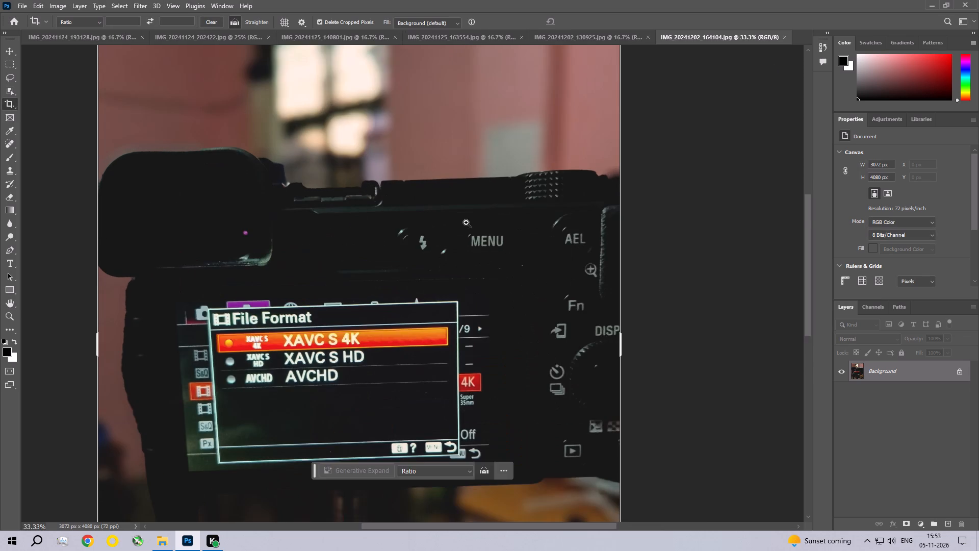
drag(561, 332, 380, 258)
drag(397, 378, 558, 255)
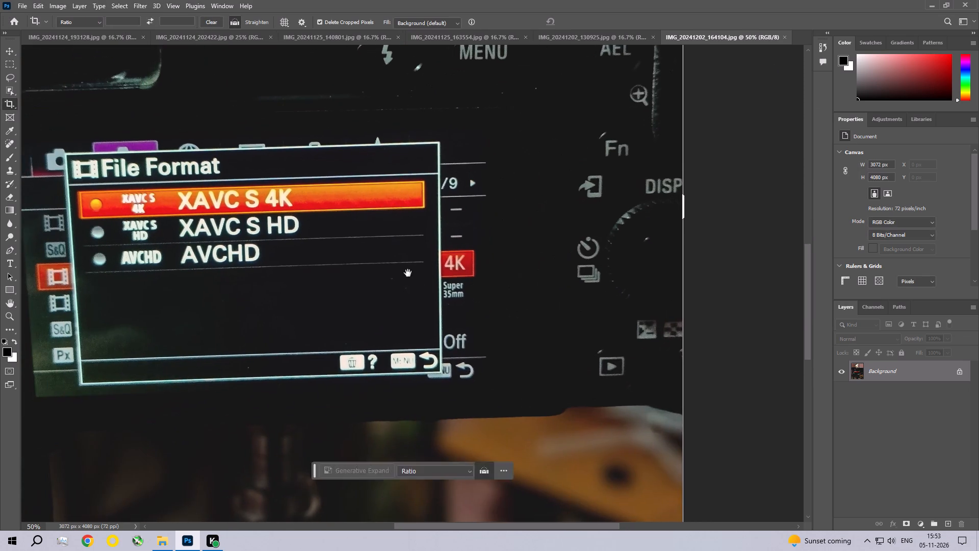
Examine the retouched camera photo up close, from the blurred lower background to the viewfinder and upper wall, ending with the whole image.
drag(408, 273, 574, 269)
drag(346, 303, 395, 127)
drag(361, 353, 417, 214)
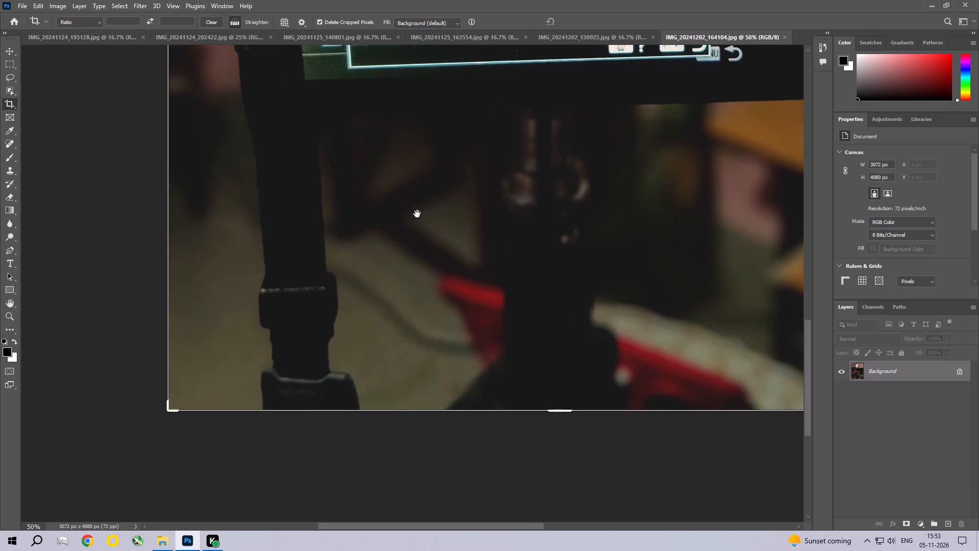
drag(417, 214, 430, 397)
drag(430, 296, 435, 405)
drag(442, 260, 411, 380)
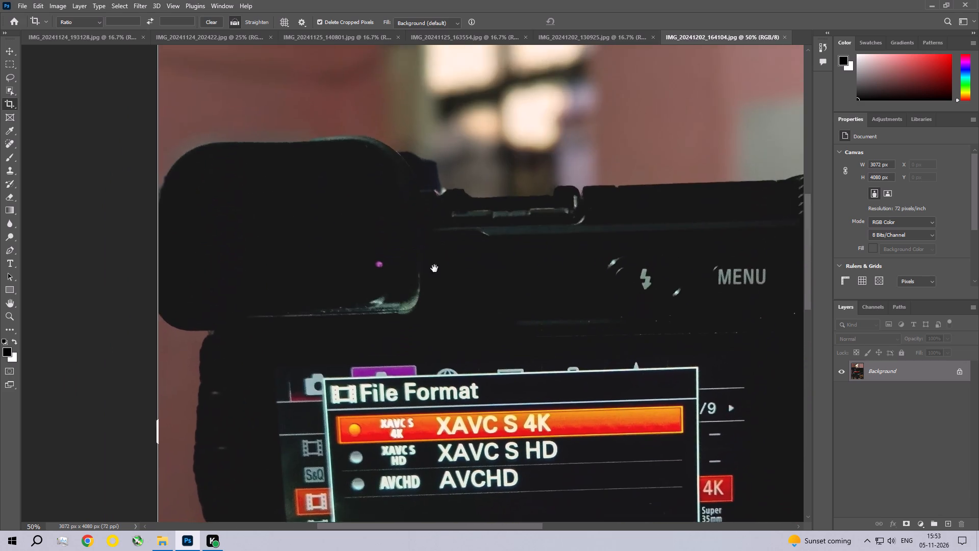
drag(443, 230, 438, 338)
drag(476, 234, 325, 255)
drag(521, 253, 473, 256)
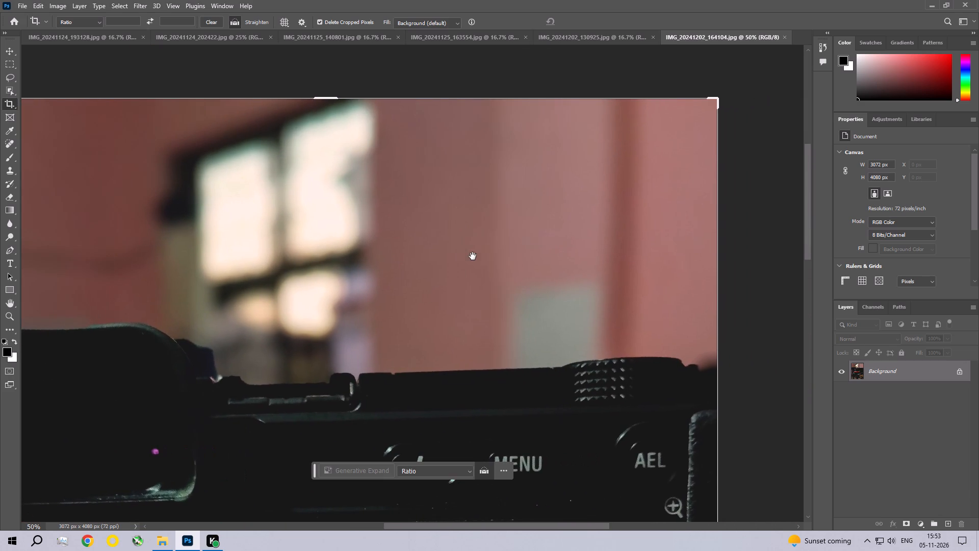
key(ctrl+0)
Save the finished IMG_20241202_164104.jpg again and close it.
key(ctrl+s)
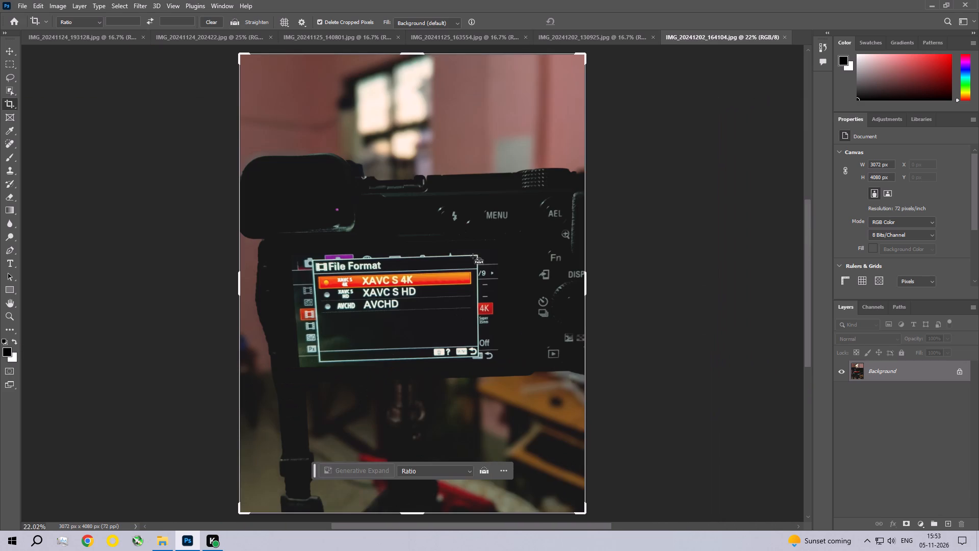
click(783, 36)
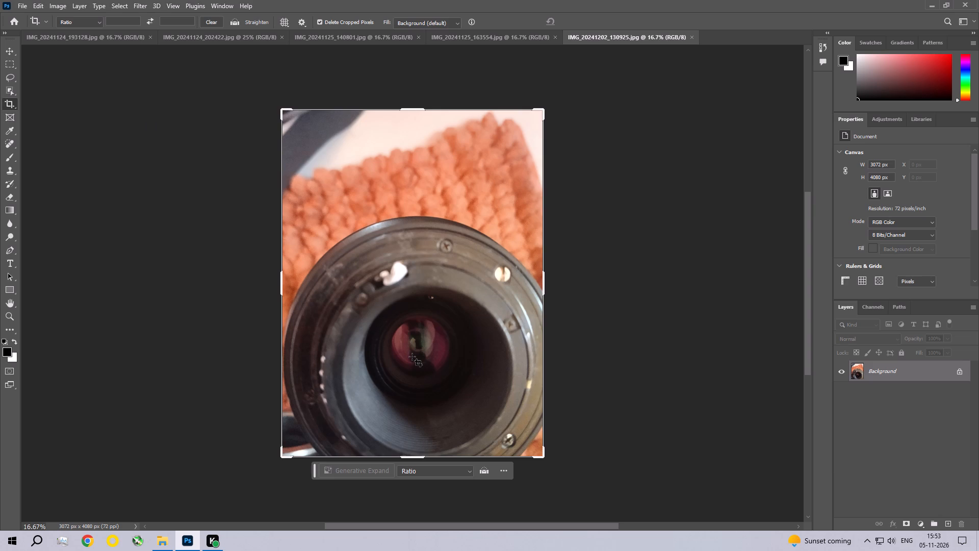
Start a Brightness/Contrast adjustment on the lens photo IMG_20241202_130925.jpg, lowering Brightness to -15.
click(58, 3)
click(66, 30)
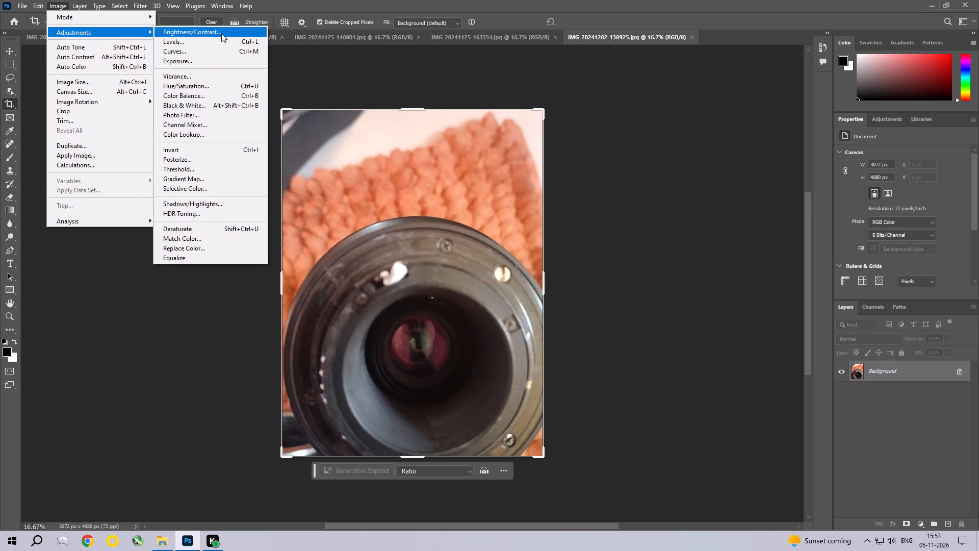
click(246, 34)
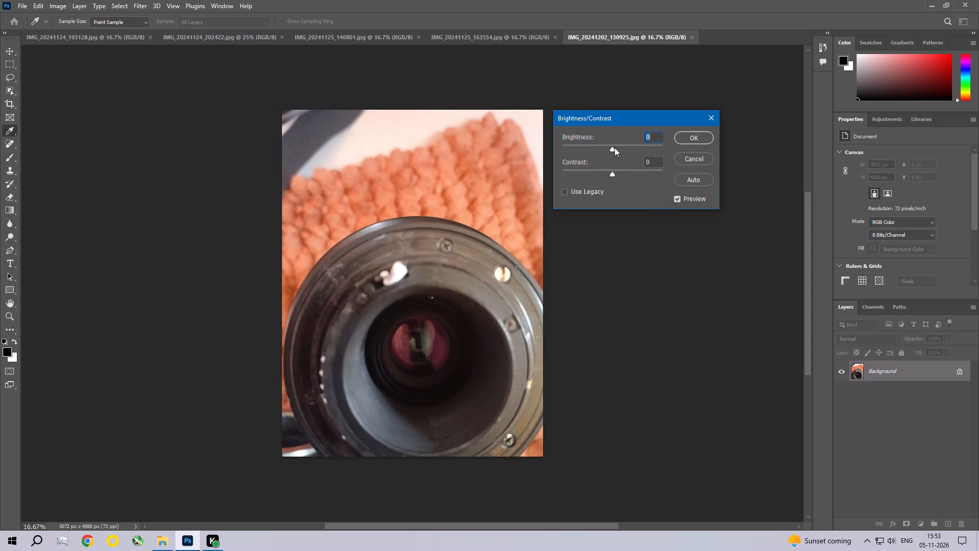
drag(614, 147, 607, 148)
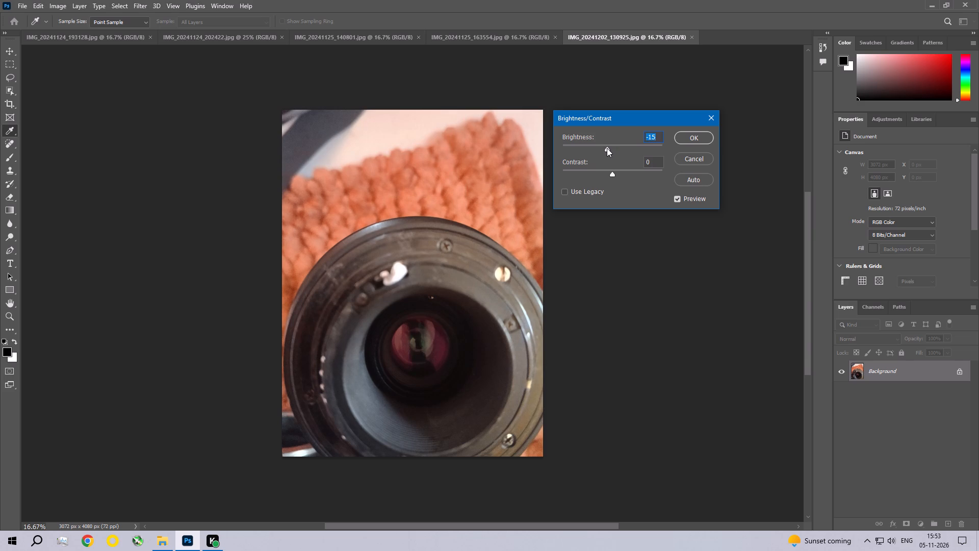
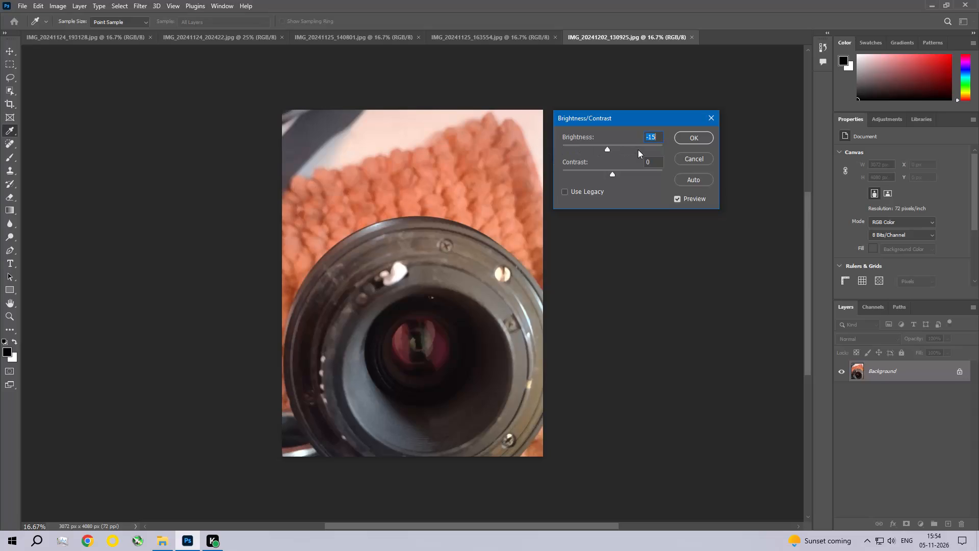
Set Contrast to 14 and Brightness to -20 for the lens photo and apply the Brightness/Contrast adjustment.
drag(612, 172, 620, 172)
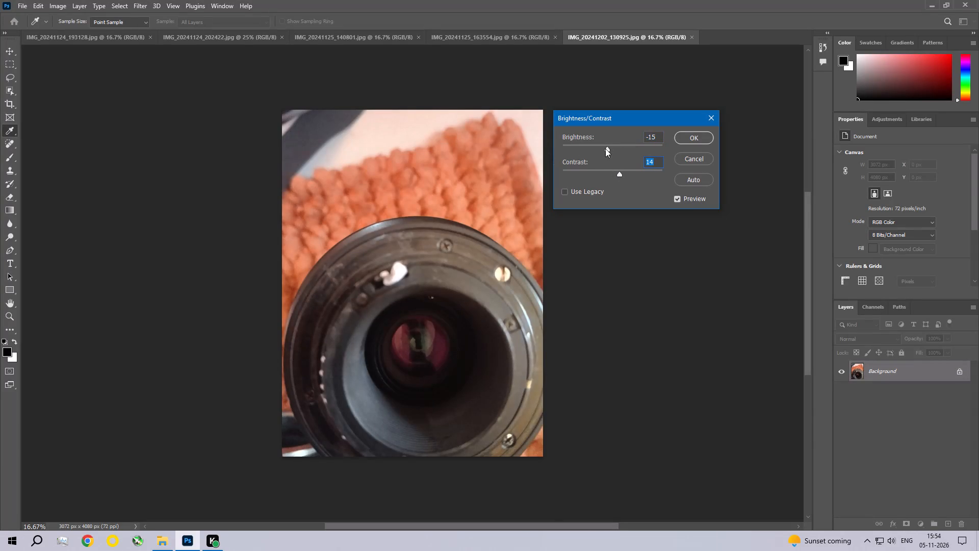
click(605, 148)
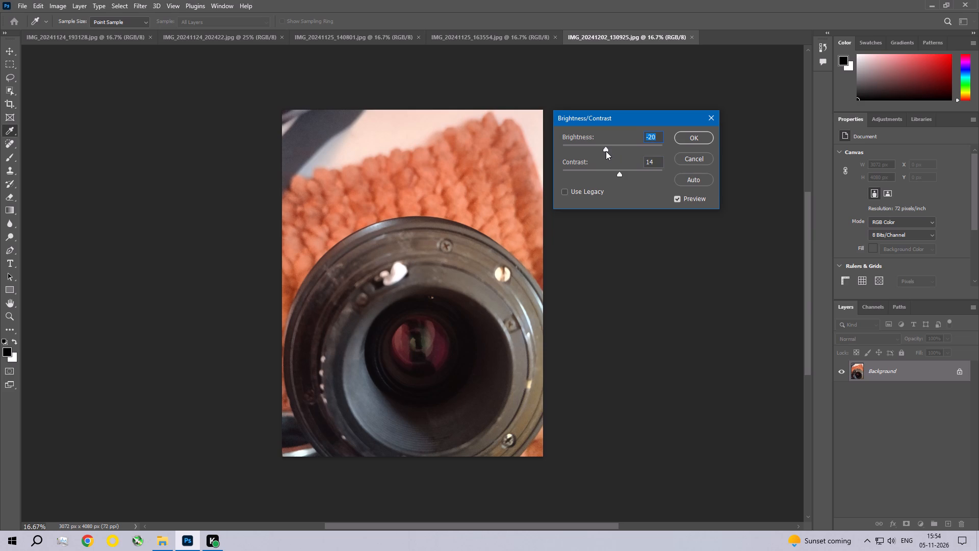
click(692, 139)
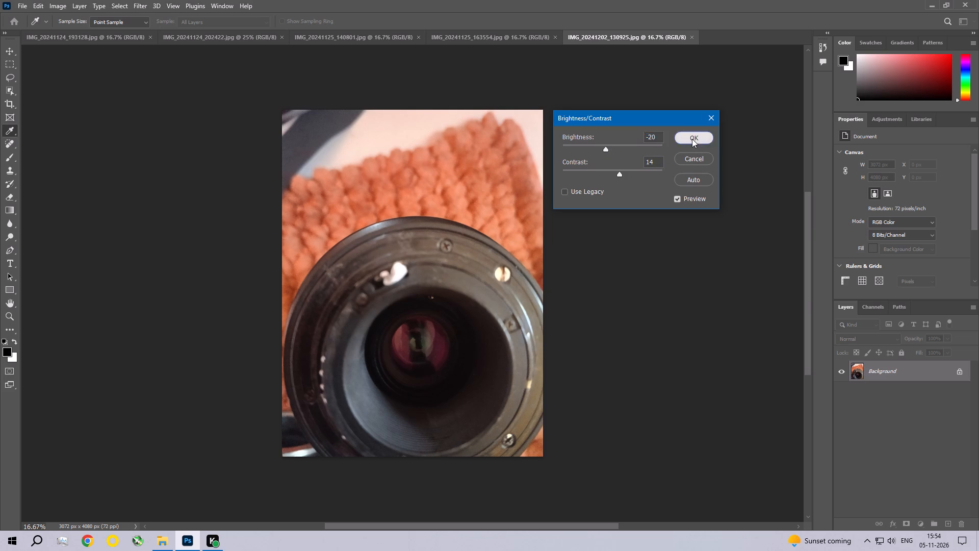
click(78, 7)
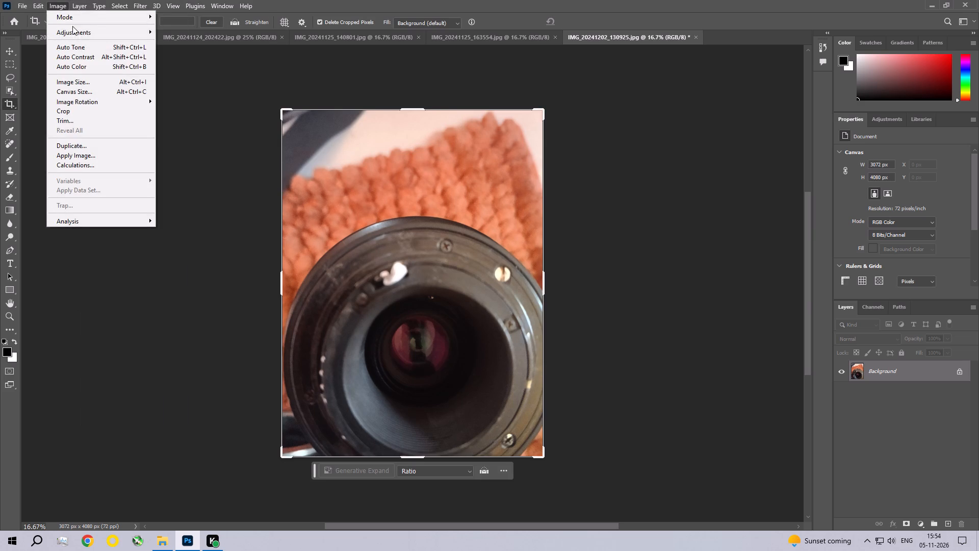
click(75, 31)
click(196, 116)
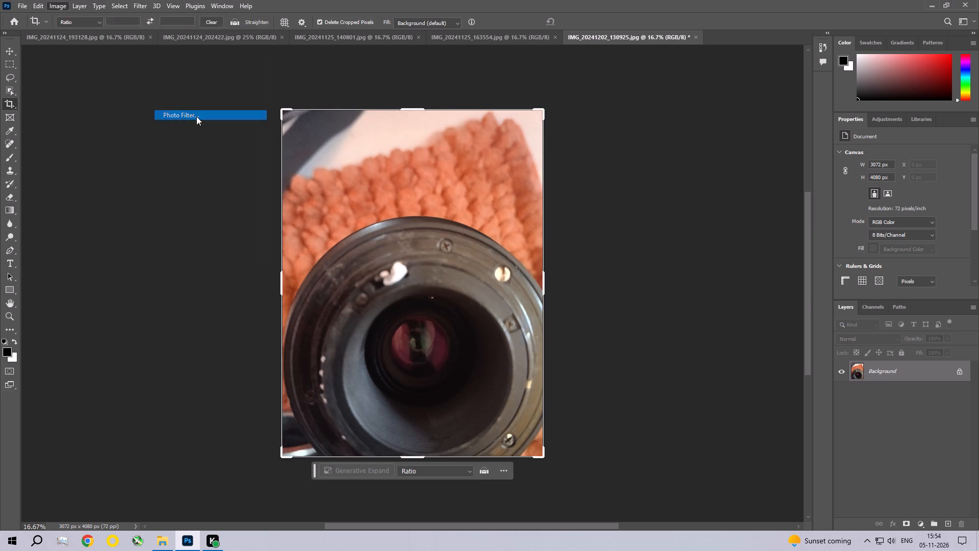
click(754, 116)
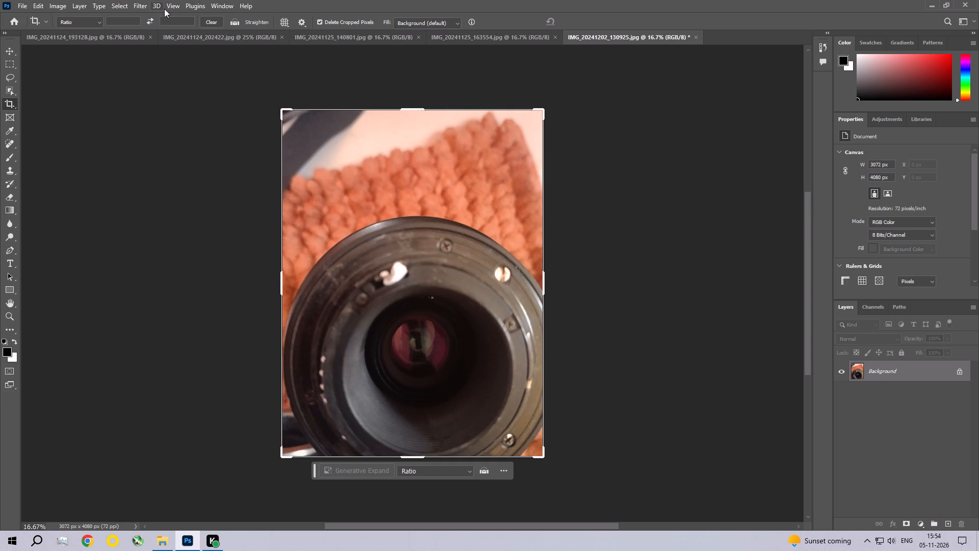
Start the Camera Raw Filter on the lens photo, setting Contrast +17, Highlights -11, Shadows +24 and Whites -17.
click(139, 5)
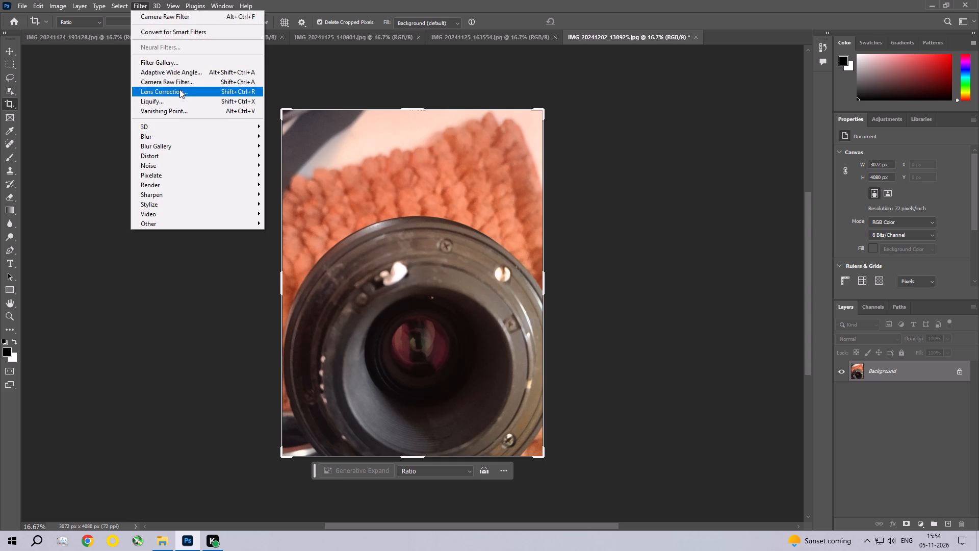
click(184, 85)
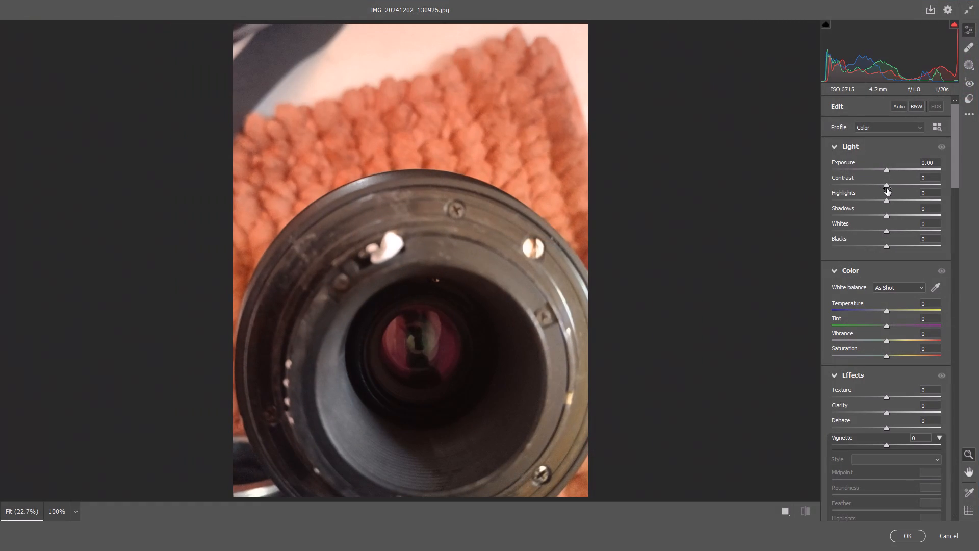
drag(887, 187, 896, 187)
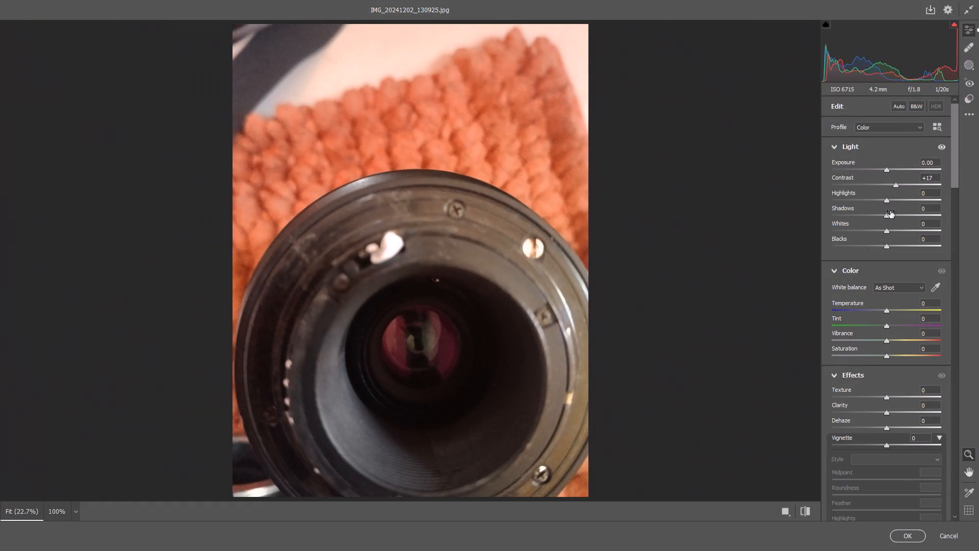
drag(886, 198, 880, 199)
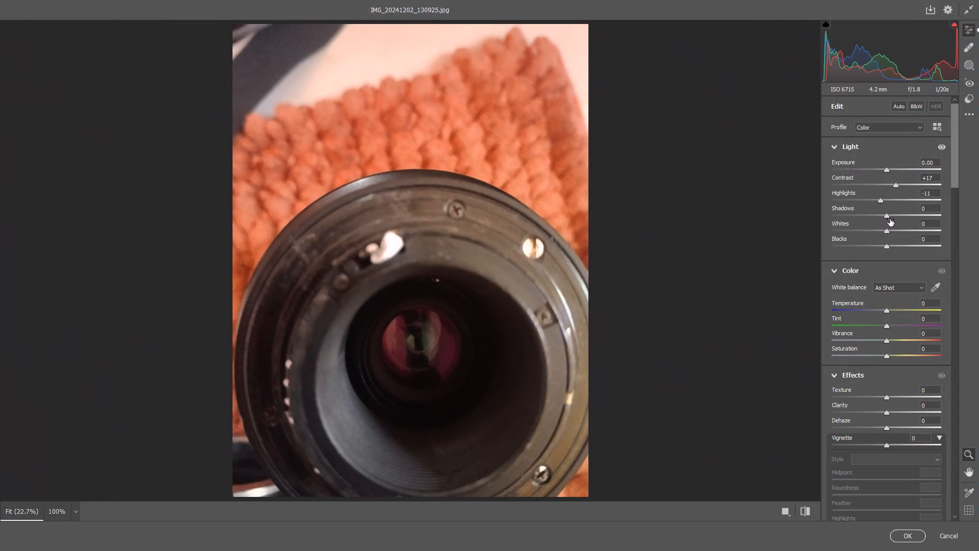
drag(889, 215, 903, 220)
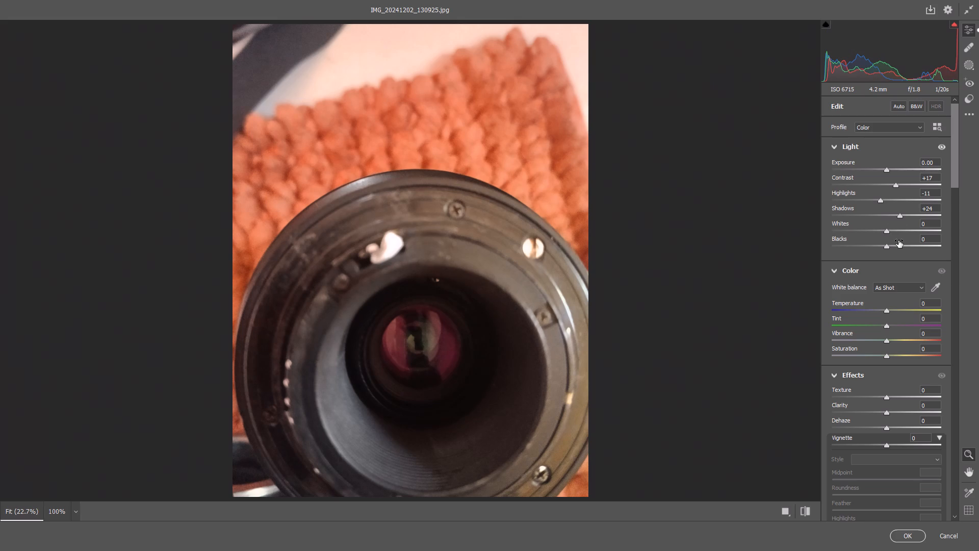
drag(888, 231, 879, 231)
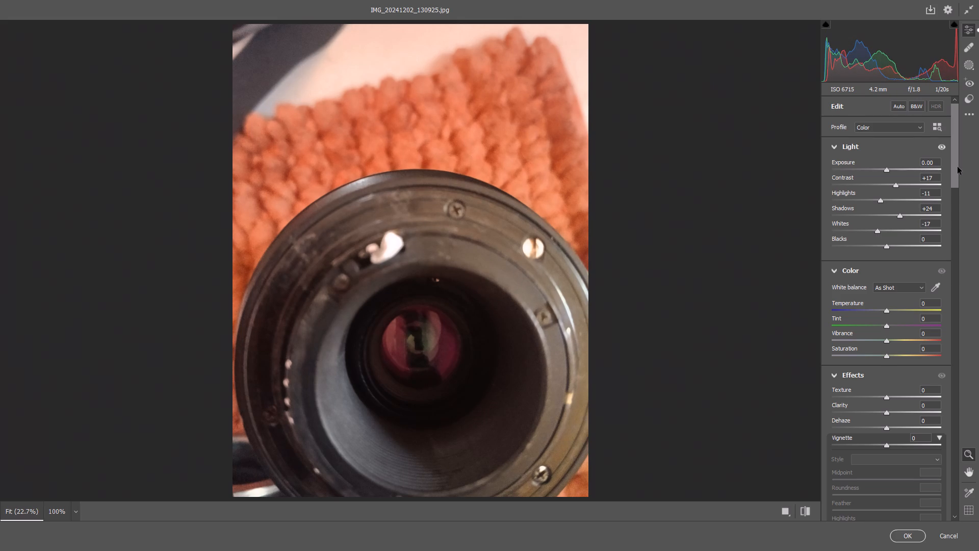
Raise the lens photo's Vibrance to +12 and its overall Saturation to +13.
drag(957, 166, 955, 190)
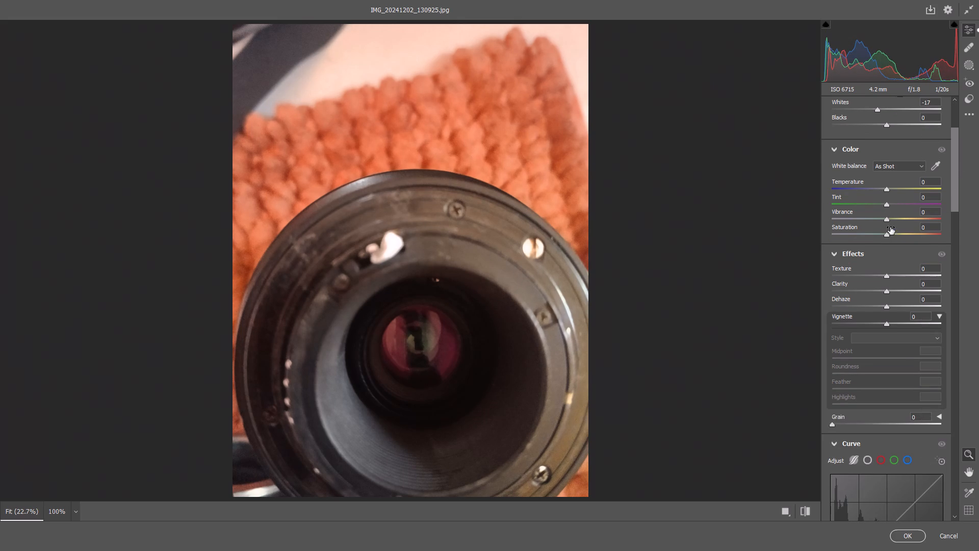
drag(888, 218, 893, 218)
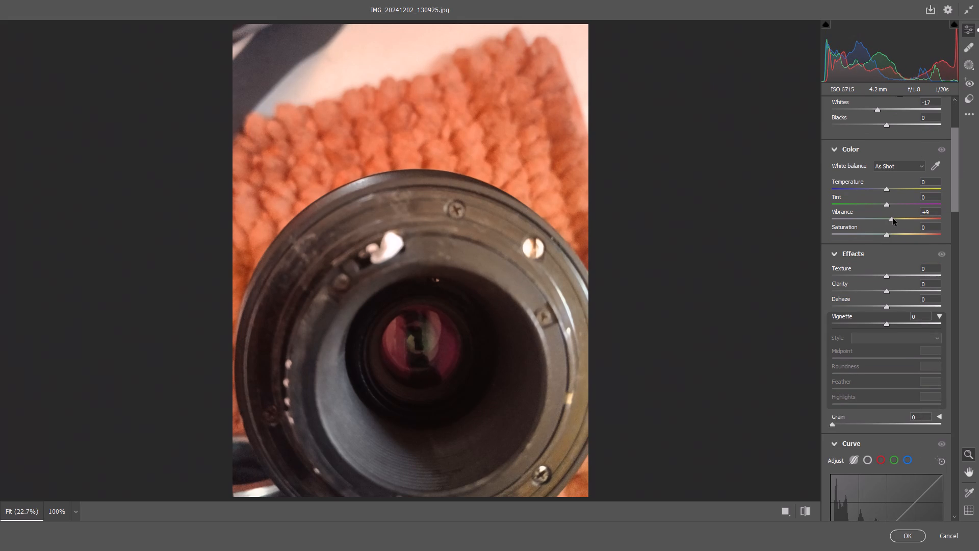
drag(893, 218, 894, 219)
drag(886, 235, 892, 237)
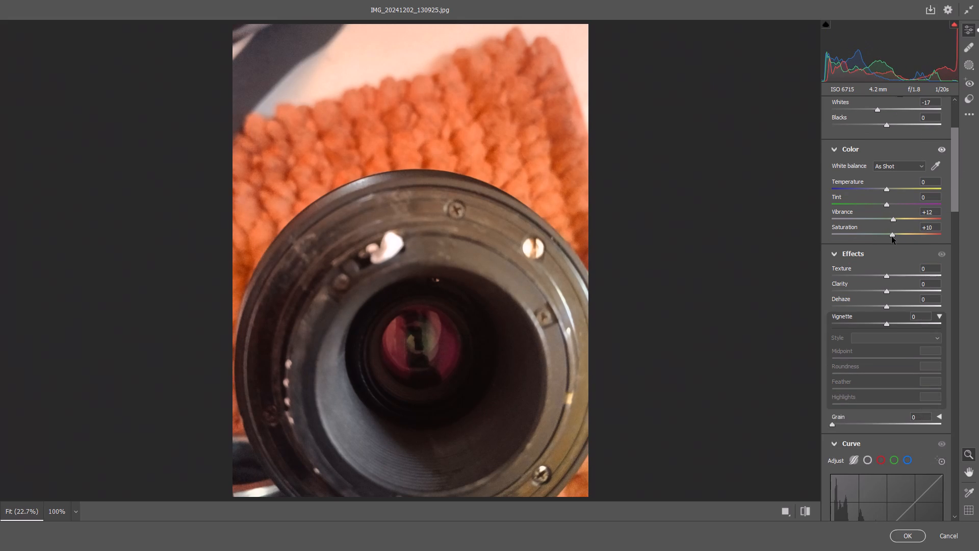
drag(892, 237, 893, 237)
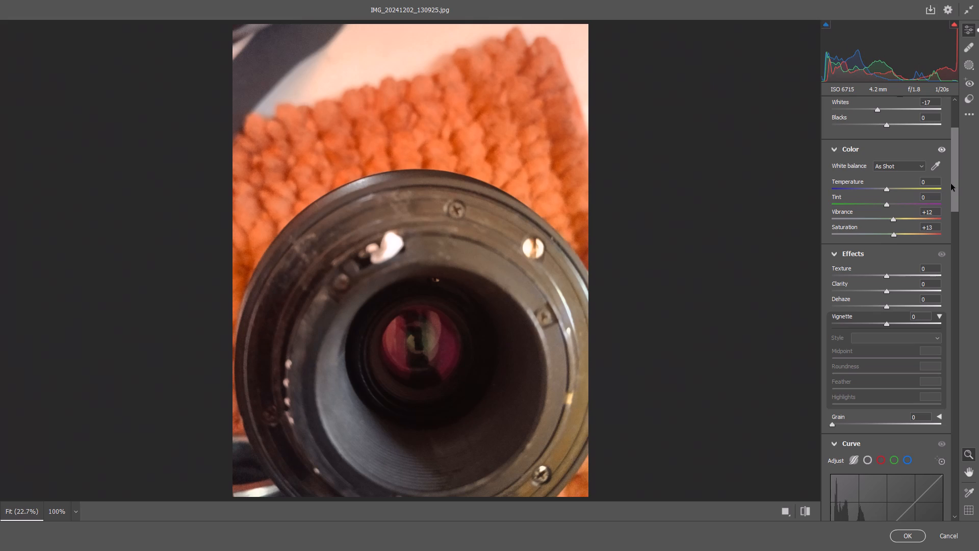
Lower the parametric curve's Highlights to -11 and reduce its Lights slightly.
drag(953, 174, 964, 234)
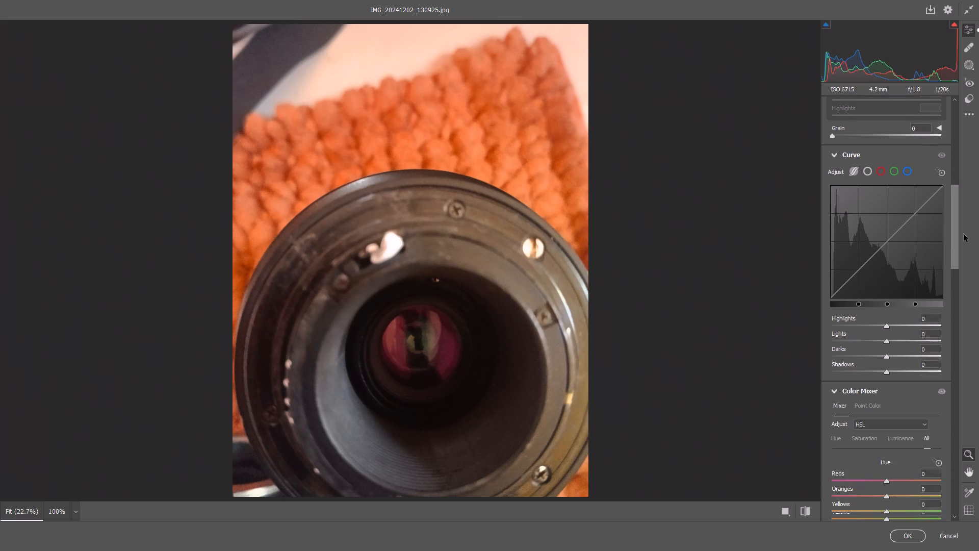
drag(964, 234, 964, 236)
drag(888, 307, 882, 308)
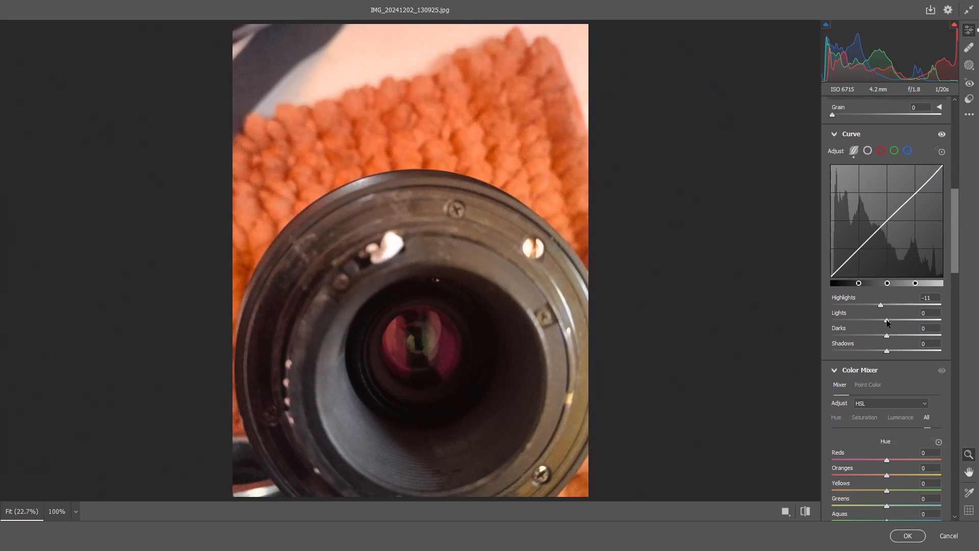
drag(887, 320, 879, 318)
Use targeted Saturation adjustment on the orange knit and red lens reflection, bringing Reds to +34 and Oranges to +32.
drag(954, 236, 976, 341)
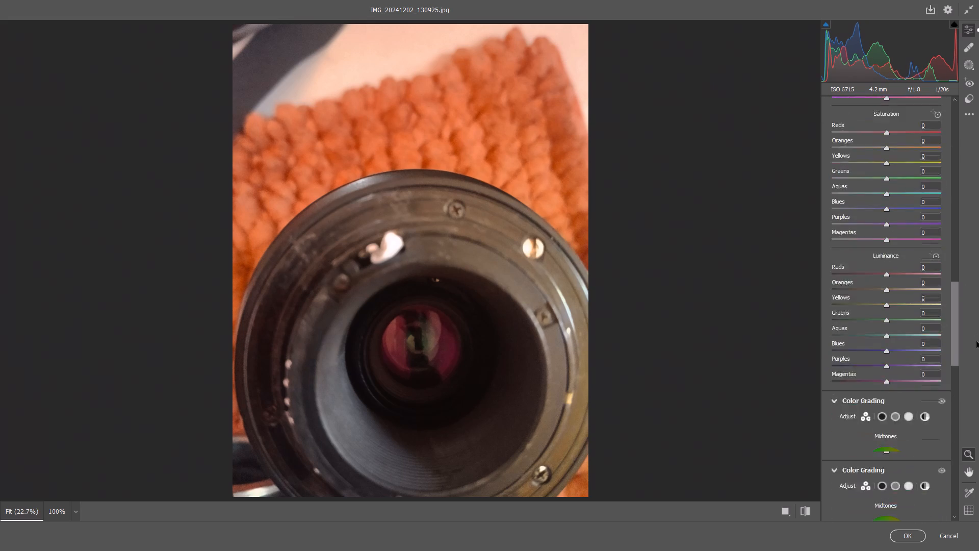
drag(976, 341, 978, 305)
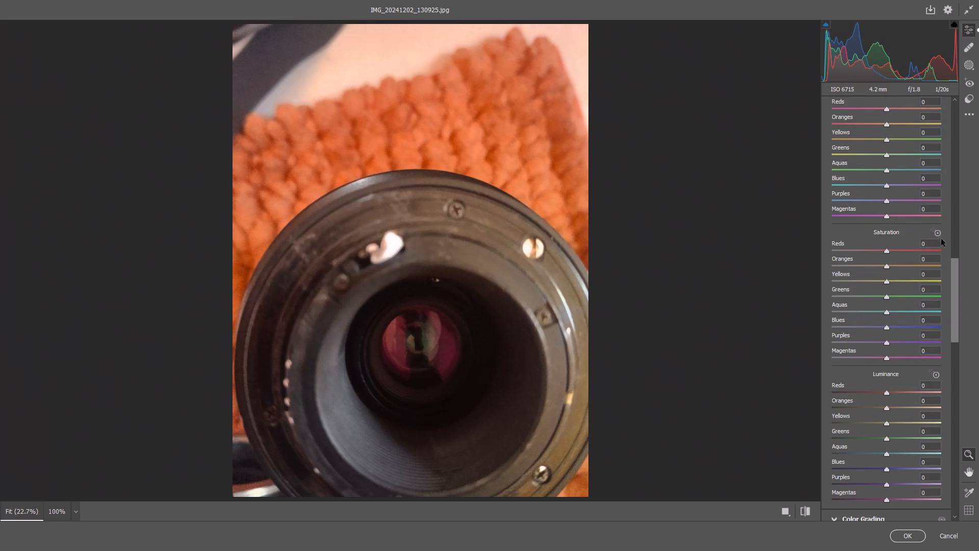
click(936, 235)
drag(455, 121, 486, 125)
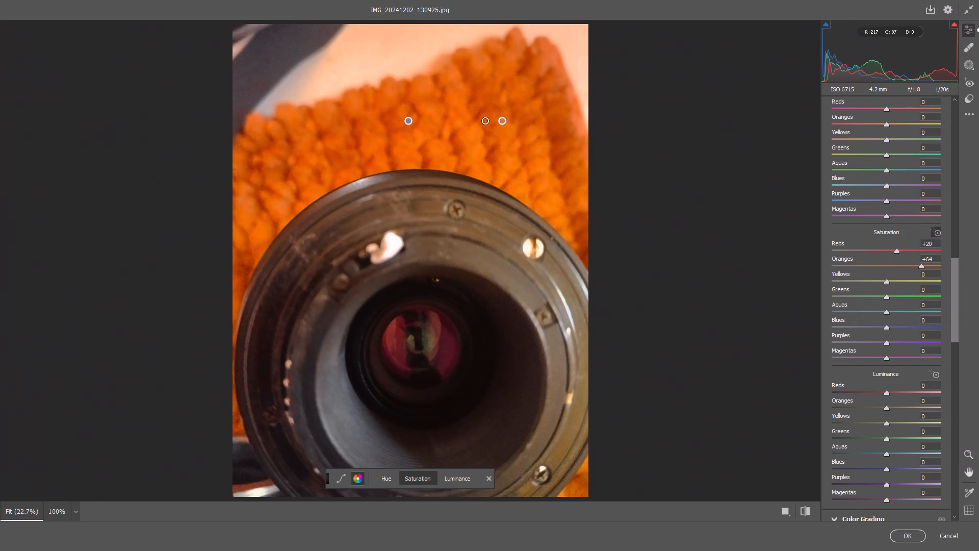
drag(486, 125, 457, 162)
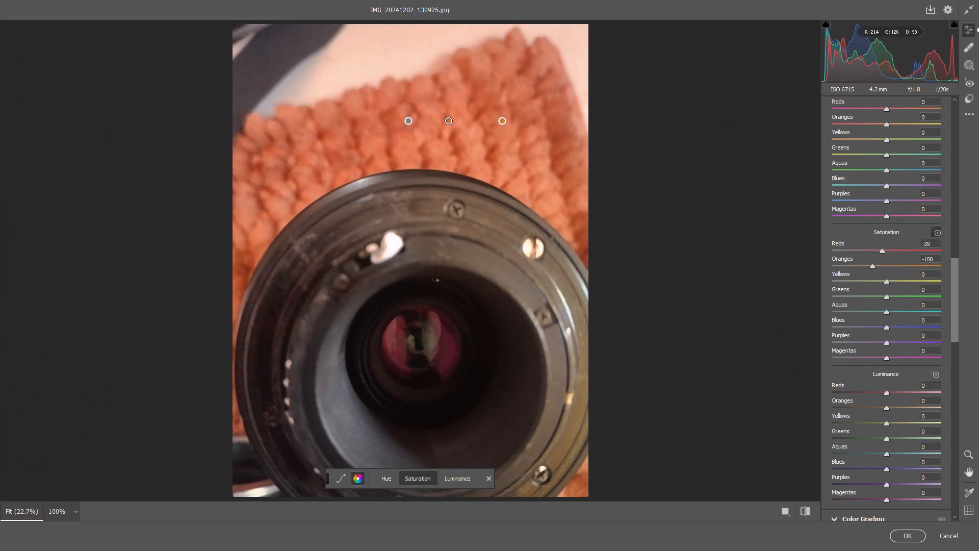
drag(457, 162, 462, 161)
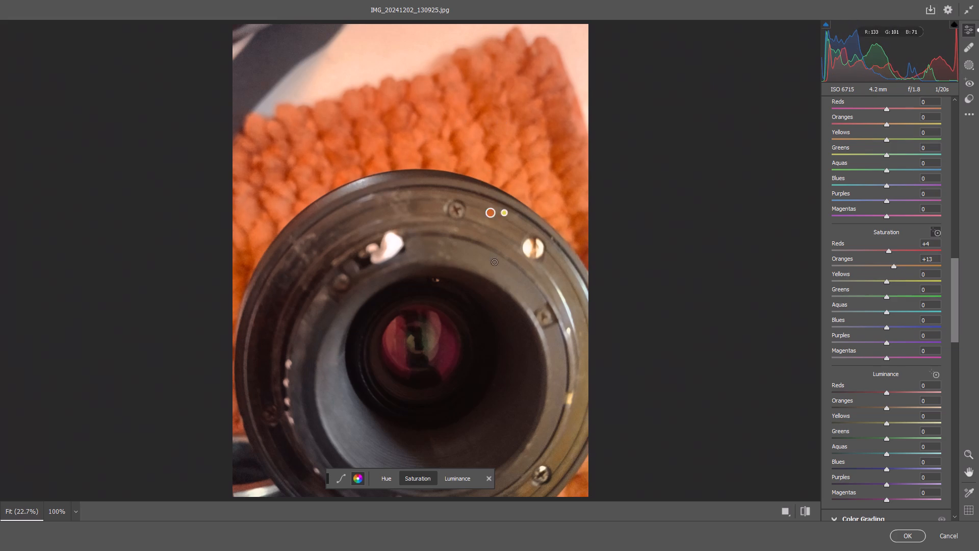
drag(438, 330, 449, 329)
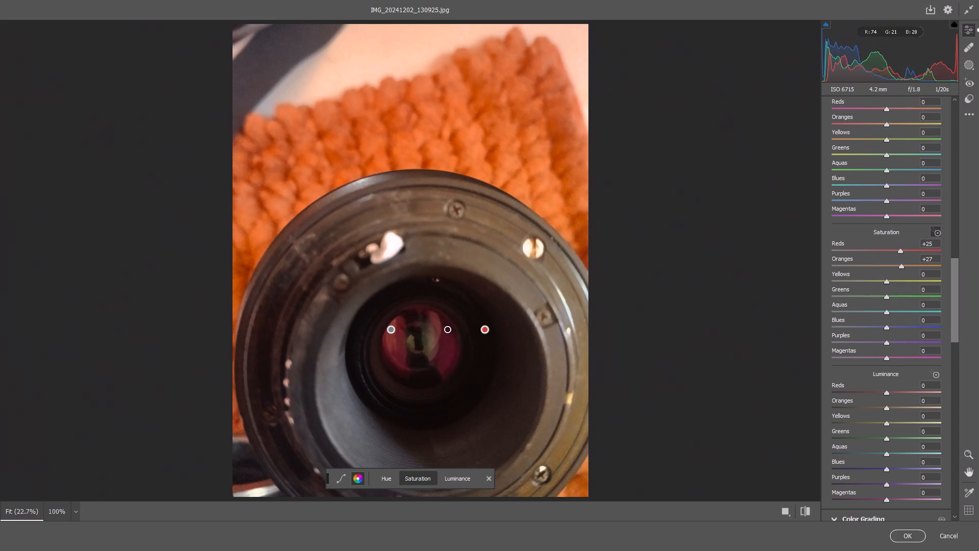
drag(449, 329, 453, 329)
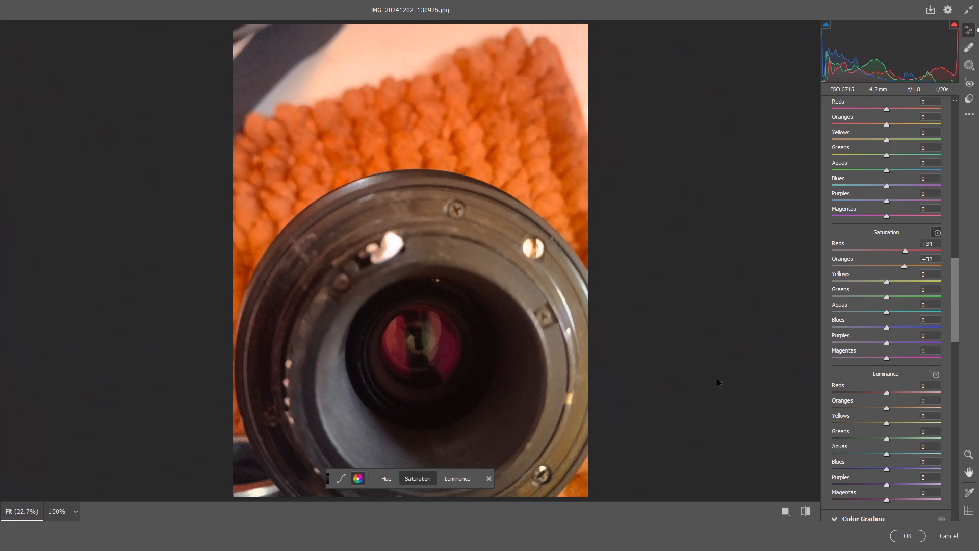
Use targeted Luminance adjustment on the orange knit, bringing Reds to +3 and Oranges to +7, and apply the Camera Raw edits.
click(956, 284)
click(936, 378)
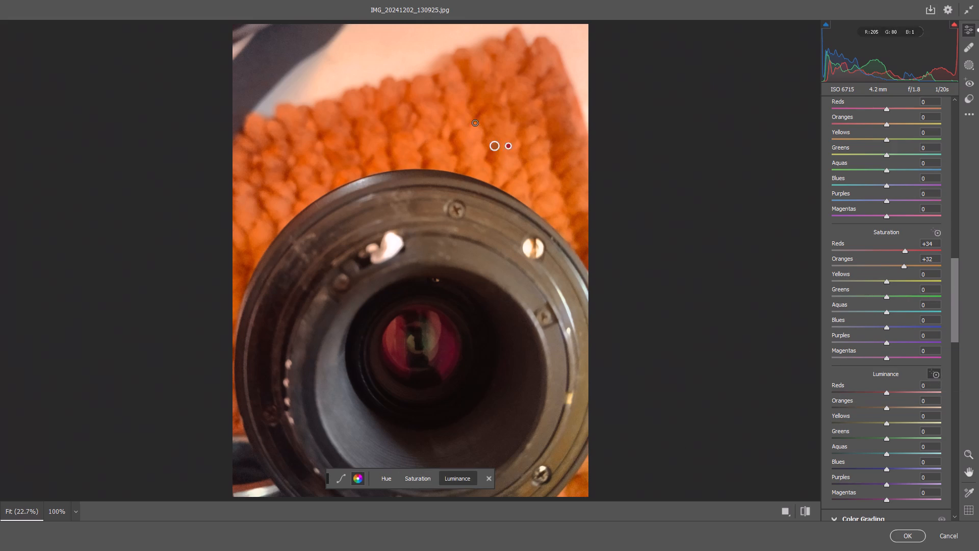
drag(471, 117, 486, 123)
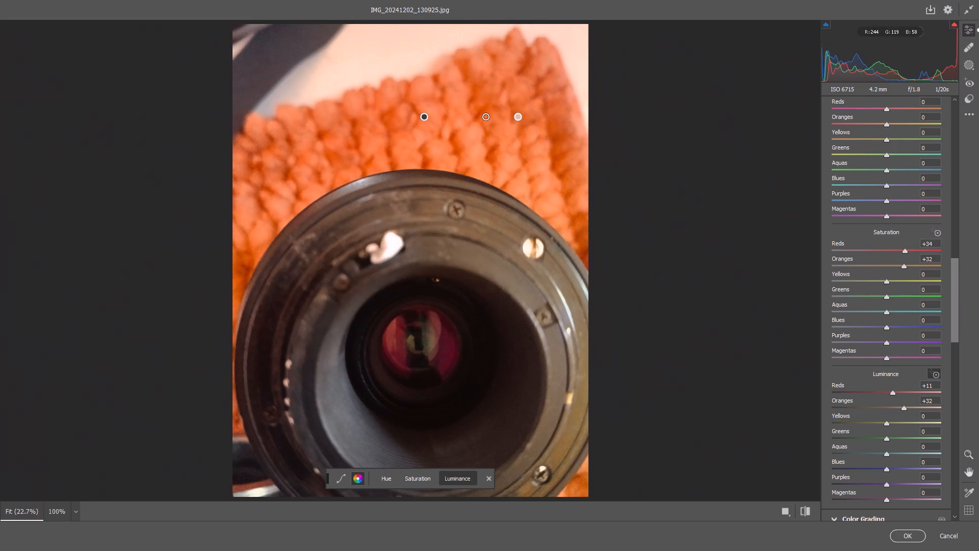
drag(486, 123, 475, 123)
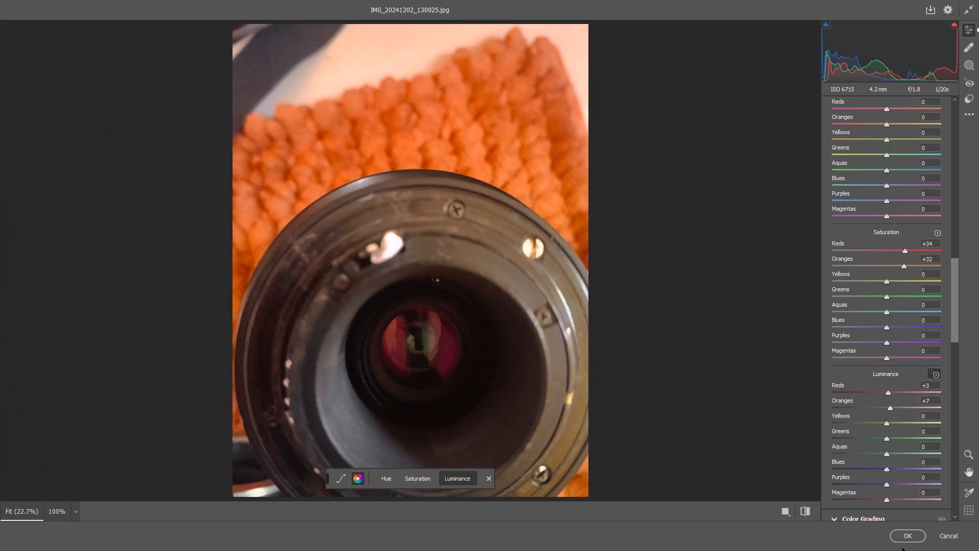
click(910, 536)
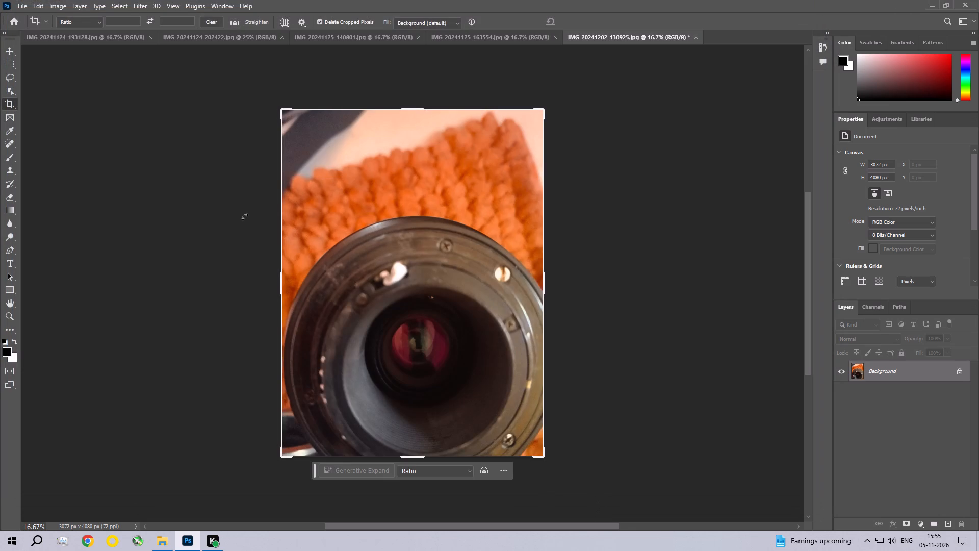
Apply Camera Raw's Lens Blur to the lens photo with its default blur settings.
click(11, 51)
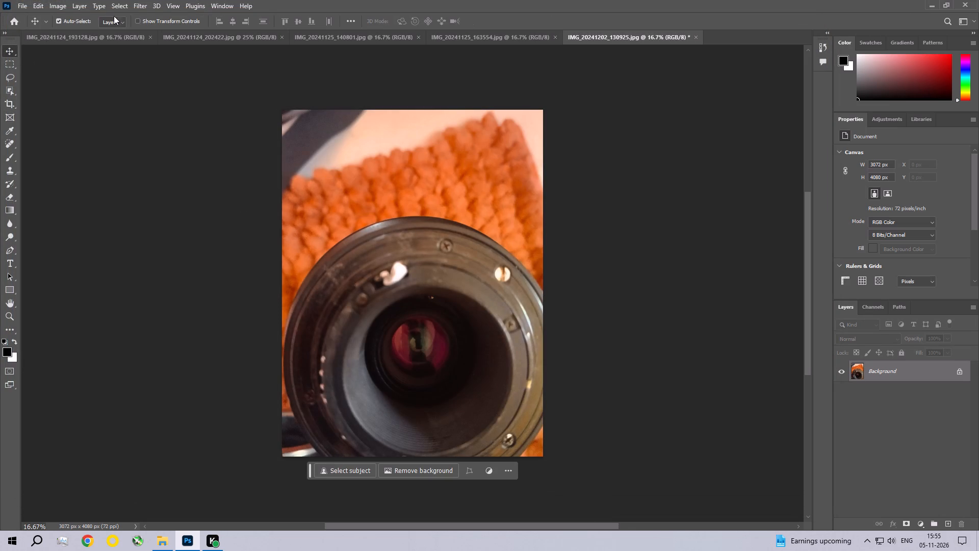
click(140, 5)
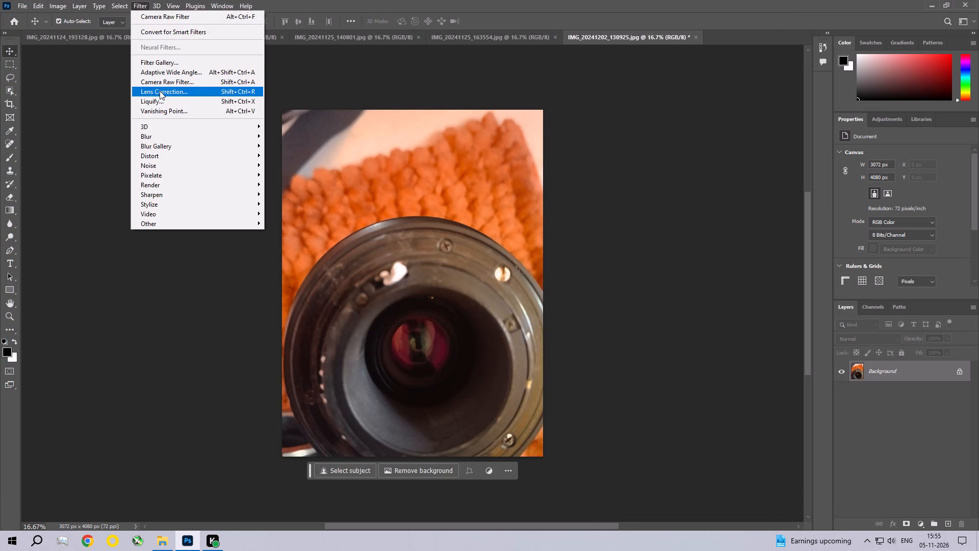
click(164, 84)
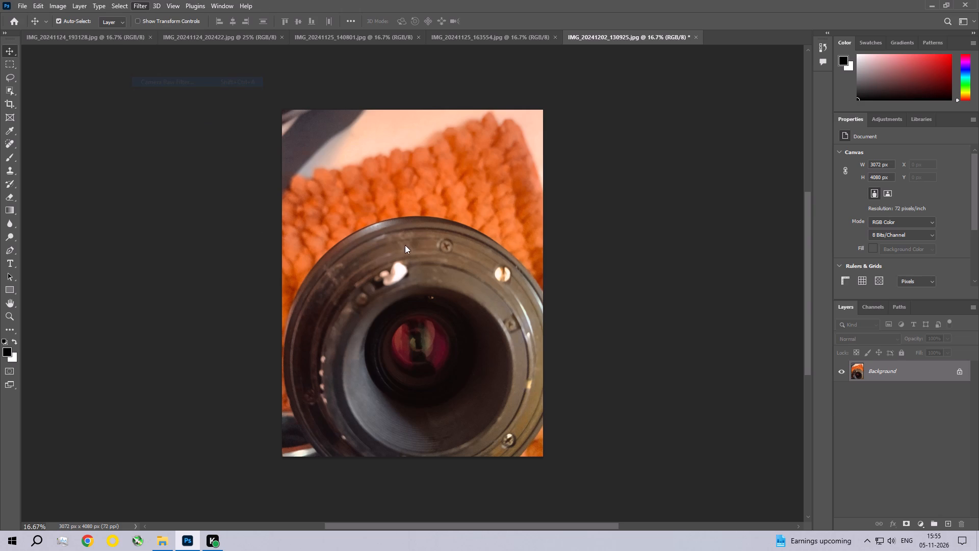
drag(955, 149, 960, 276)
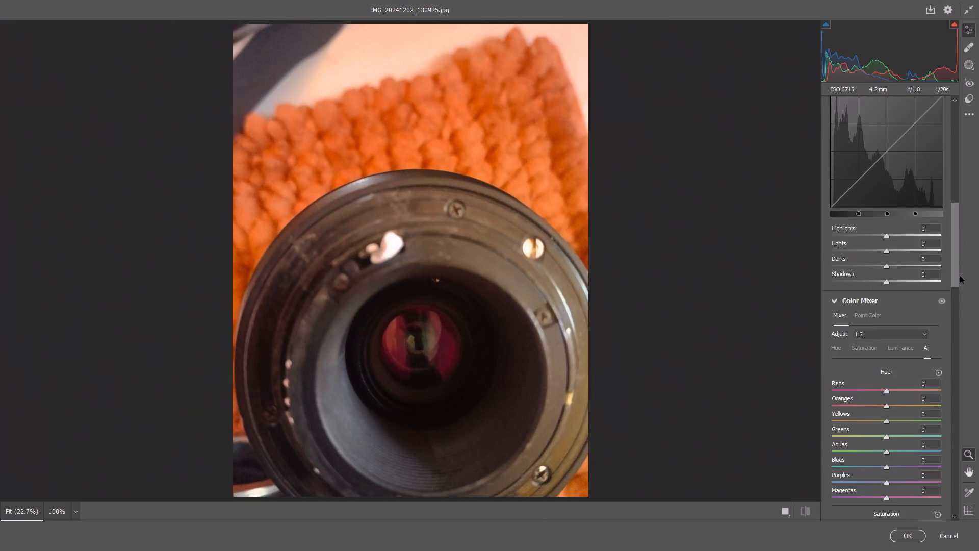
drag(960, 276, 961, 440)
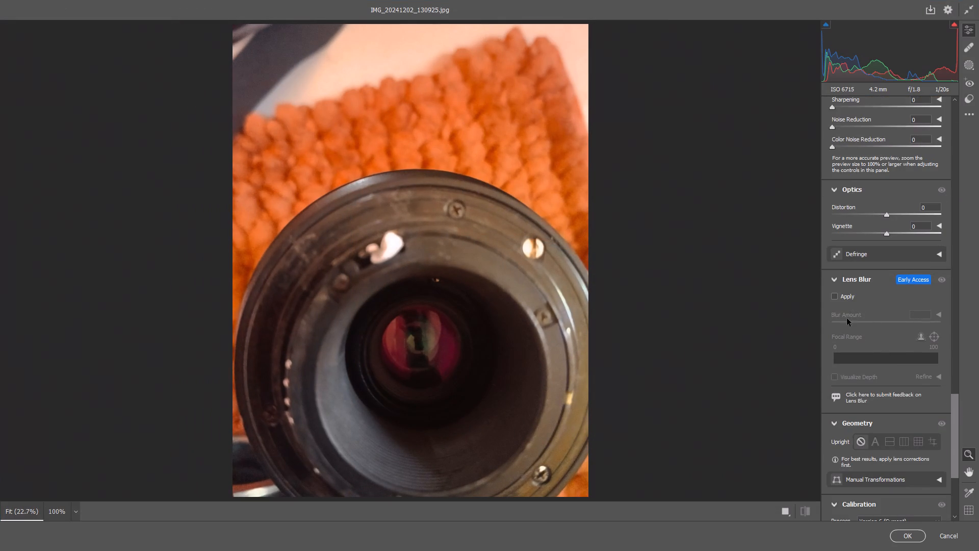
click(836, 293)
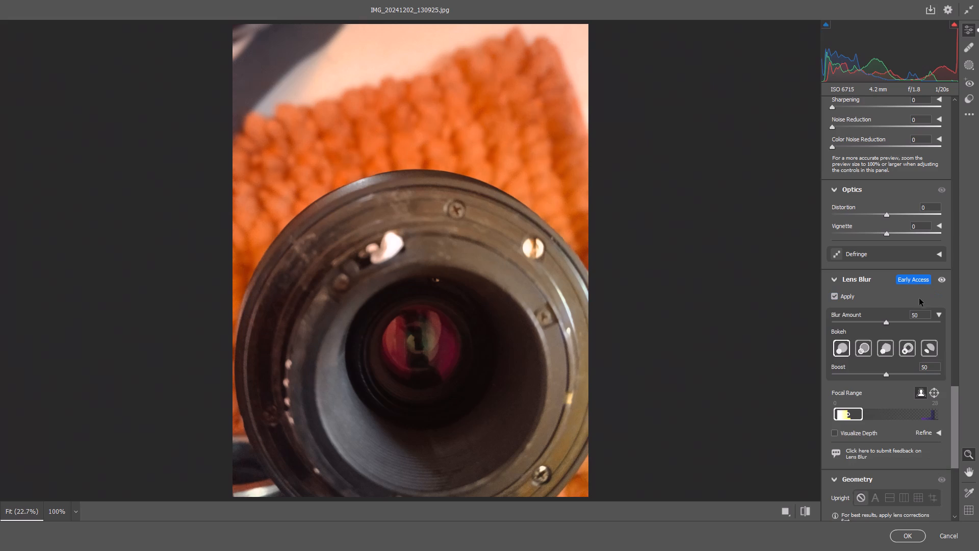
click(906, 535)
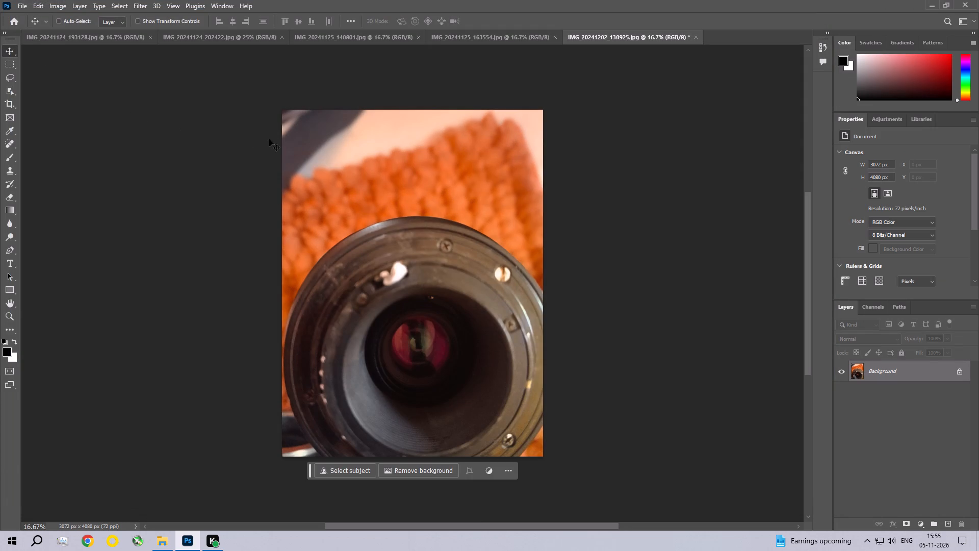
Save the lens photo IMG_20241202_130925 and close it.
key(ctrl+s)
click(532, 135)
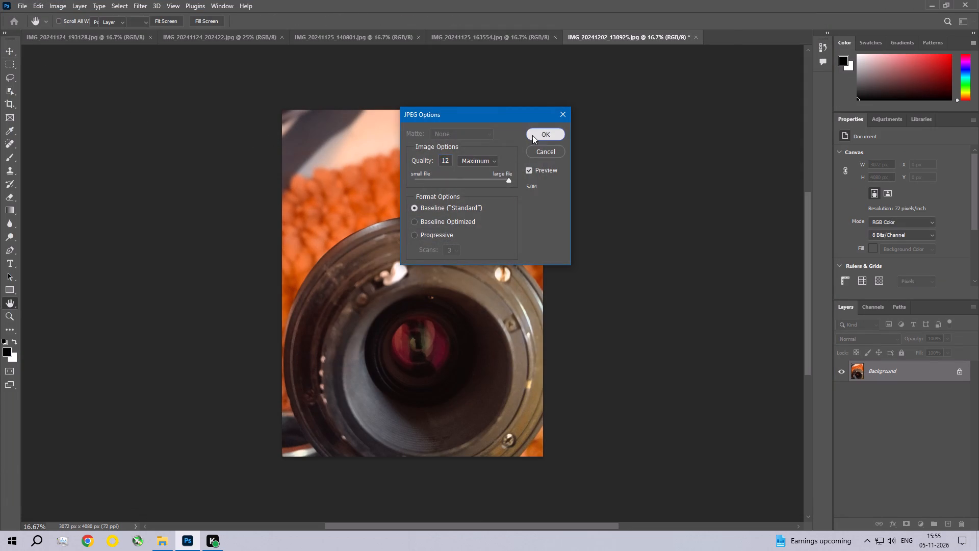
click(690, 39)
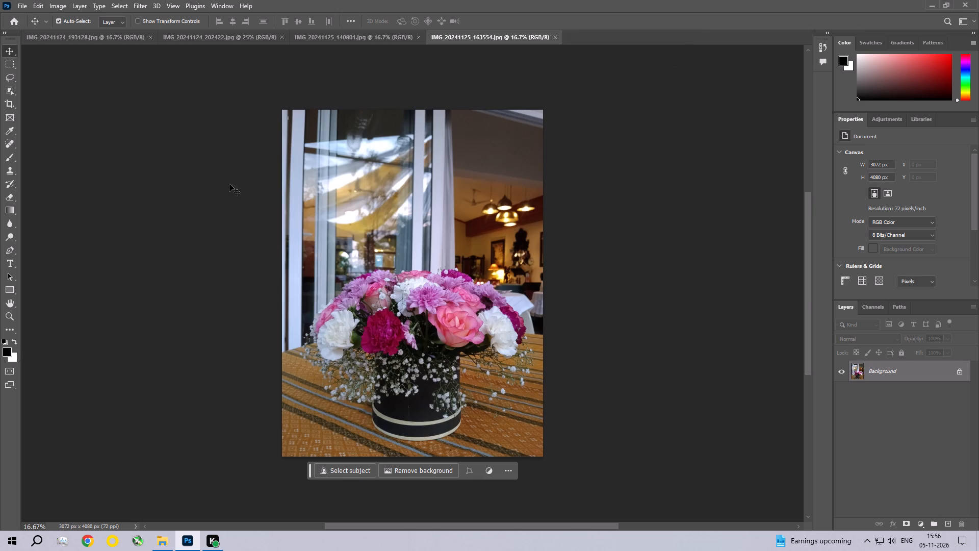
In Camera Raw, set the flower photo's Contrast to +19, Highlights -19, Shadows +22, Whites -14 and Blacks +22.
click(59, 6)
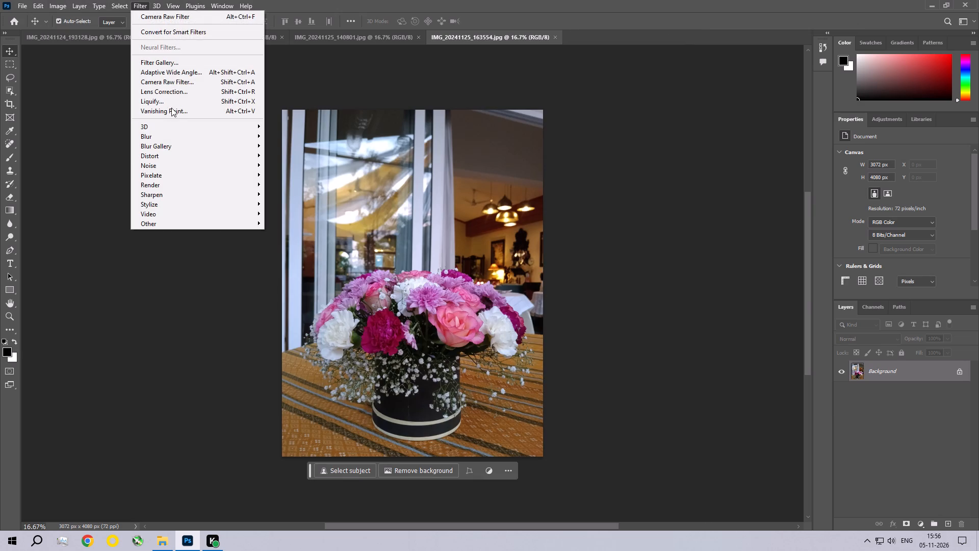
click(199, 84)
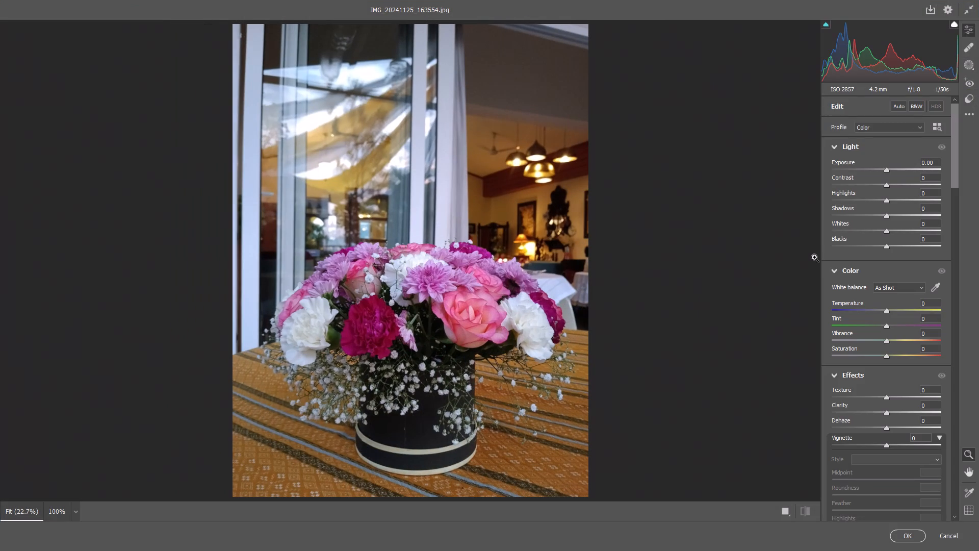
drag(888, 186, 898, 187)
drag(889, 201, 879, 202)
drag(889, 214, 889, 215)
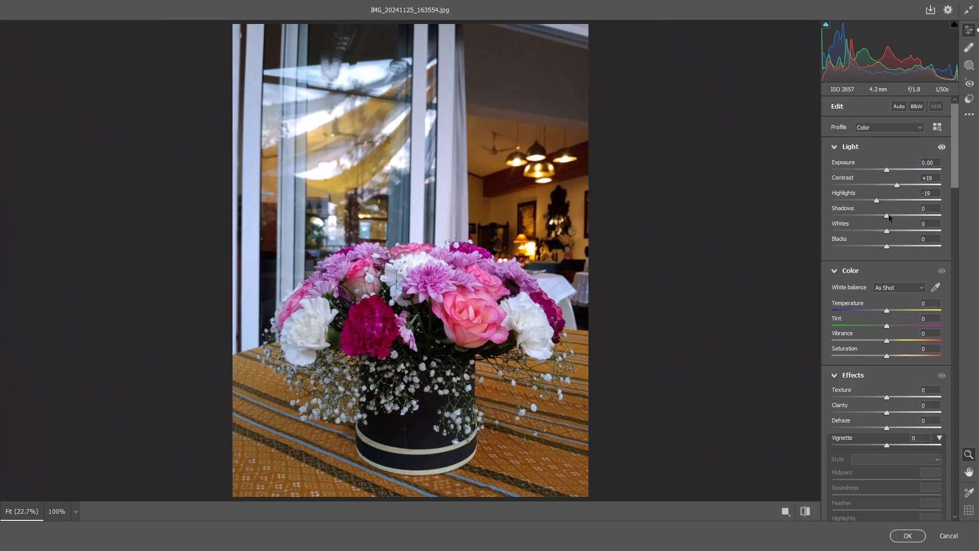
drag(889, 215, 899, 221)
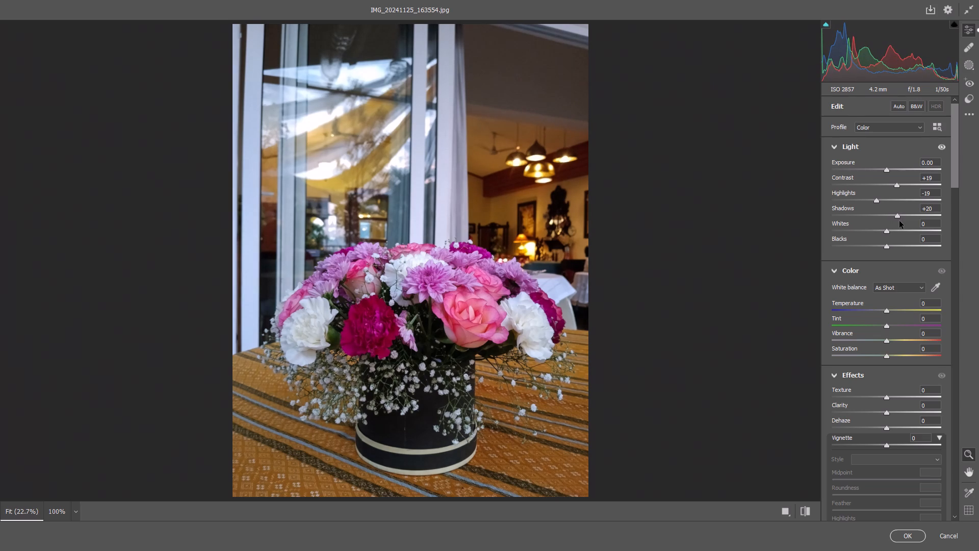
drag(899, 221, 901, 222)
drag(887, 231, 880, 229)
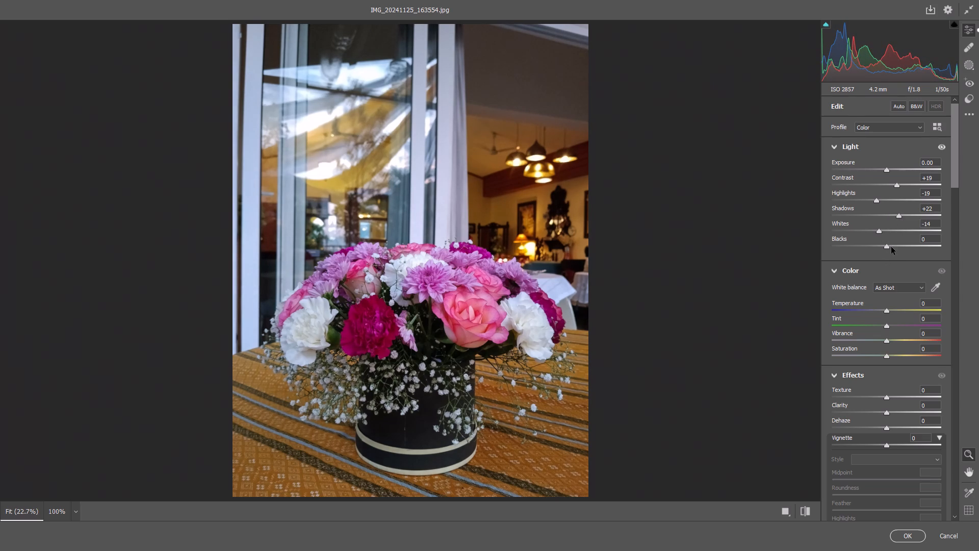
drag(890, 247, 898, 247)
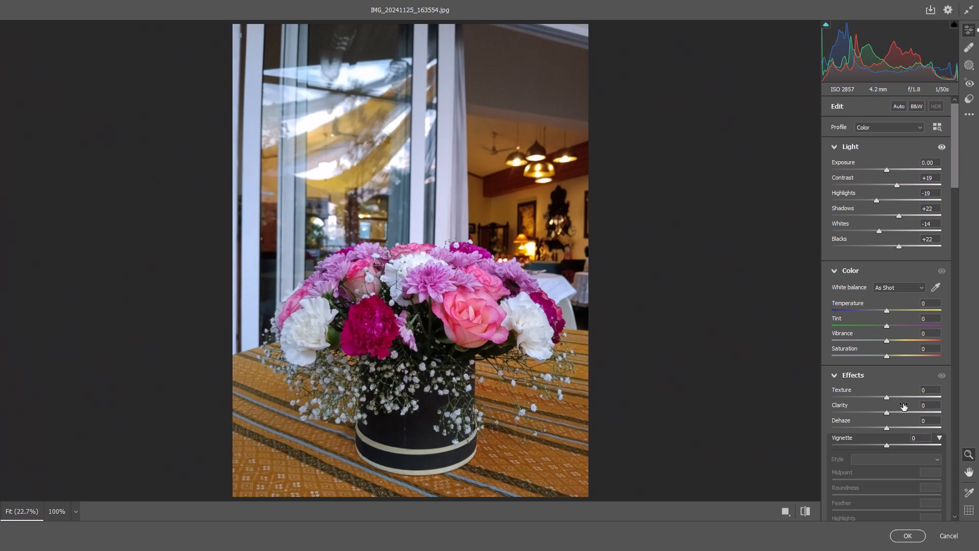
Raise the flower photo's Texture to +12, Clarity to +13 and Dehaze to +11.
drag(888, 398, 894, 398)
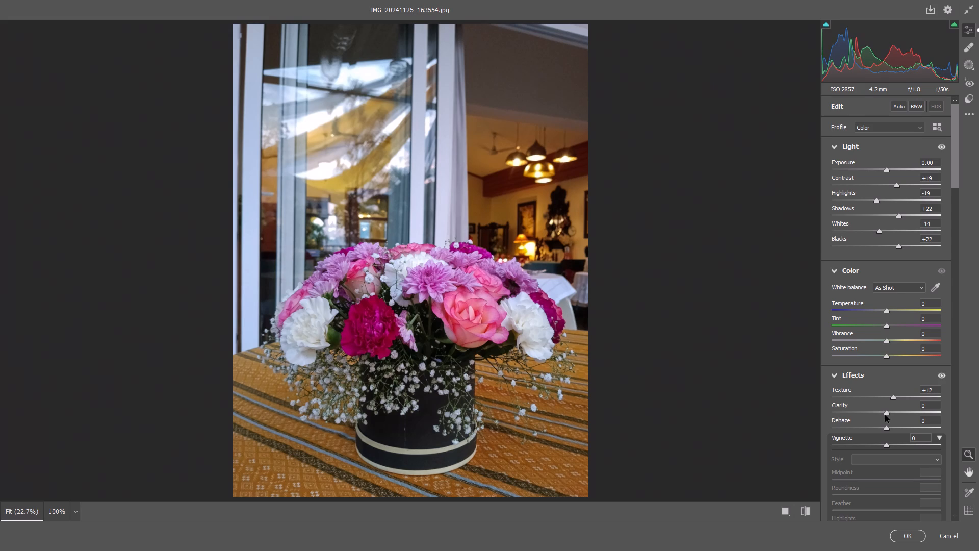
drag(886, 415, 893, 414)
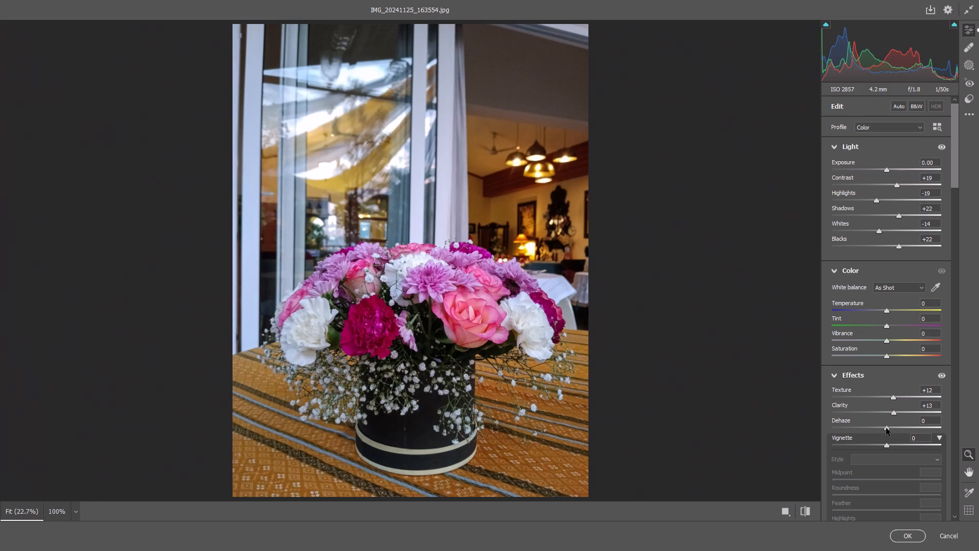
drag(886, 428, 887, 428)
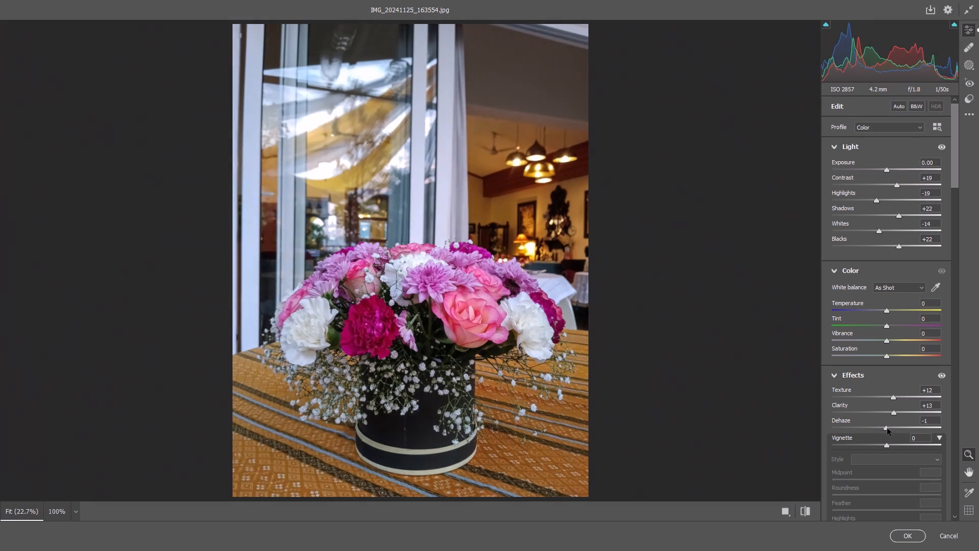
drag(887, 428, 892, 429)
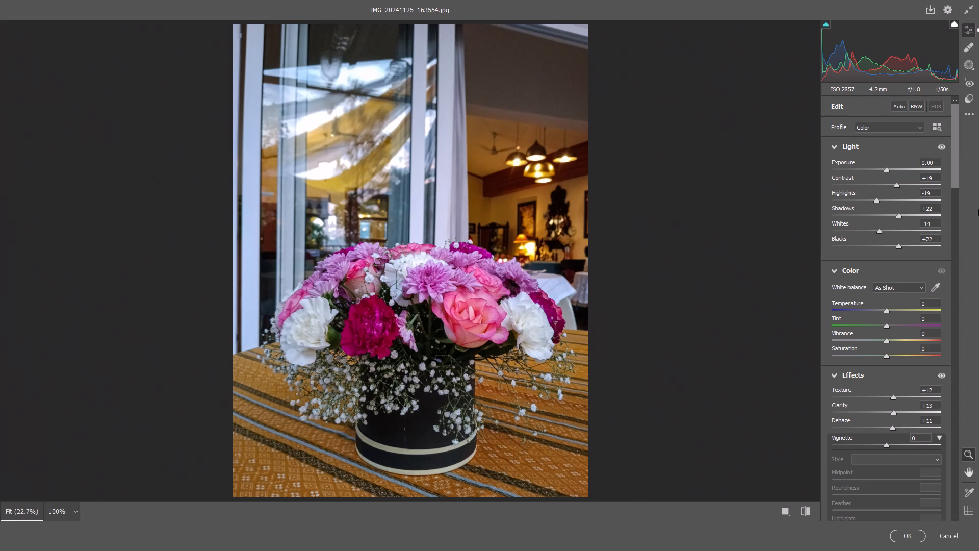
Adjust the flower photo's parametric curve to Highlights -27, Lights -21 and Darks +22.
drag(954, 141, 960, 226)
drag(881, 308, 871, 310)
drag(886, 325, 869, 321)
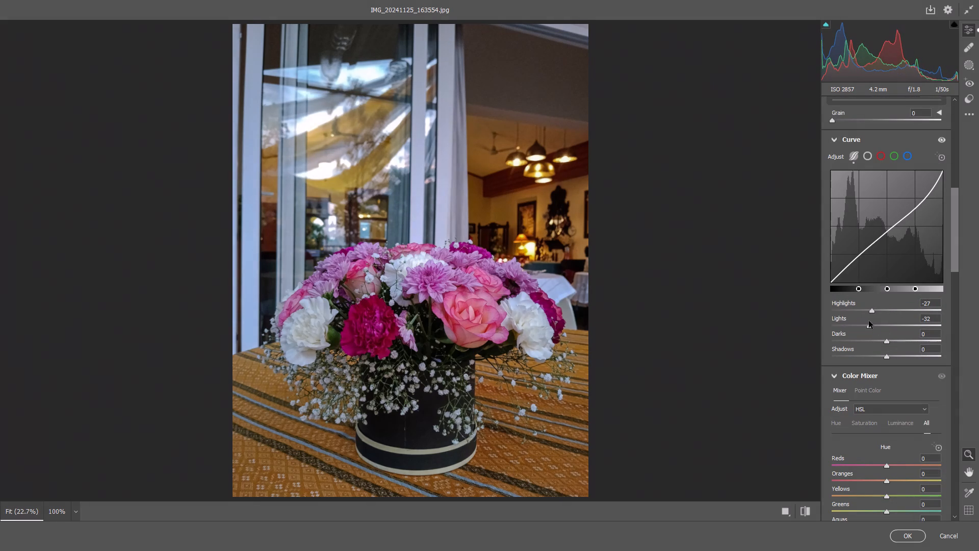
drag(869, 321, 875, 324)
drag(954, 227, 954, 261)
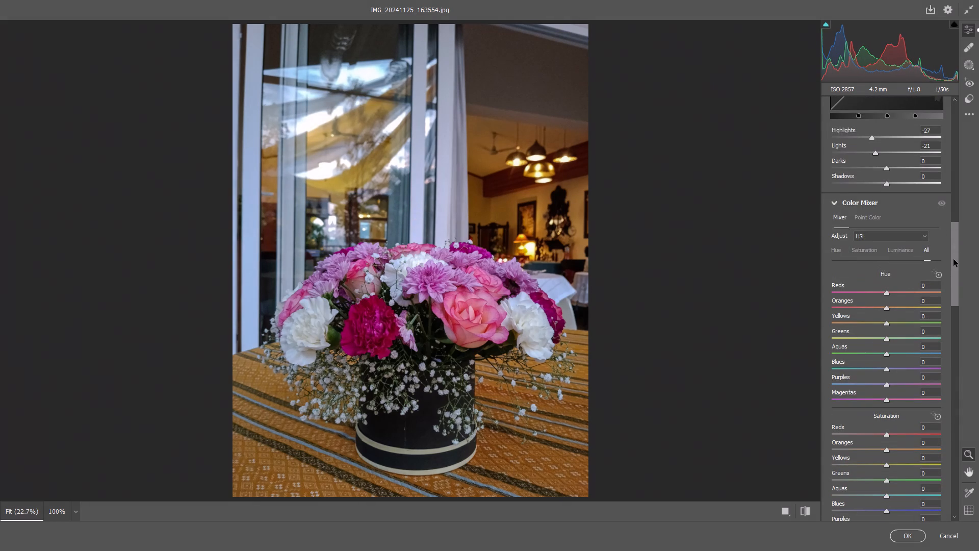
drag(889, 168, 886, 169)
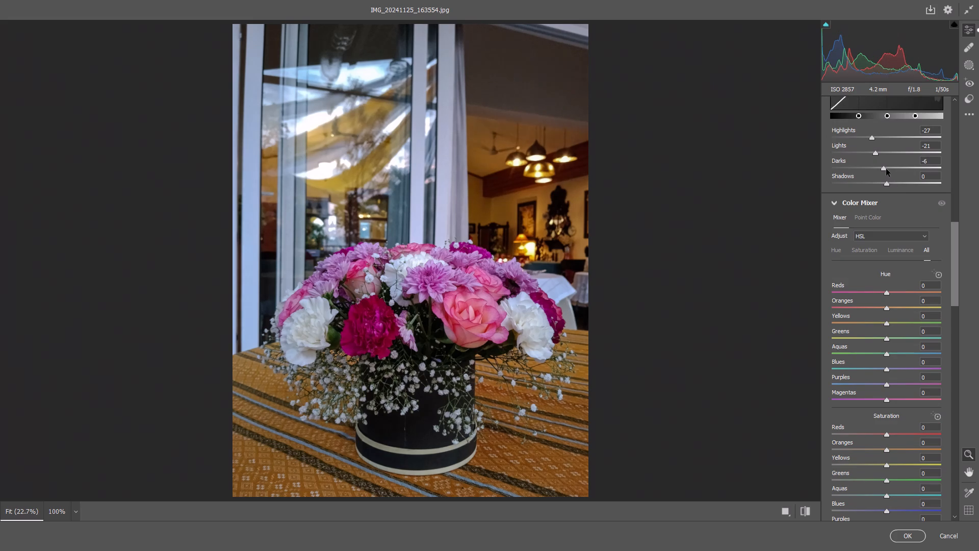
drag(886, 169, 901, 171)
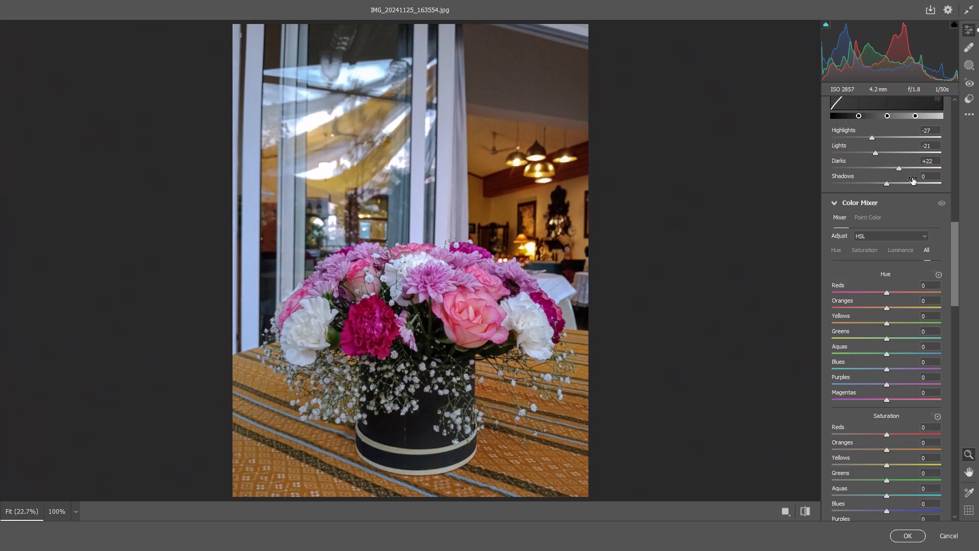
Set both Noise Reduction and Color Noise Reduction to 14 for the flower photo.
drag(957, 242, 952, 350)
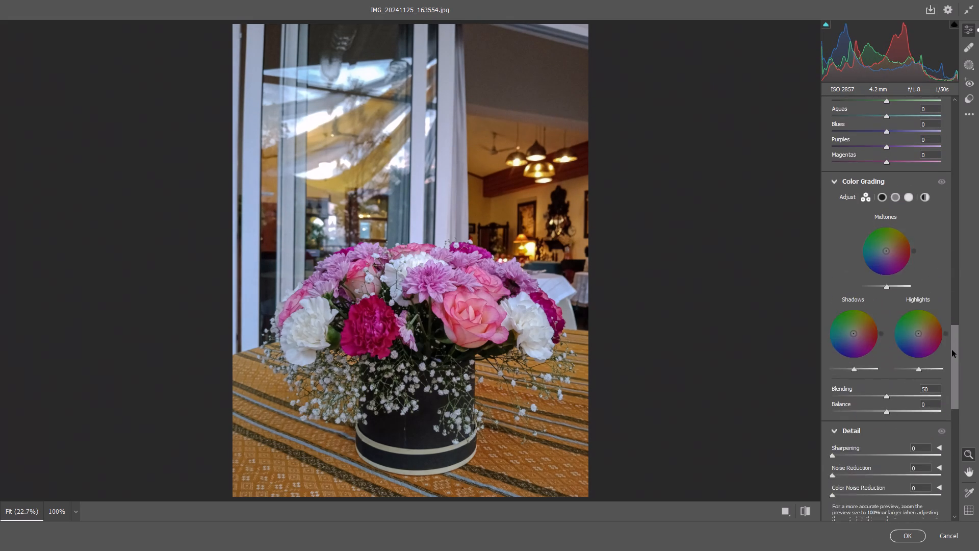
drag(952, 350, 951, 373)
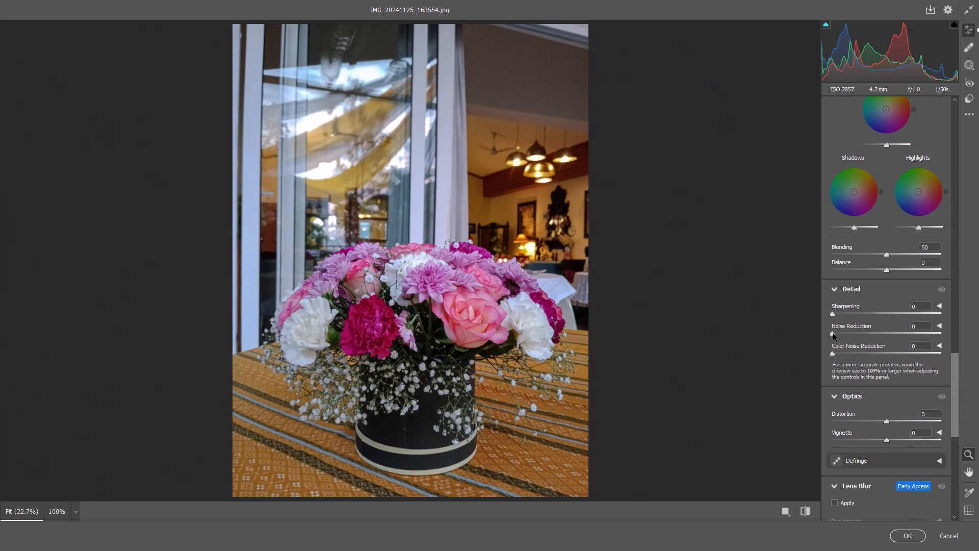
drag(833, 334, 844, 332)
click(841, 351)
click(842, 335)
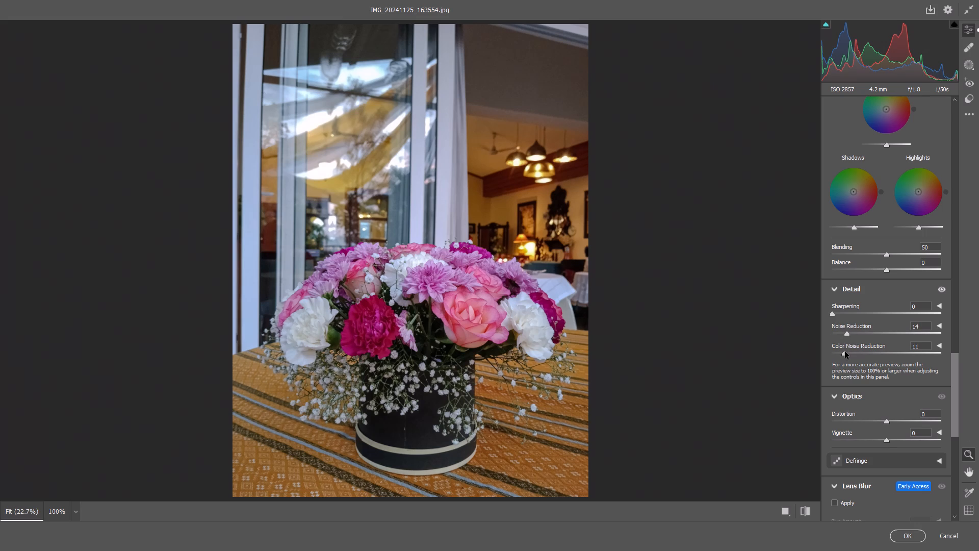
click(845, 352)
Examine the Artistic and B&W profile previews in the profile browser for the flower photo.
drag(955, 381, 952, 413)
drag(954, 424, 954, 453)
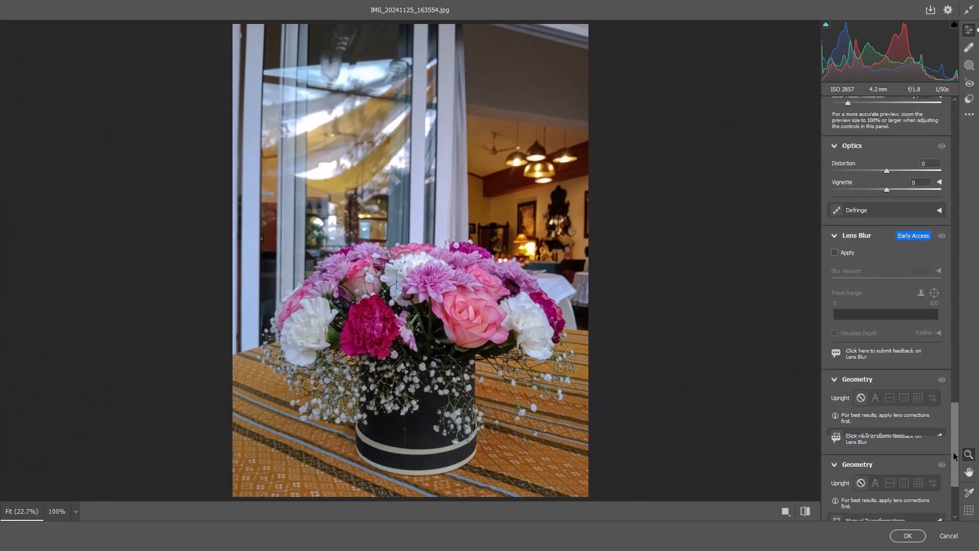
drag(954, 453, 950, 116)
click(889, 128)
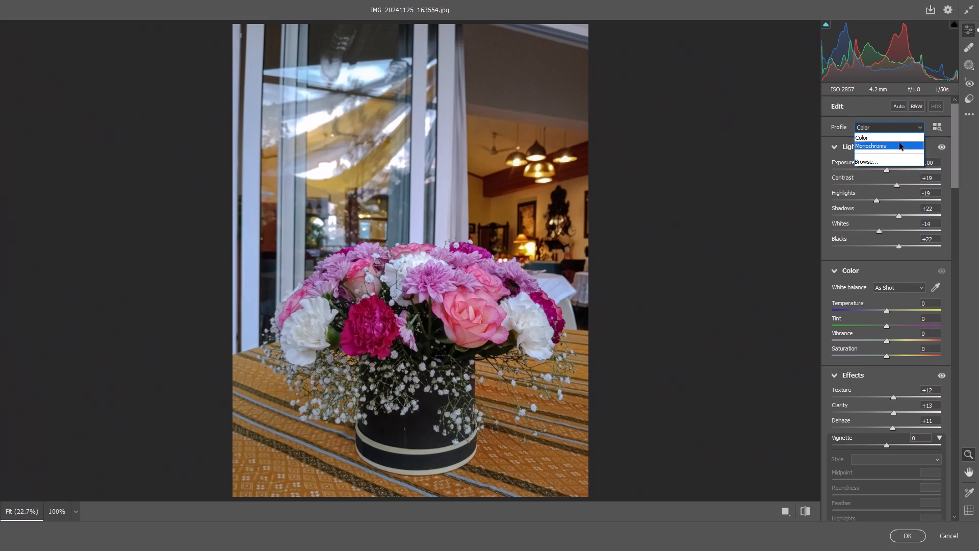
click(939, 130)
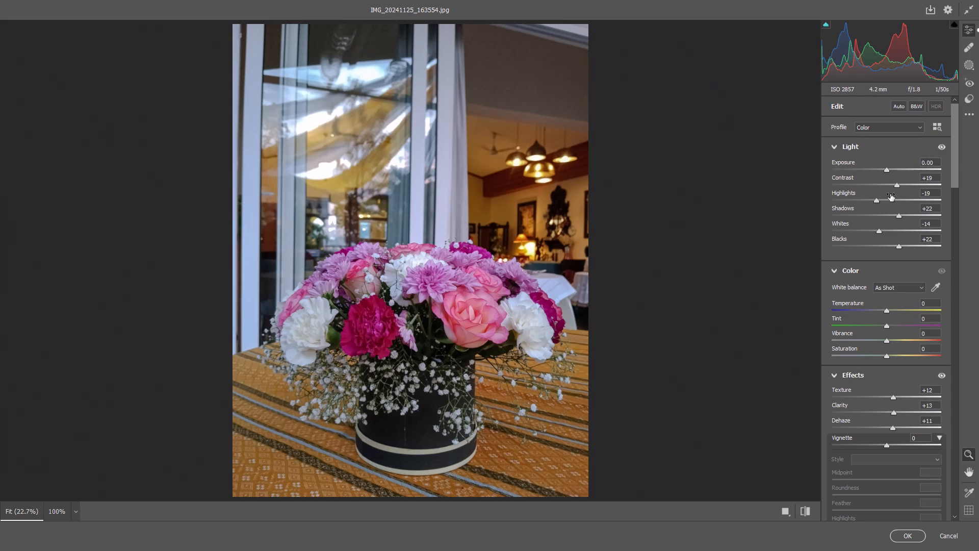
click(939, 124)
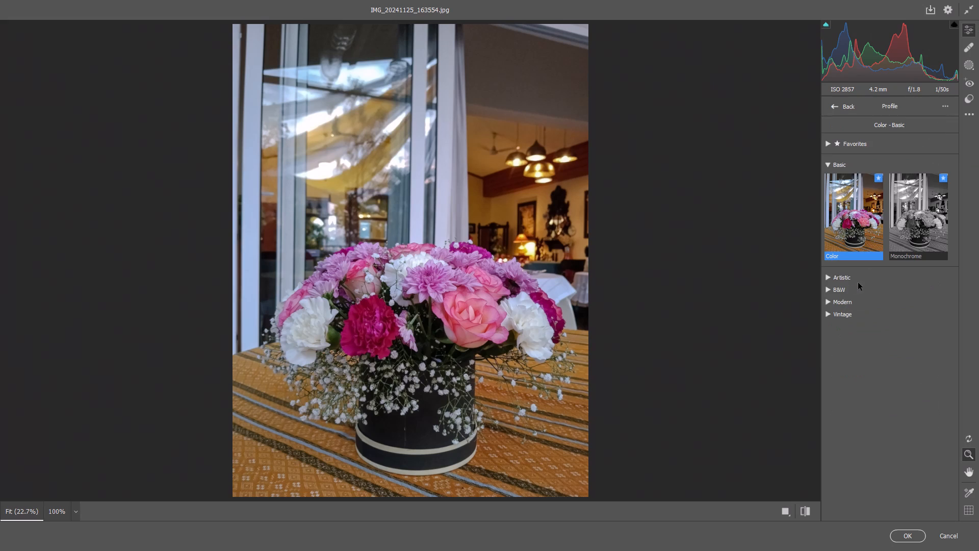
click(833, 278)
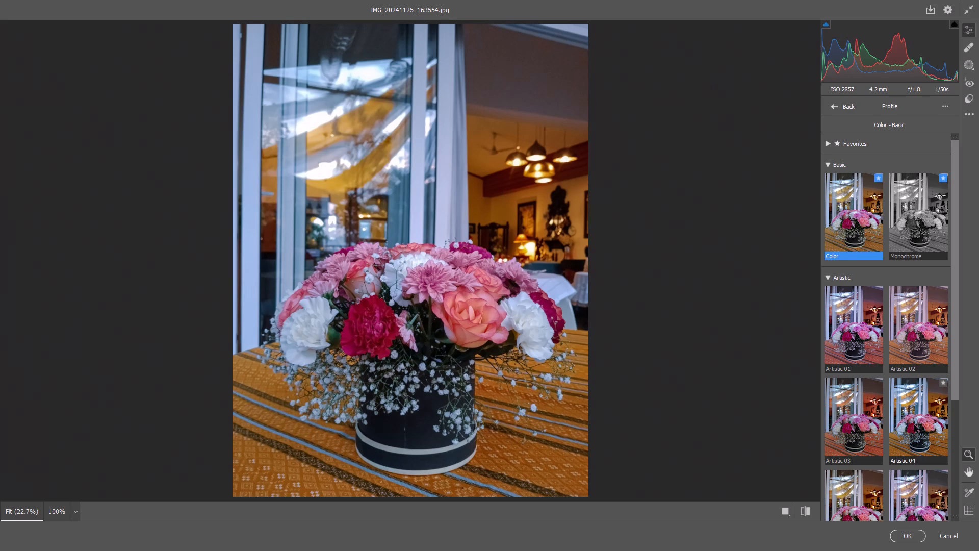
drag(957, 310, 963, 442)
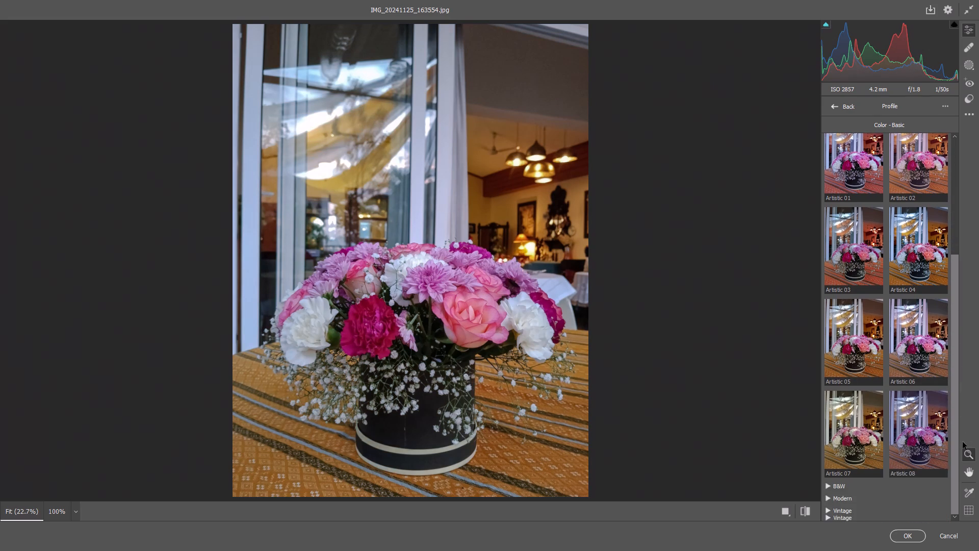
drag(963, 442, 965, 466)
click(840, 485)
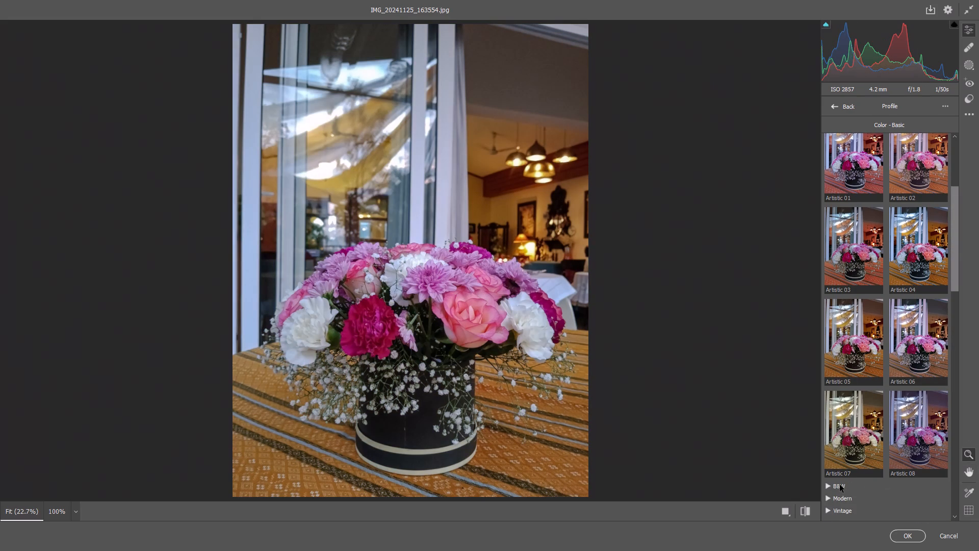
scroll(844, 479, down, 1)
scroll(844, 479, up, 1)
scroll(844, 479, down, 1)
scroll(844, 479, up, 1)
scroll(844, 479, down, 9)
scroll(847, 469, up, 1)
scroll(847, 469, down, 1)
scroll(847, 469, up, 1)
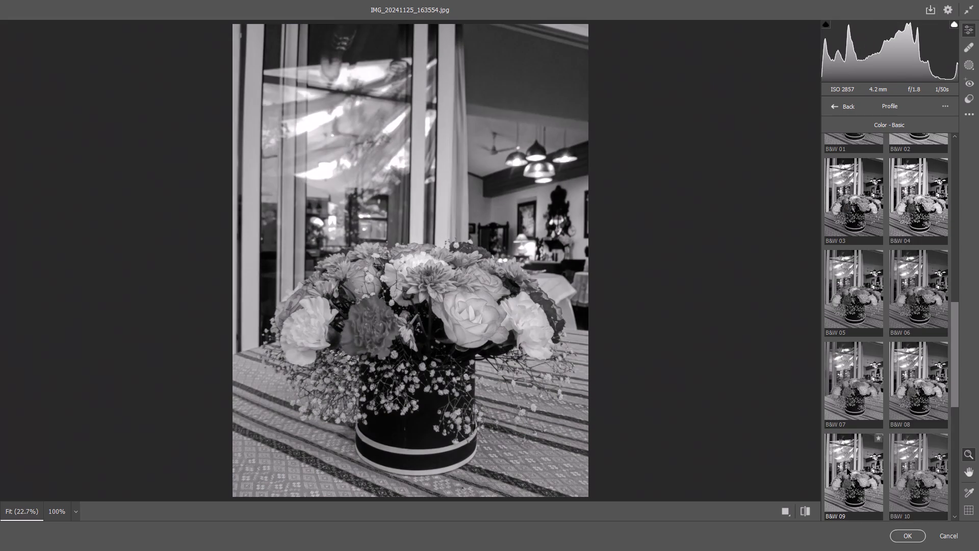
scroll(848, 466, down, 12)
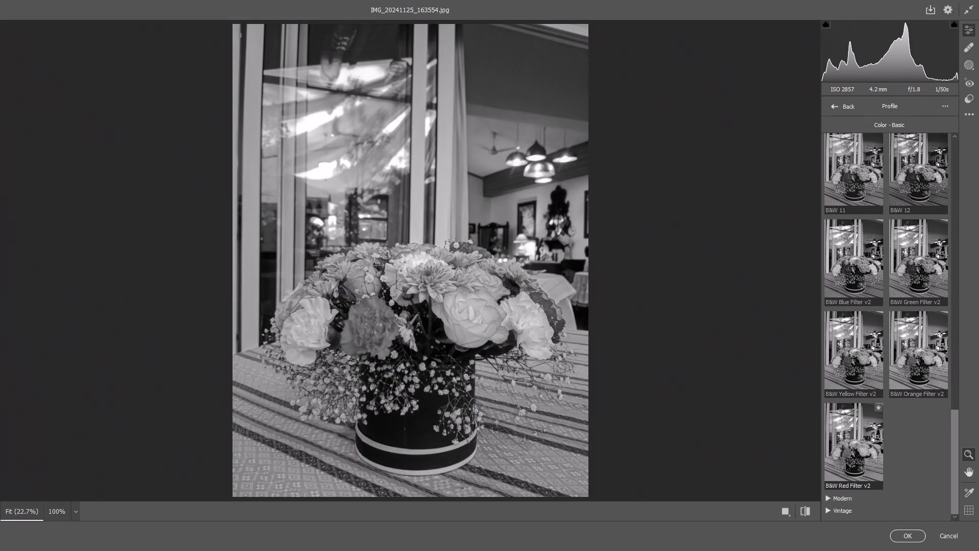
Apply the Modern 02 profile from the Modern group to the flower photo.
click(835, 500)
scroll(841, 491, down, 2)
scroll(841, 491, up, 1)
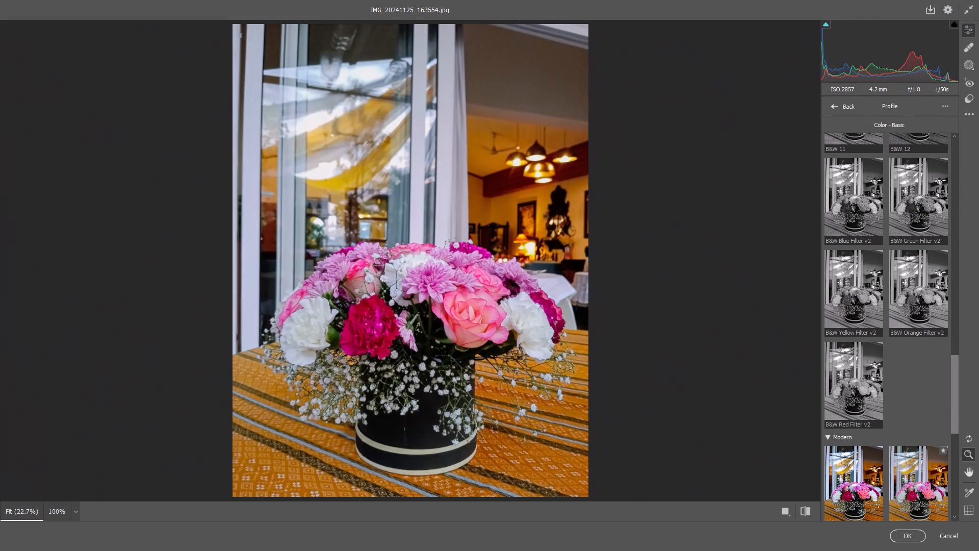
click(931, 483)
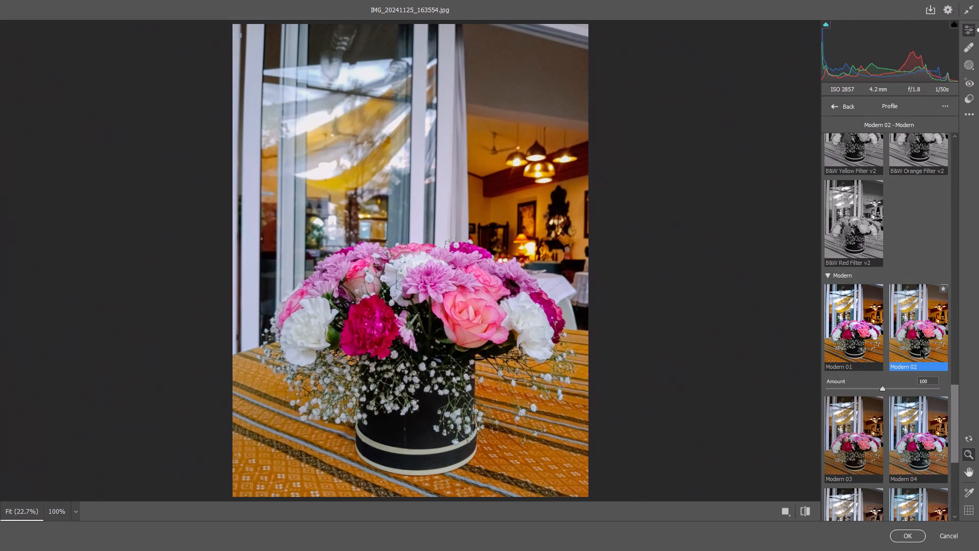
double_click(920, 350)
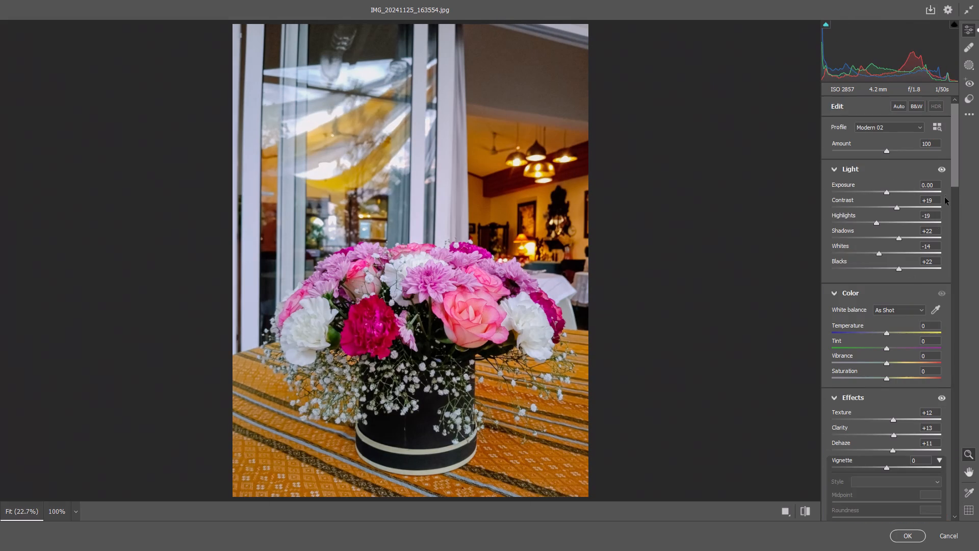
Raise the flower photo's Vibrance to +10 and Saturation to +22.
drag(956, 169, 957, 193)
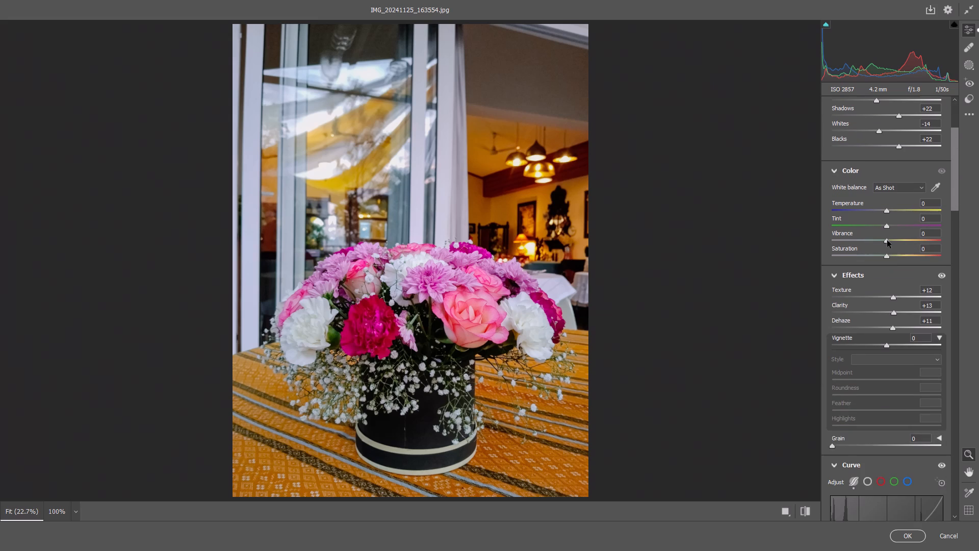
drag(887, 240, 892, 243)
drag(885, 255, 889, 255)
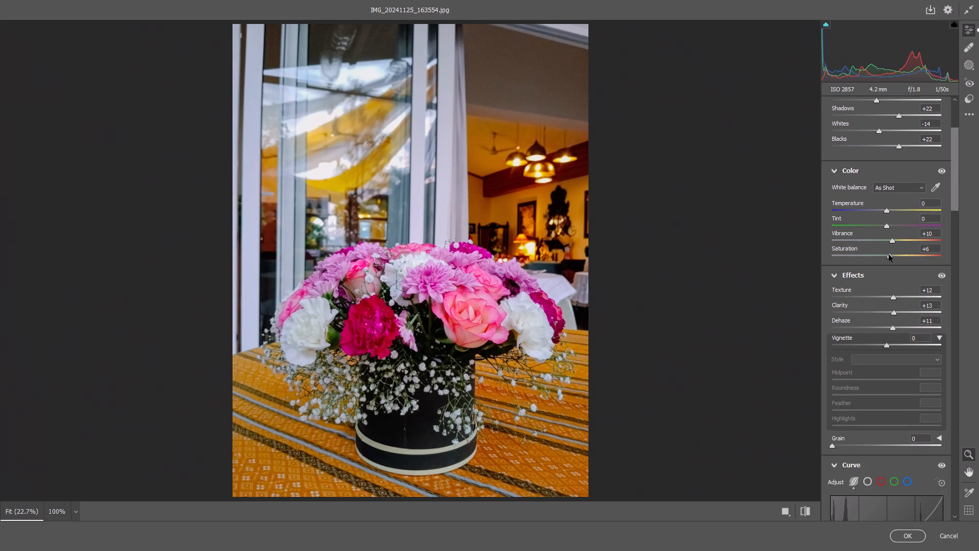
drag(889, 255, 895, 255)
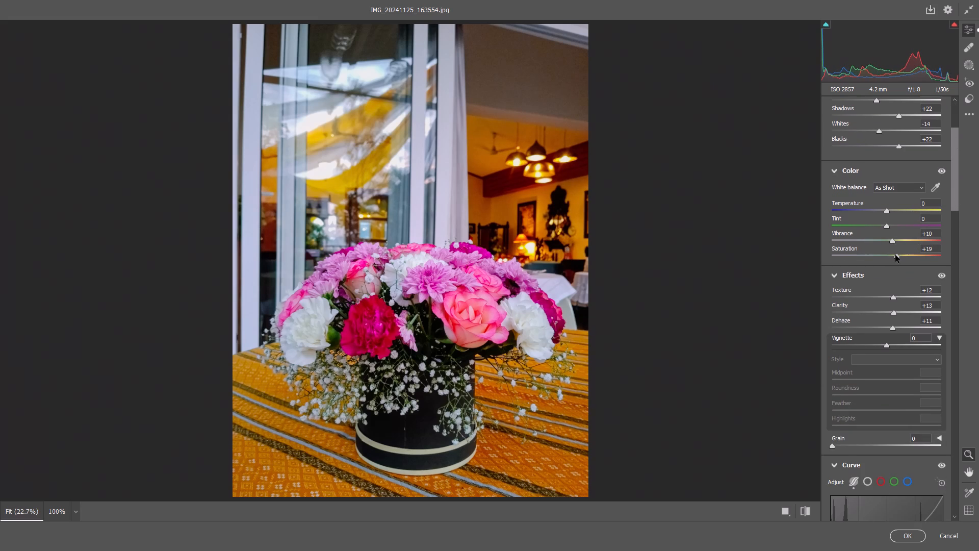
drag(895, 255, 897, 256)
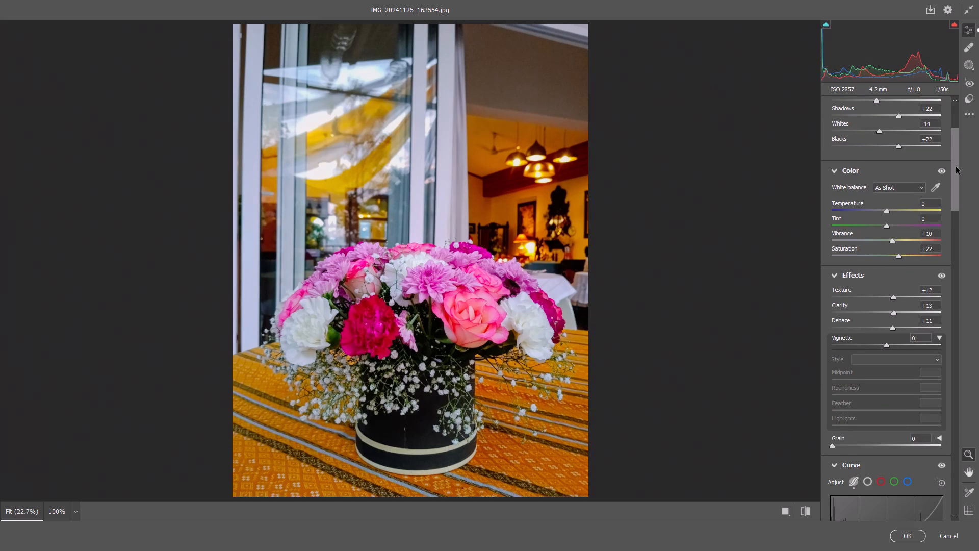
Lower the parametric curve's Highlights to -32.
drag(955, 166, 957, 207)
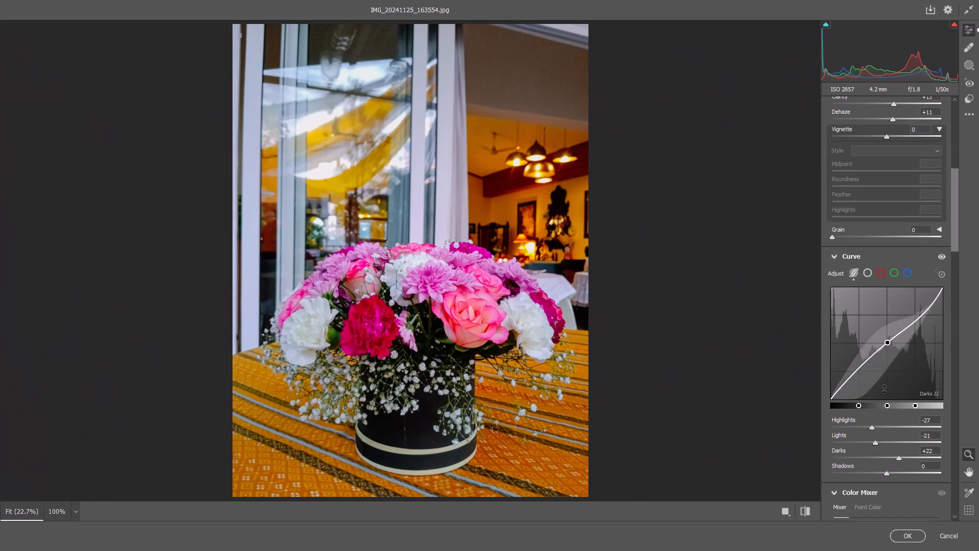
click(871, 429)
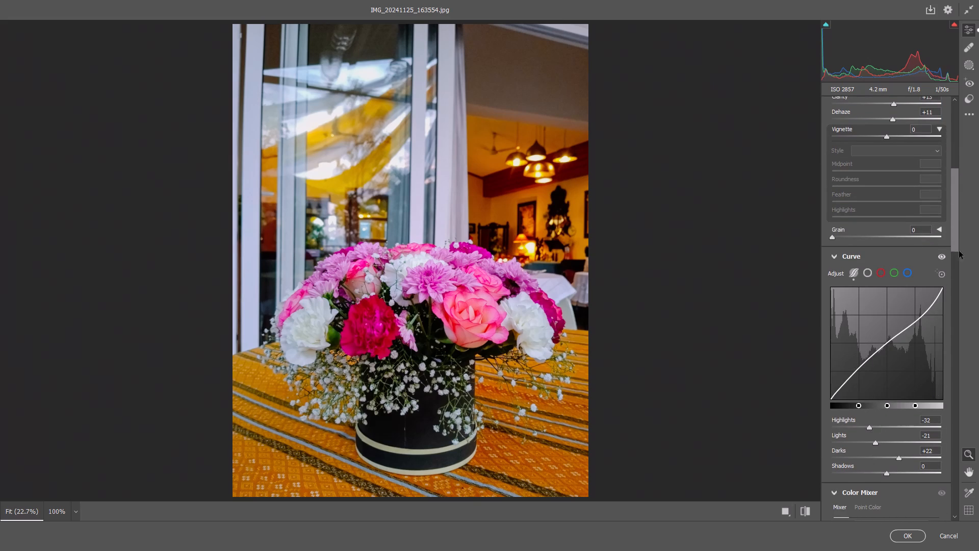
With targeted Saturation adjustment on the flowers, interior wall and foliage, set Reds +62, Oranges -46, Yellows +2, Greens +43 and Magentas +30.
drag(954, 194, 968, 291)
click(937, 212)
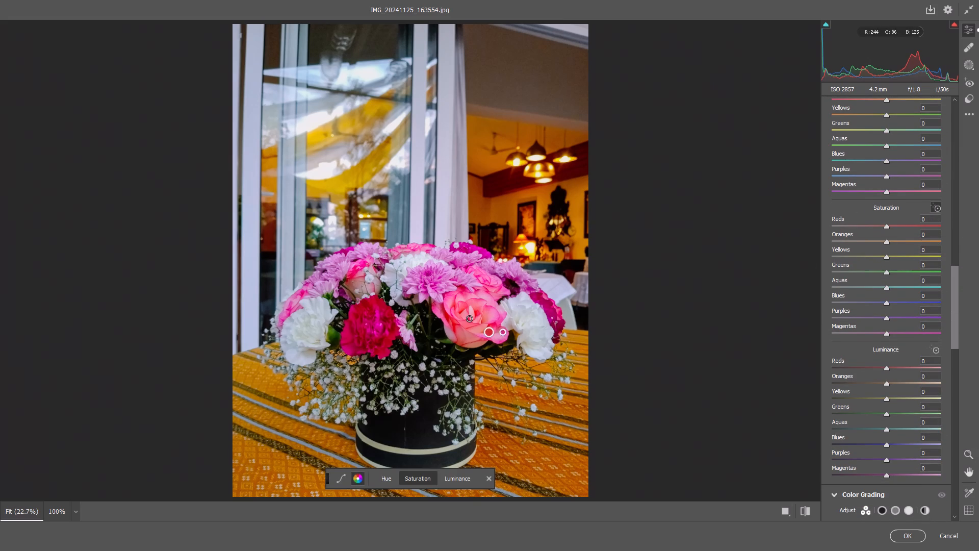
drag(469, 305, 491, 309)
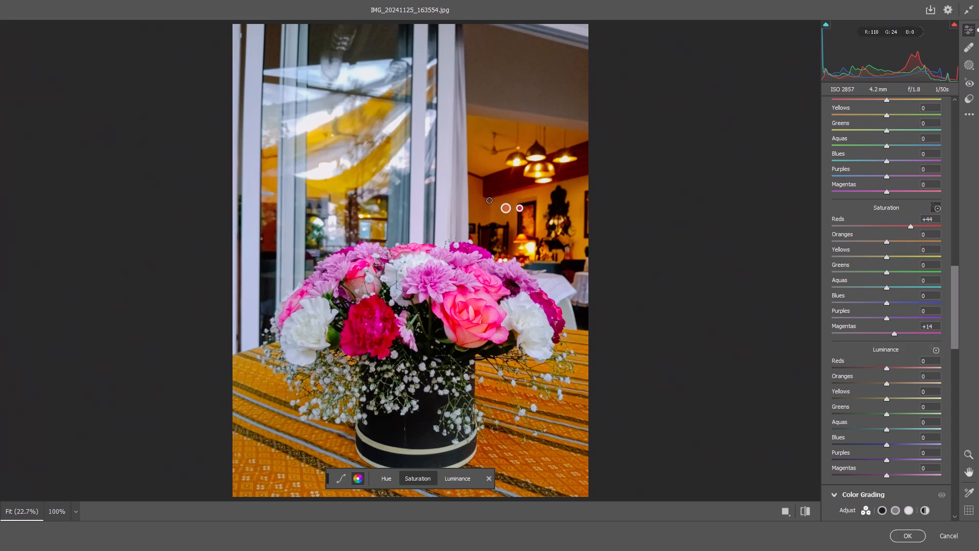
drag(485, 208, 462, 214)
drag(359, 326, 367, 326)
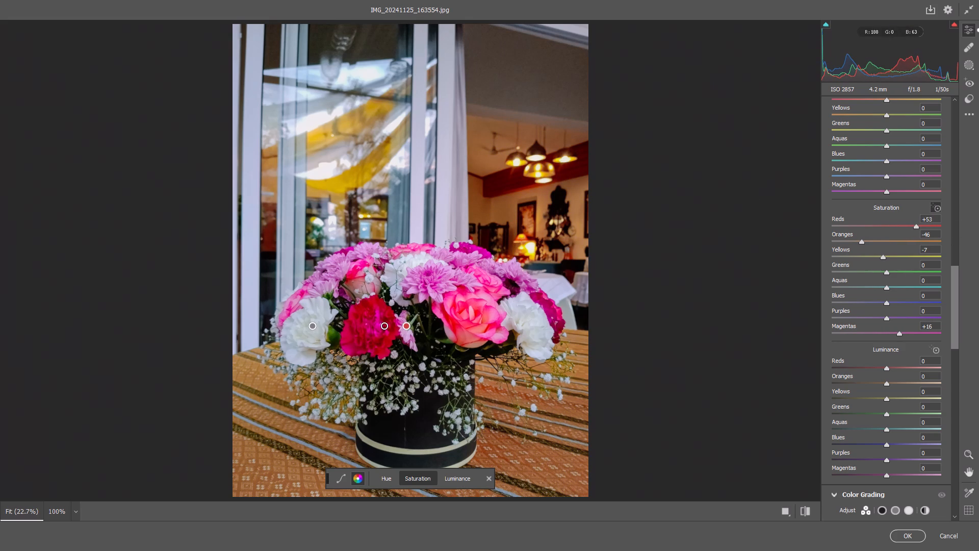
drag(367, 326, 369, 326)
drag(331, 333, 530, 319)
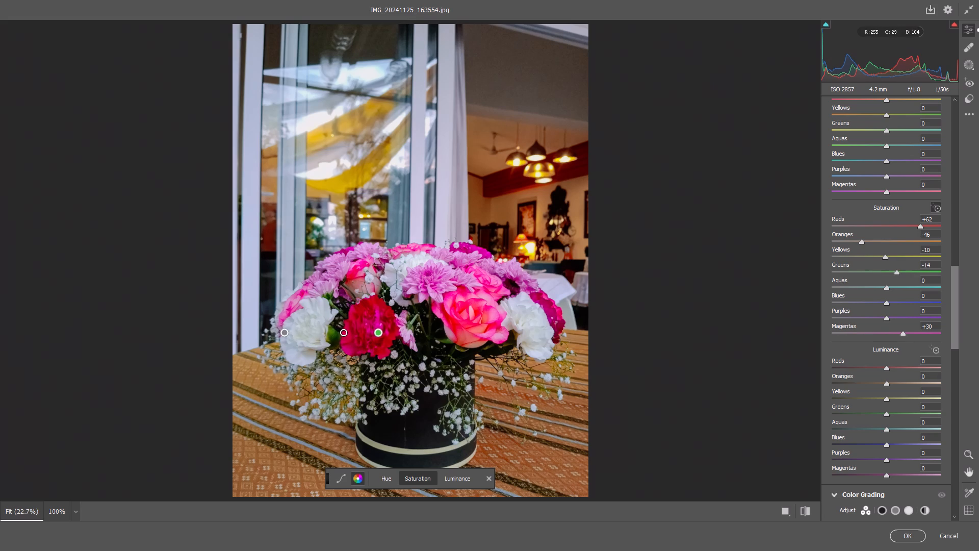
drag(530, 319, 616, 311)
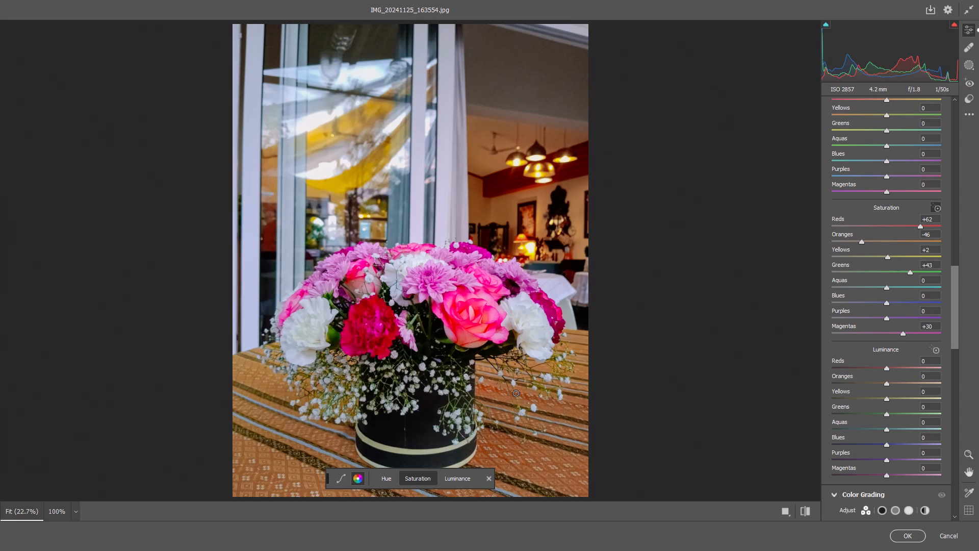
With targeted Saturation adjustment on the vase and tablecloth, set Oranges -44, Yellows +49, Greens +86, Purples +50 and Magentas +35.
drag(411, 430, 436, 437)
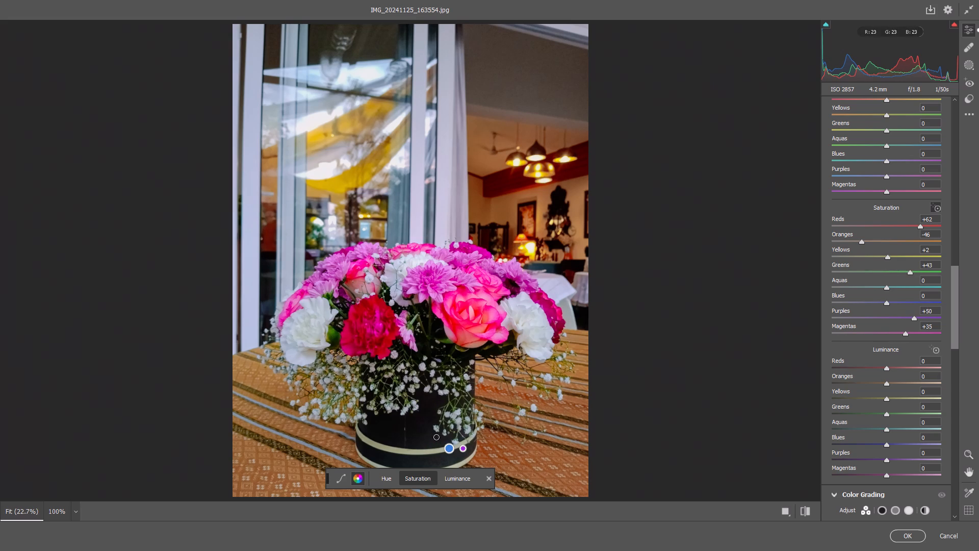
drag(430, 453, 452, 454)
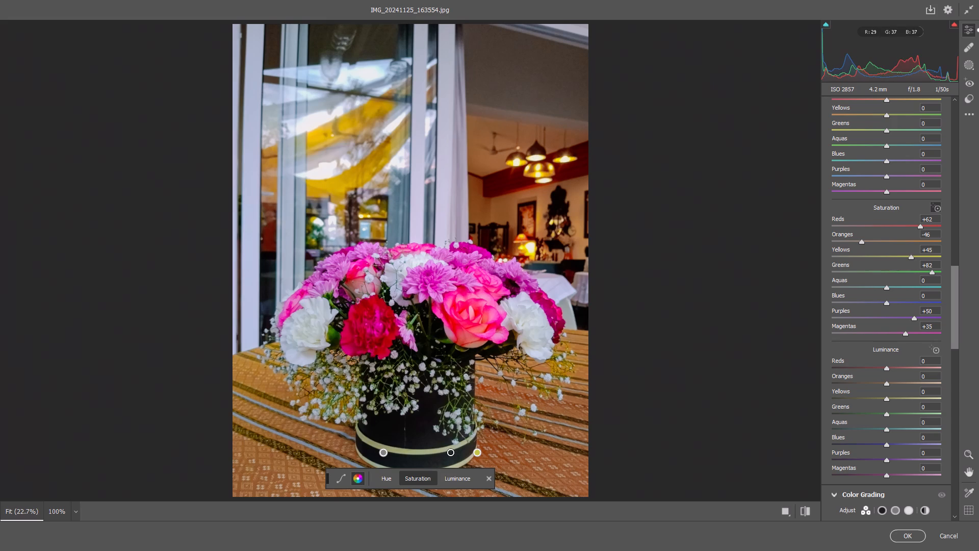
drag(452, 454, 454, 455)
drag(520, 461, 531, 462)
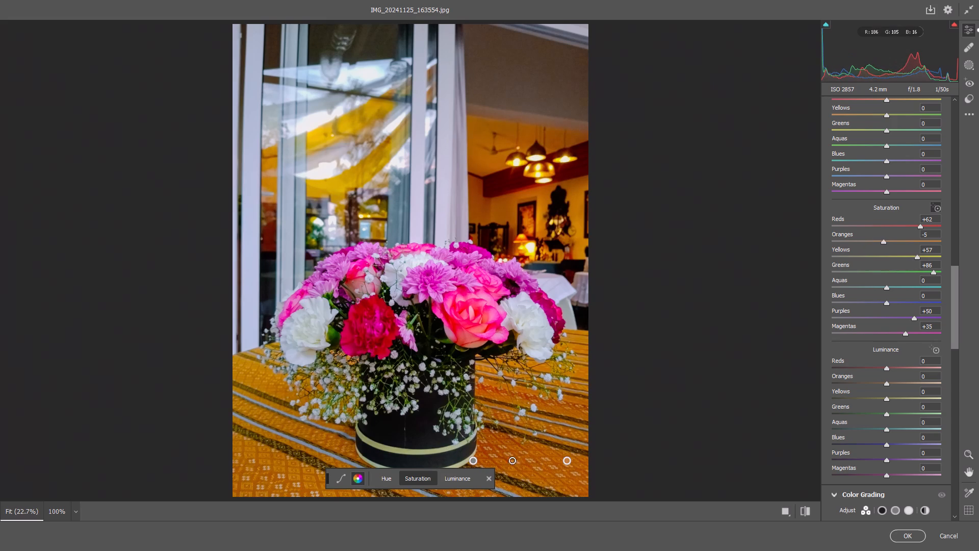
drag(531, 462, 494, 459)
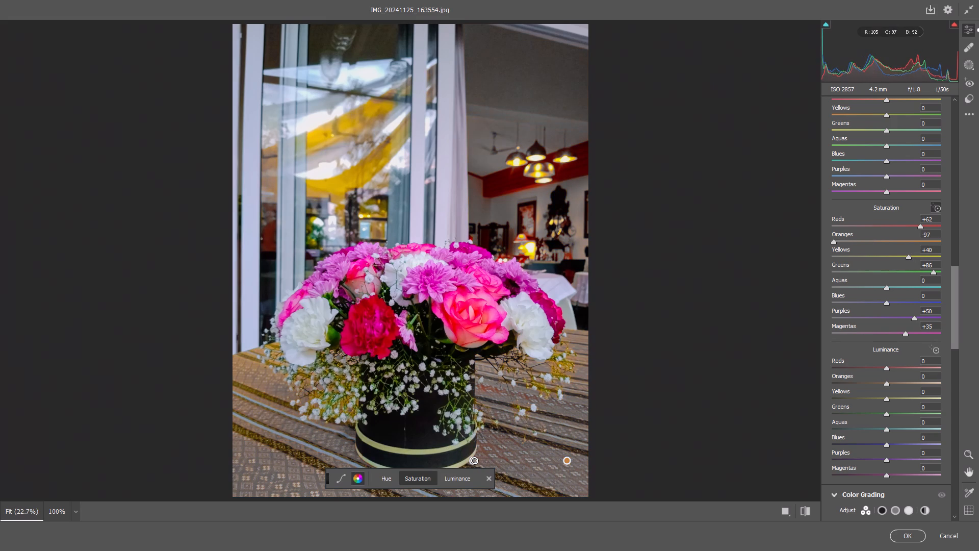
drag(494, 459, 521, 467)
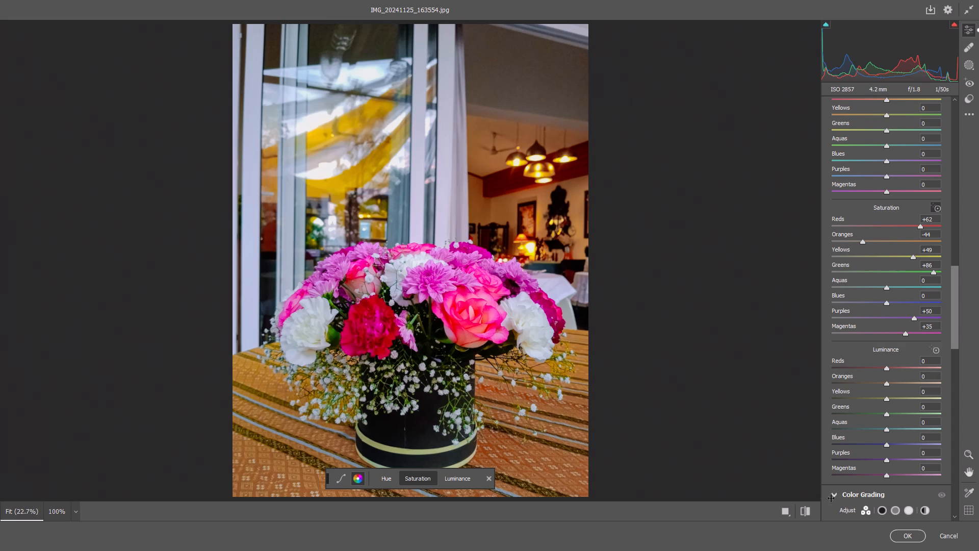
Raise the Color Mixer's Oranges Luminance to +41 and apply the Camera Raw edits to the flower photo.
drag(958, 320, 956, 375)
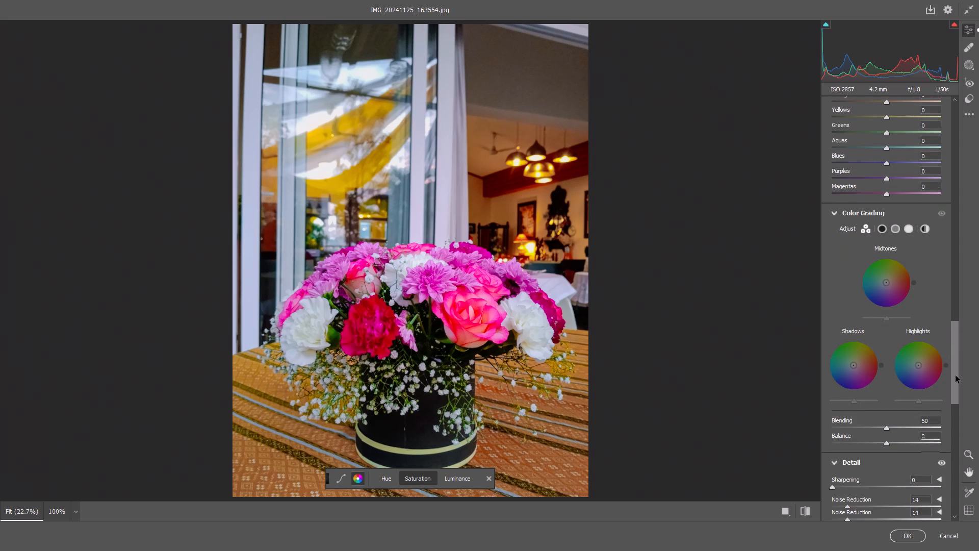
drag(956, 375, 958, 347)
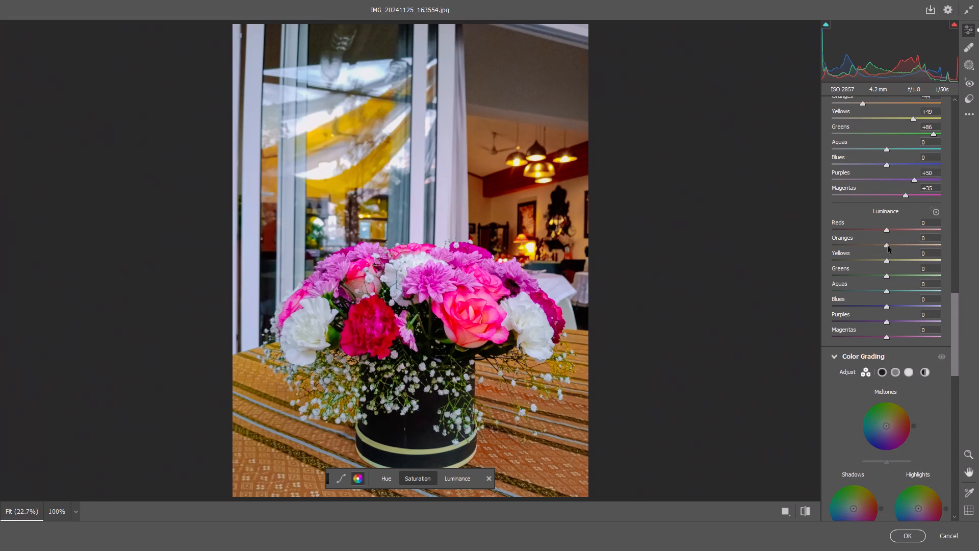
drag(888, 246, 910, 255)
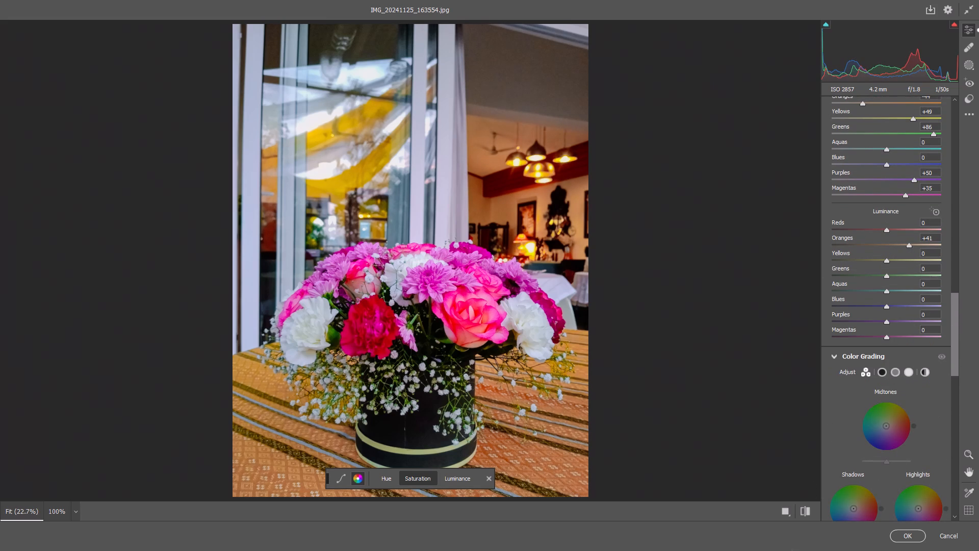
click(899, 536)
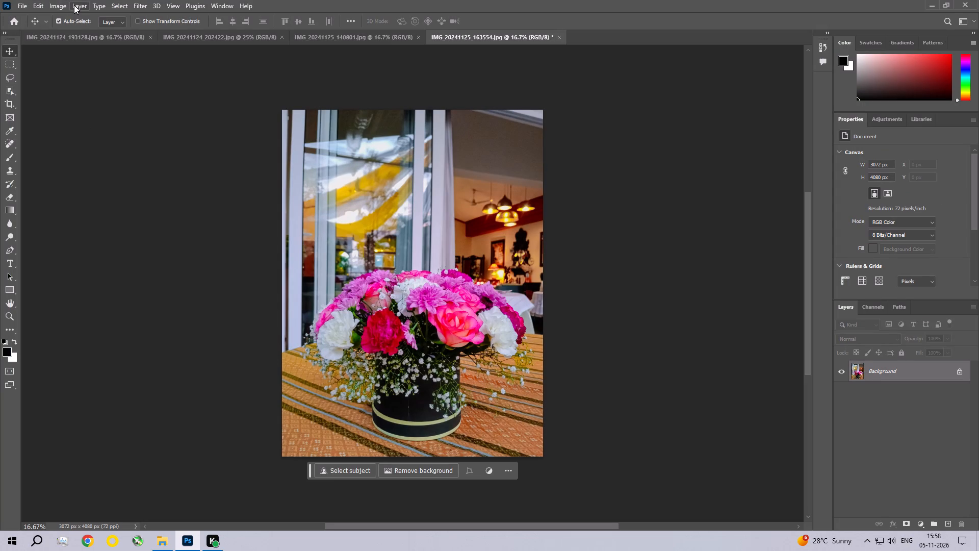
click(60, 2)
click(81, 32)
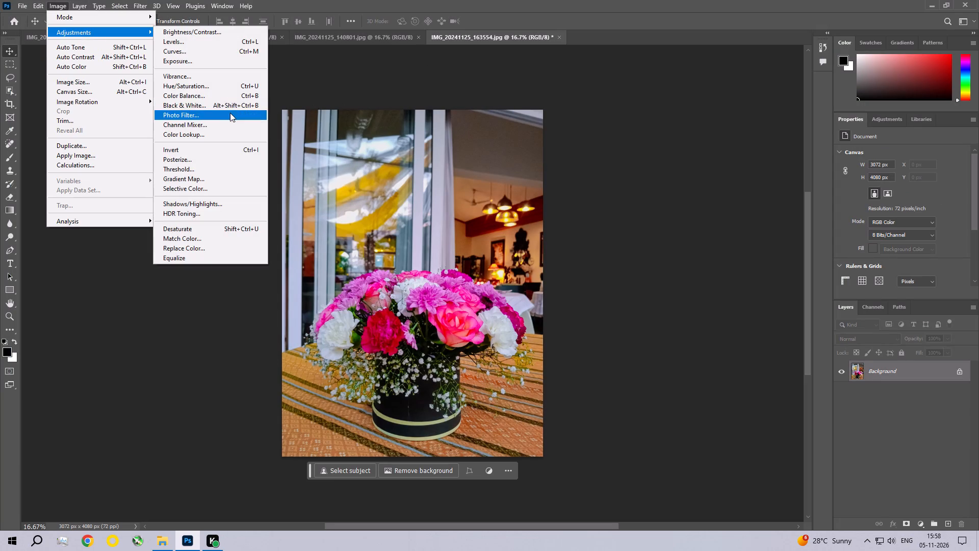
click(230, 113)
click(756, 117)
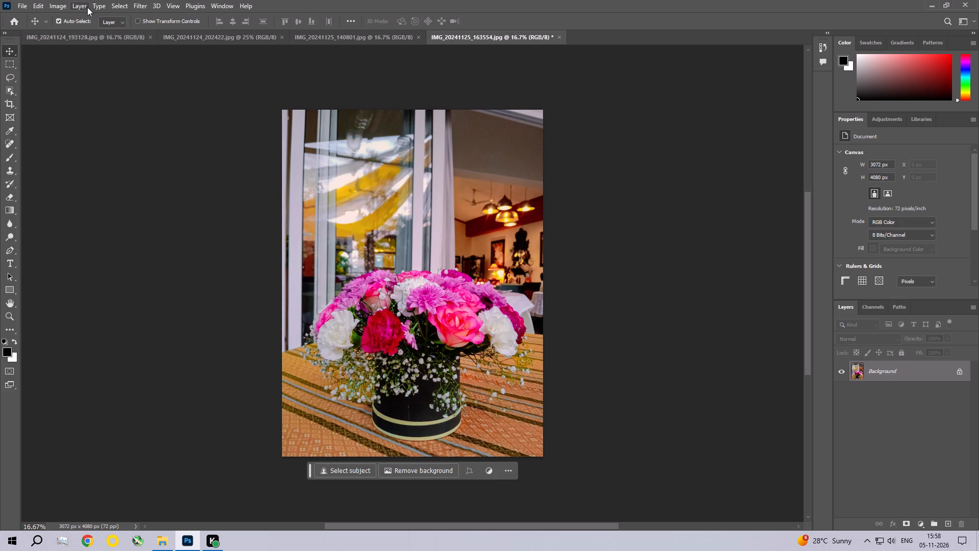
Apply an Exposure adjustment to the flower photo with the Offset set to 0.0050.
click(50, 6)
click(61, 34)
click(196, 60)
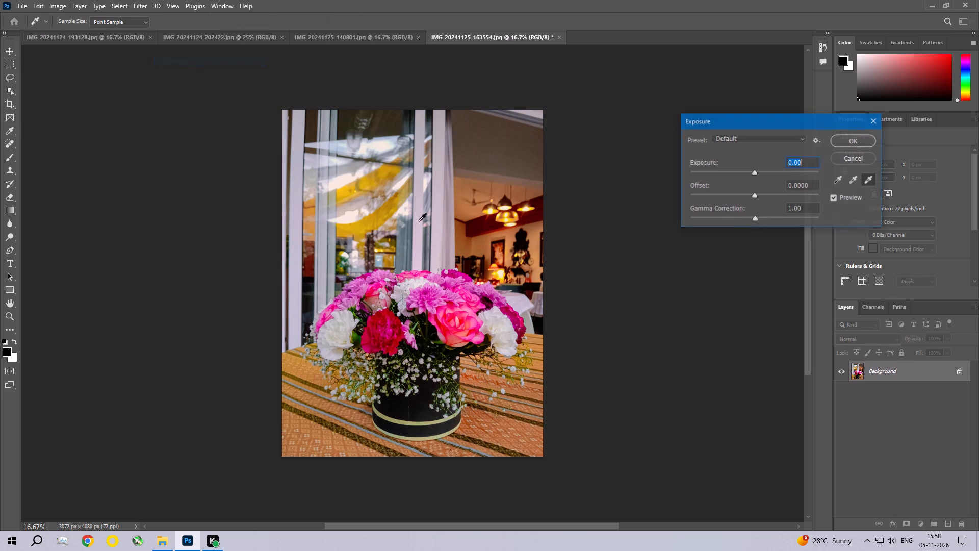
click(817, 187)
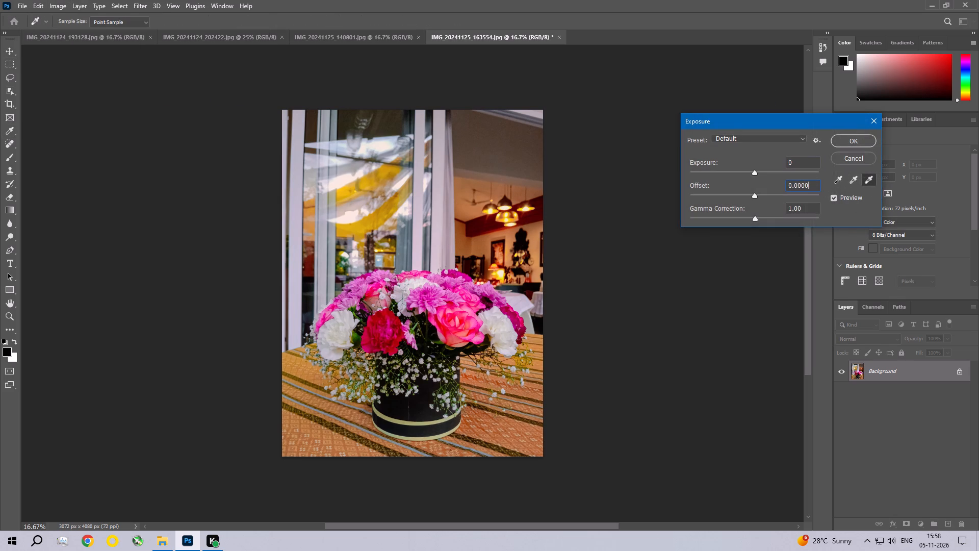
key(BackSpace)
key(BackSpace)
text(50)
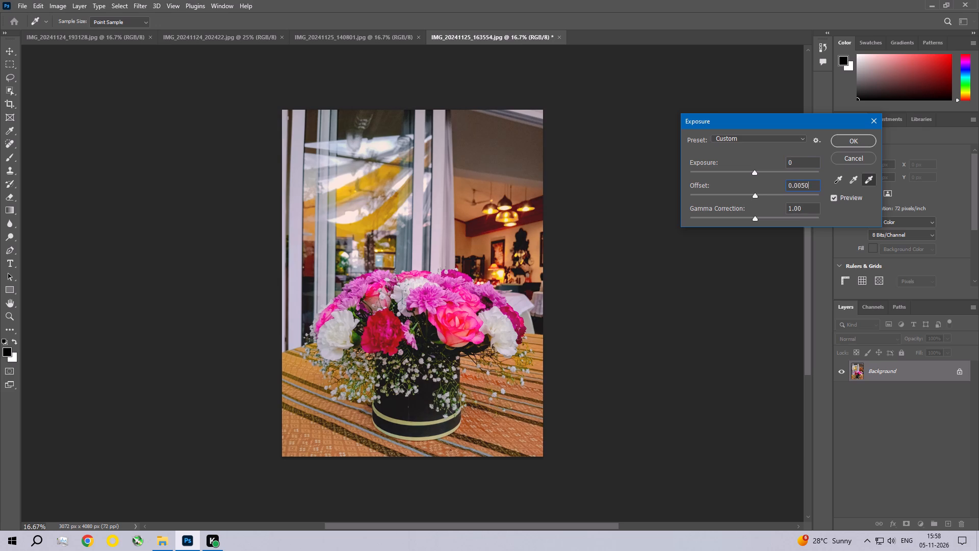
key(Return)
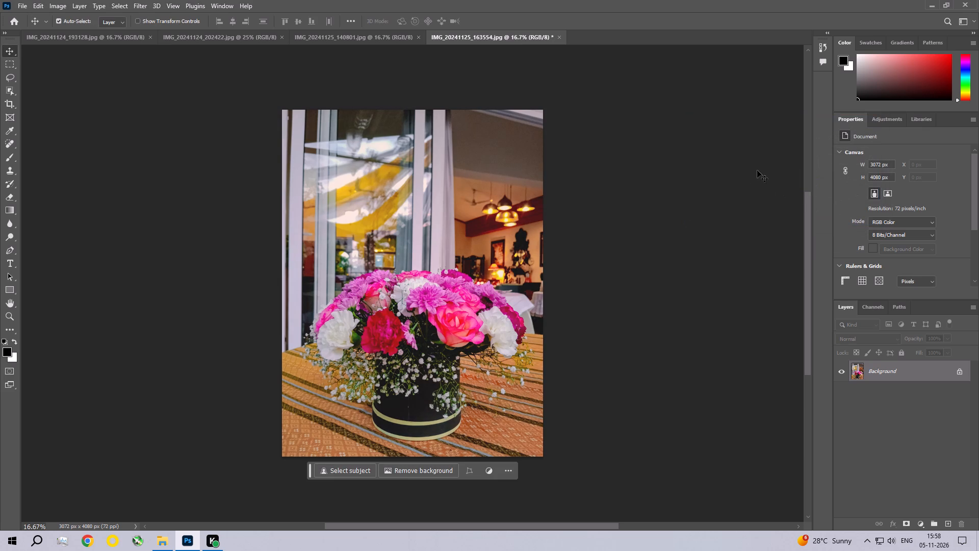
Check the flower photo up close, save it as a JPEG at quality 12 (Maximum), and close it.
key(space)
ctrl+click(442, 305)
ctrl+click(442, 305)
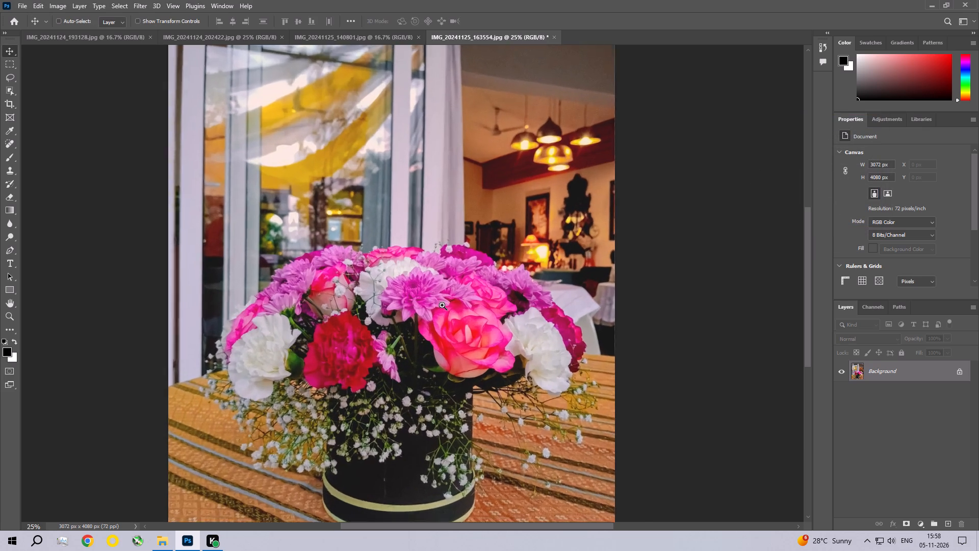
ctrl+click(442, 305)
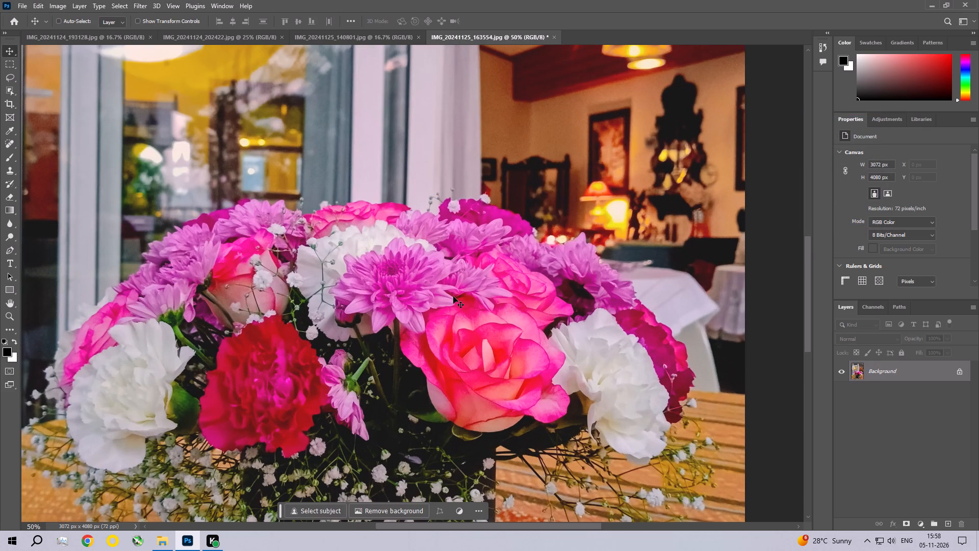
key(ctrl+0)
key(ctrl+s)
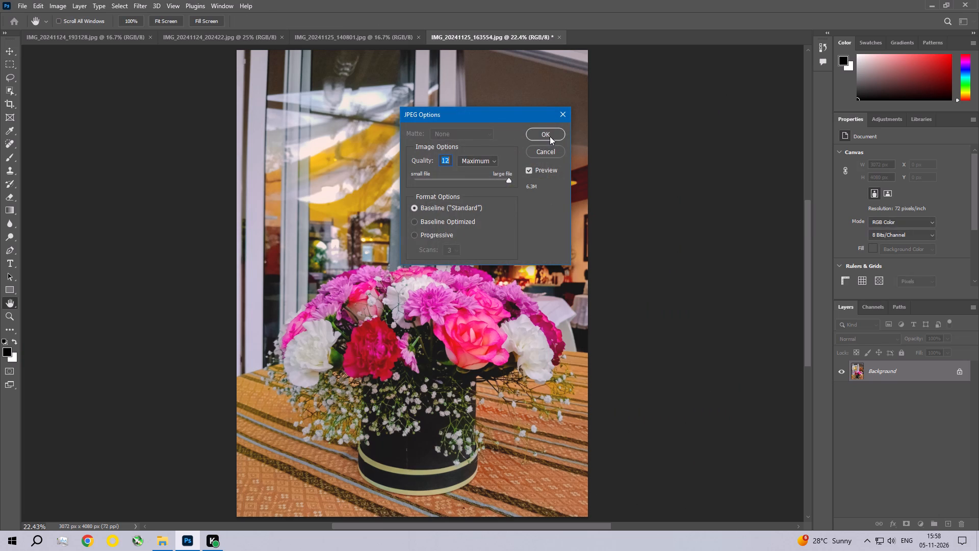
click(552, 134)
key(space)
ctrl+triple_click(447, 295)
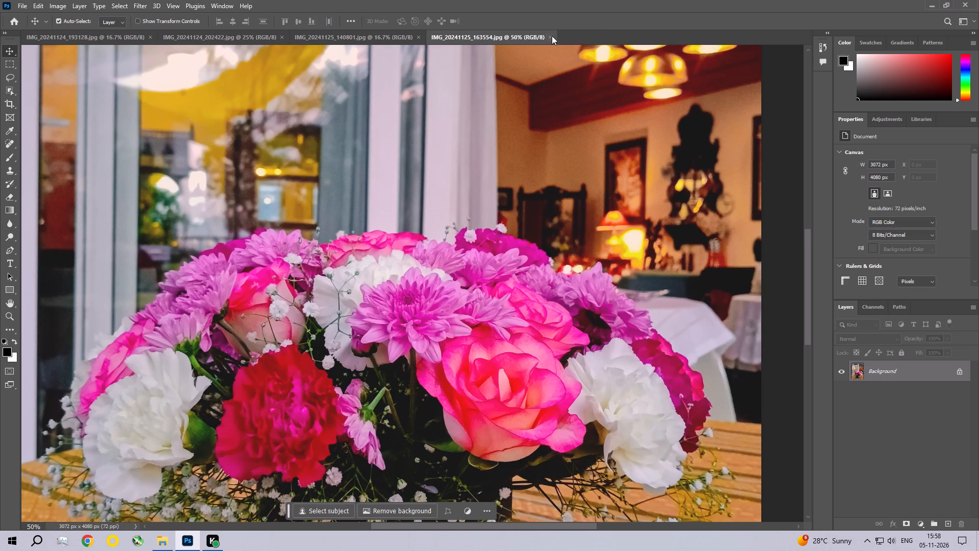
click(552, 36)
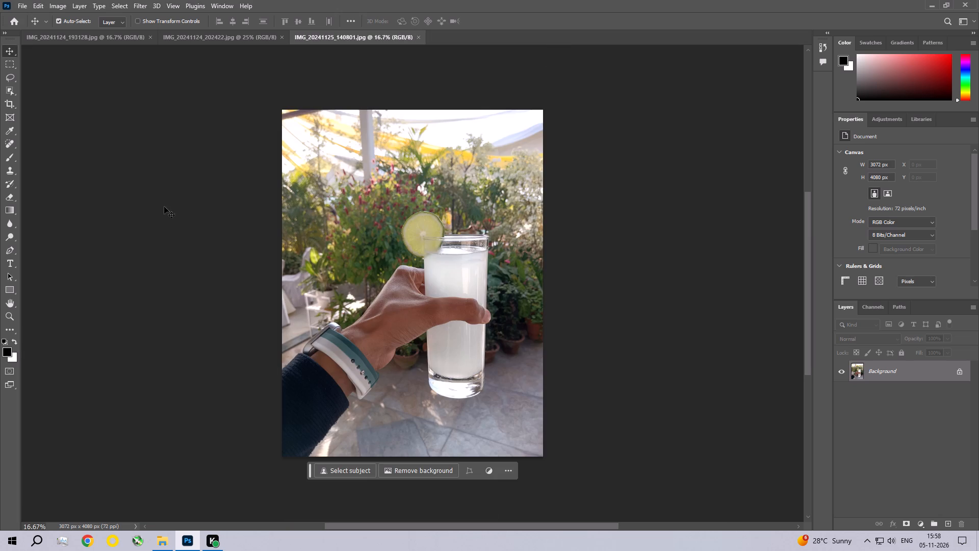
Open the Camera Raw filter on drink photo IMG_20241125_140801 and preview the Artistic and B&W profiles.
click(146, 3)
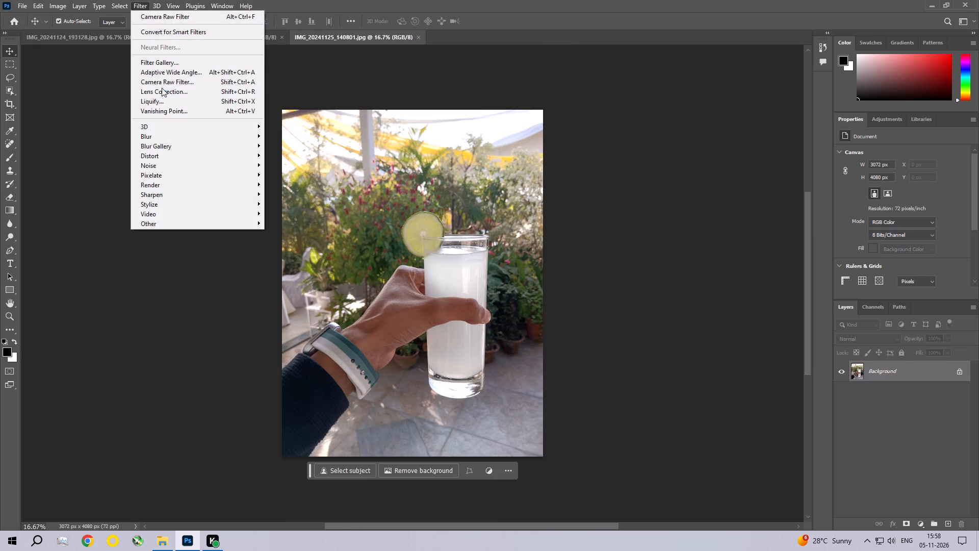
click(181, 80)
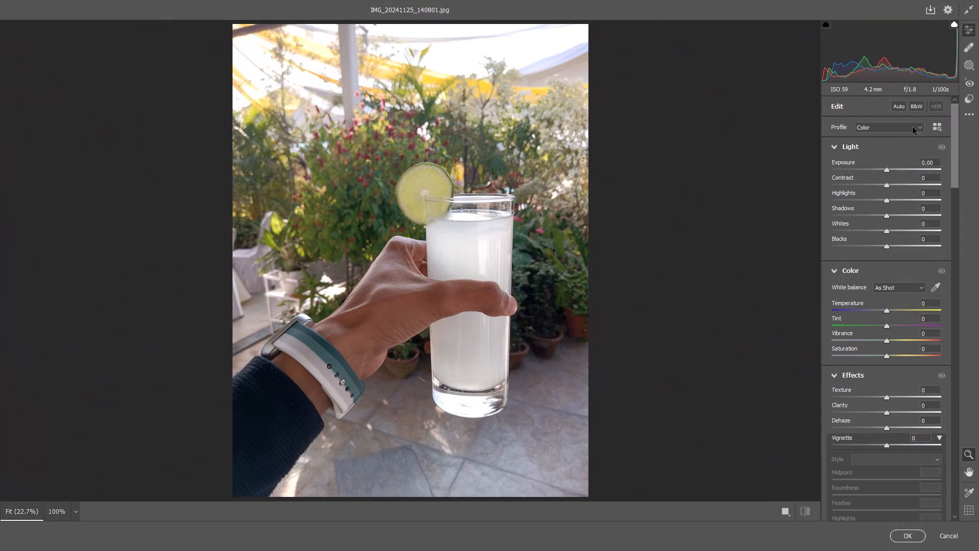
click(943, 130)
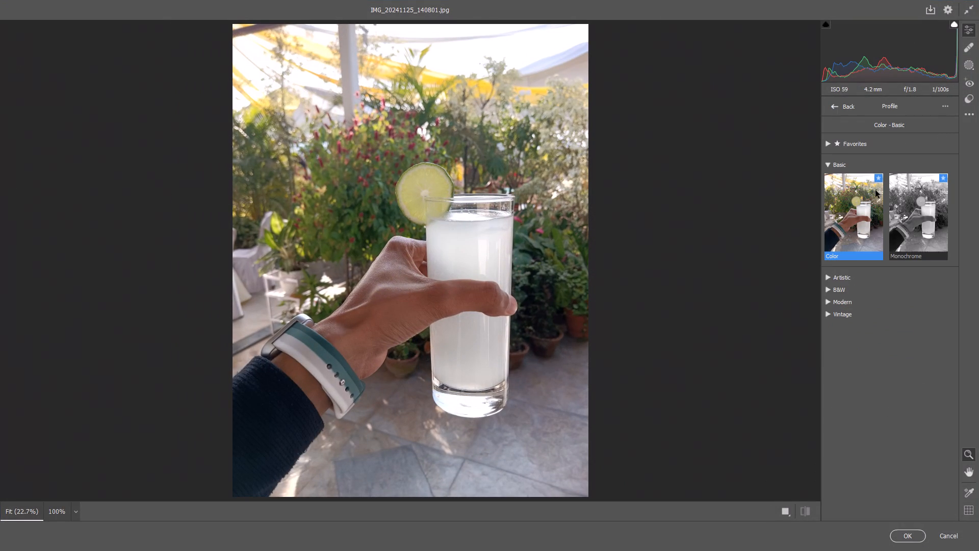
click(826, 144)
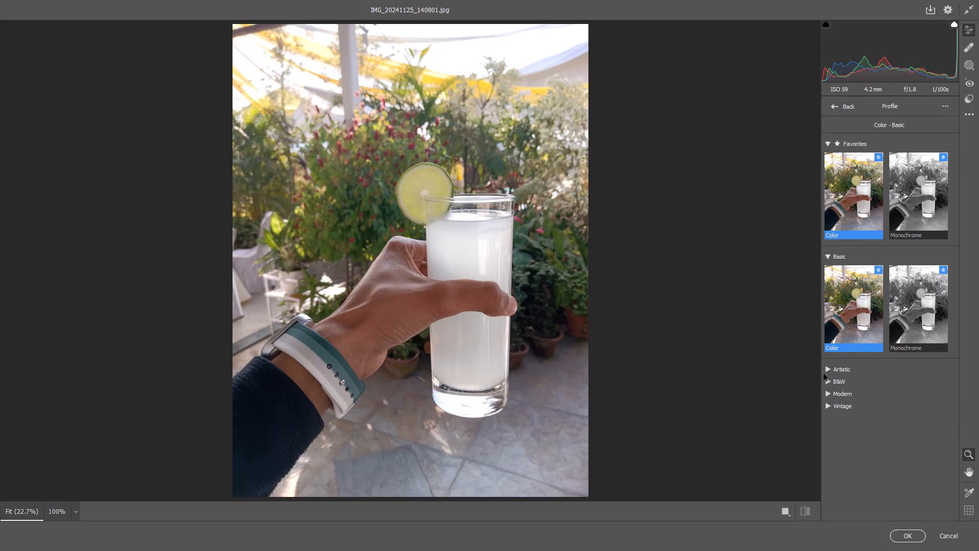
click(829, 369)
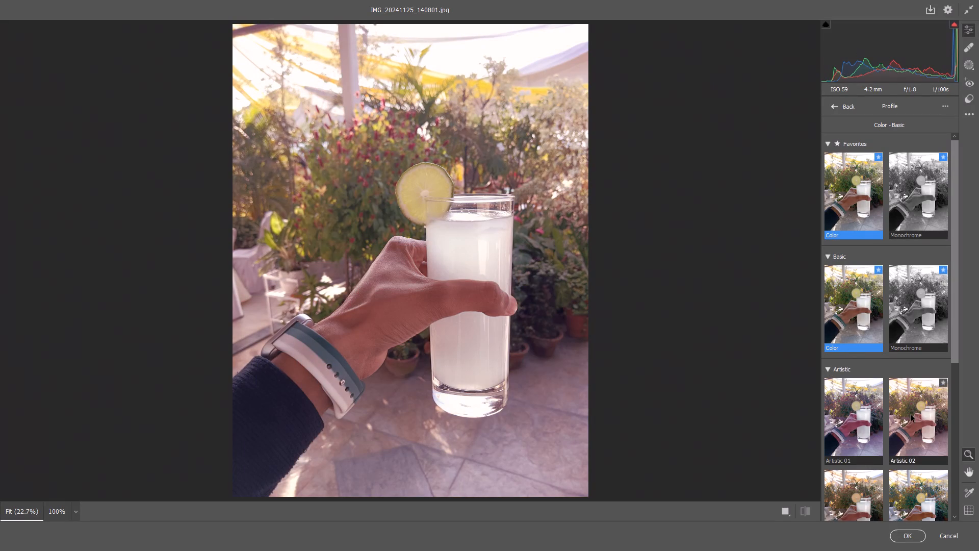
scroll(911, 414, down, 2)
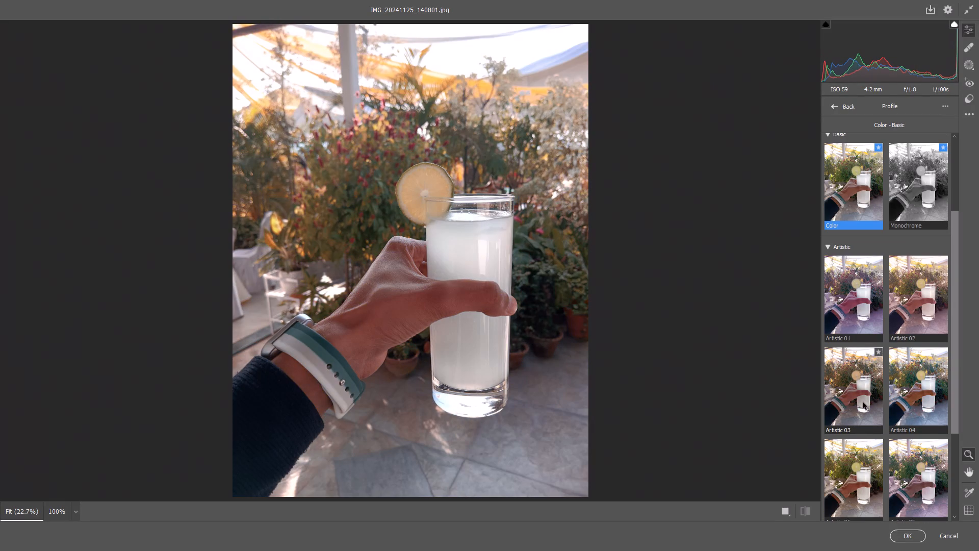
scroll(863, 402, down, 1)
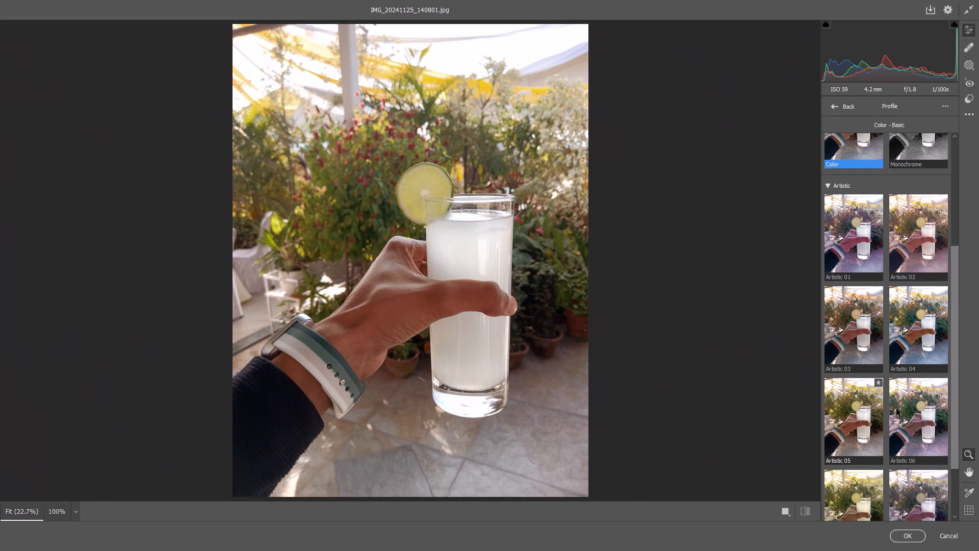
scroll(910, 424, down, 2)
scroll(910, 424, up, 1)
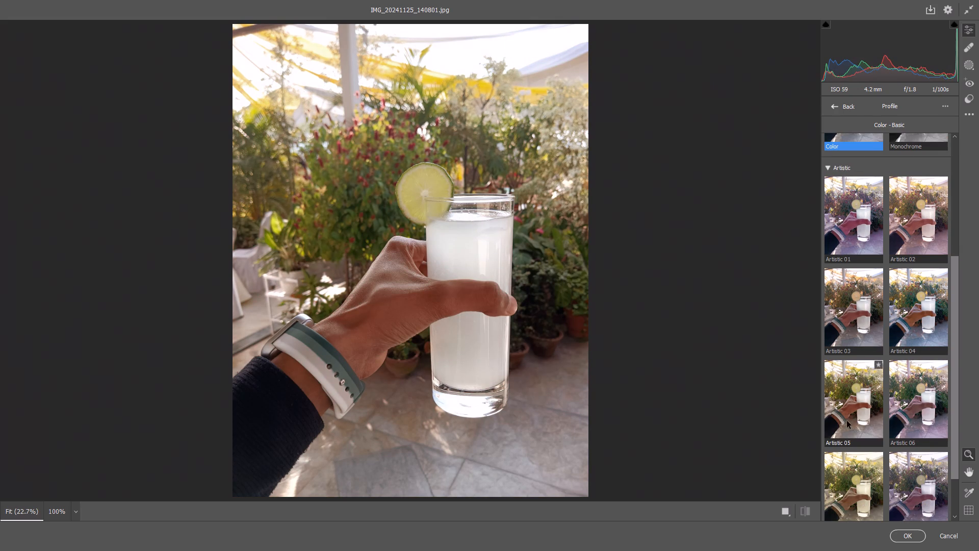
scroll(847, 421, down, 1)
scroll(912, 423, down, 2)
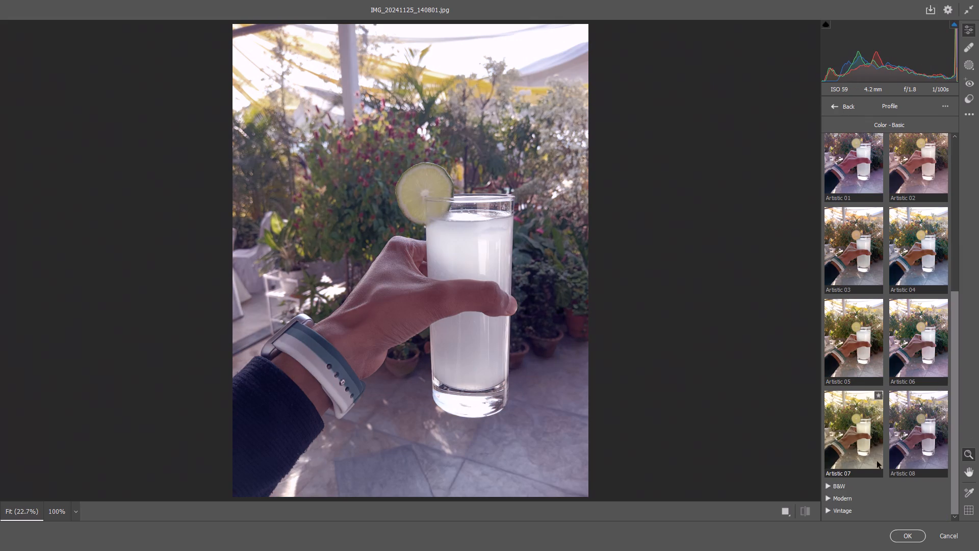
click(830, 488)
scroll(831, 487, down, 2)
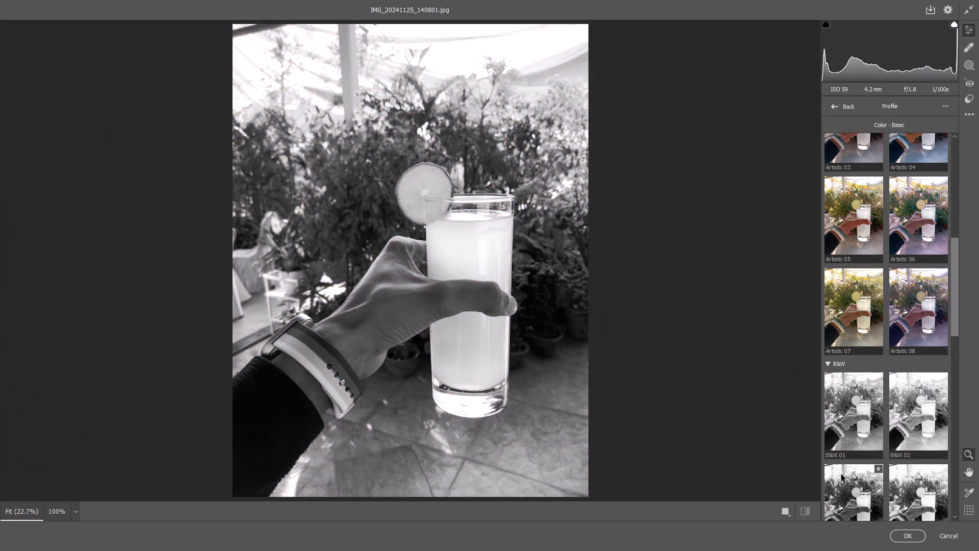
scroll(859, 440, down, 10)
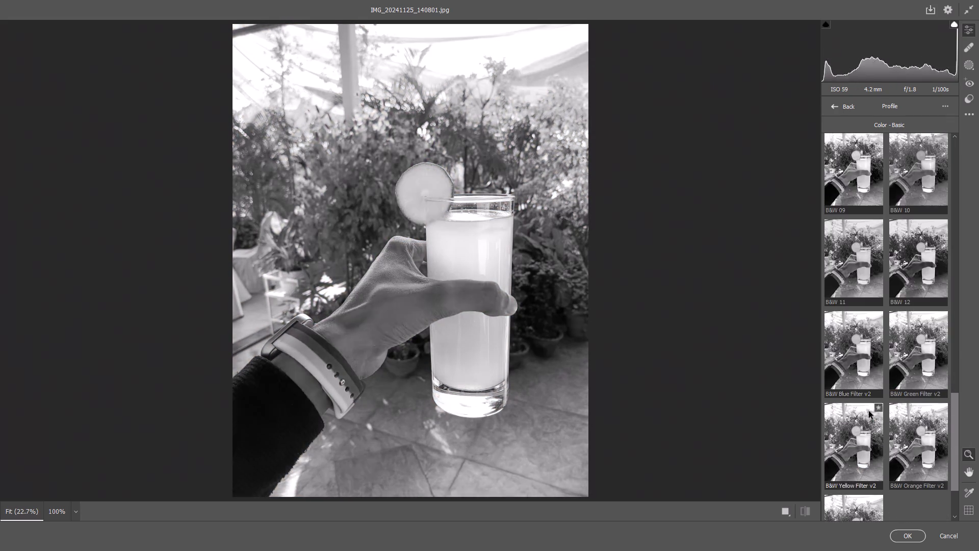
scroll(869, 411, down, 1)
scroll(919, 477, down, 1)
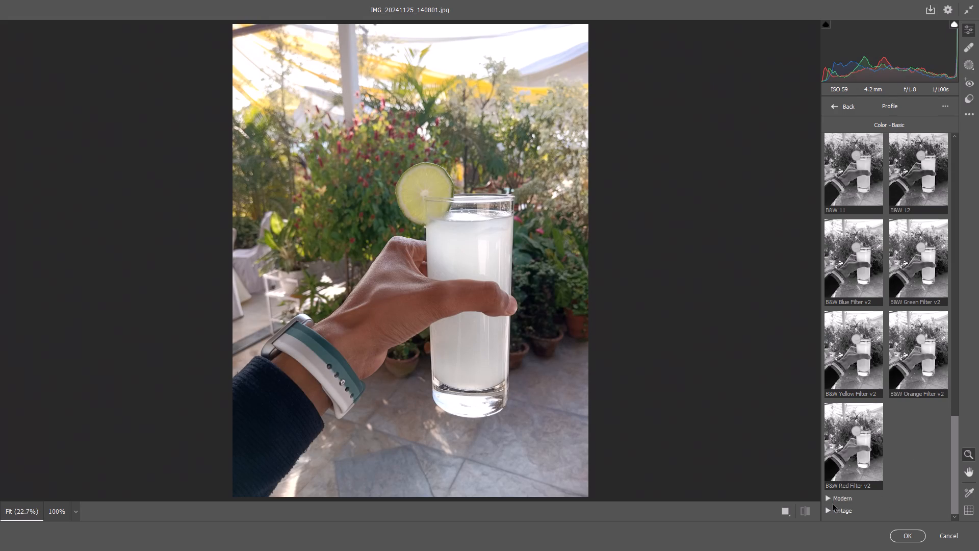
Apply the Modern 02 profile to the drink photo with its Amount at 122.
click(835, 497)
scroll(835, 495, down, 1)
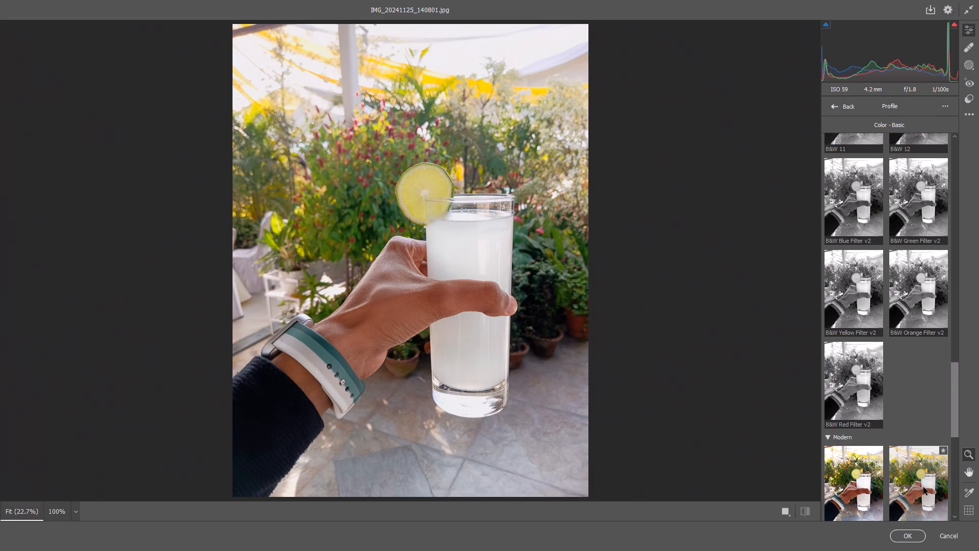
click(924, 487)
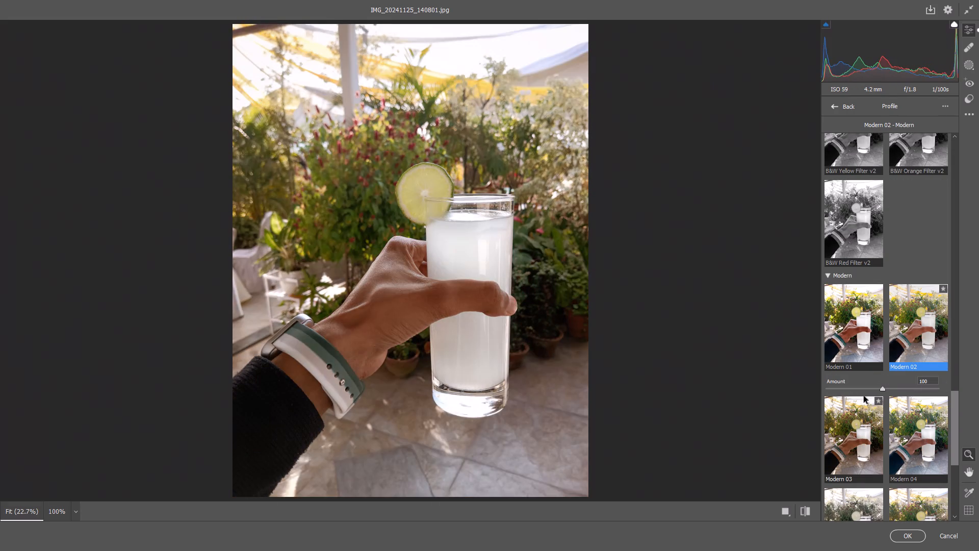
drag(883, 389, 914, 393)
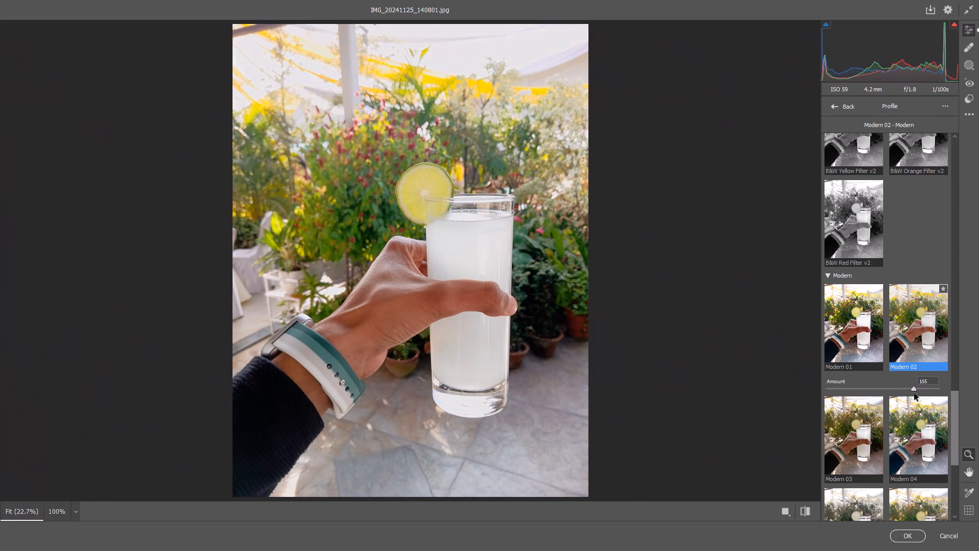
drag(914, 393, 895, 390)
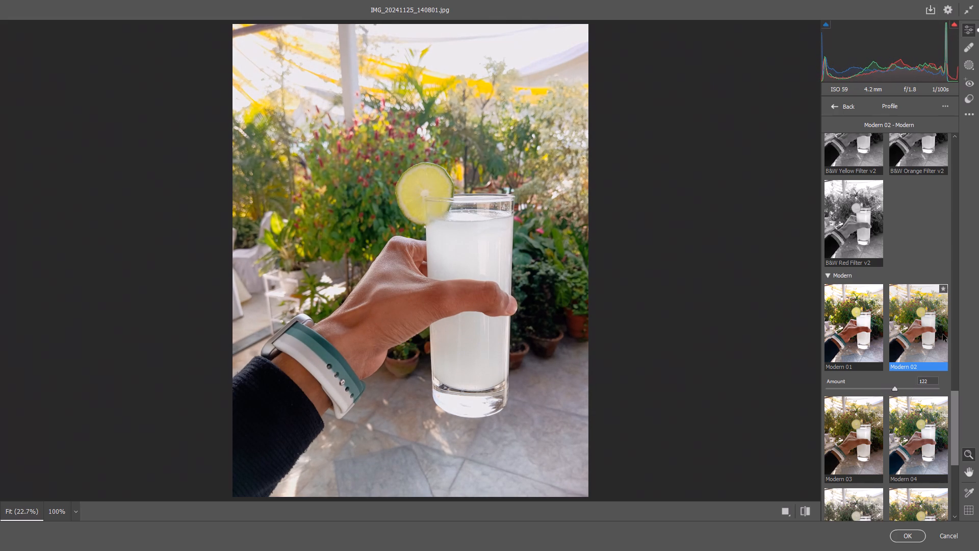
click(942, 534)
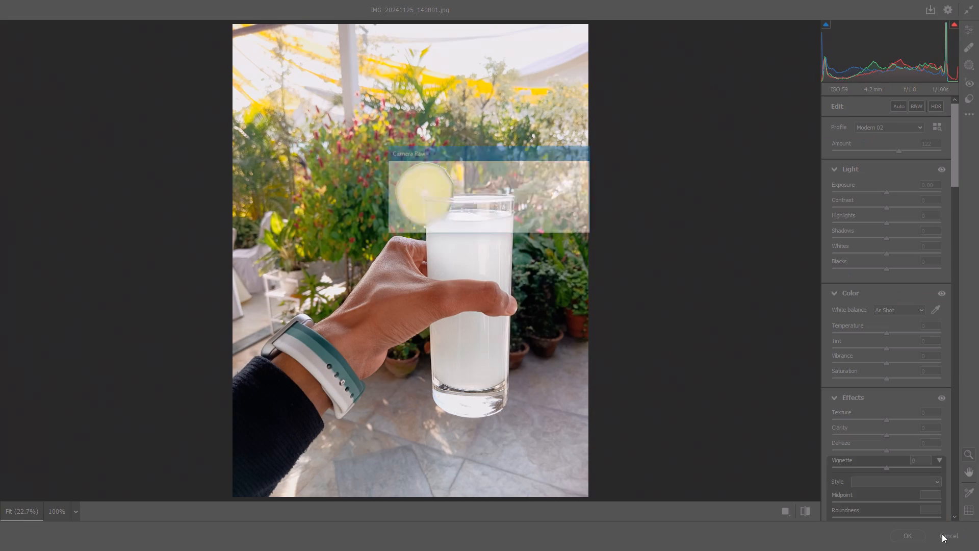
click(564, 223)
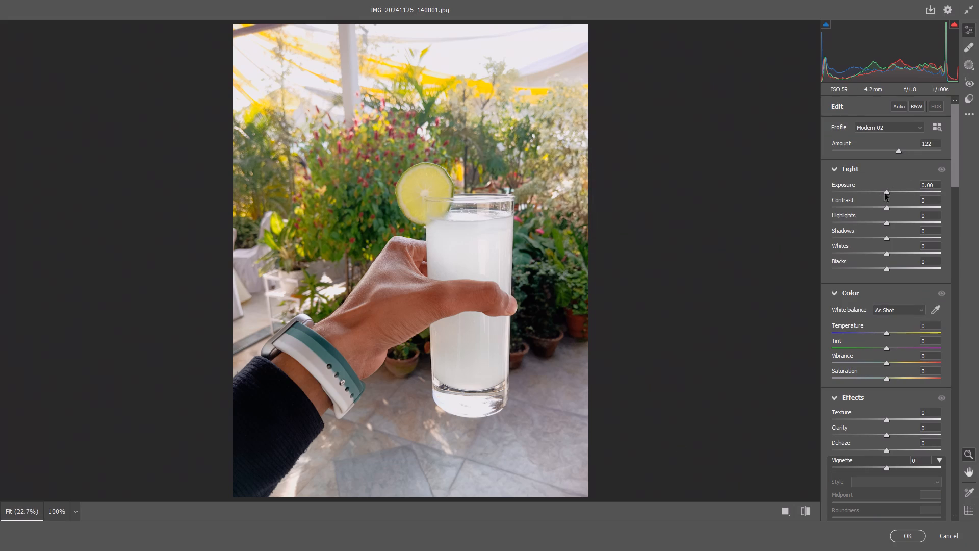
Set the drink photo's Contrast to +24, Highlights to -34, Shadows to +24 and Exposure to -0.20.
drag(886, 209, 899, 210)
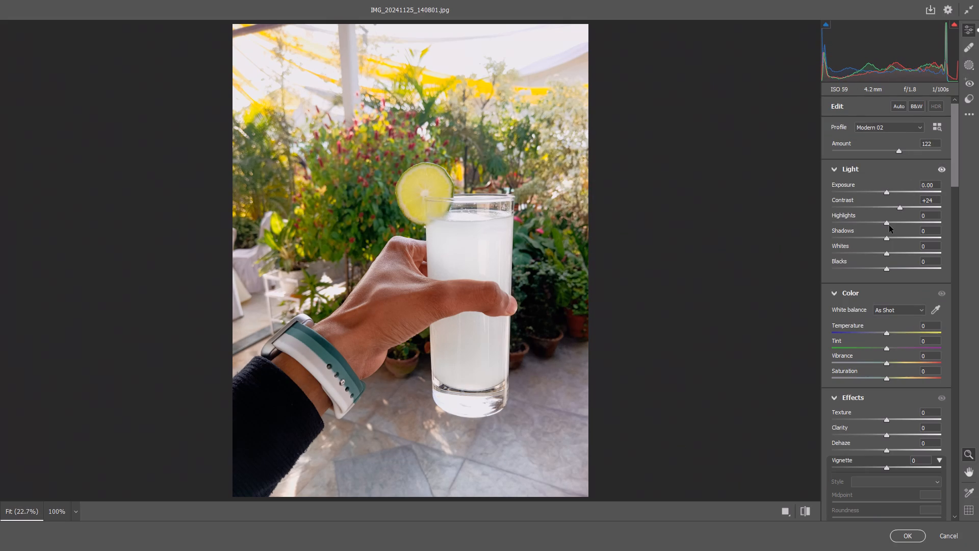
drag(888, 224, 872, 221)
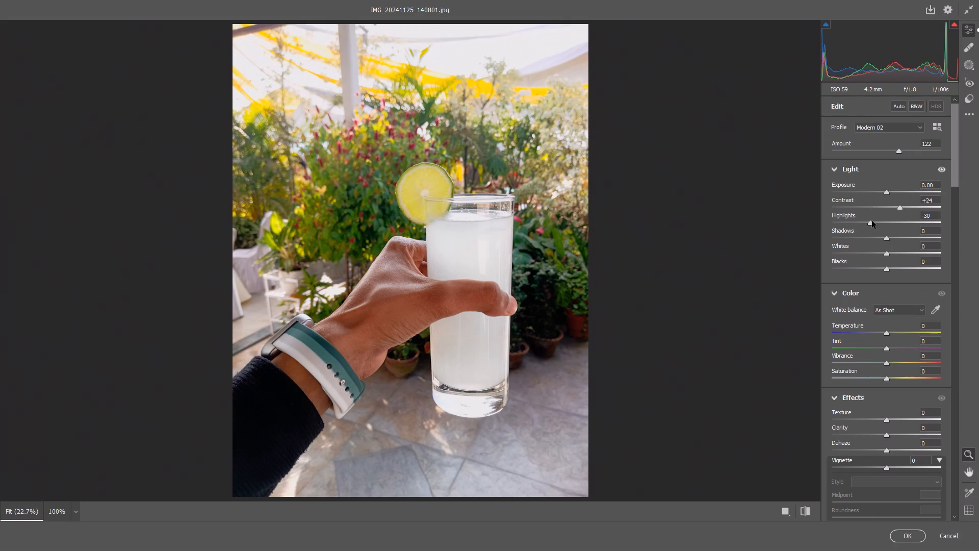
drag(872, 221, 870, 220)
drag(886, 236, 899, 237)
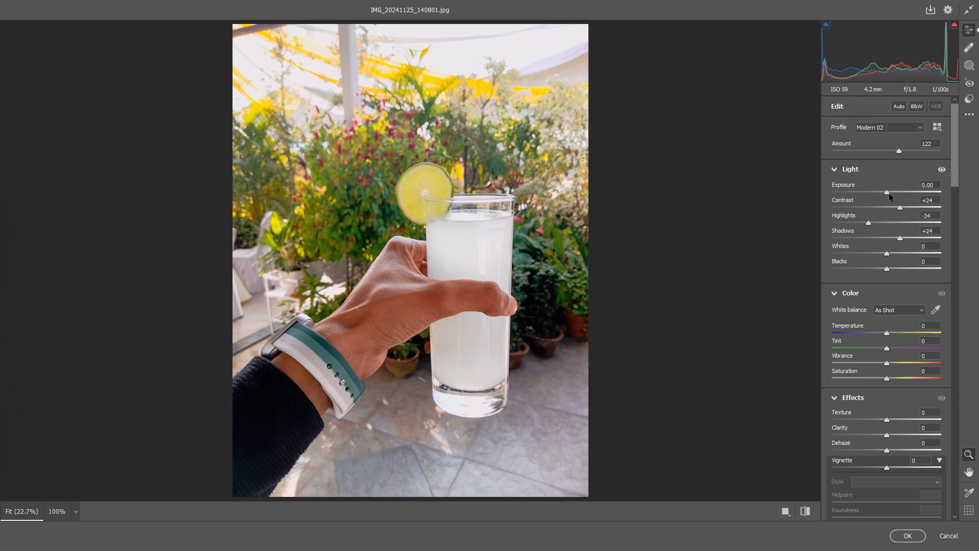
click(889, 192)
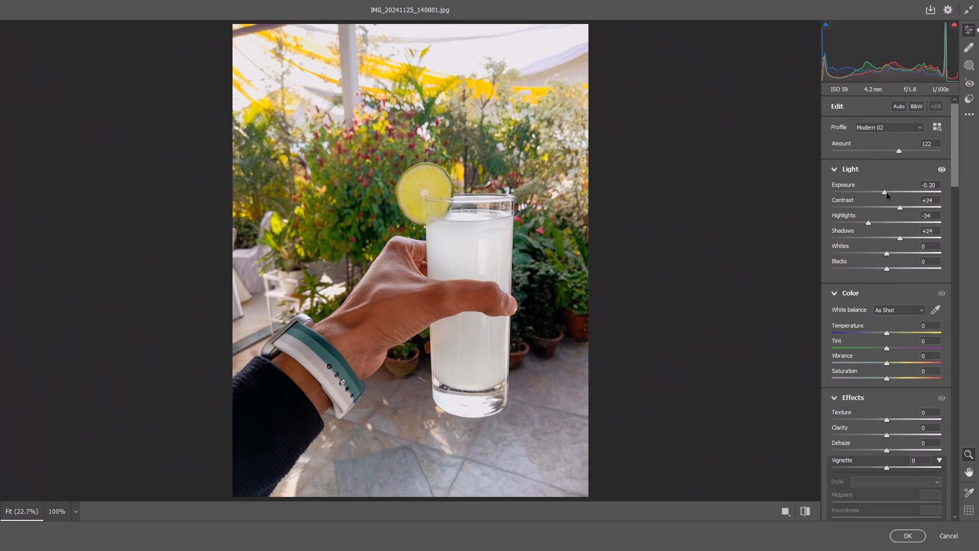
Set the drink photo's Texture to +15, Clarity to +14 and Dehaze to -20.
drag(957, 153, 958, 175)
drag(890, 308, 893, 307)
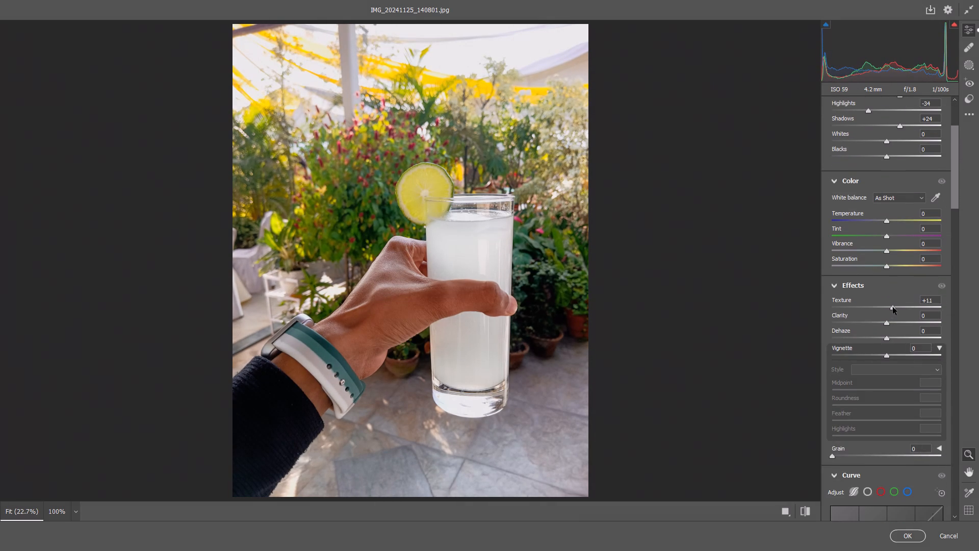
drag(893, 307, 894, 308)
drag(886, 322, 892, 323)
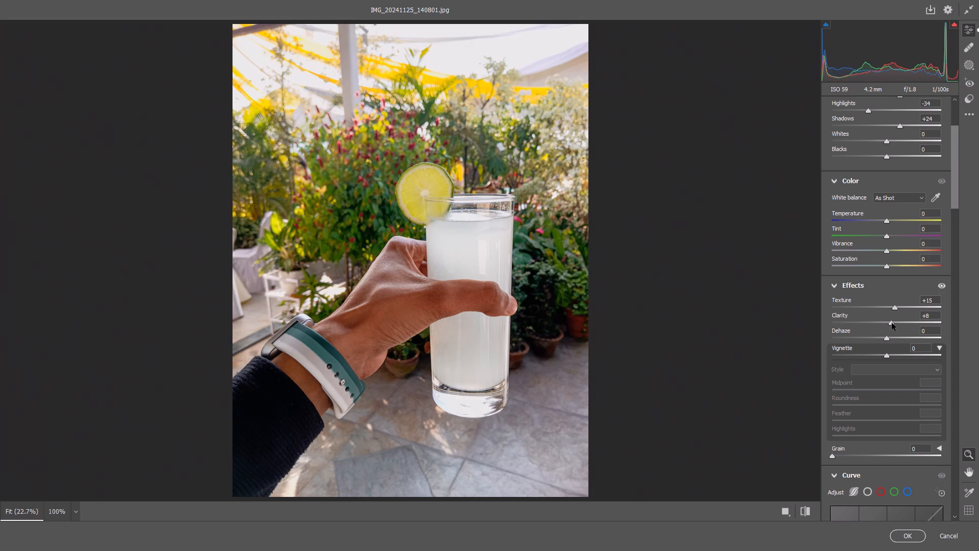
drag(892, 323, 894, 323)
drag(887, 338, 891, 338)
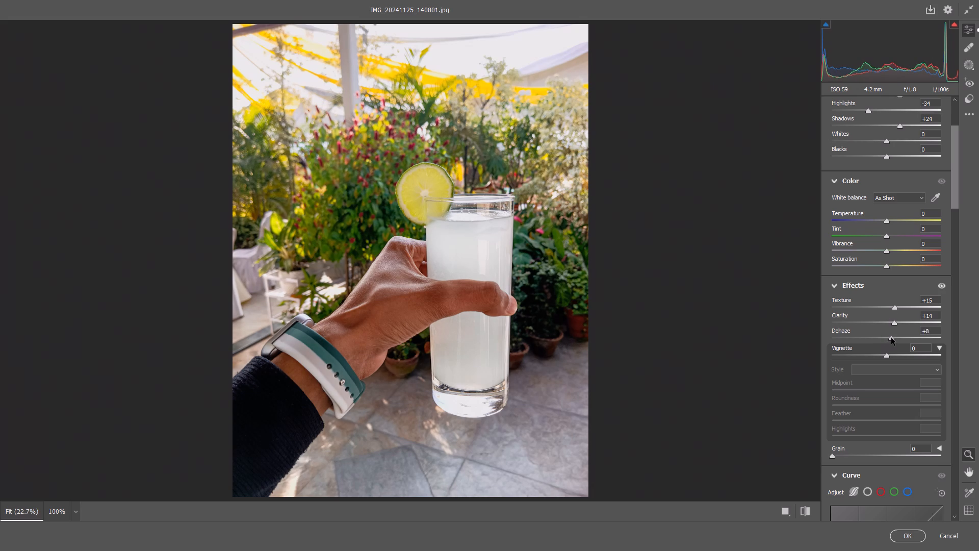
drag(891, 338, 876, 336)
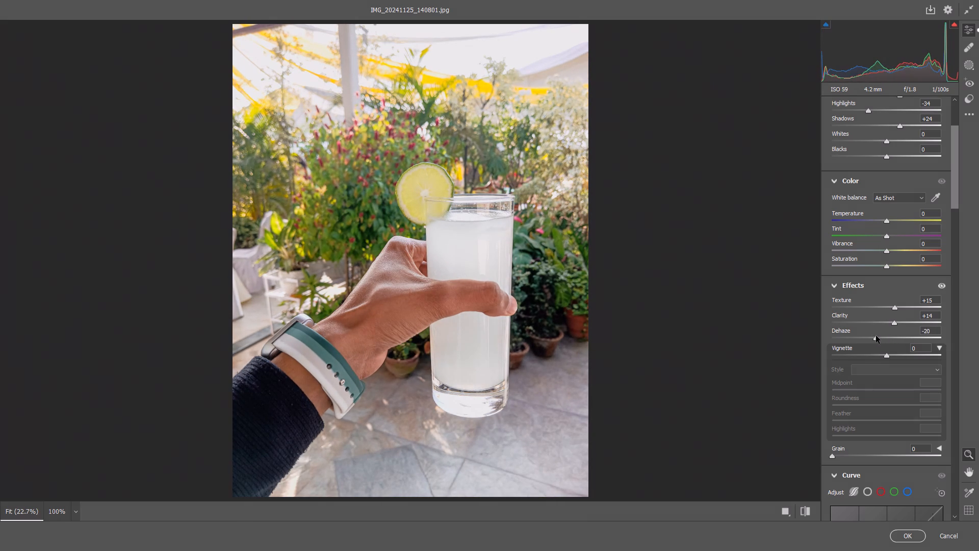
Set the drink photo's Dehaze to -17 and its Effects Vignette to -29.
drag(876, 336, 878, 336)
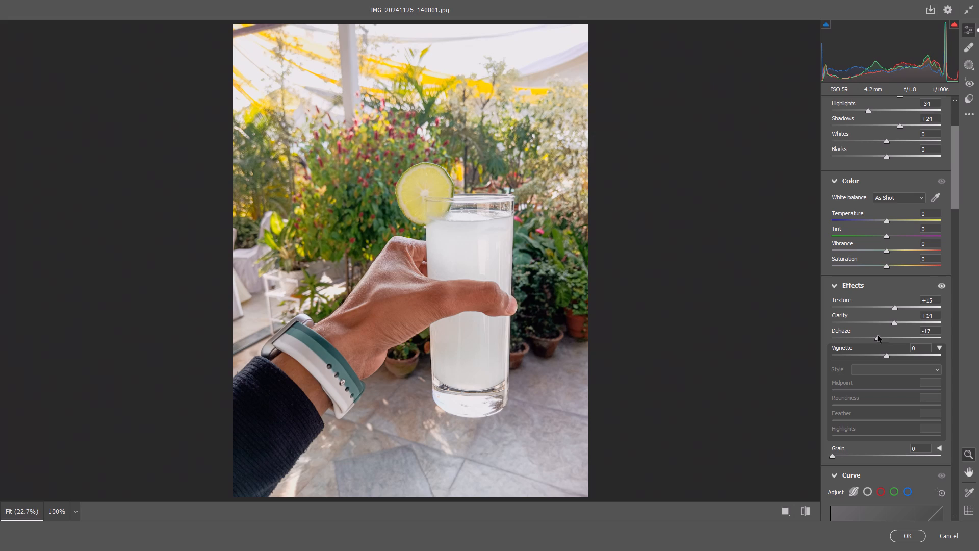
drag(886, 355, 886, 354)
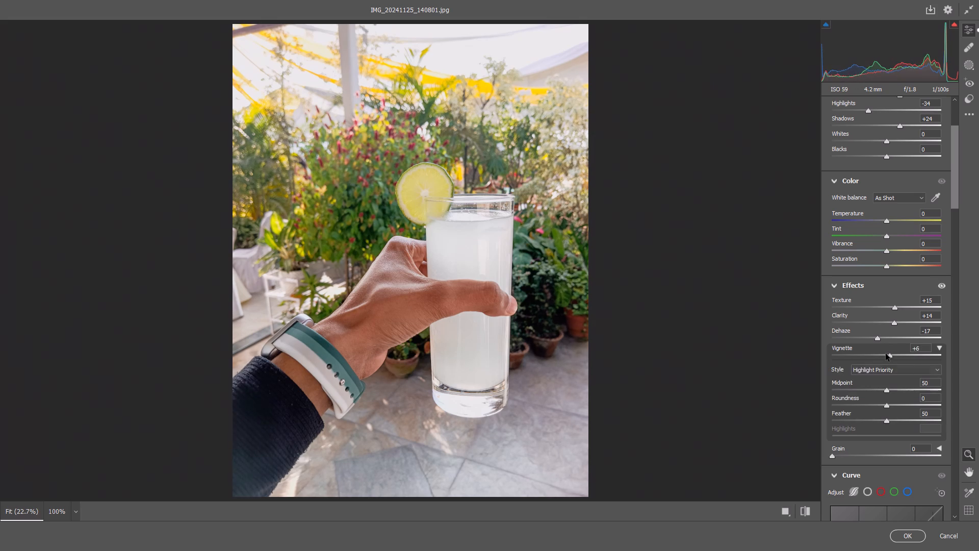
drag(886, 354, 870, 346)
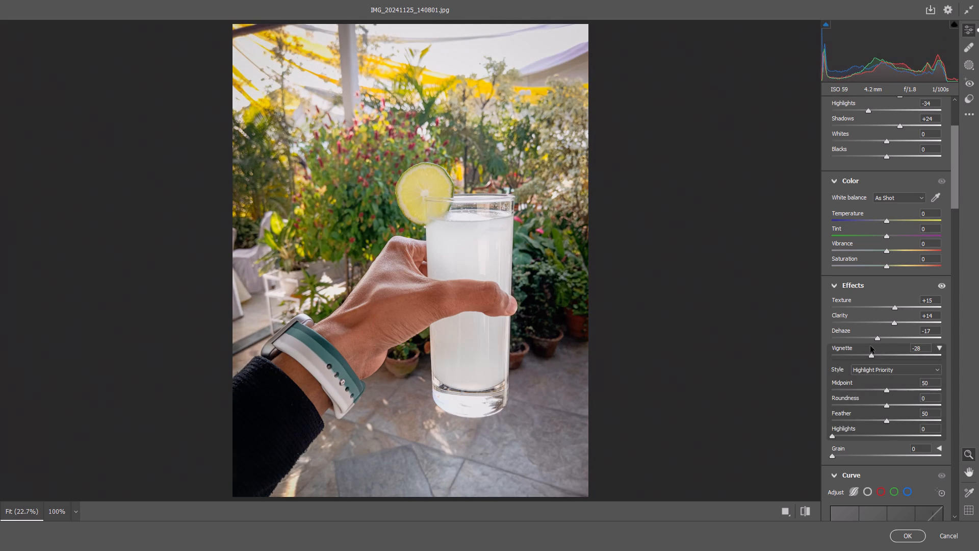
drag(870, 346, 870, 345)
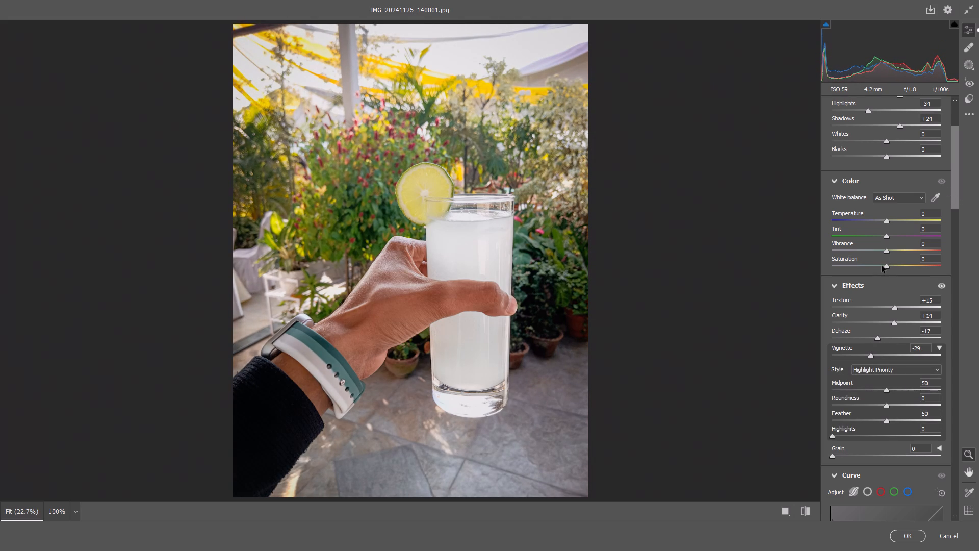
Raise the drink photo's Vibrance to +11 and Saturation to +12.
drag(888, 252, 893, 254)
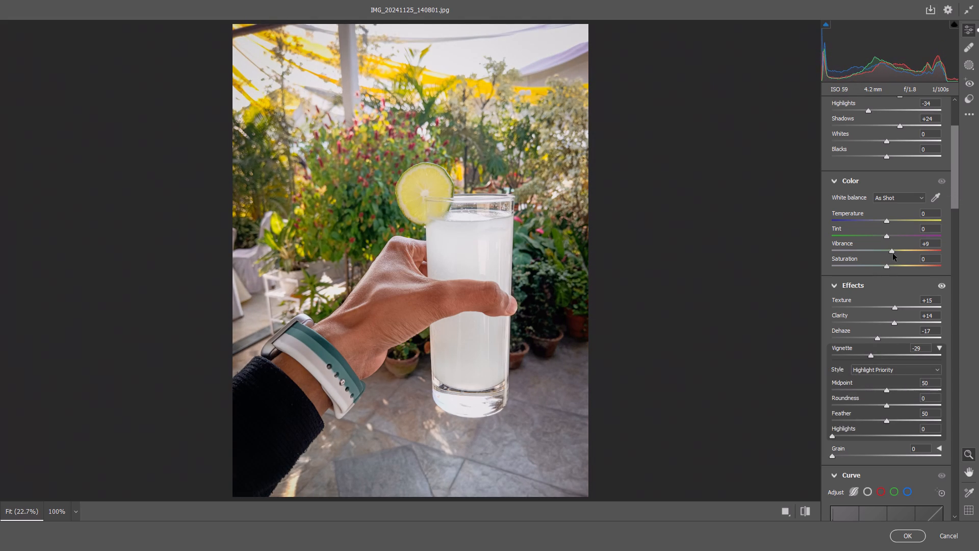
drag(893, 254, 894, 255)
drag(887, 267, 894, 271)
Lower the drink photo's parametric curve Highlights to -39 and Lights to -29.
drag(954, 159, 954, 171)
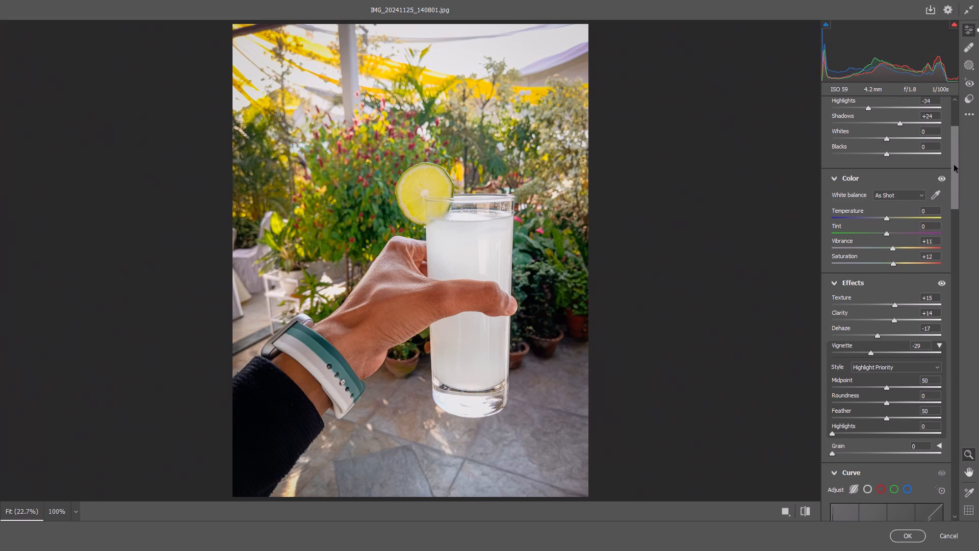
drag(954, 171, 954, 231)
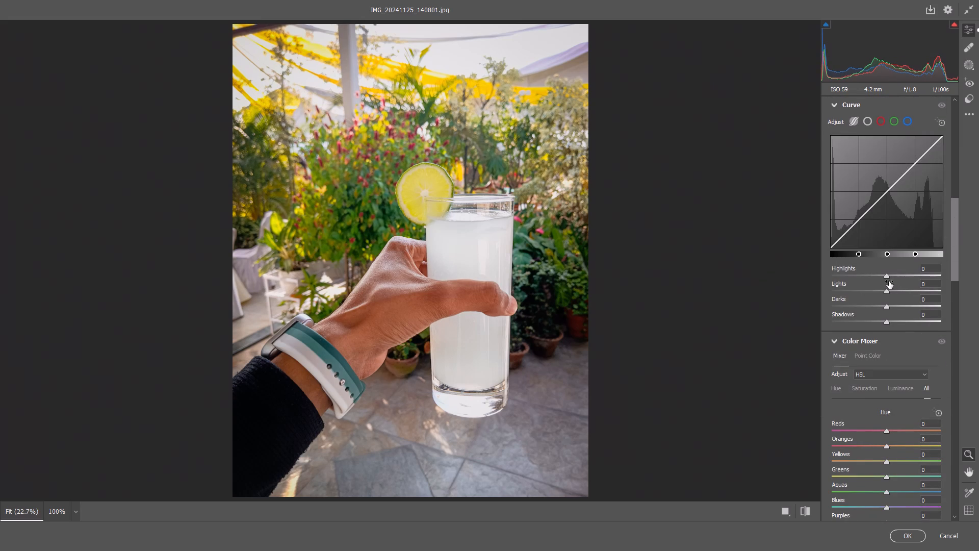
drag(887, 274, 865, 272)
drag(885, 291, 872, 289)
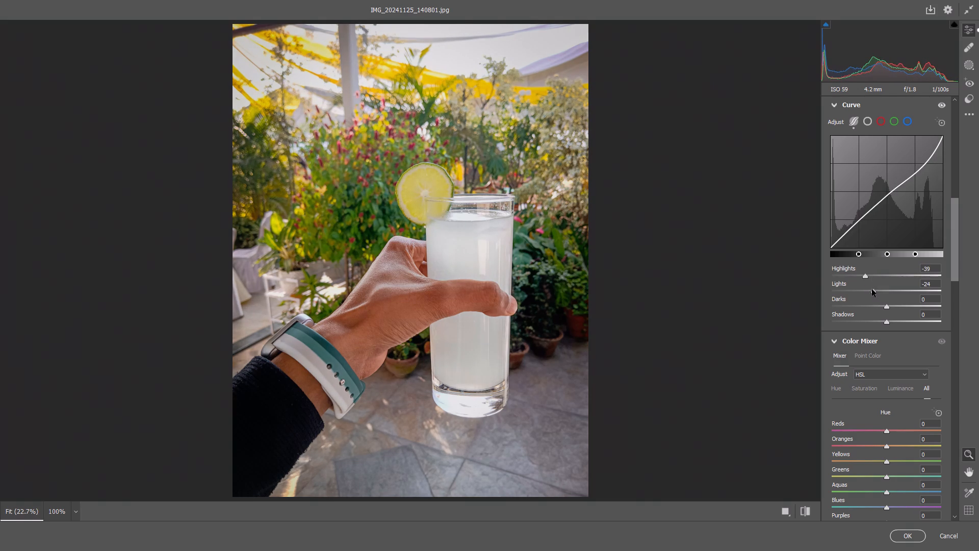
drag(872, 289, 869, 289)
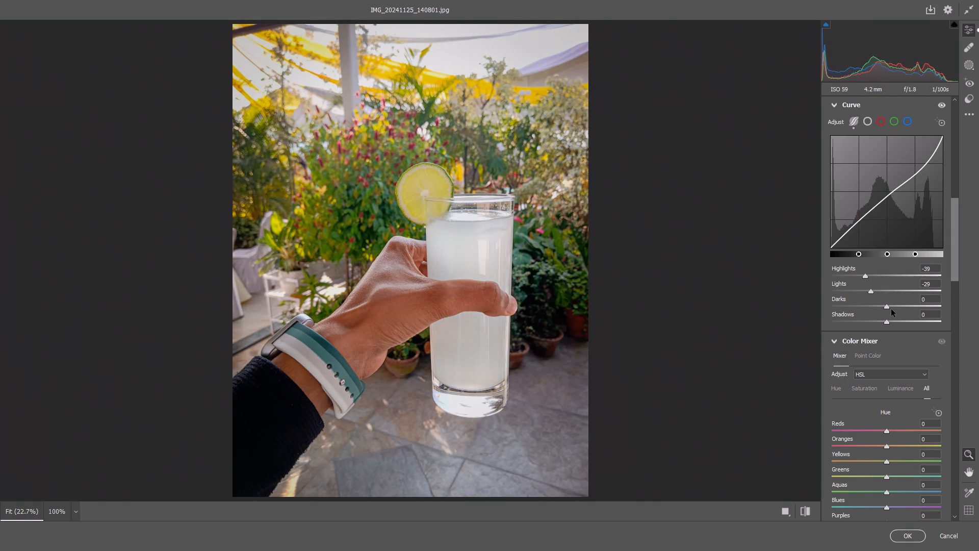
Set the Optics Vignette of the drink photo to -38.
drag(957, 246, 955, 277)
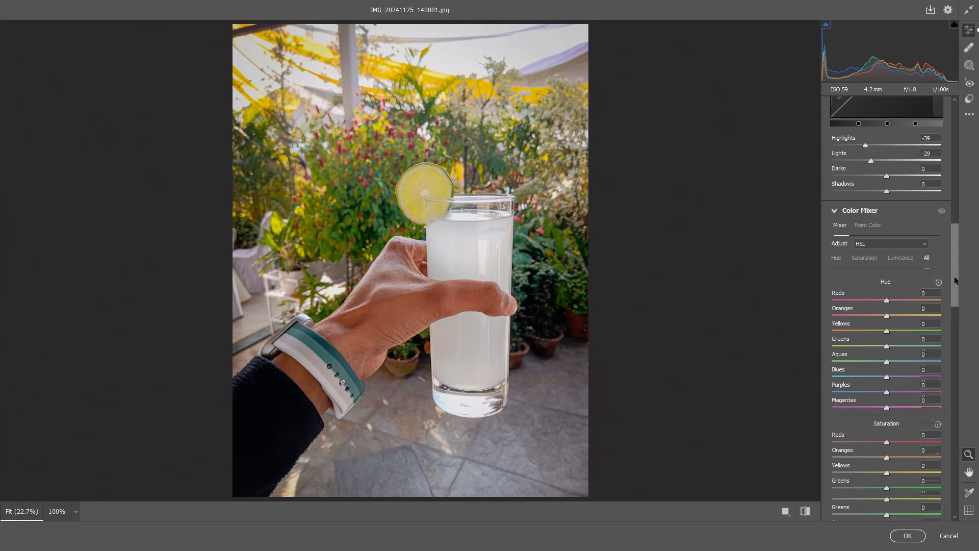
drag(955, 277, 963, 406)
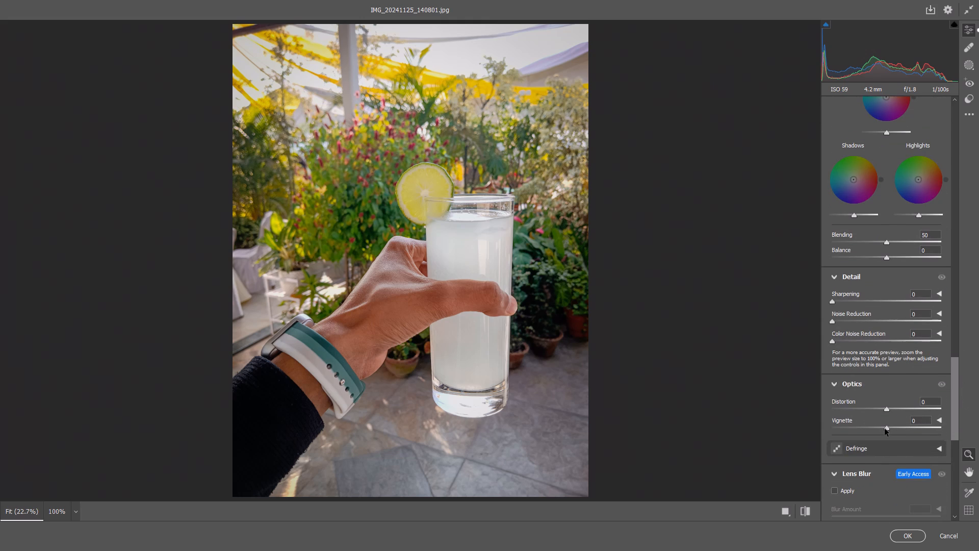
drag(886, 429, 870, 431)
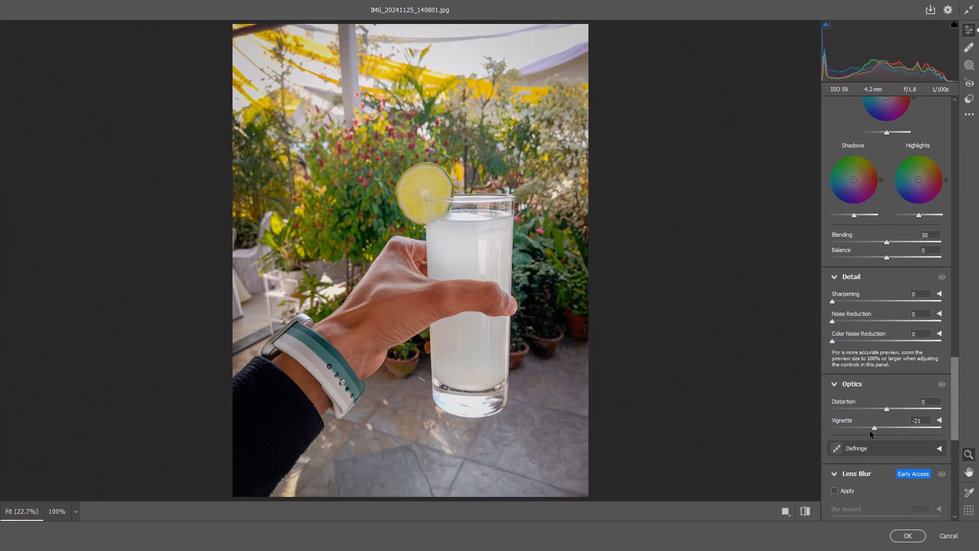
drag(870, 431, 865, 434)
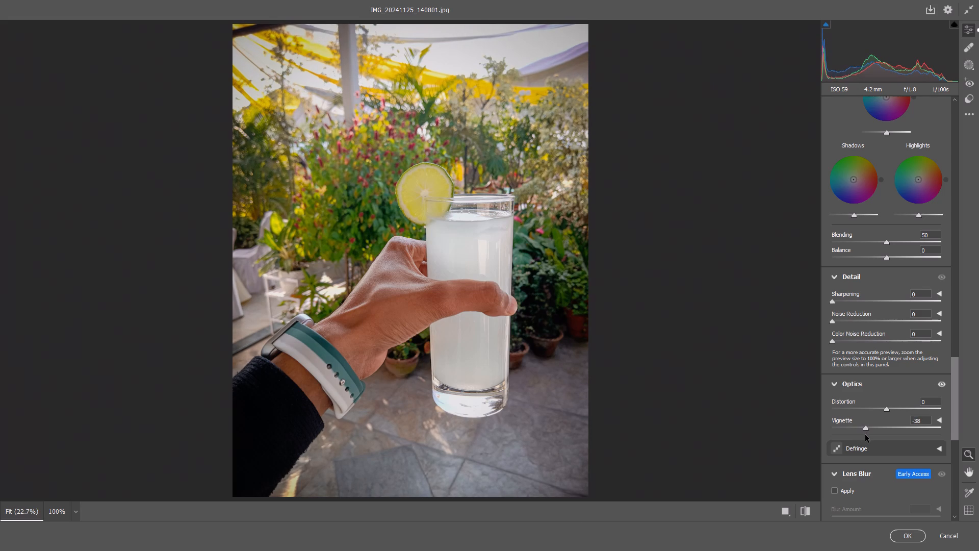
Apply Lens Blur to the drink photo's background.
click(836, 491)
drag(956, 421, 957, 445)
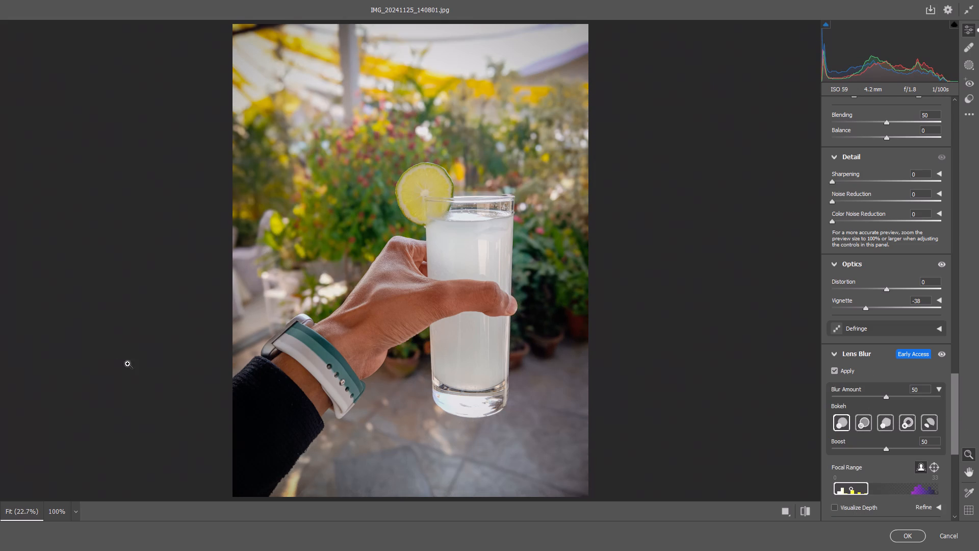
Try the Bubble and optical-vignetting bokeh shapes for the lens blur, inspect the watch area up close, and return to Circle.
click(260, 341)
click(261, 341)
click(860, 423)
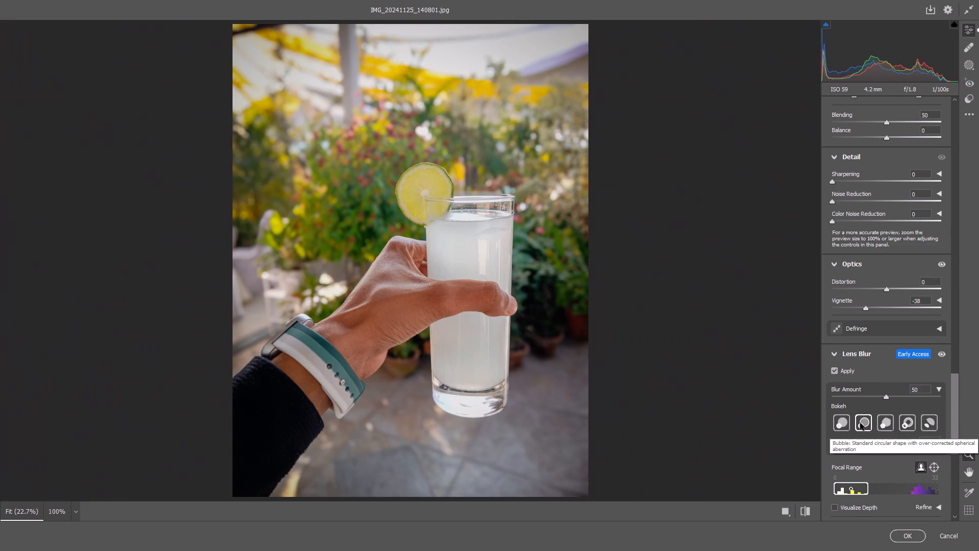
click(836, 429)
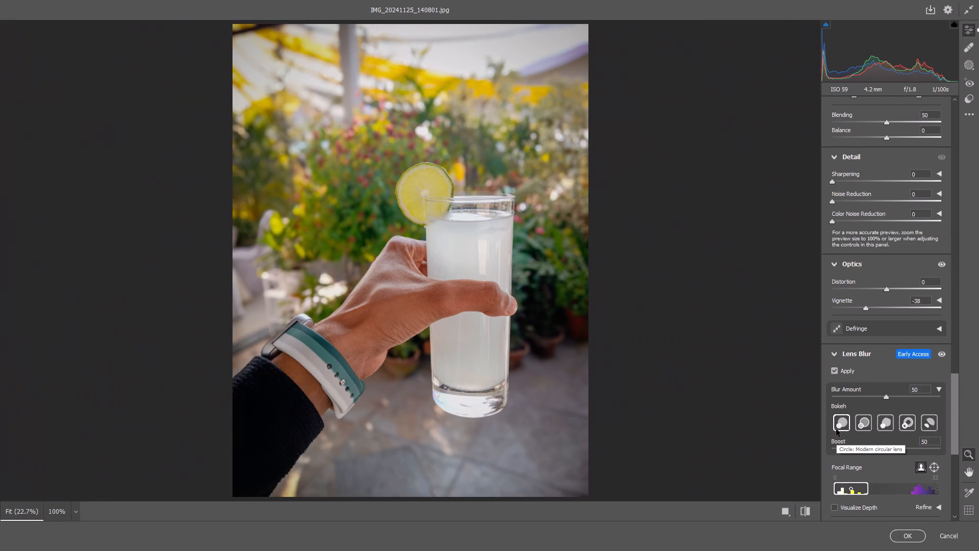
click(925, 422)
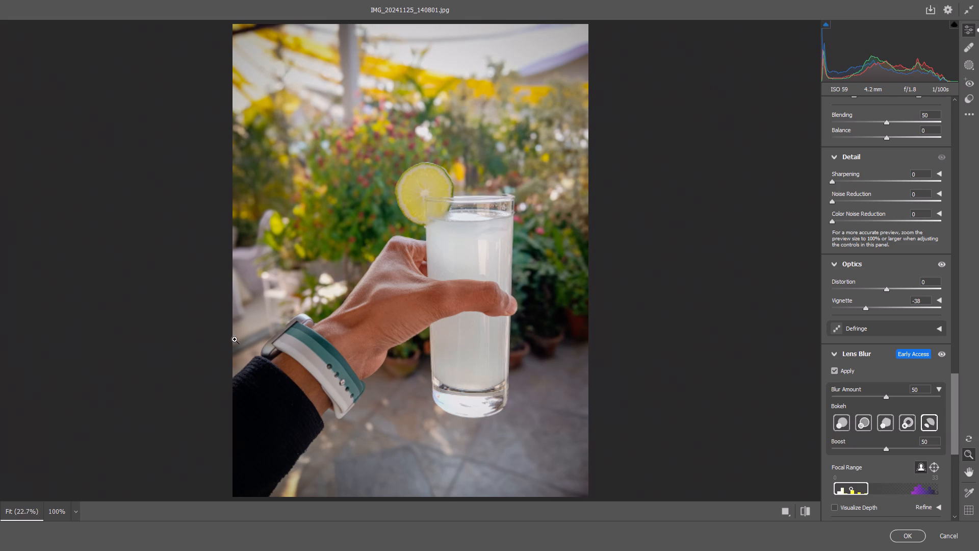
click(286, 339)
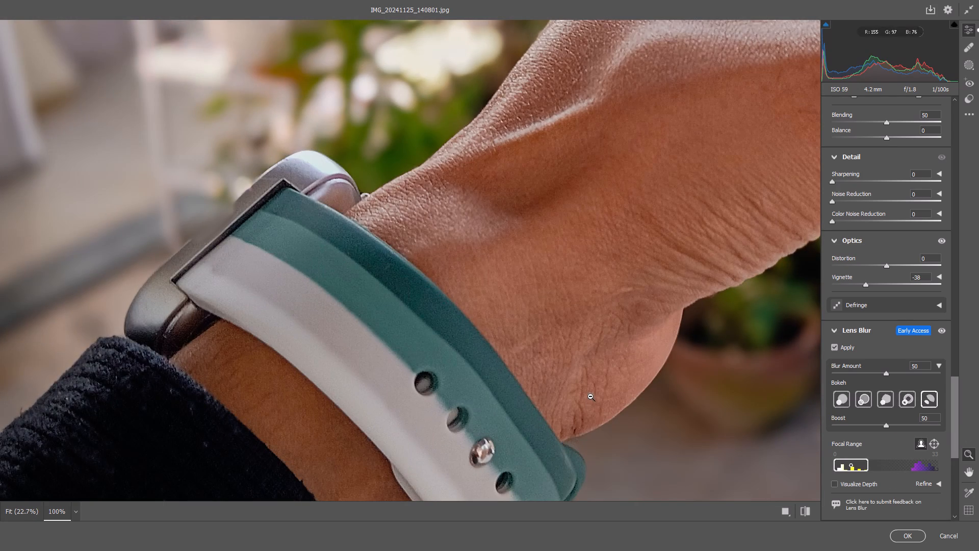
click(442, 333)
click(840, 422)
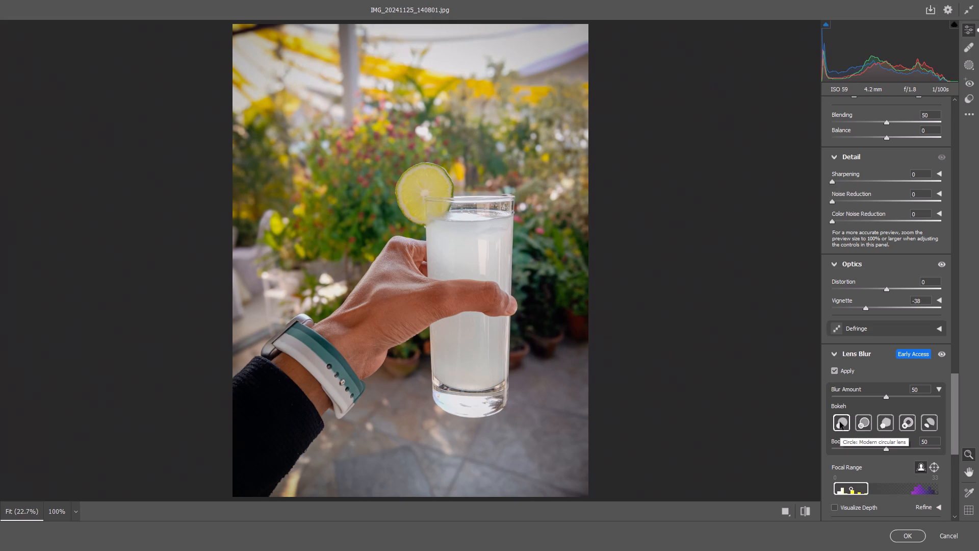
Reduce the lens blur's Blur Amount to 41 and its Boost to 41.
click(875, 396)
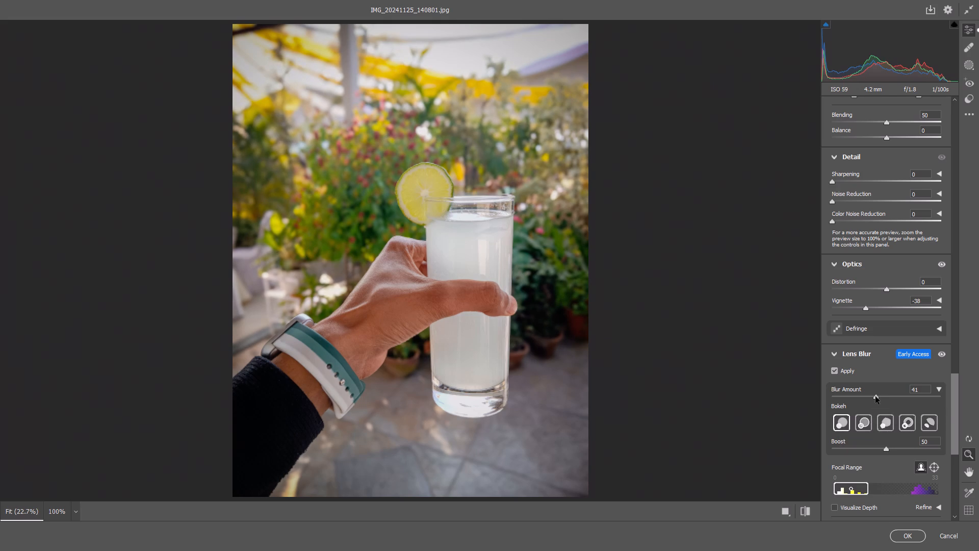
click(876, 448)
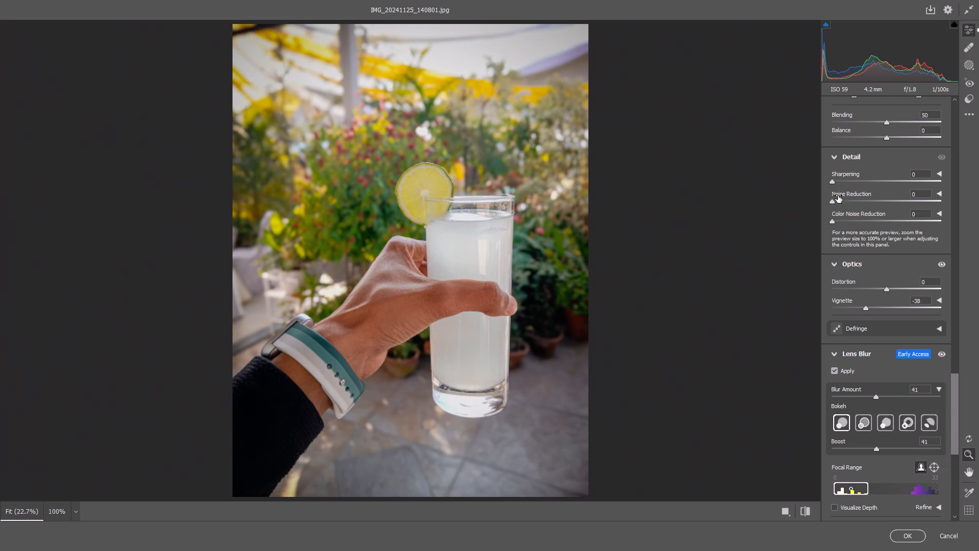
Set the drink photo's Sharpening to 10, Noise Reduction to 8 and Color Noise Reduction to 12.
click(839, 183)
click(840, 199)
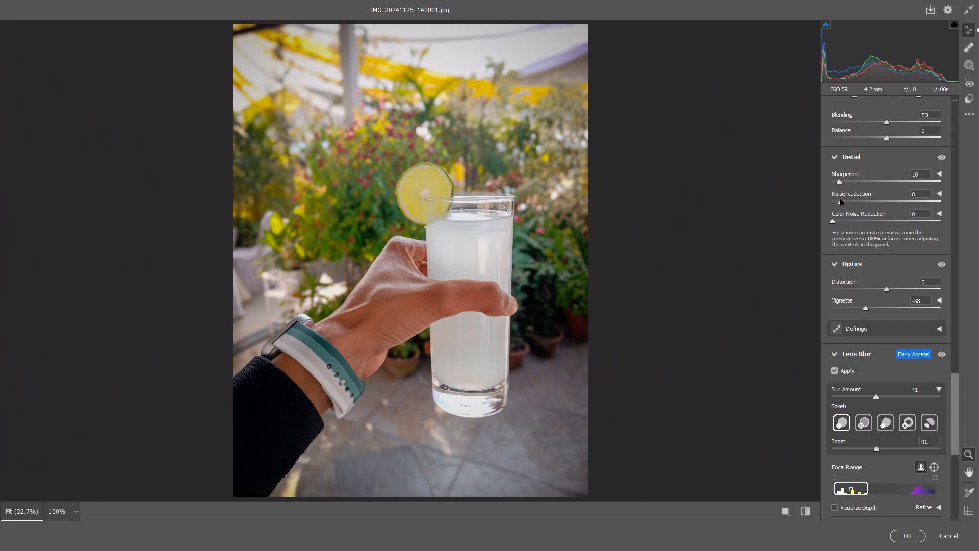
click(843, 220)
Use targeted adjustment on the photo to set Color Mixer saturation: Reds +31, Oranges +19, Yellows +91, Greens +57, Purples +54, Magentas +1.
drag(955, 399, 958, 282)
click(937, 233)
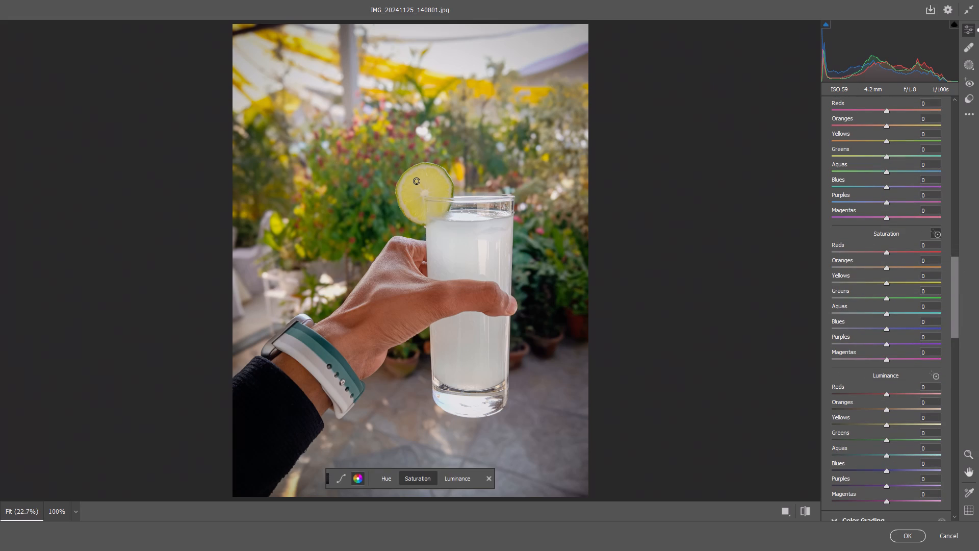
drag(417, 181, 448, 182)
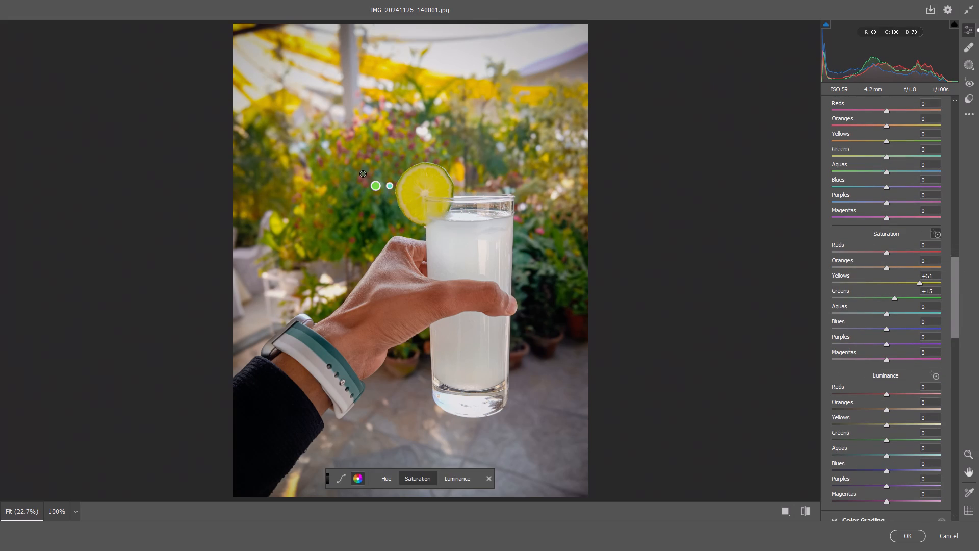
drag(367, 168, 389, 173)
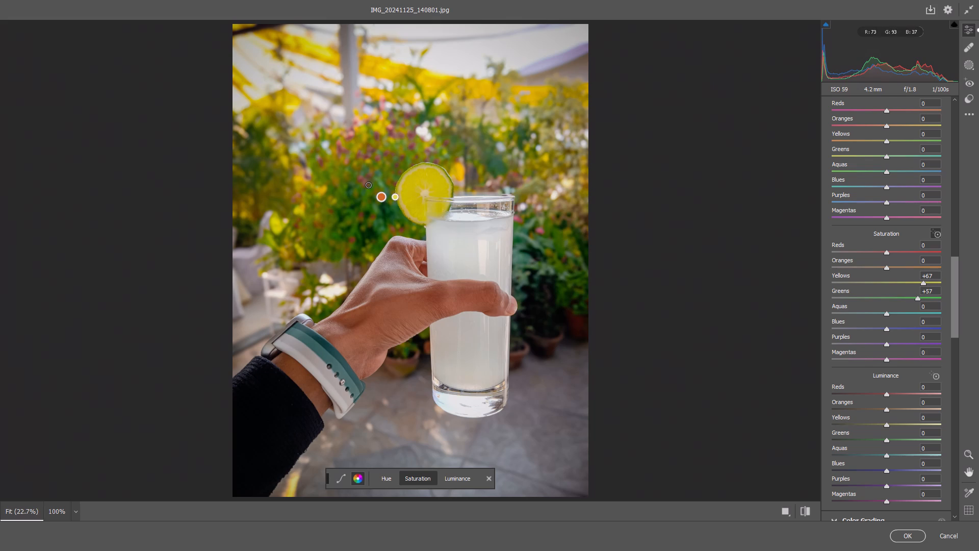
drag(366, 183, 391, 190)
drag(381, 70, 399, 80)
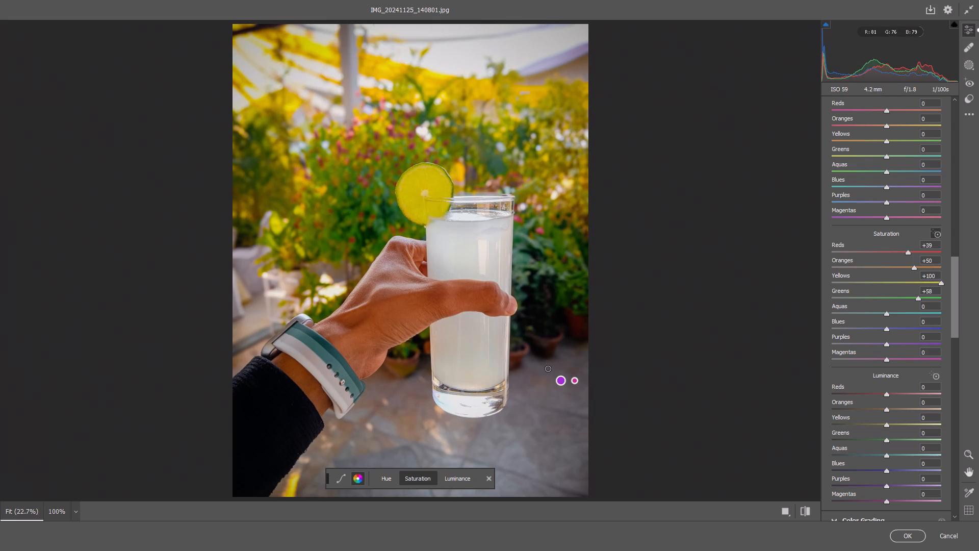
drag(548, 369, 576, 375)
drag(494, 345, 527, 357)
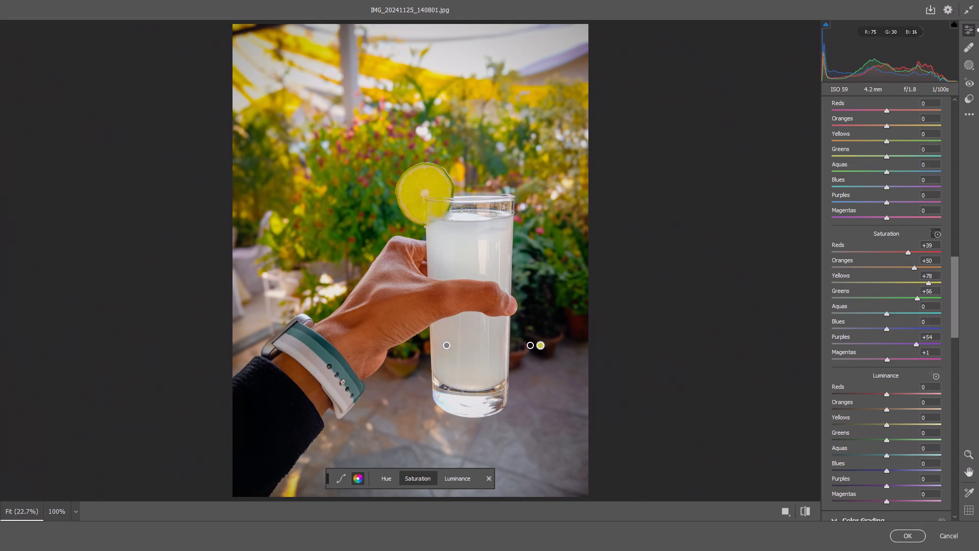
drag(527, 357, 493, 350)
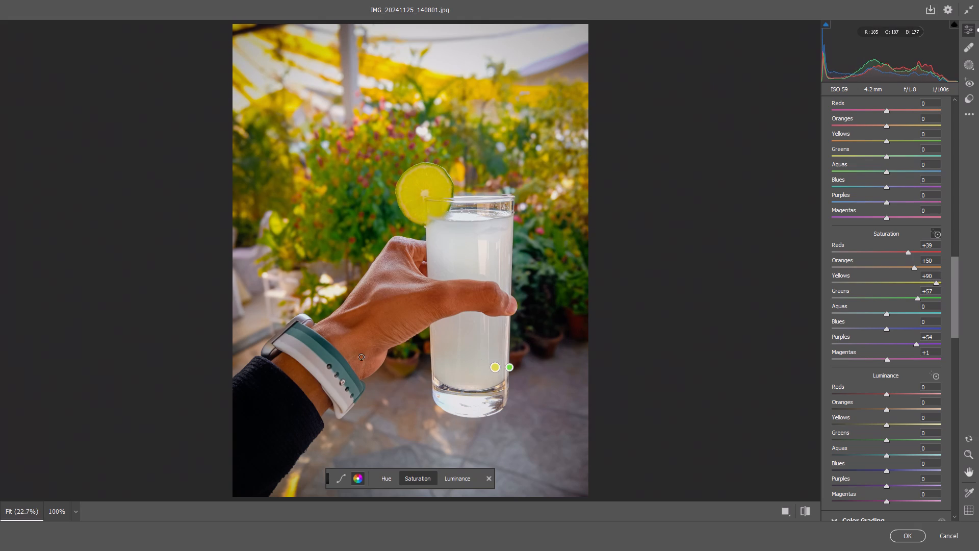
drag(393, 315, 377, 317)
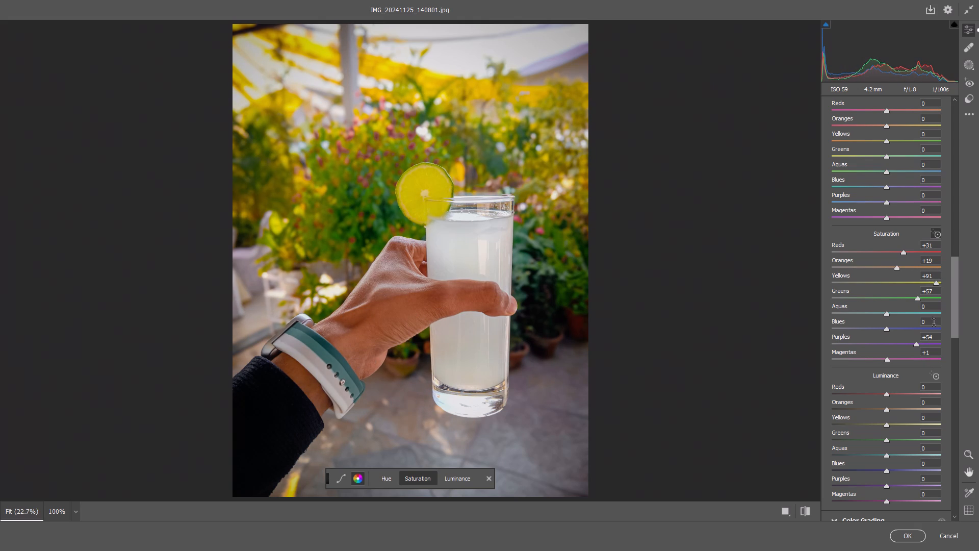
Use targeted adjustment on the hand to set Color Mixer luminance to Reds +27 and Oranges +88, and apply the Camera Raw edits.
click(933, 373)
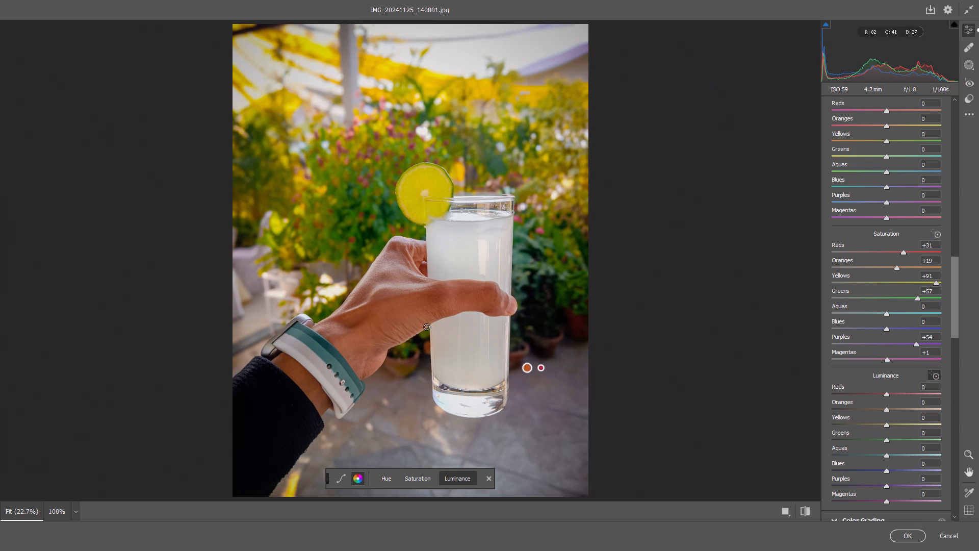
drag(391, 323, 415, 330)
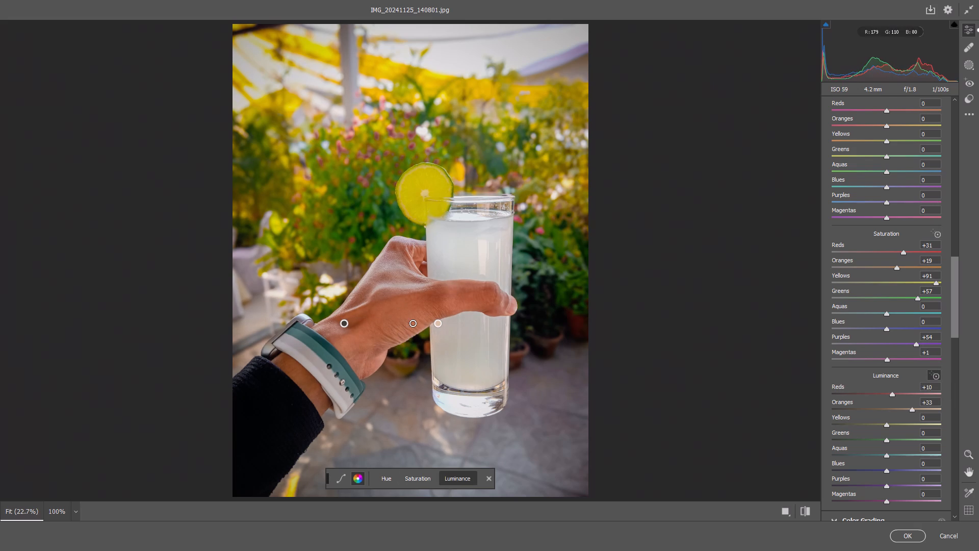
drag(415, 330, 419, 332)
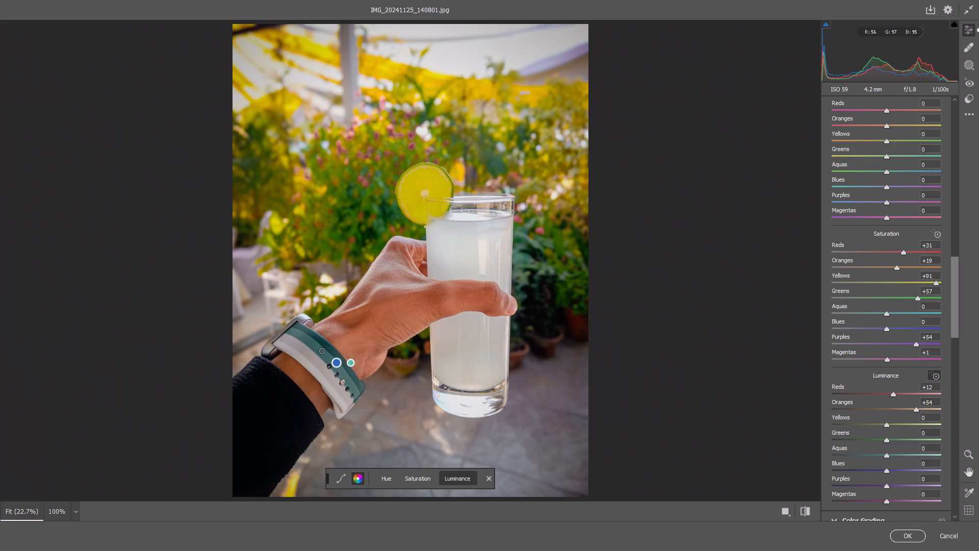
drag(340, 332, 350, 332)
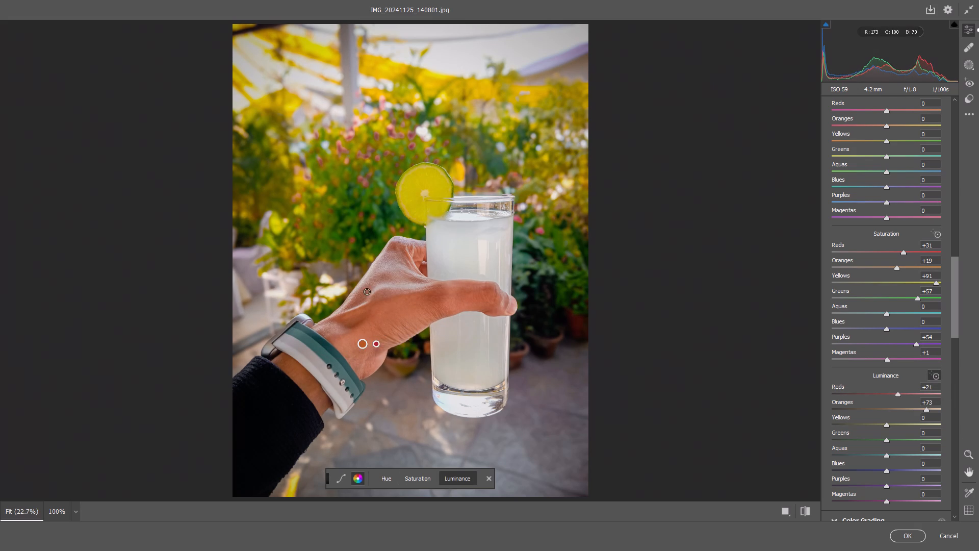
drag(377, 271, 385, 273)
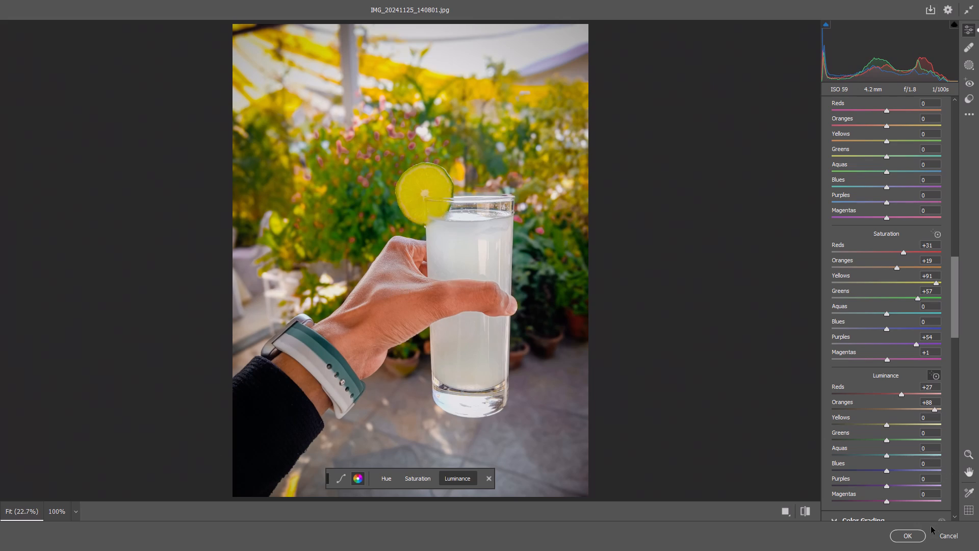
click(901, 536)
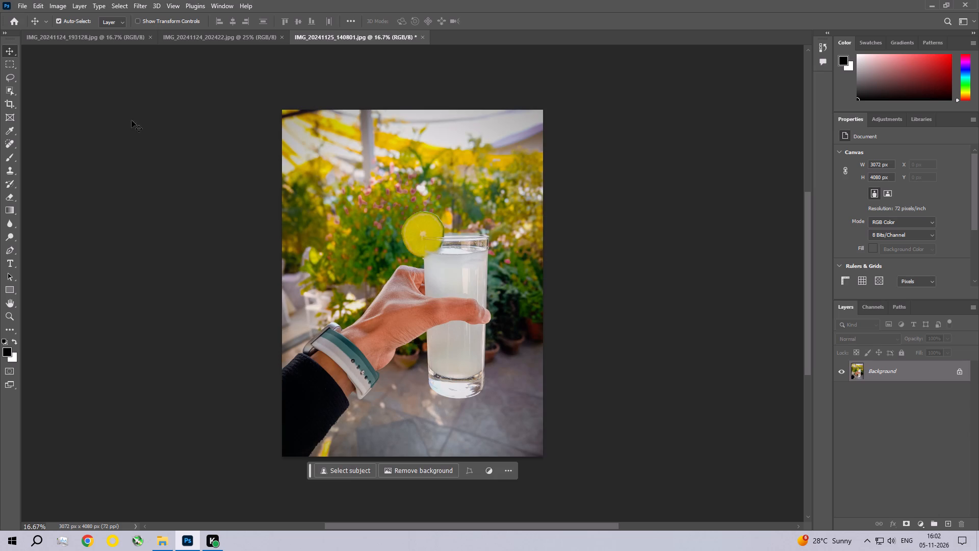
Apply a Photo Filter adjustment to the drink photo using Warming Filter (85) at 25% density with luminosity preserved.
click(50, 3)
click(69, 30)
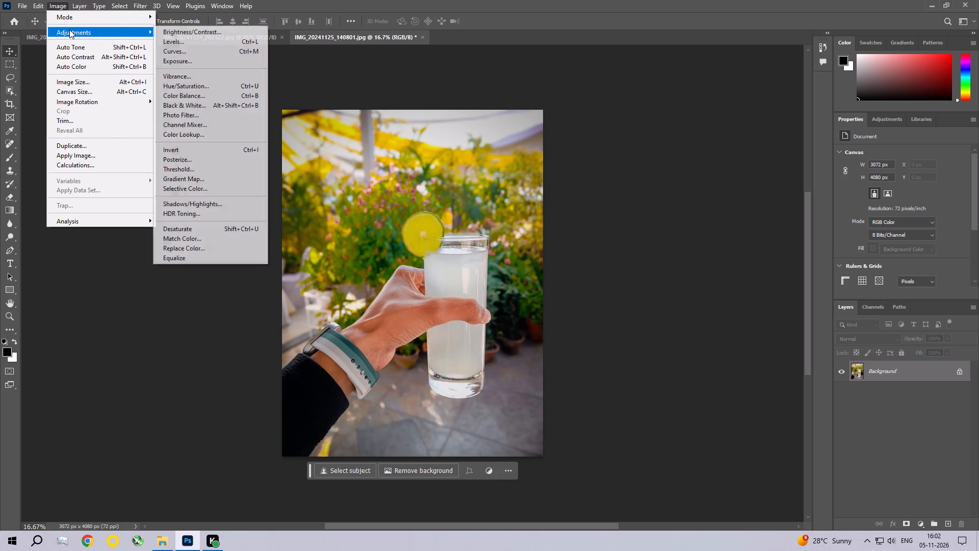
click(218, 112)
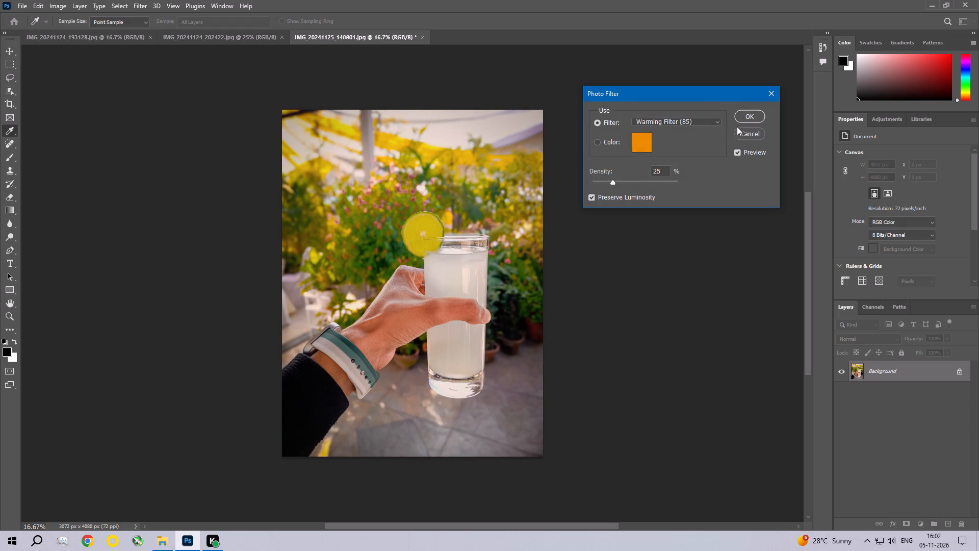
click(749, 118)
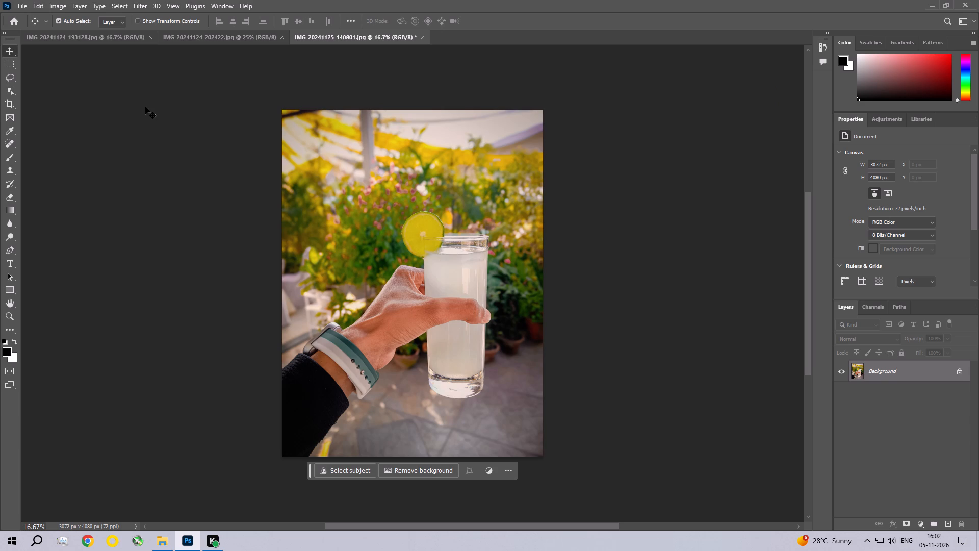
Apply an Exposure adjustment to the drink photo with Offset set to 0.0050.
click(63, 9)
click(65, 30)
click(237, 64)
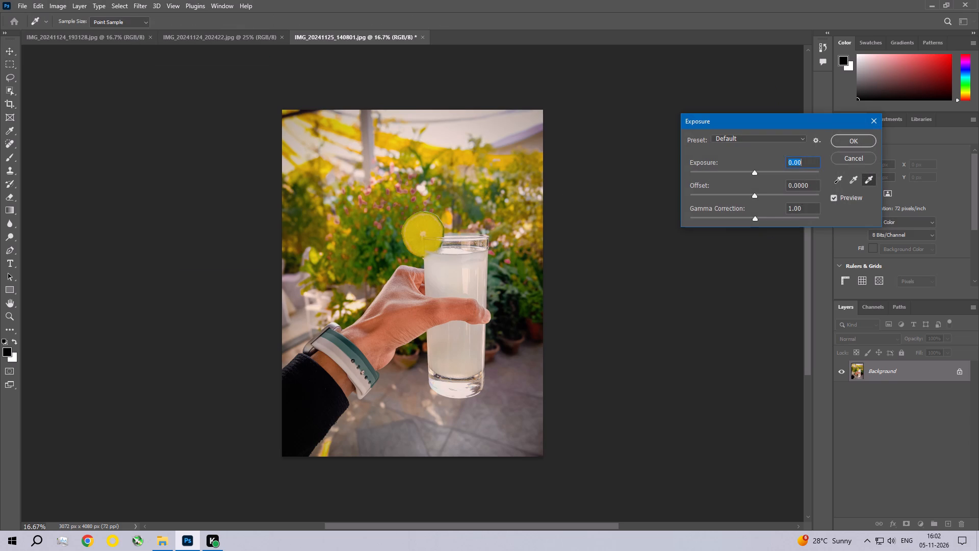
click(812, 184)
key(BackSpace)
key(backslash)
key(BackSpace)
text(50)
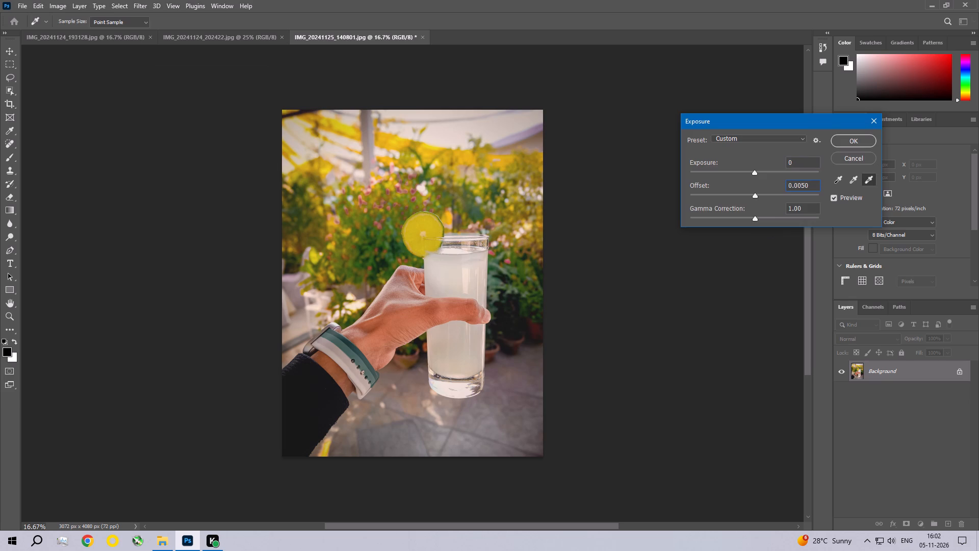
key(Return)
Save the edited drink photo.
key(ctrl+s)
key(Return)
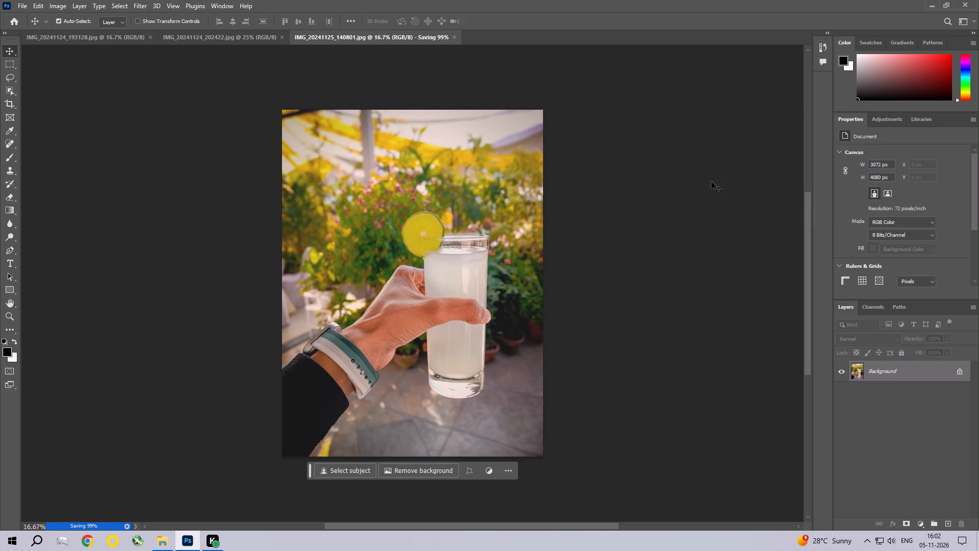
Examine the hand, watch strap and glass in the drink photo up close, and return to the whole image.
key(ctrl+space)
key(ctrl+space)
key(ctrl+space)
key(ctrl+space)
key(ctrl+space)
key(ctrl+space)
key(ctrl+space)
key(ctrl+space)
key(ctrl+space)
key(ctrl+space)
key(ctrl+space)
key(ctrl+space)
key(ctrl+space)
key(ctrl+space)
key(ctrl+space)
key(ctrl+space)
key(ctrl+space)
key(ctrl+space)
key(ctrl+space)
key(ctrl+space)
ctrl+double_click(408, 292)
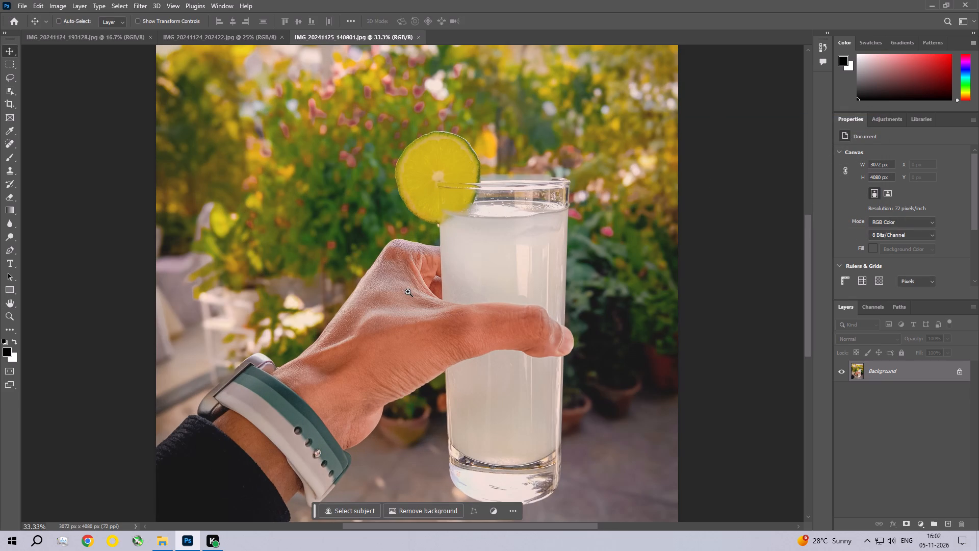
key(ctrl+0)
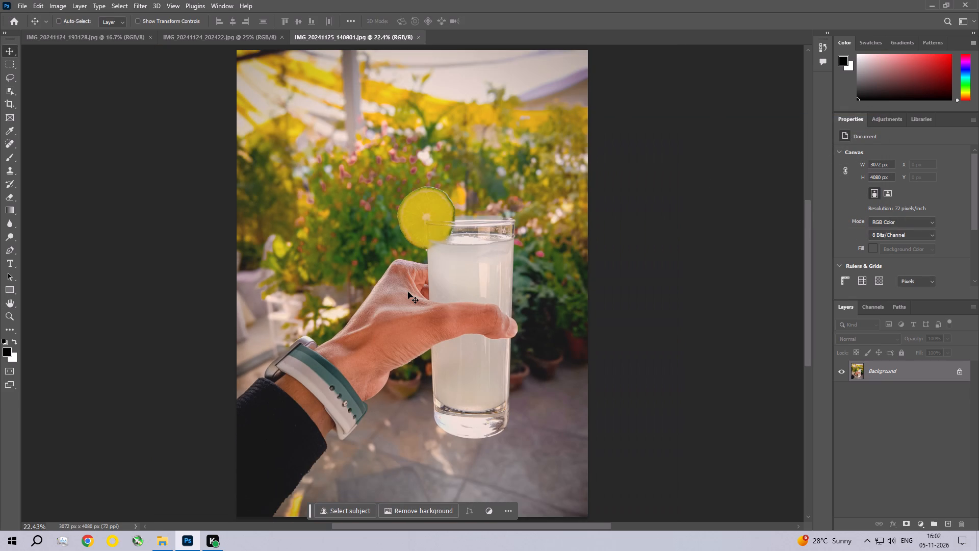
Make sure the drink photo is saved and close it.
key(ctrl+s)
key(ctrl+s)
key(ctrl+s)
key(ctrl+s)
click(14, 0)
click(16, 2)
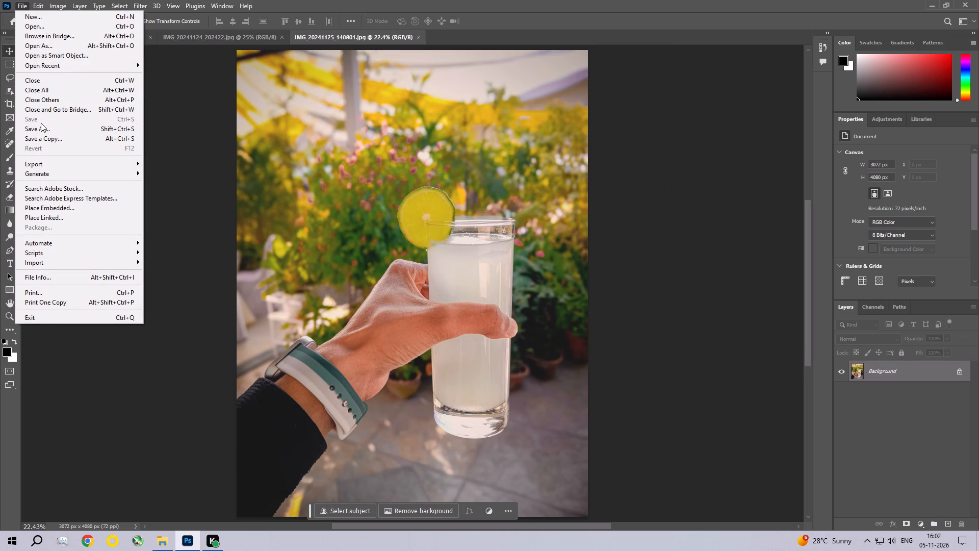
click(41, 120)
click(676, 89)
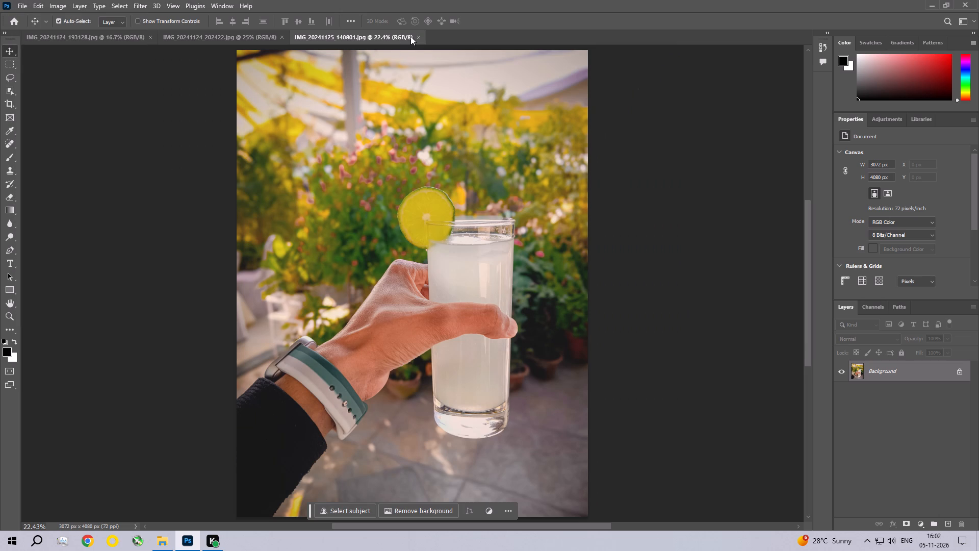
click(416, 38)
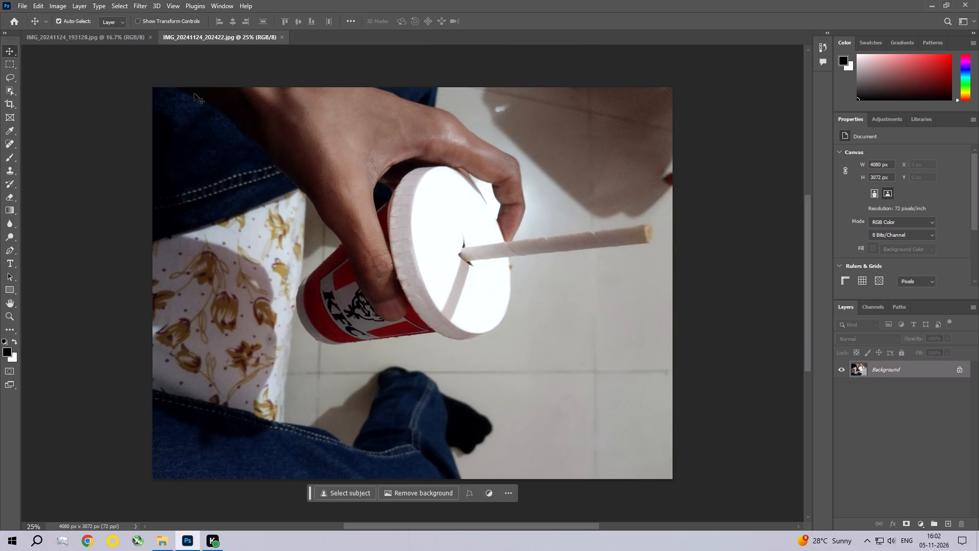
Rotate the KFC cup photo by 180° and by another 90° clockwise so the cup stands upright.
click(58, 5)
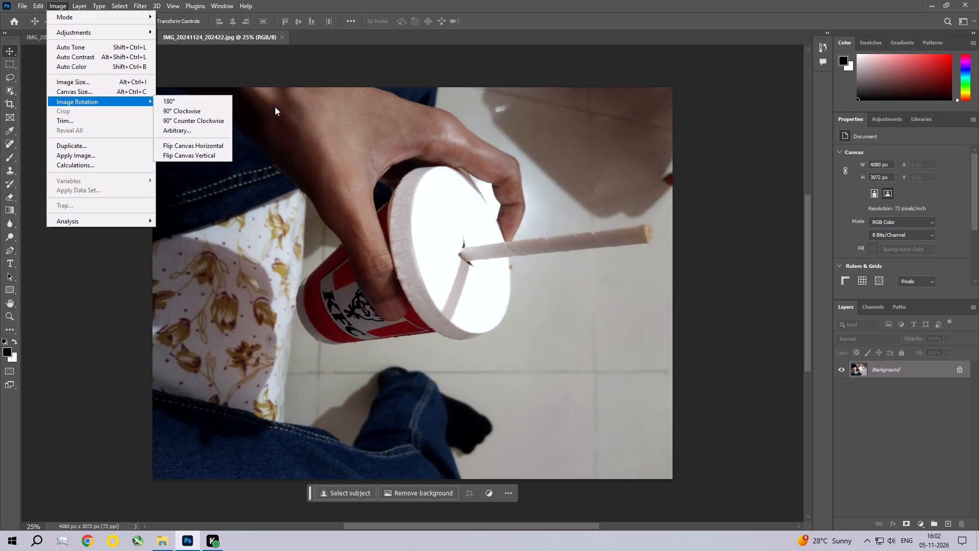
click(219, 104)
click(52, 0)
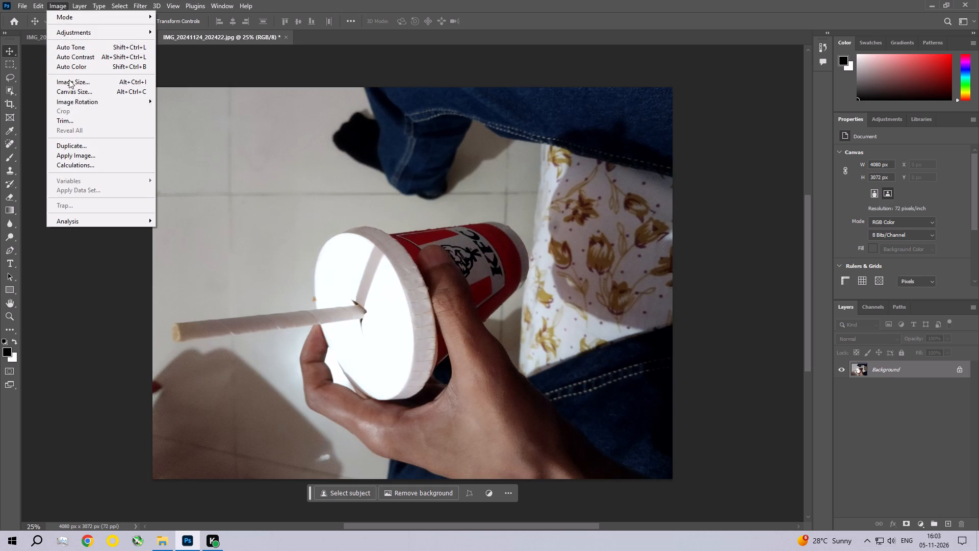
click(69, 101)
click(201, 114)
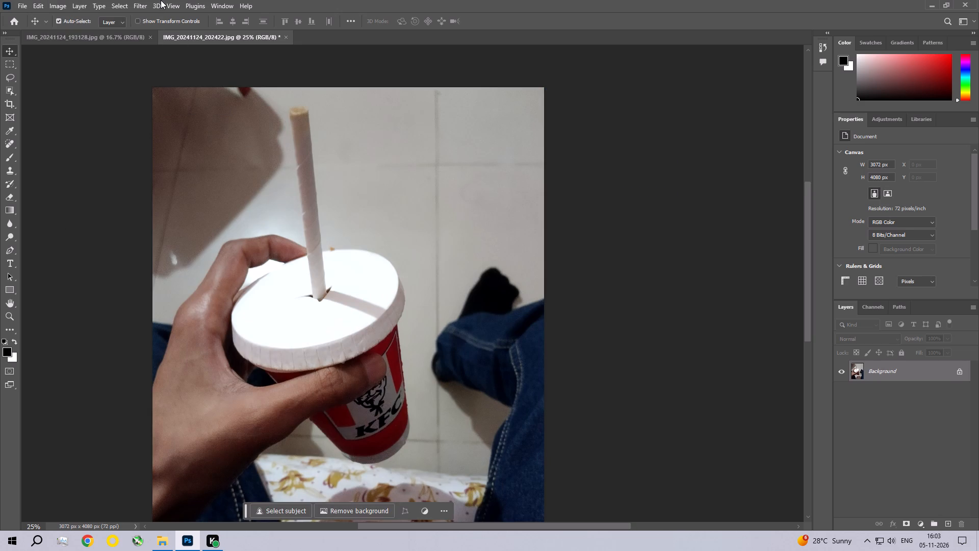
In the Camera Raw Filter, set the cup photo's Exposure to +0.25, Contrast +16, Highlights -23, Shadows +31 and Whites -25.
click(141, 4)
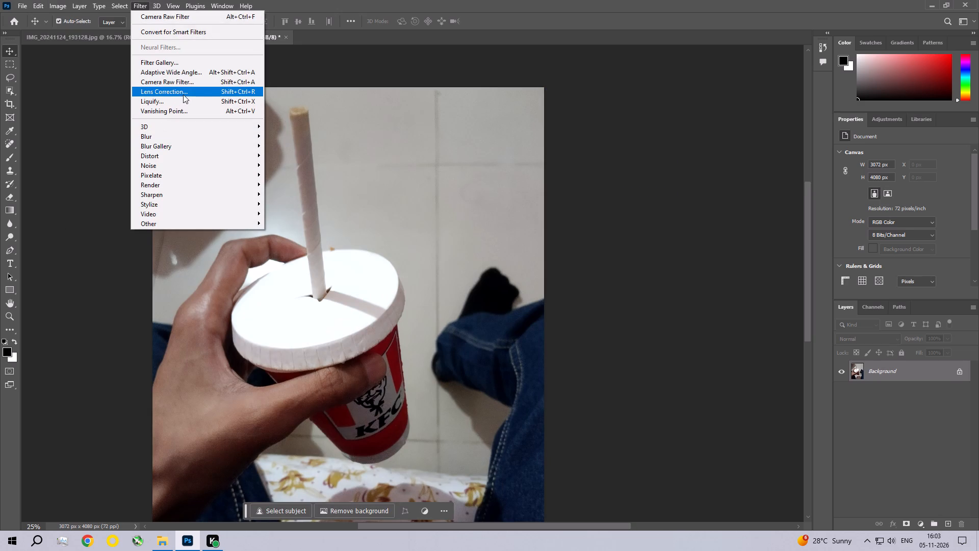
click(199, 83)
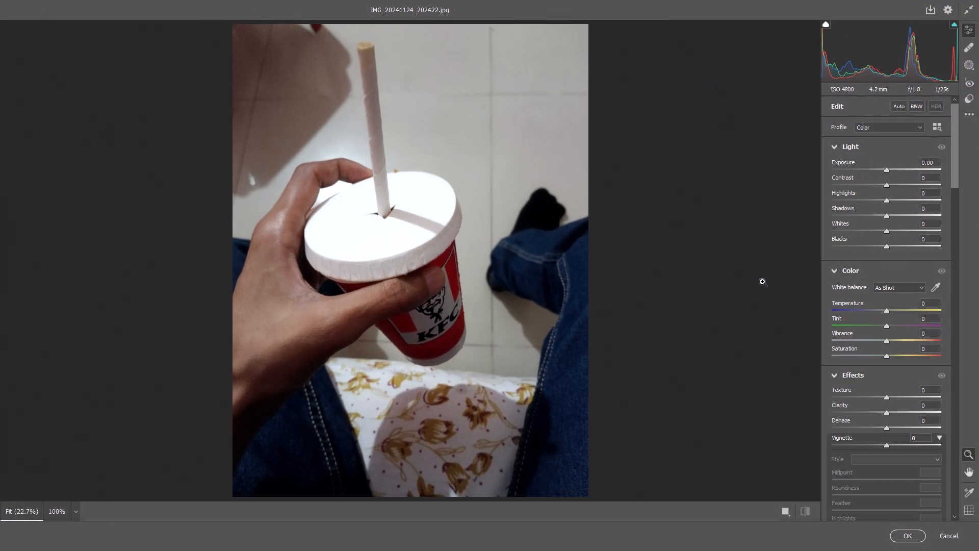
click(888, 169)
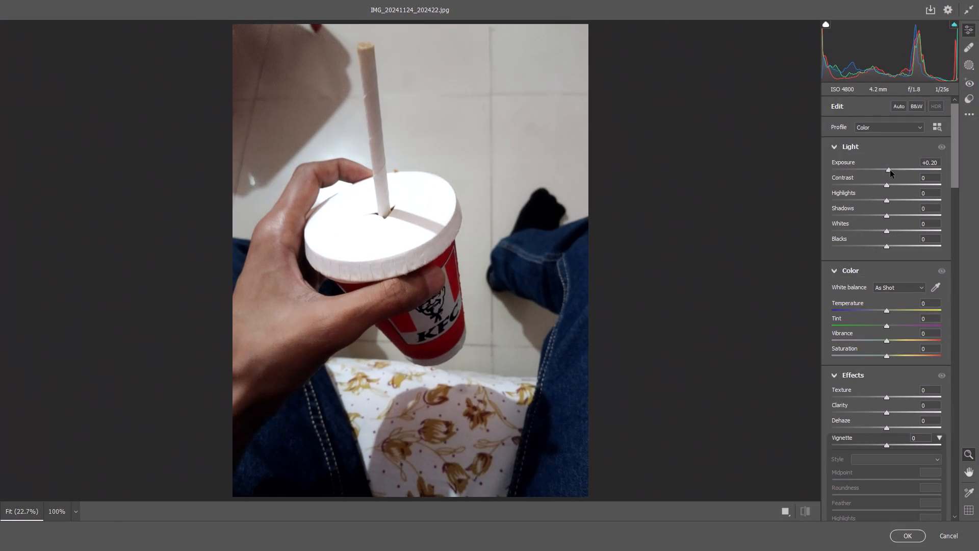
drag(887, 186, 896, 189)
drag(887, 203, 875, 199)
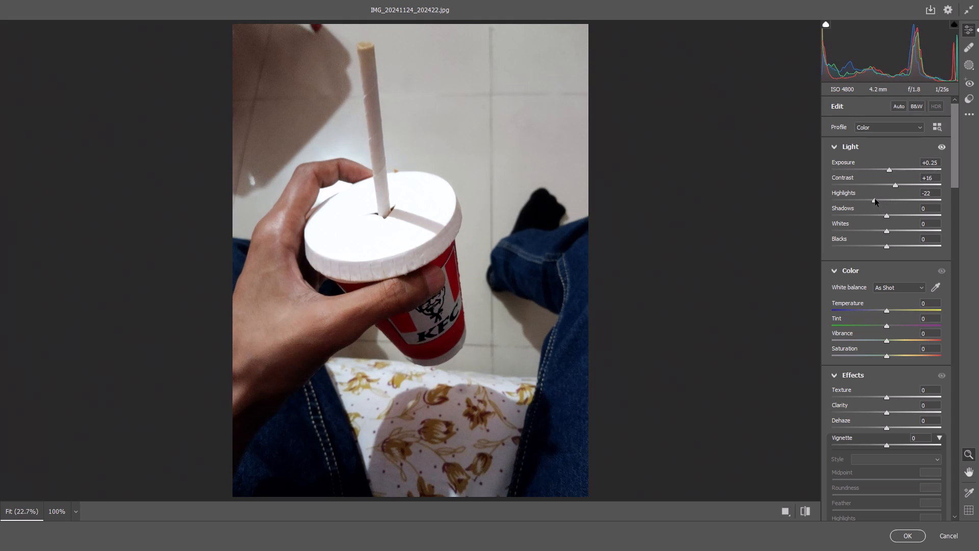
drag(875, 199, 874, 199)
click(886, 220)
drag(888, 214, 889, 214)
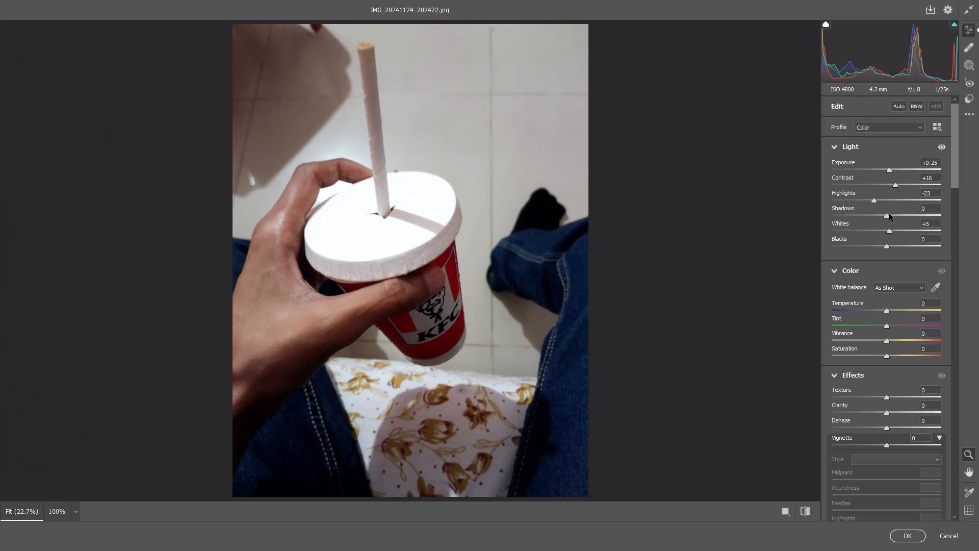
drag(889, 214, 905, 217)
drag(890, 232, 873, 228)
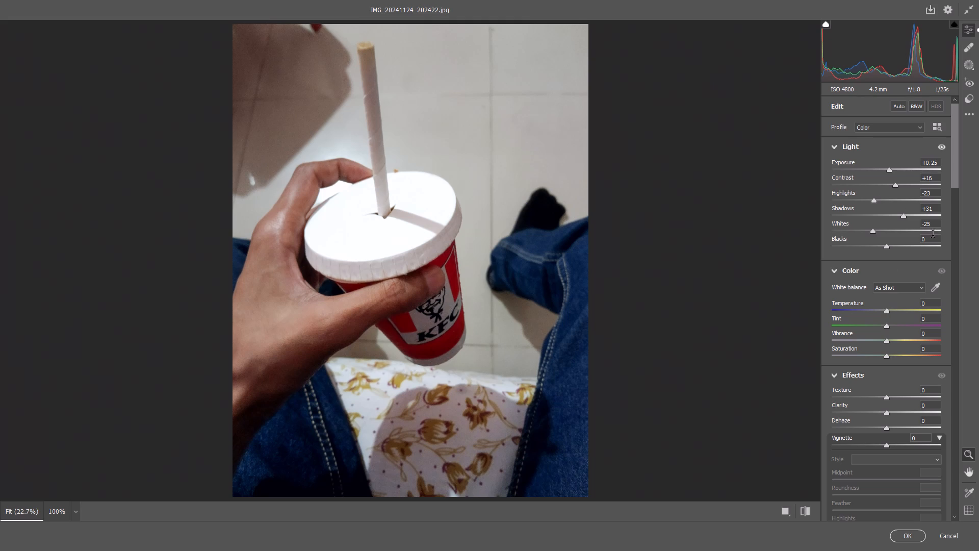
Browse the Artistic, B&W and Modern profiles, previewing their looks on the cup photo.
drag(951, 144, 957, 101)
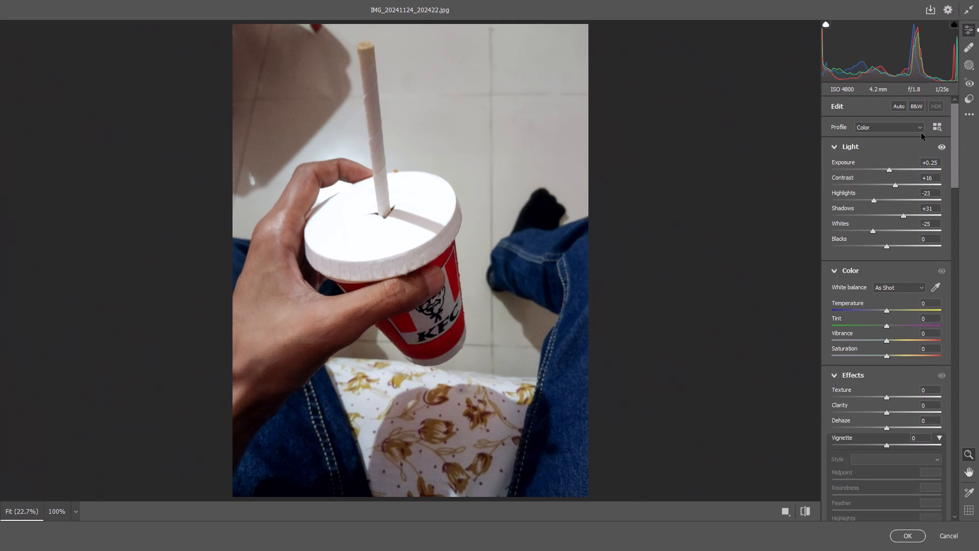
click(921, 127)
click(935, 124)
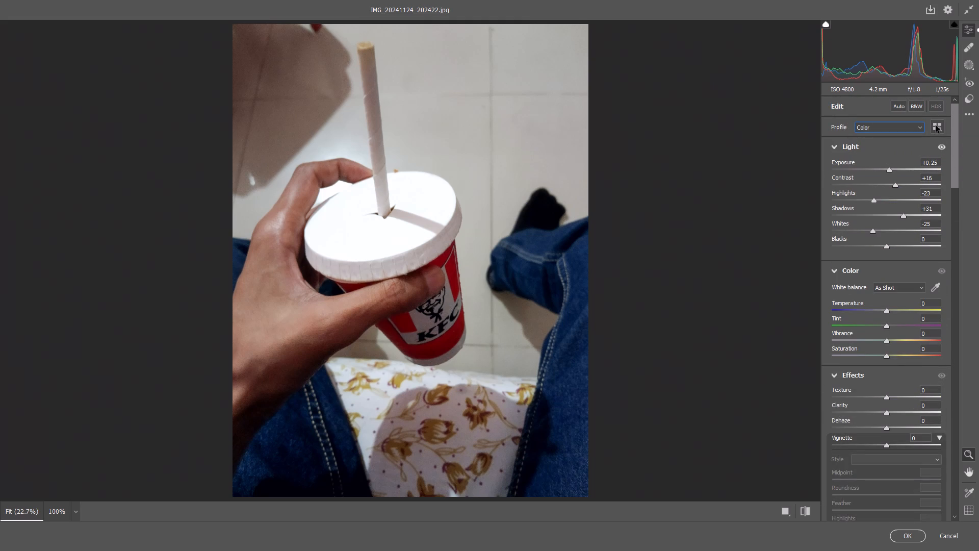
click(936, 126)
click(839, 280)
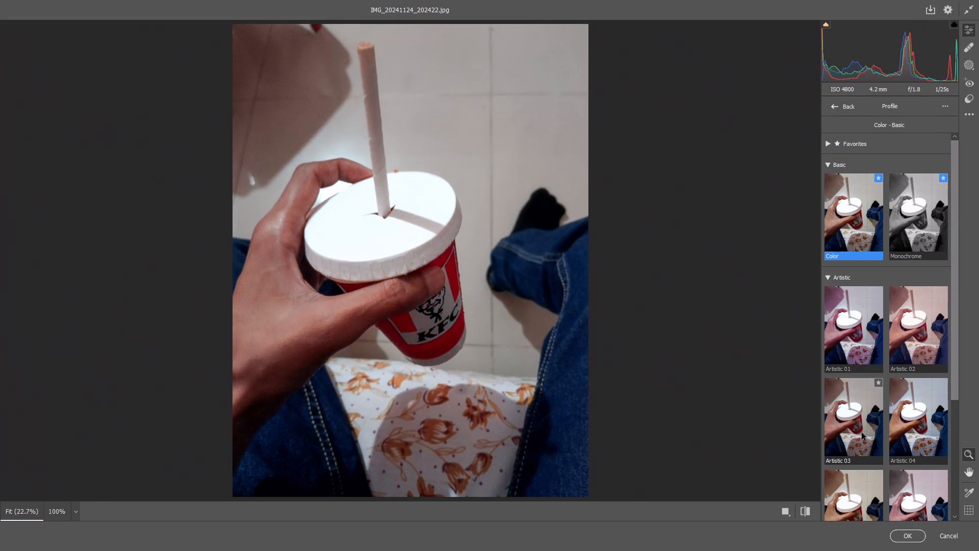
scroll(862, 433, down, 2)
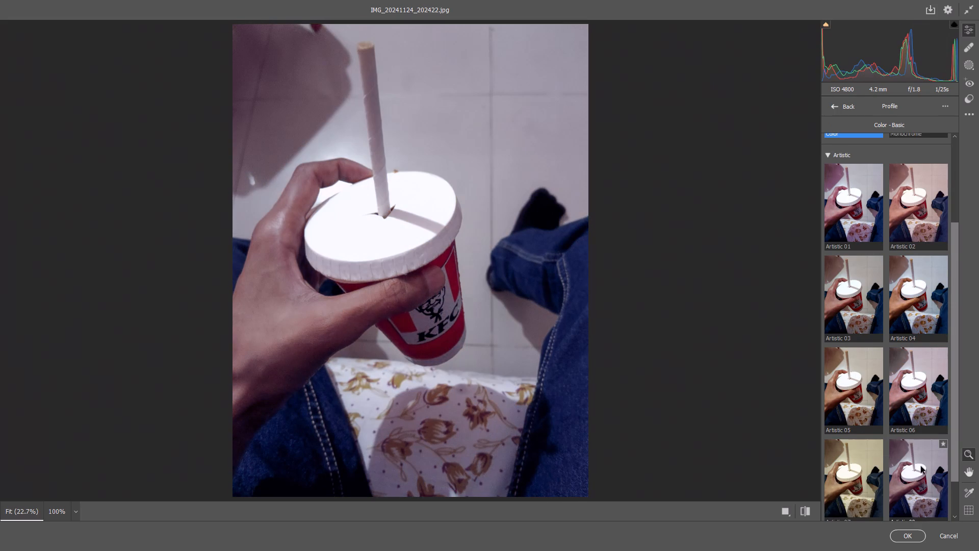
scroll(919, 468, down, 1)
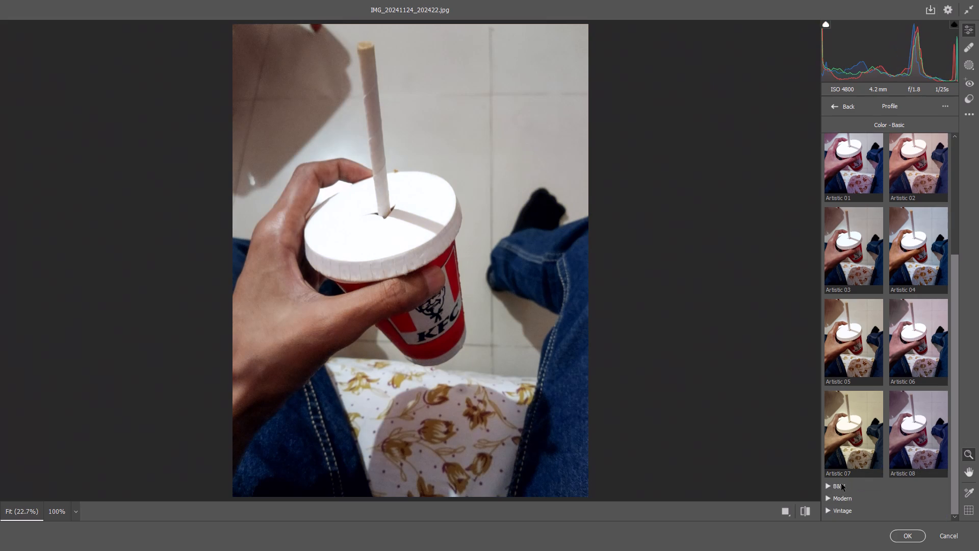
click(841, 484)
scroll(860, 443, down, 4)
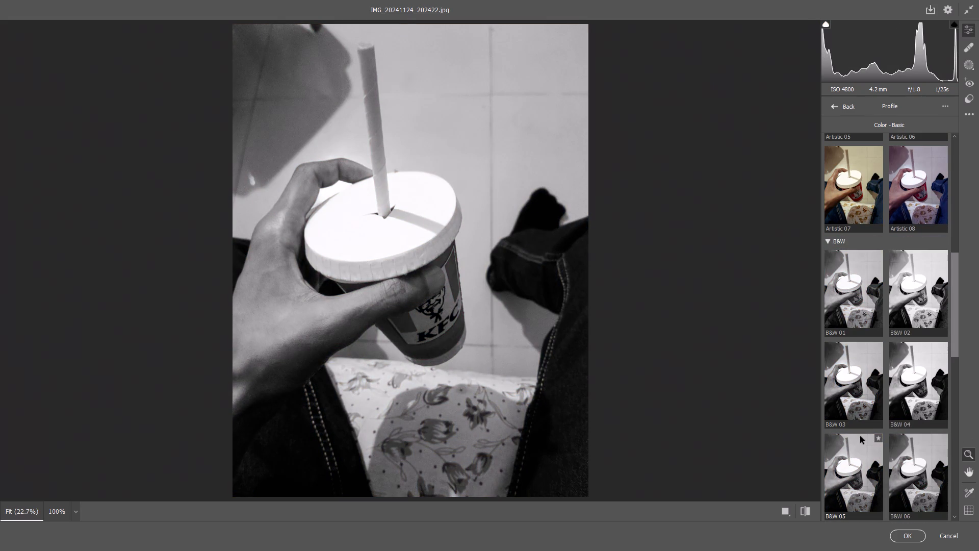
scroll(860, 436, down, 4)
scroll(861, 423, up, 1)
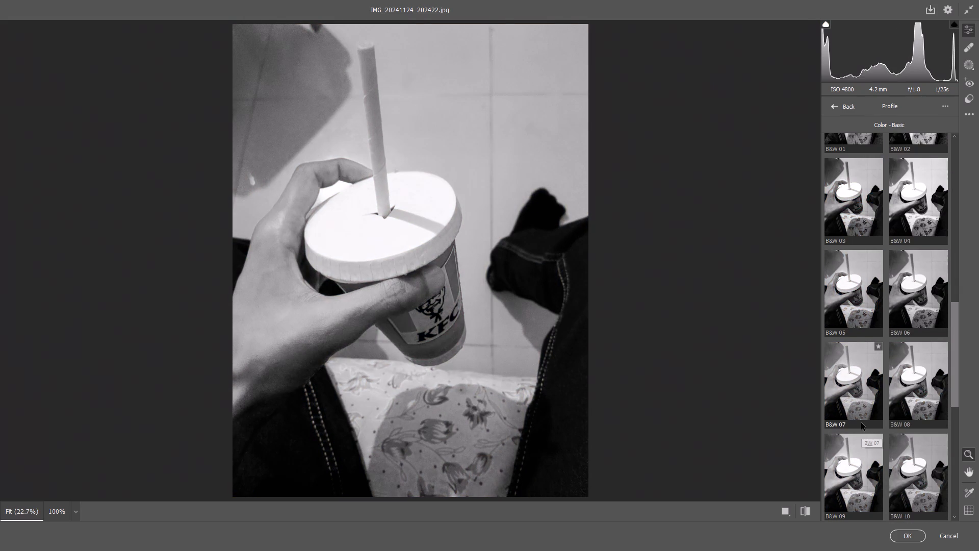
scroll(862, 422, down, 2)
scroll(862, 425, up, 1)
scroll(862, 425, down, 1)
scroll(862, 425, up, 3)
scroll(862, 425, down, 1)
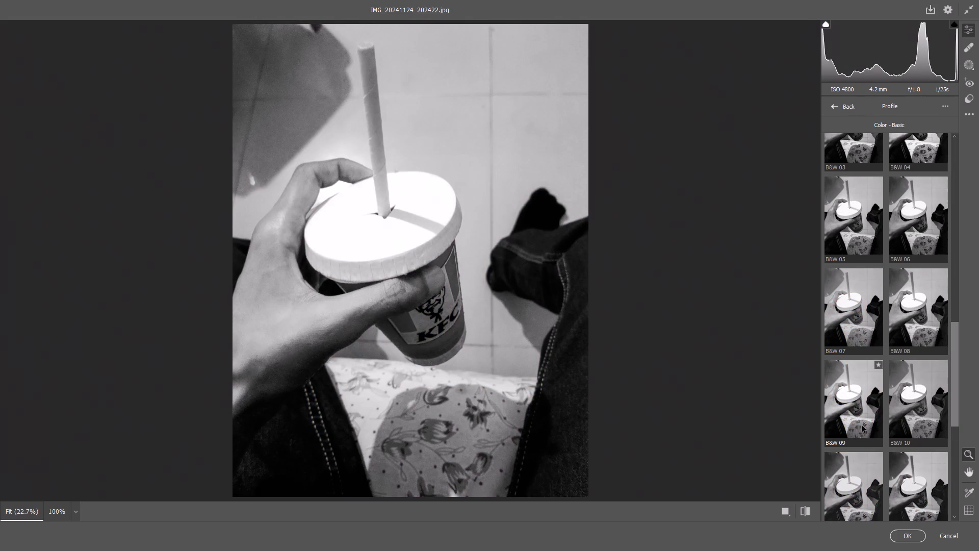
scroll(860, 425, down, 4)
scroll(859, 428, up, 1)
scroll(859, 428, down, 2)
scroll(859, 428, up, 3)
scroll(859, 428, down, 5)
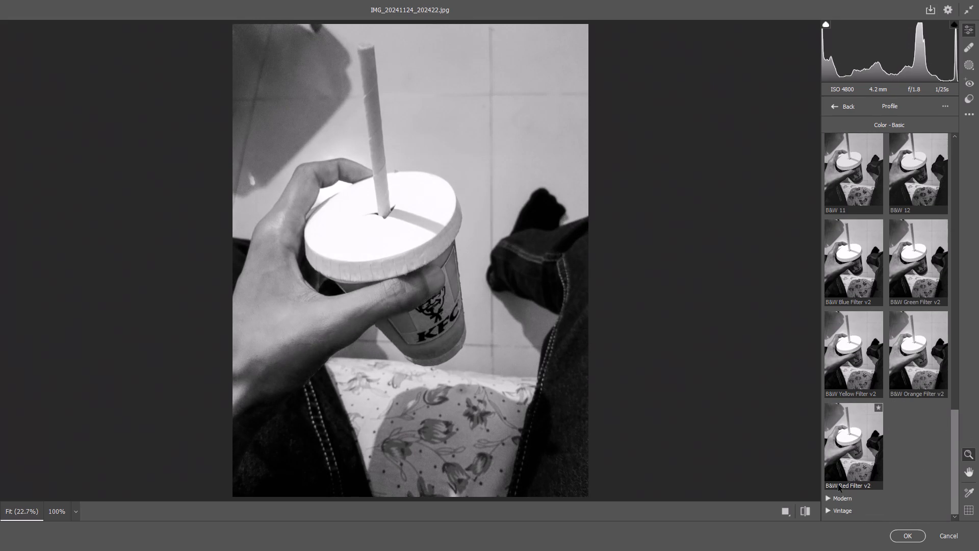
click(840, 497)
scroll(851, 443, down, 1)
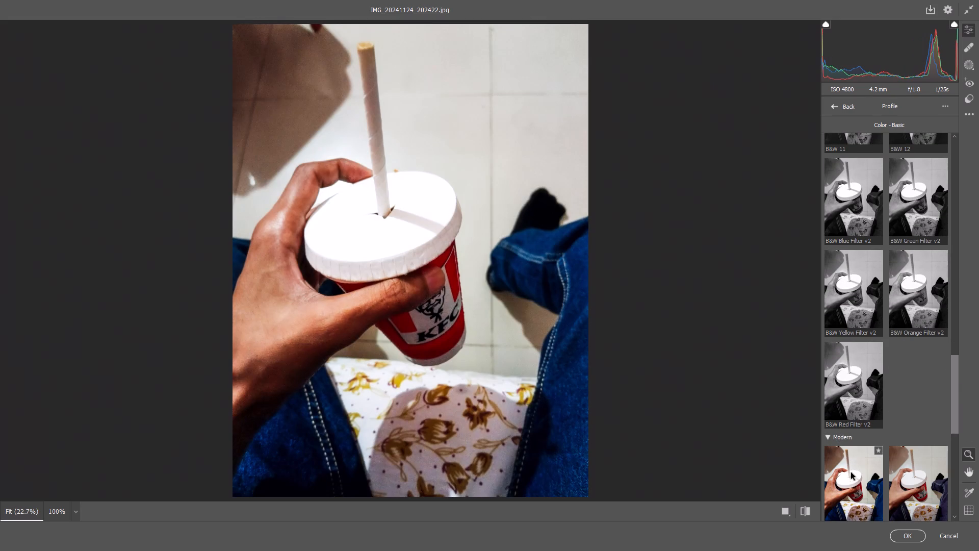
scroll(928, 478, down, 1)
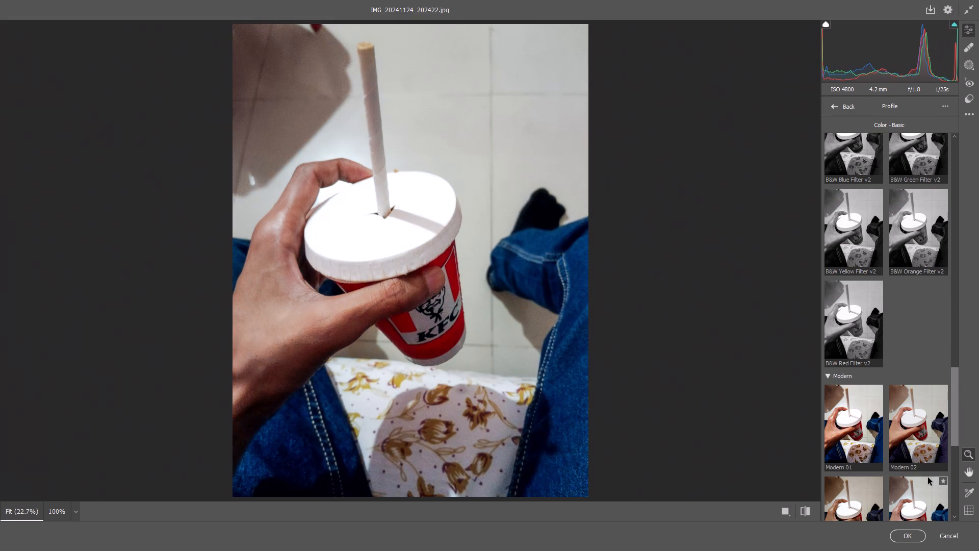
Apply the Modern 02 profile to the cup photo with an amount of 118, and return to the edit settings.
click(918, 437)
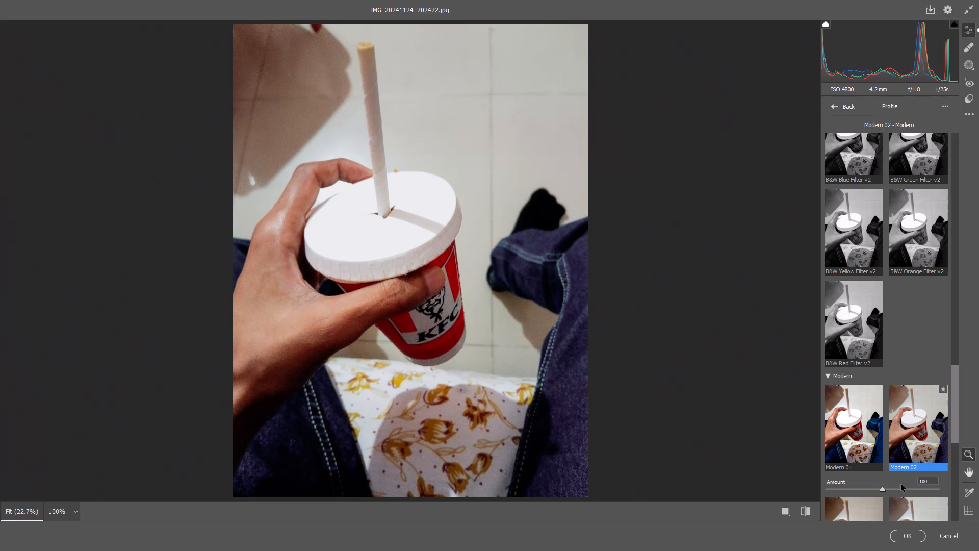
drag(886, 486, 892, 489)
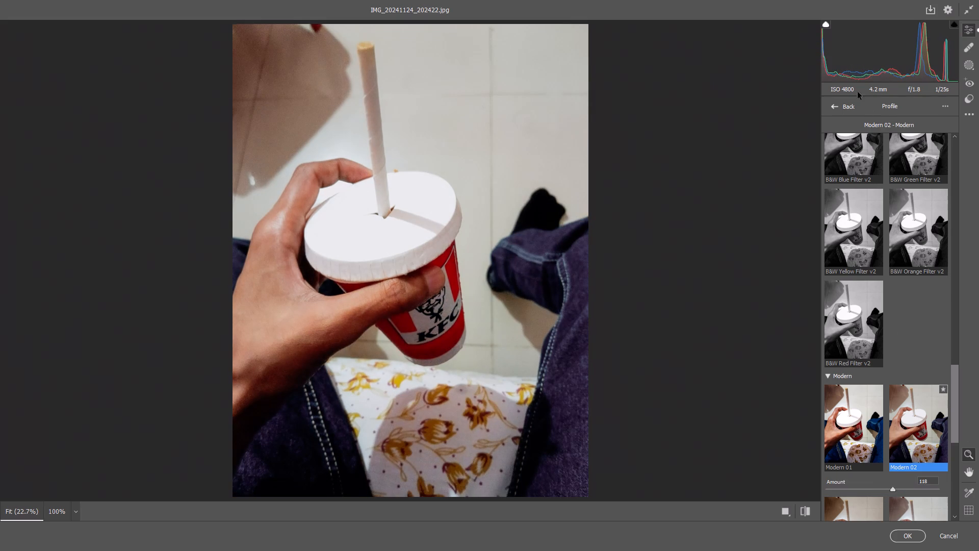
click(833, 105)
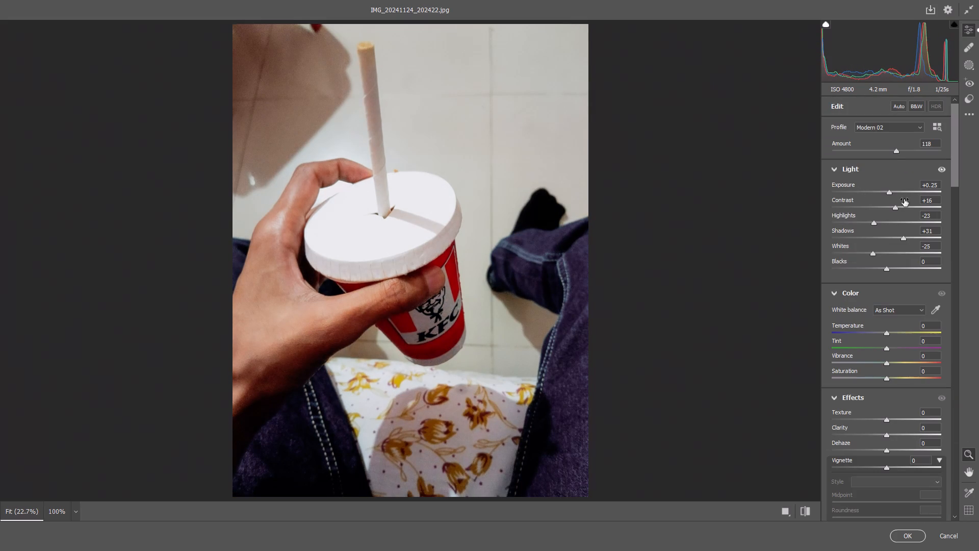
Set the cup photo's Vibrance to +10 and Saturation to +15.
drag(957, 138, 957, 167)
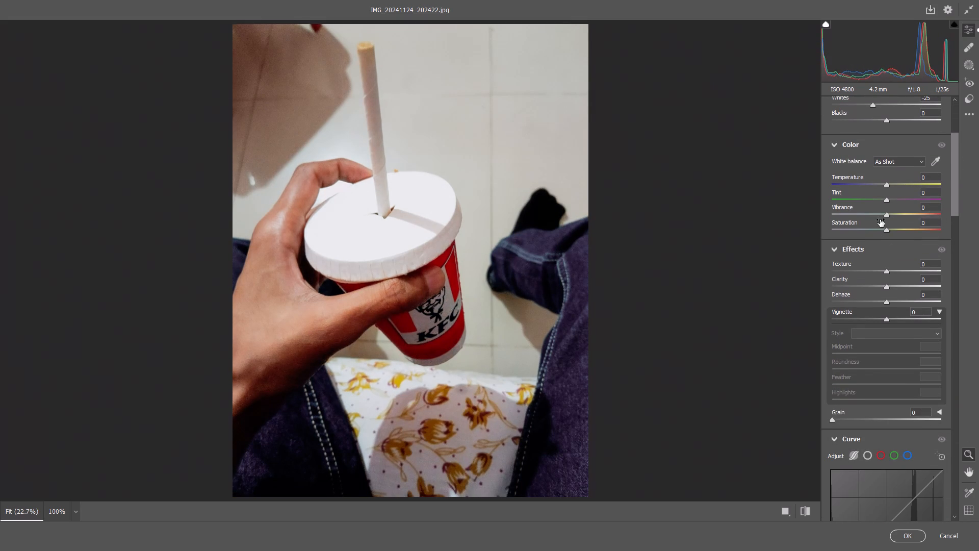
drag(886, 214, 891, 215)
drag(888, 231, 894, 230)
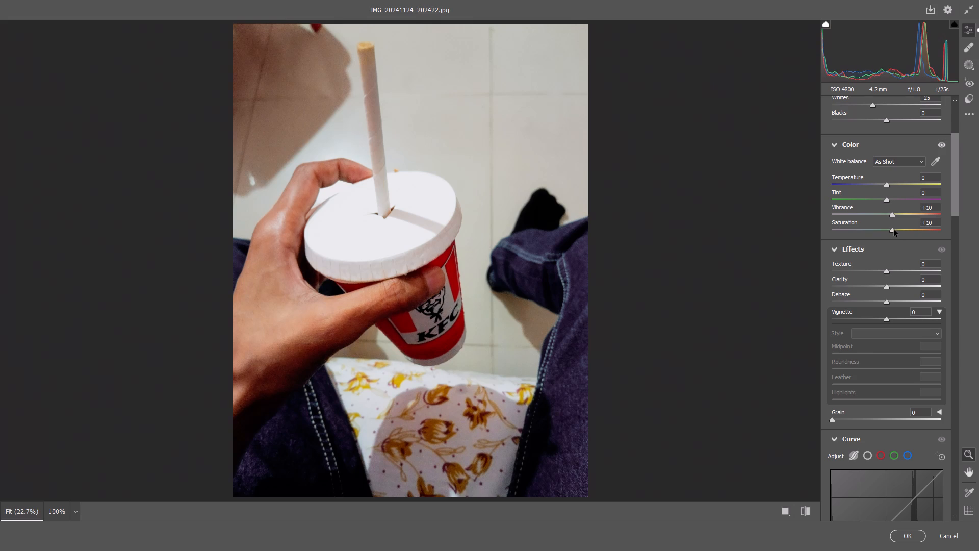
drag(894, 230, 896, 230)
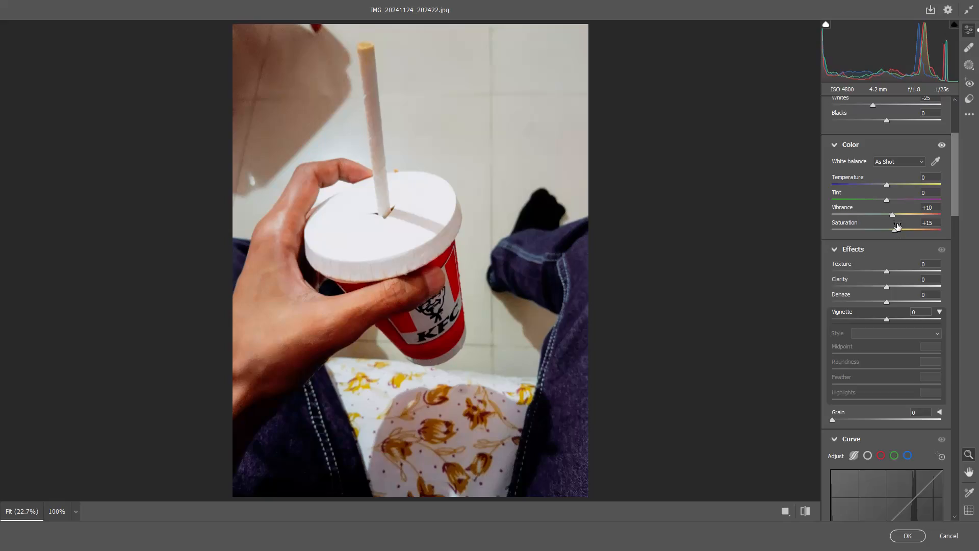
Lower the parametric curve's Highlights to -29 and Lights to -24.
drag(958, 158, 962, 223)
drag(887, 279, 871, 277)
drag(889, 295, 876, 291)
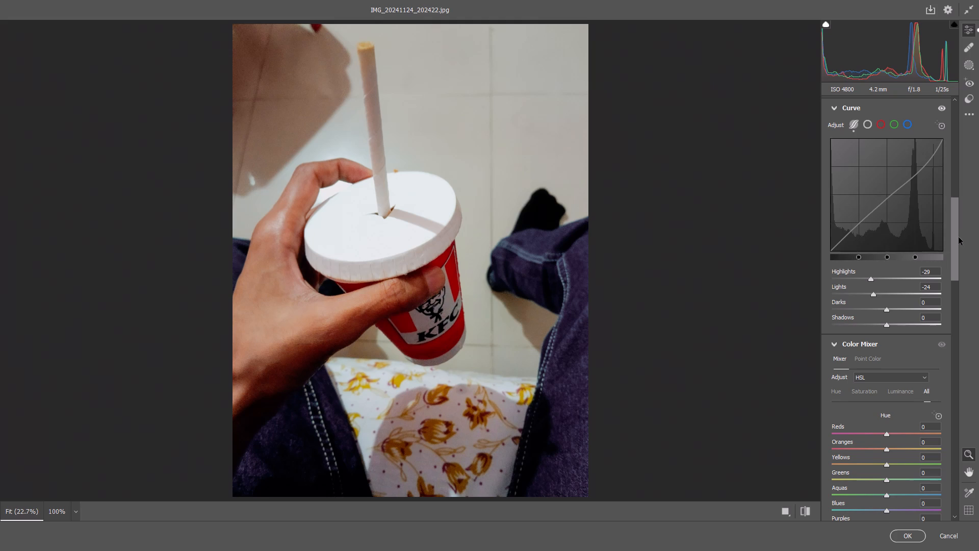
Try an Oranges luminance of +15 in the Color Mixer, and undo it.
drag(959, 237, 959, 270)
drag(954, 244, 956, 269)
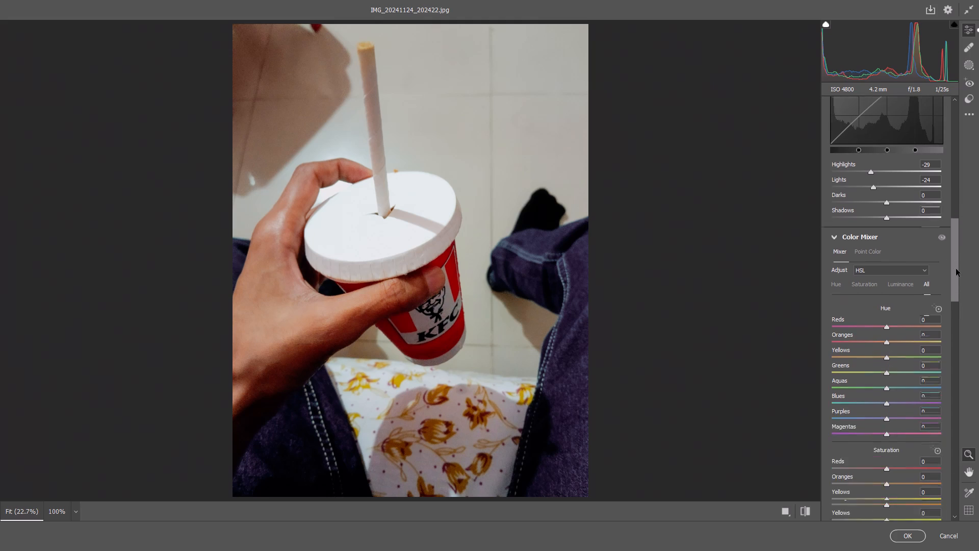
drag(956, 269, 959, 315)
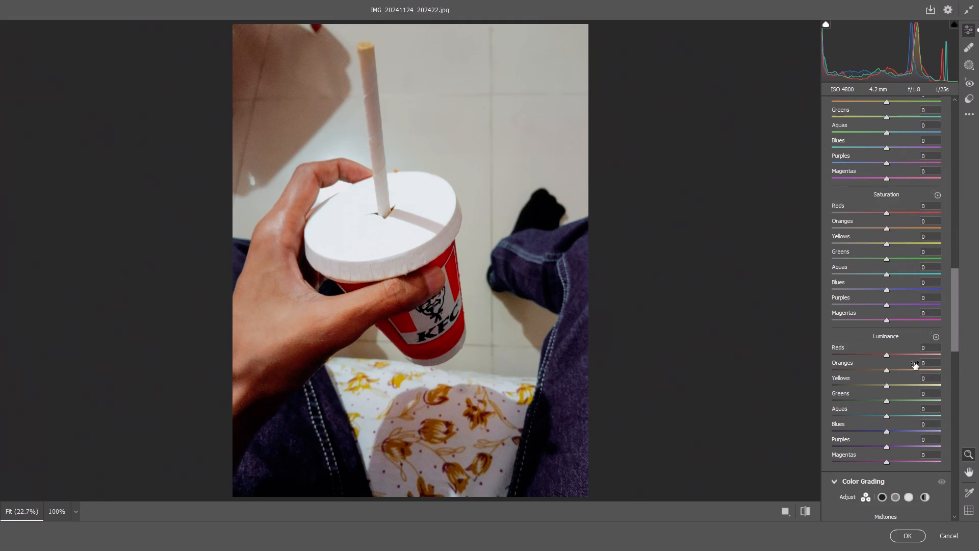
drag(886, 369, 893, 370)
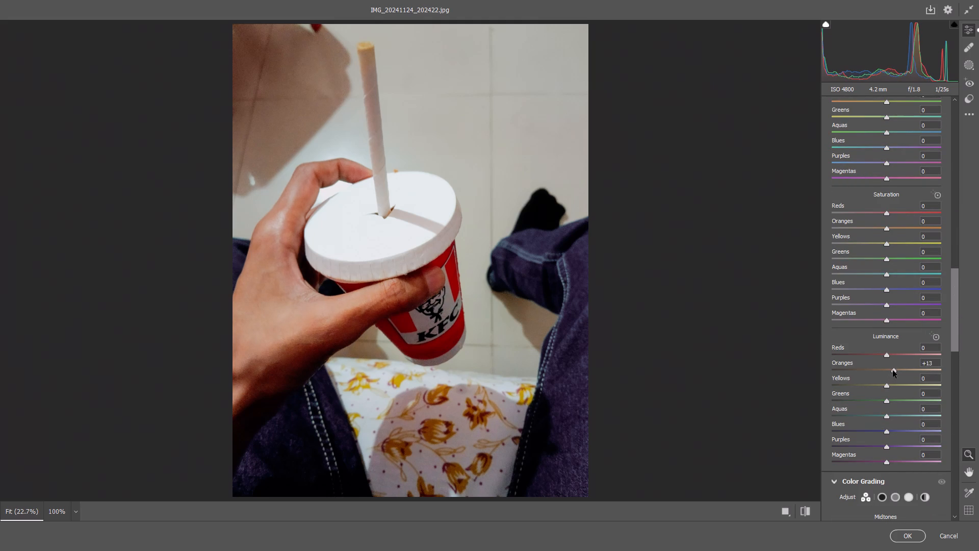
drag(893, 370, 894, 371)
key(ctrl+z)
Desaturate the blue jeans with the targeted saturation adjustment, bringing Blues to -50 and Purples to -10.
click(939, 198)
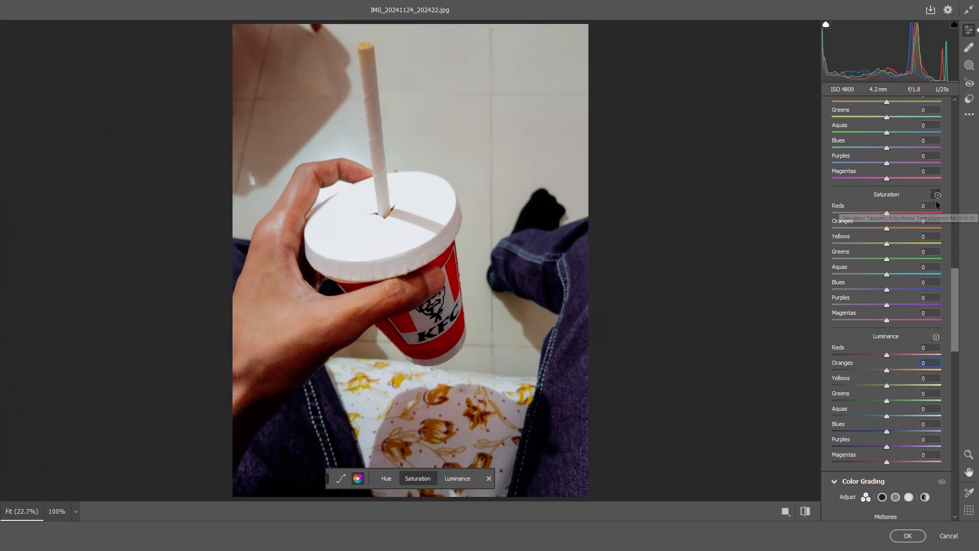
drag(518, 269, 526, 272)
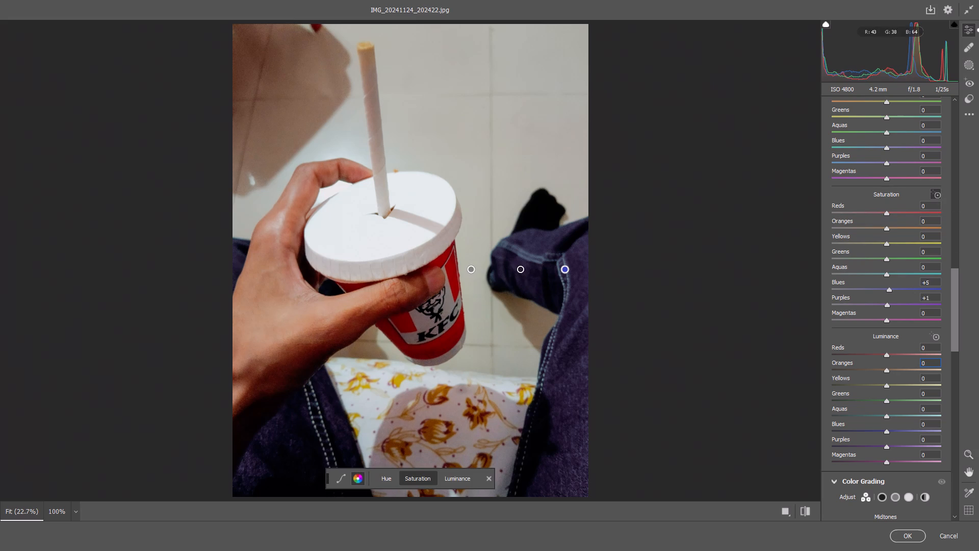
drag(526, 272, 529, 277)
drag(529, 277, 505, 274)
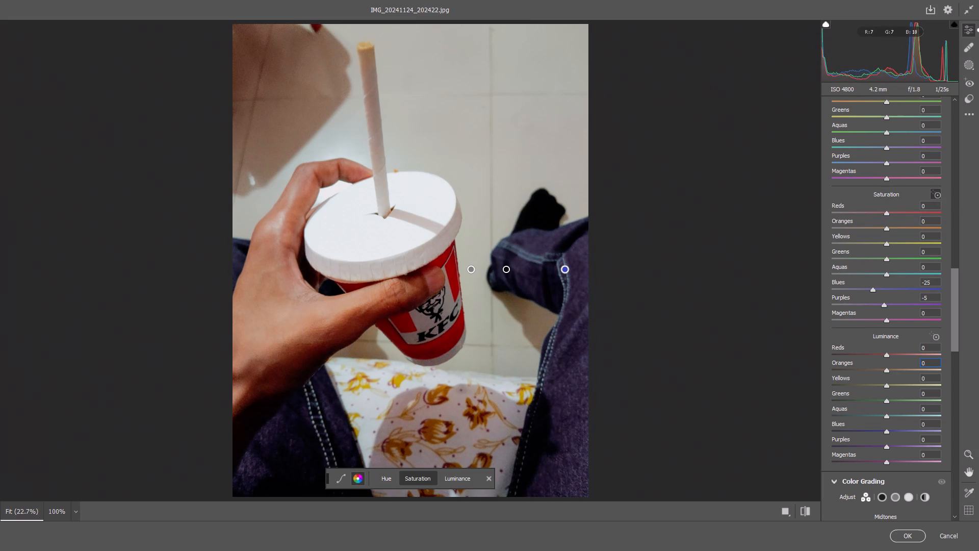
drag(505, 274, 486, 268)
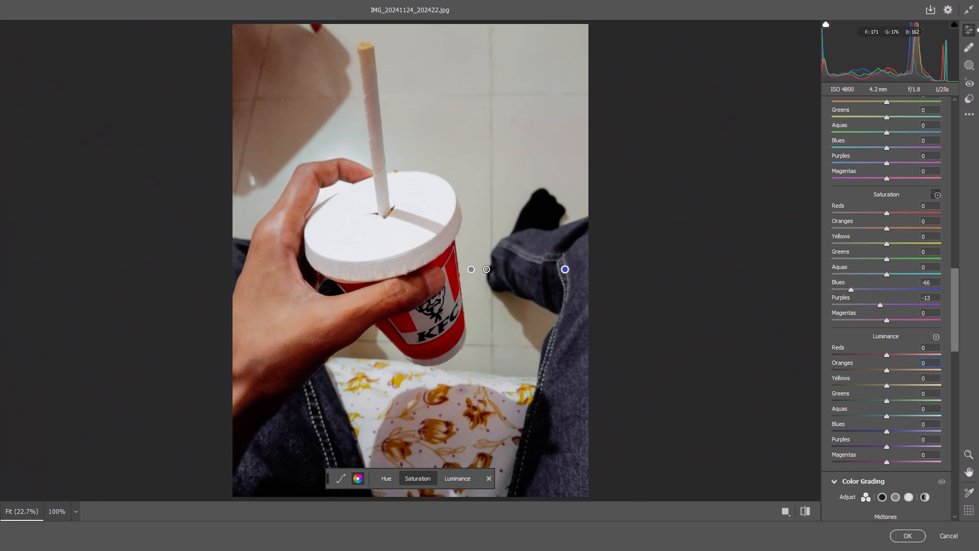
drag(486, 268, 493, 271)
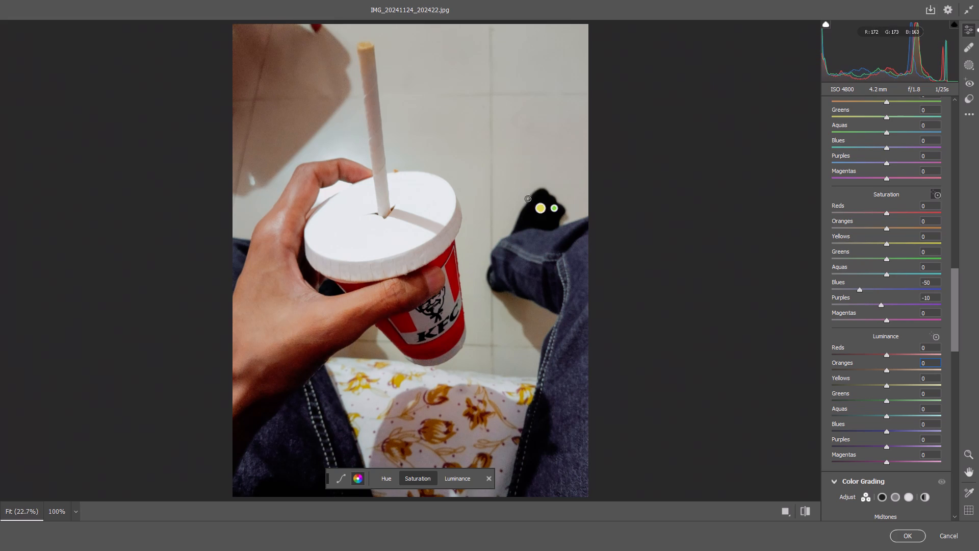
Reduce the floral fabric's colour with the targeted saturation adjustment, bringing Oranges to -14 and Yellows to -2.
drag(429, 424, 460, 428)
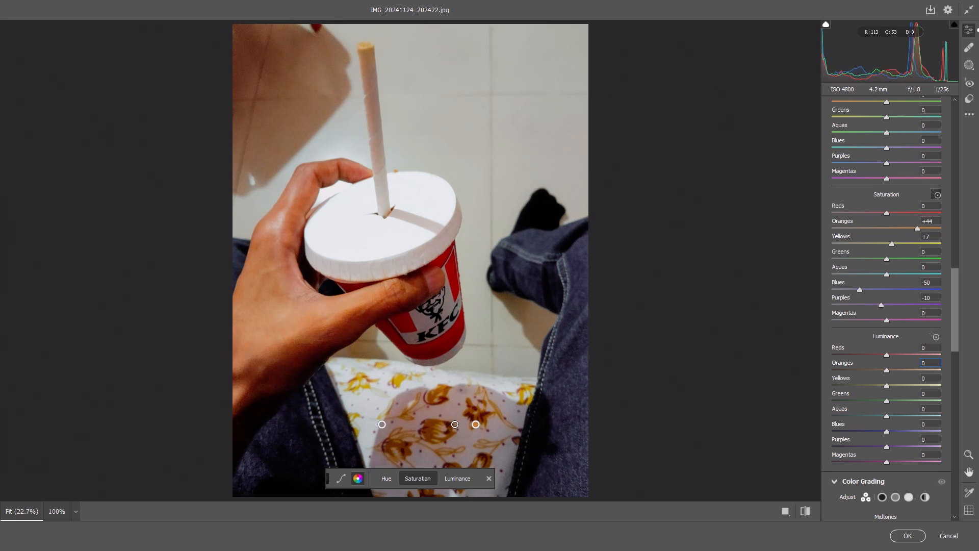
drag(460, 428, 412, 415)
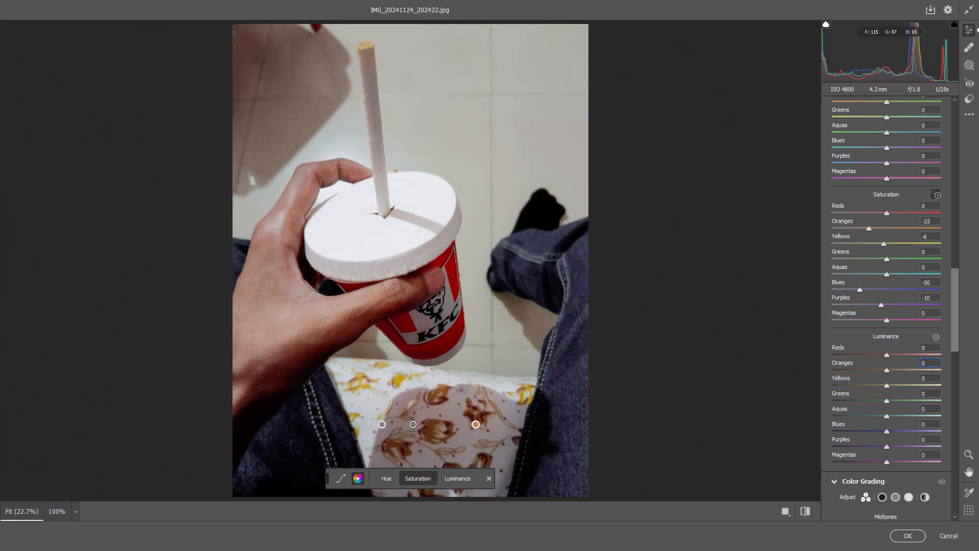
drag(412, 415, 422, 415)
right_click(413, 415)
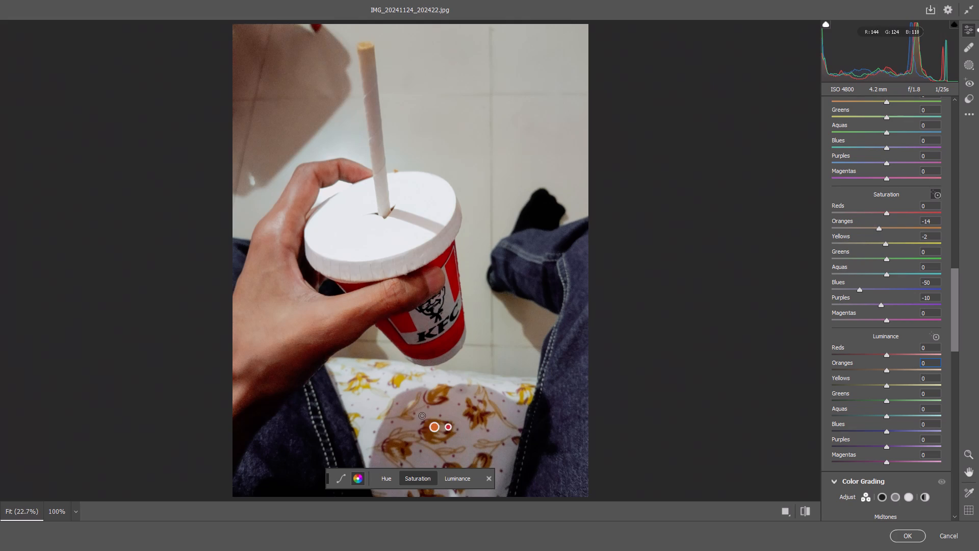
Use targeted saturation to bring the lid to Aquas +1 and Blues -49, and the red cup to Reds +35 and Oranges +1.
drag(413, 199, 437, 212)
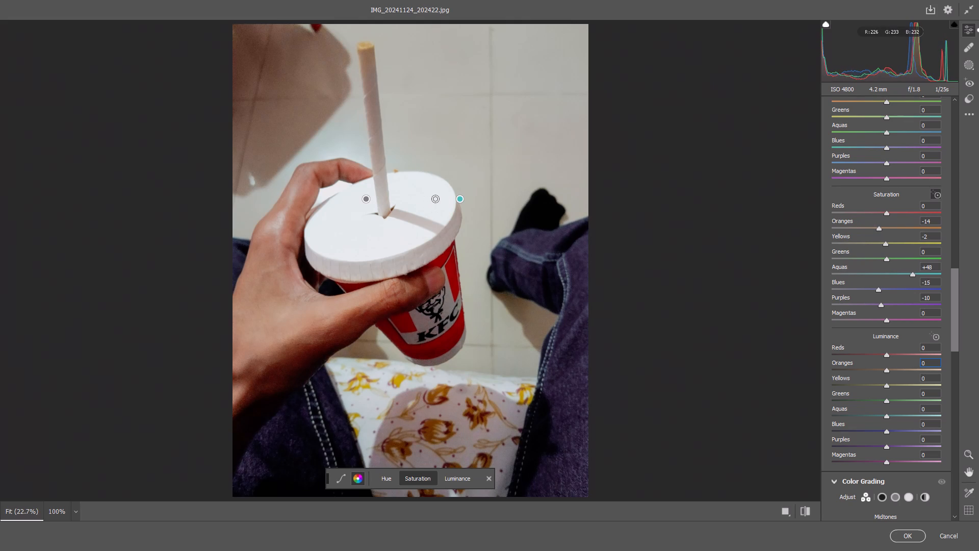
drag(437, 212, 414, 204)
drag(453, 268, 471, 273)
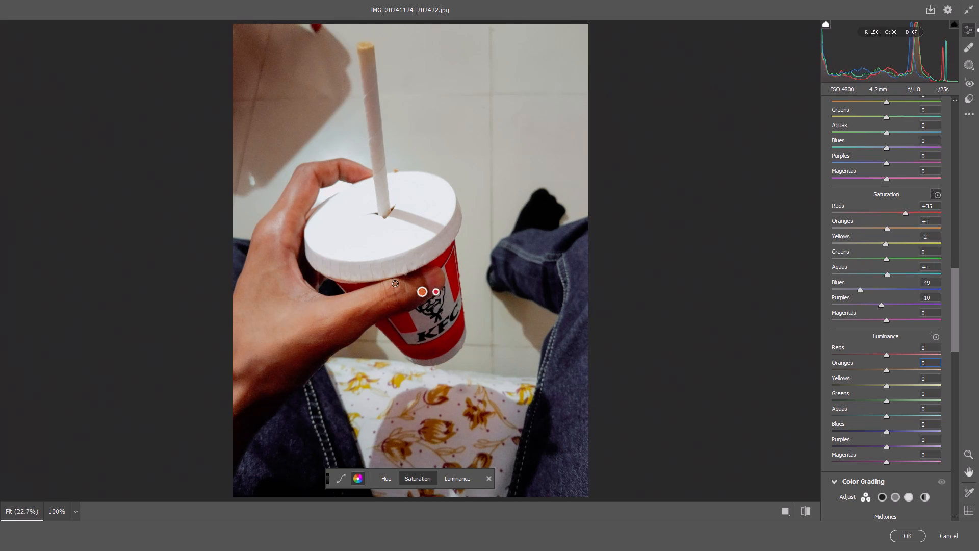
Brighten the hand's skin with the targeted luminance adjustment, bringing Oranges to +42 and Yellows to +8.
click(932, 338)
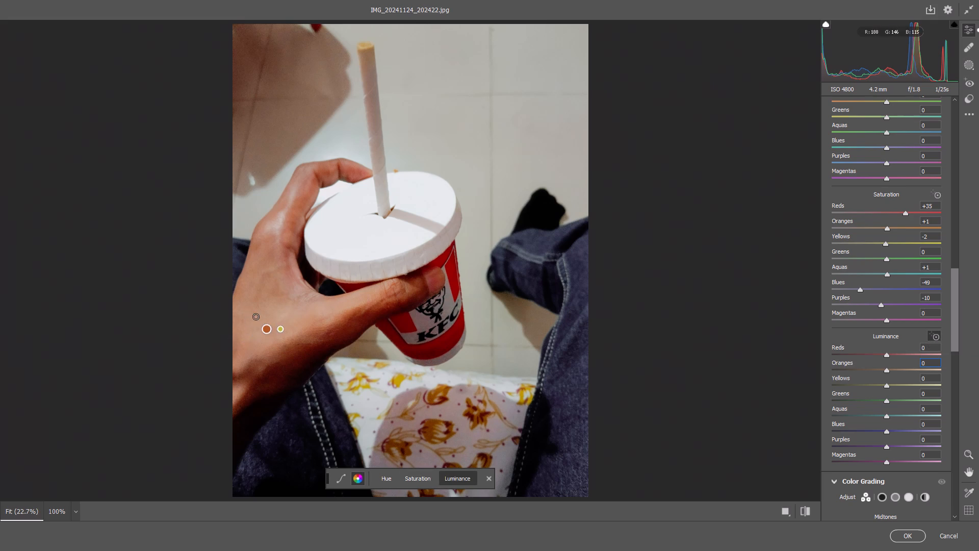
drag(262, 317, 283, 328)
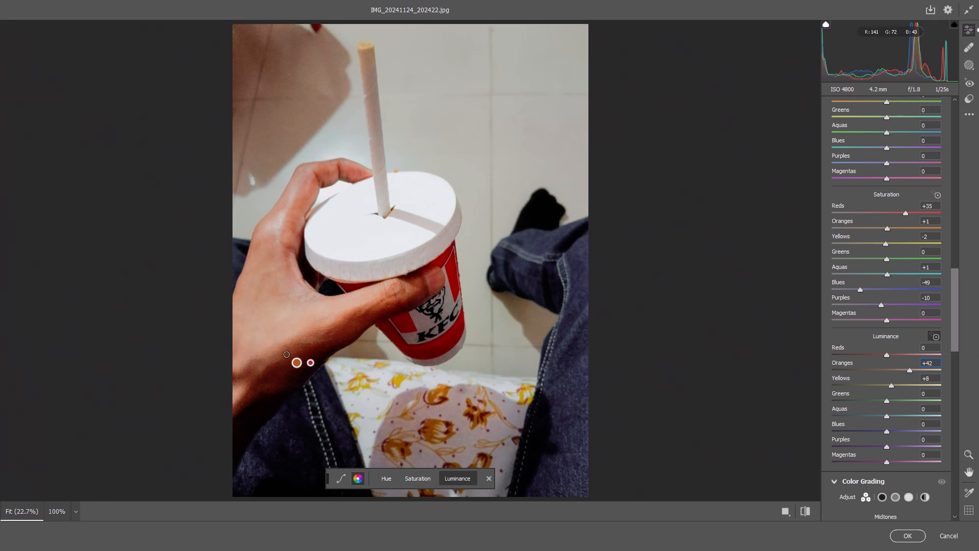
Brighten the hand's skin further to Reds +14 and Oranges +64 luminance, and apply the Camera Raw edits to the cup photo.
drag(290, 358, 301, 362)
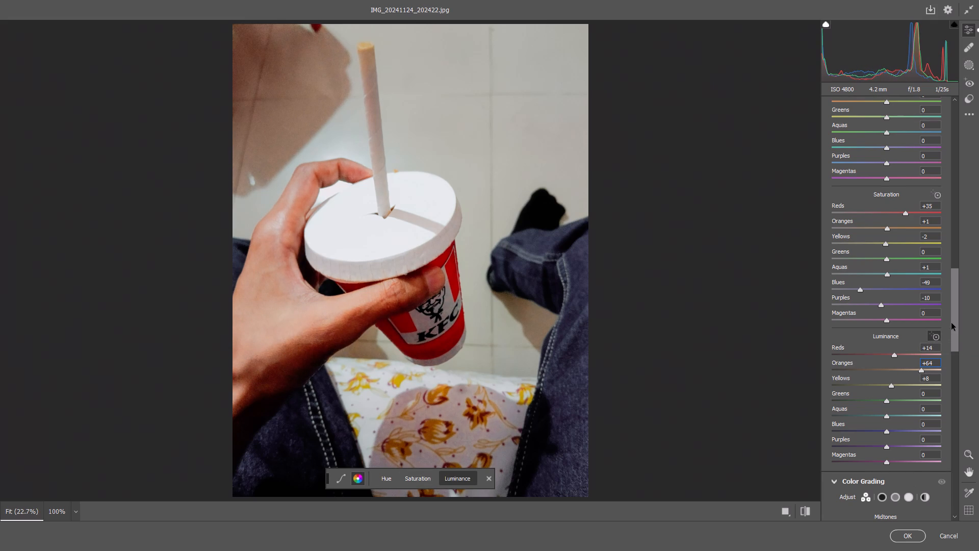
click(903, 534)
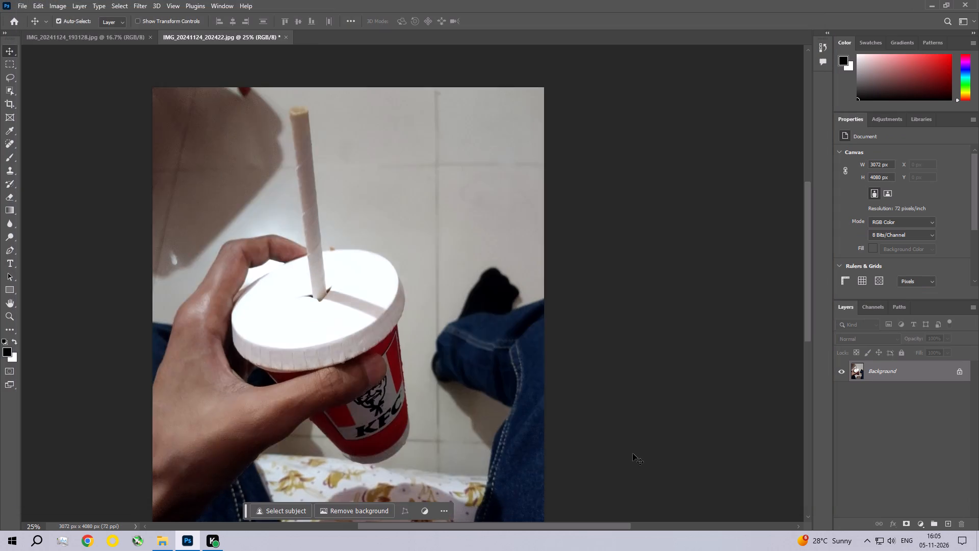
Apply a Photo Filter adjustment to the cup photo using Warming Filter (85) at 25% density.
click(54, 0)
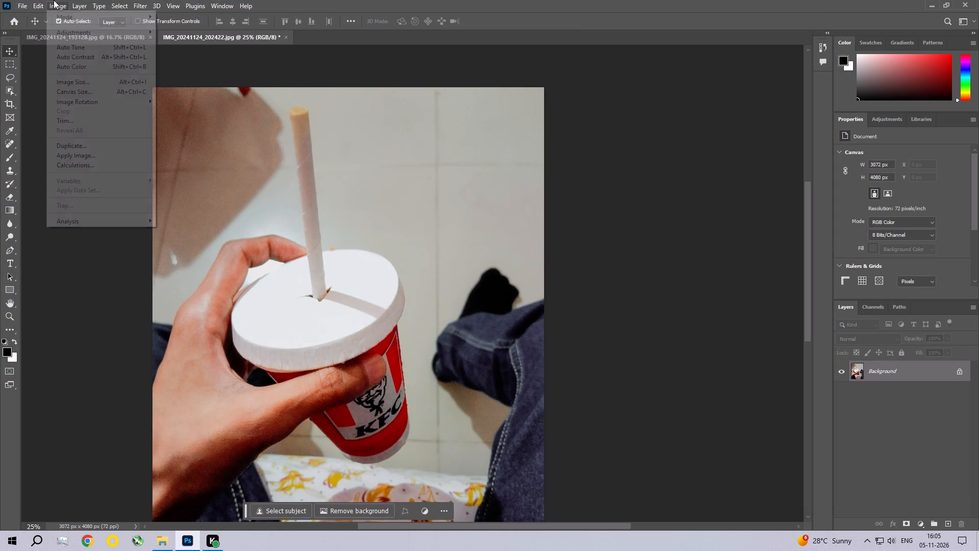
click(62, 33)
click(228, 117)
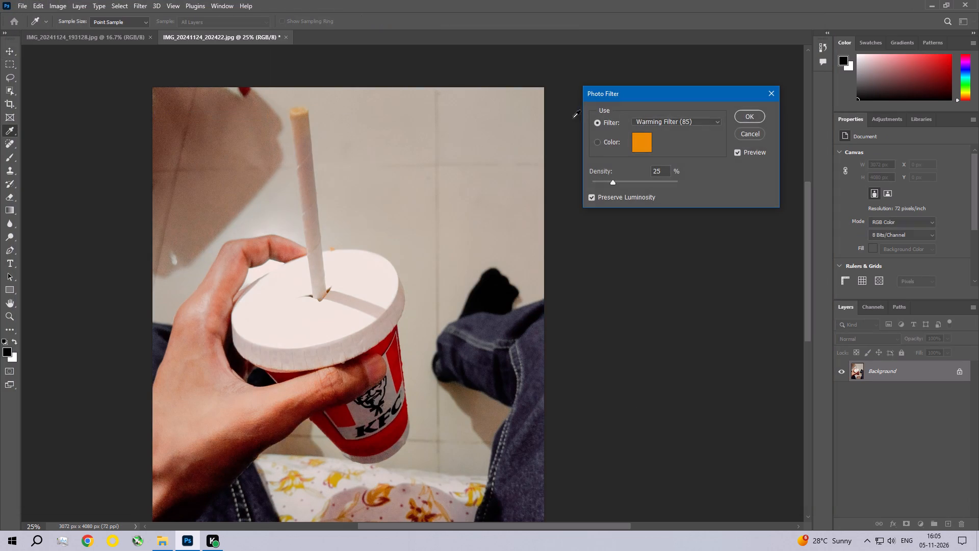
click(743, 115)
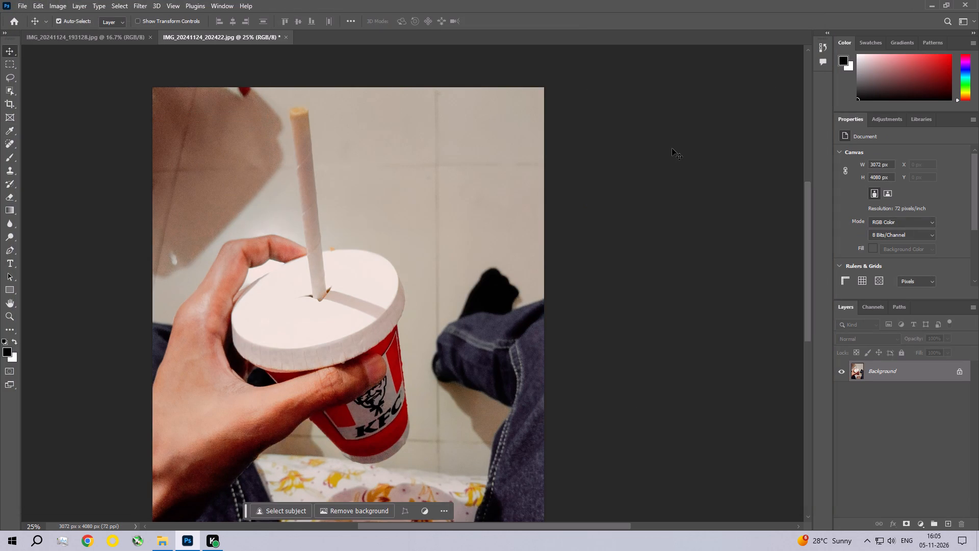
Save the finished KFC cup photo IMG_20241124_202422.jpg and close it.
key(ctrl+s)
click(557, 133)
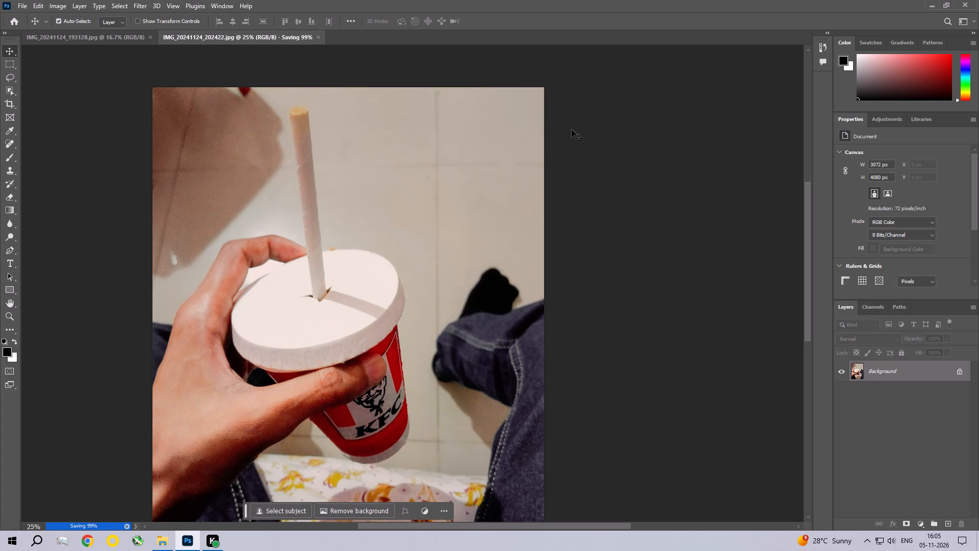
click(280, 35)
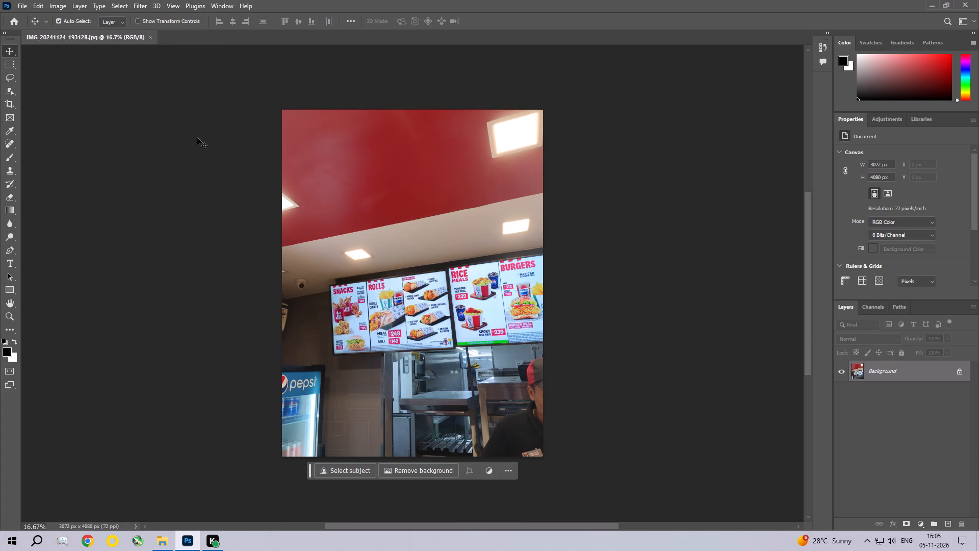
Start Camera Raw Filter on IMG_20241124_193128 and set Contrast to +16, Highlights to -8 and Exposure to +0.15.
click(141, 5)
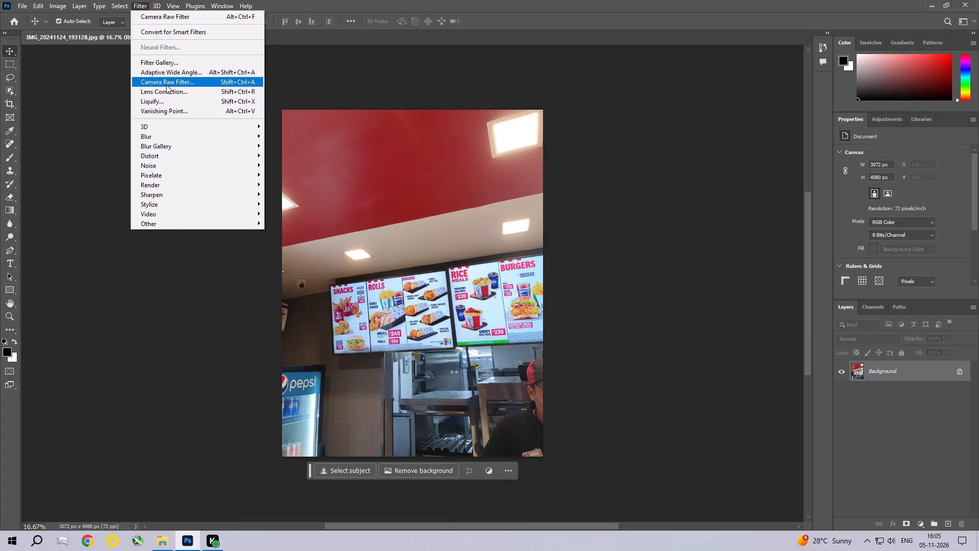
click(167, 84)
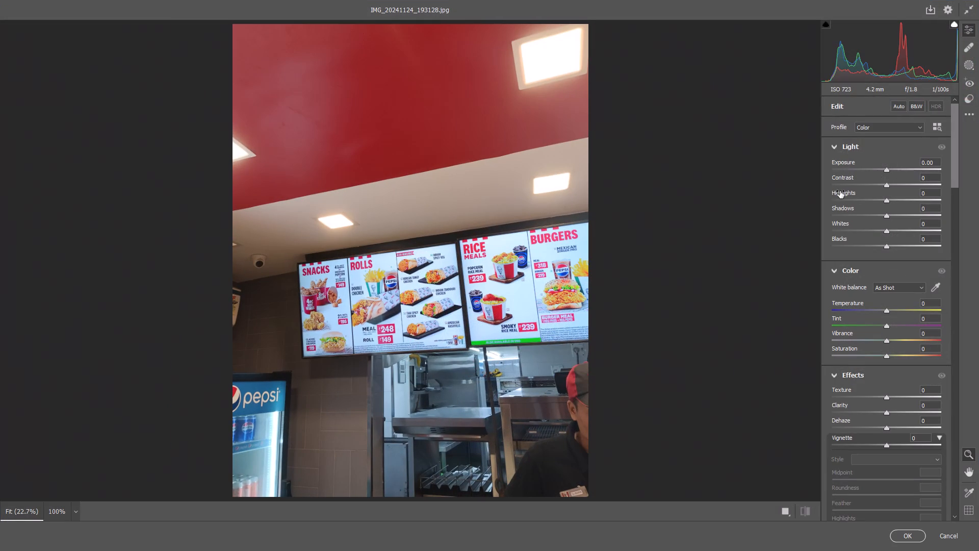
click(889, 188)
drag(887, 185, 893, 186)
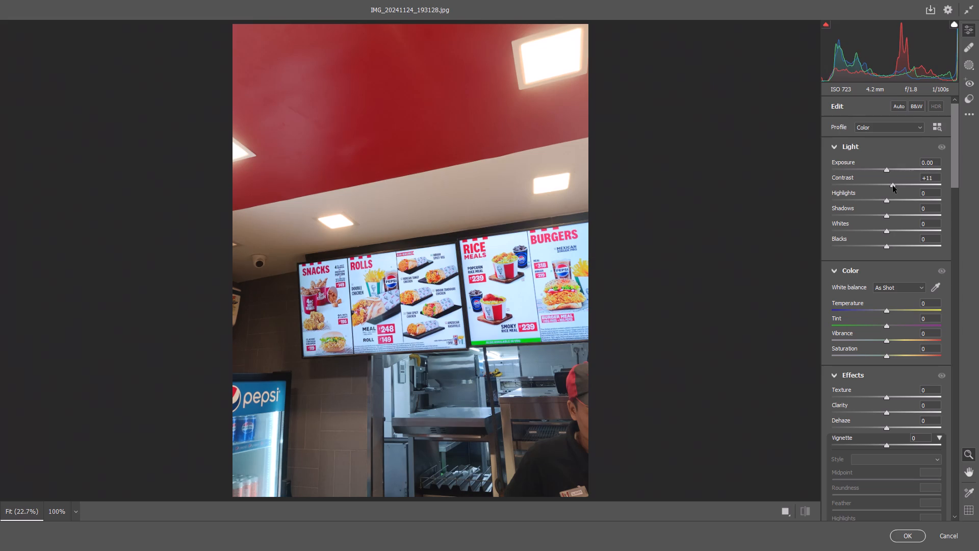
drag(893, 186, 895, 186)
drag(887, 199, 883, 199)
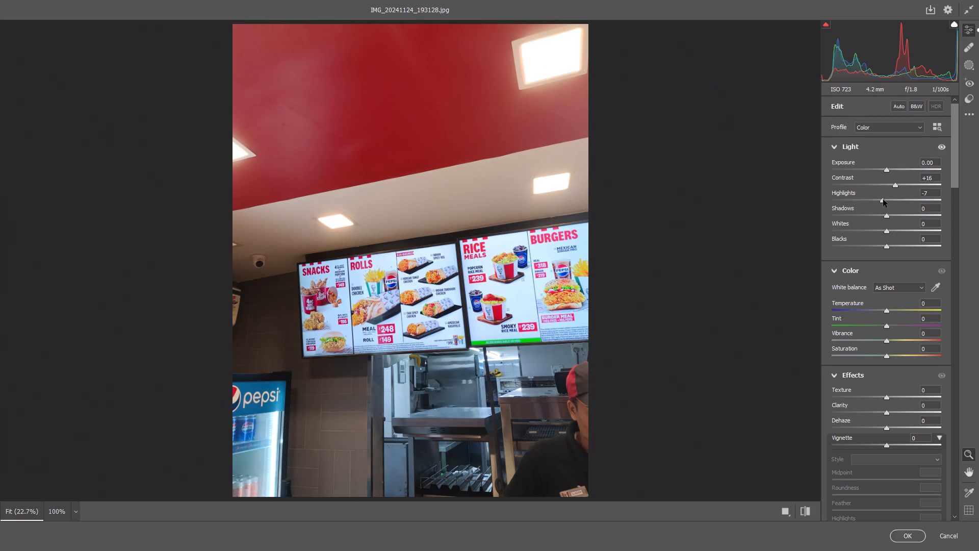
drag(883, 199, 883, 199)
click(884, 169)
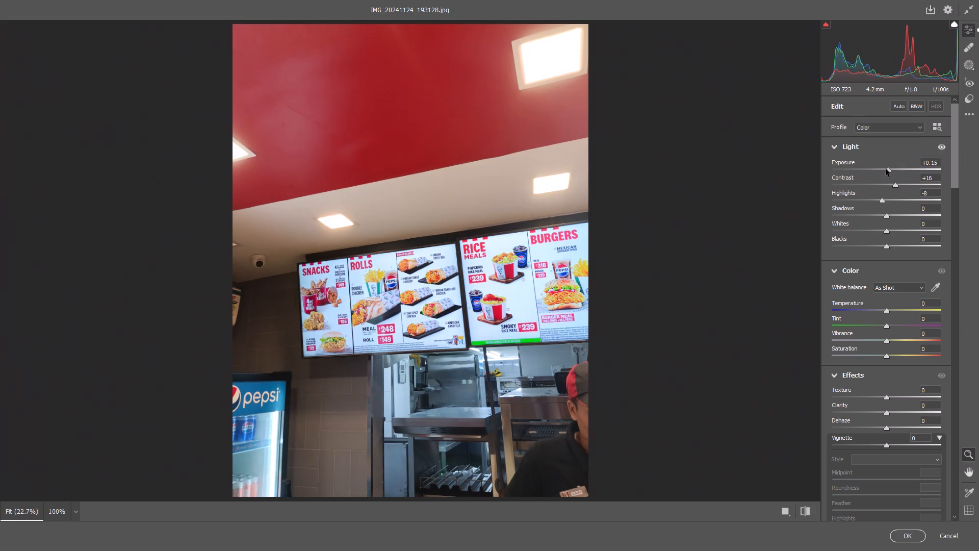
Browse the Artistic and B&W colour profiles and examine their previews on the menu-board photo.
click(900, 130)
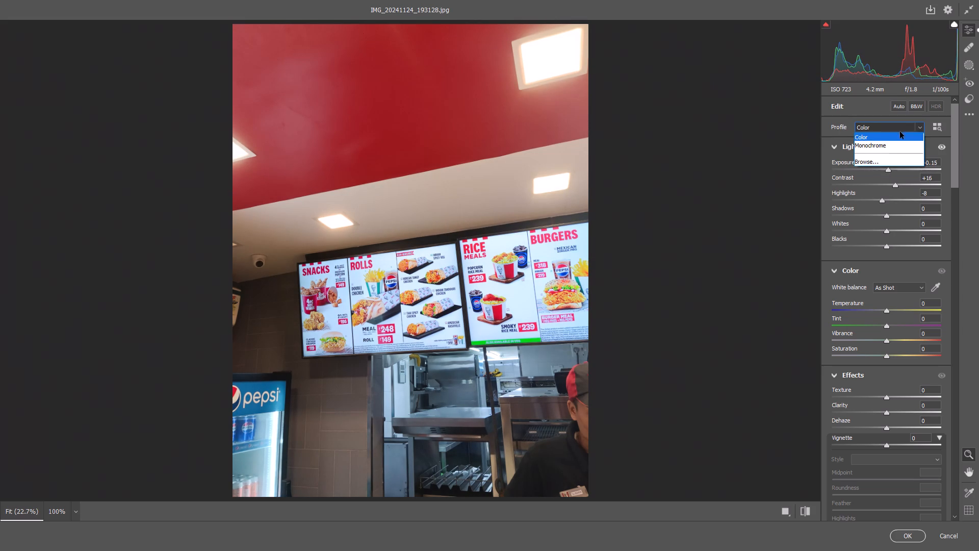
click(891, 161)
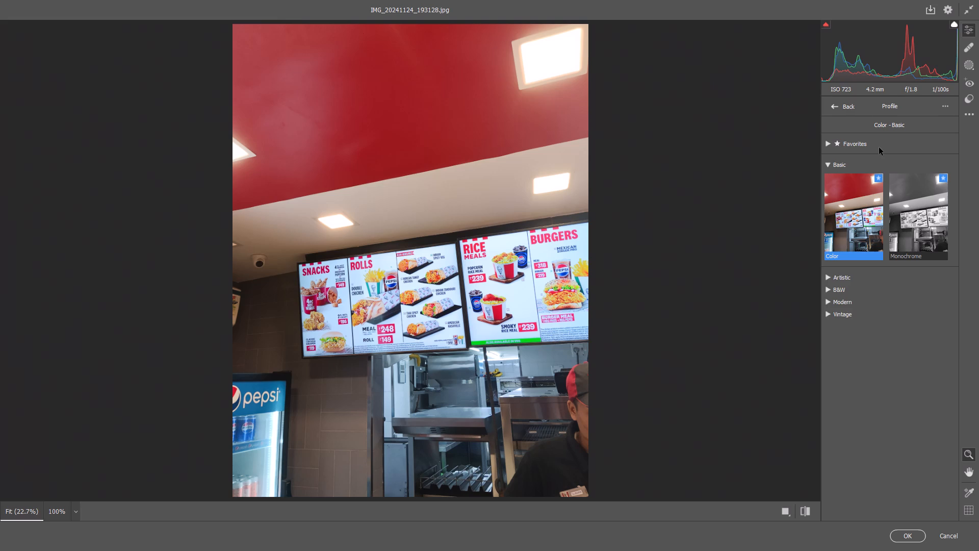
click(879, 147)
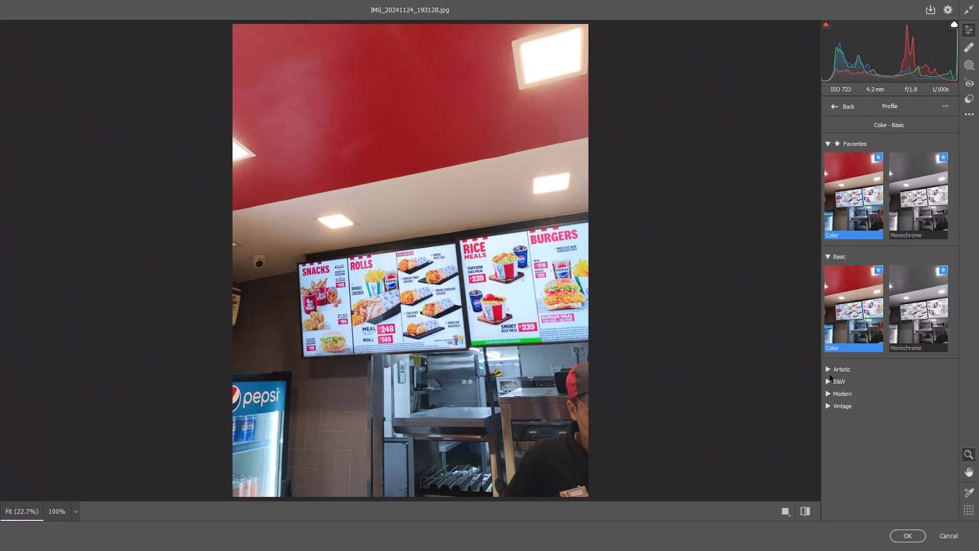
click(829, 369)
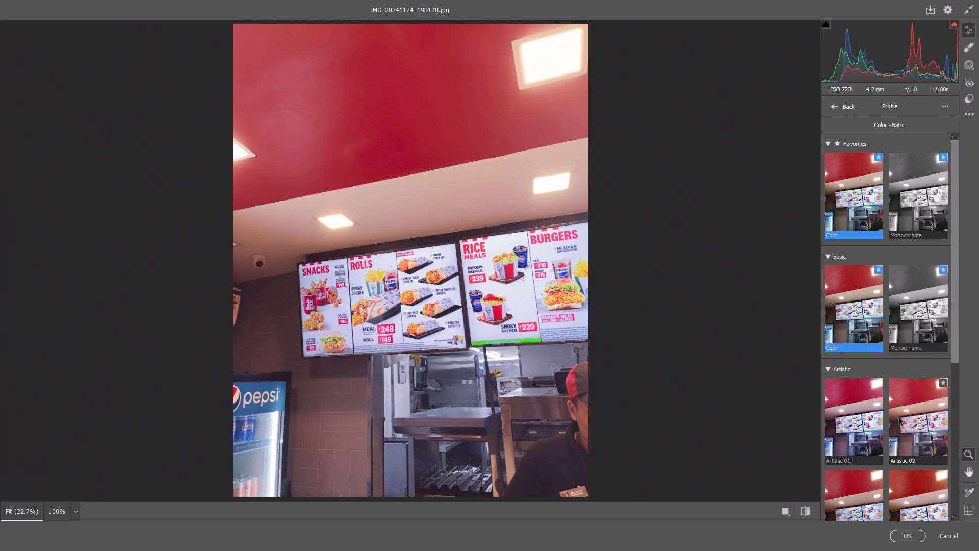
scroll(899, 418, down, 1)
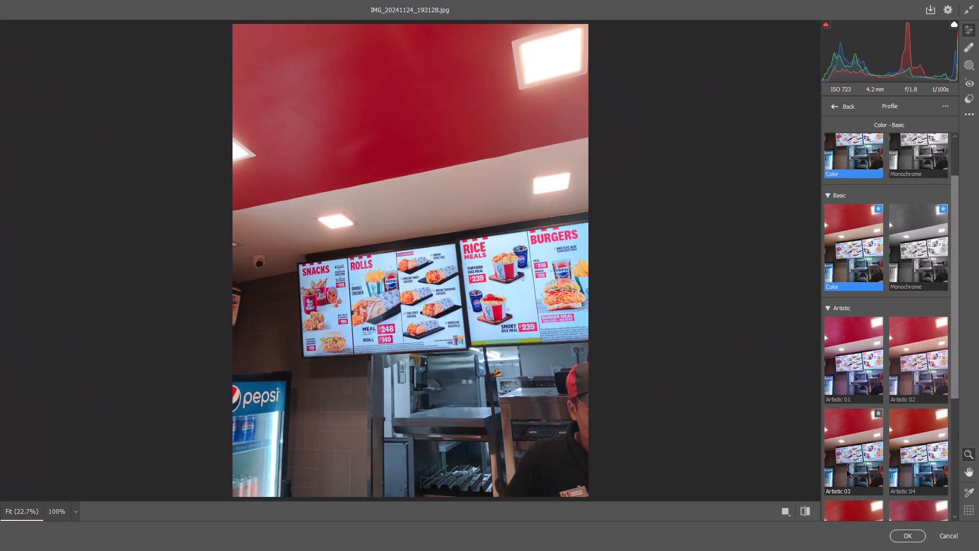
scroll(847, 469, down, 1)
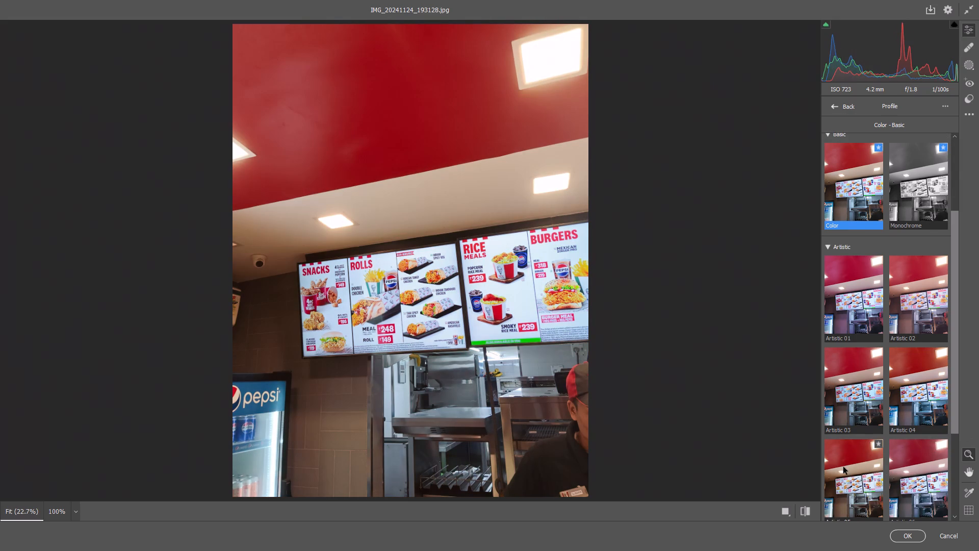
drag(956, 315, 953, 432)
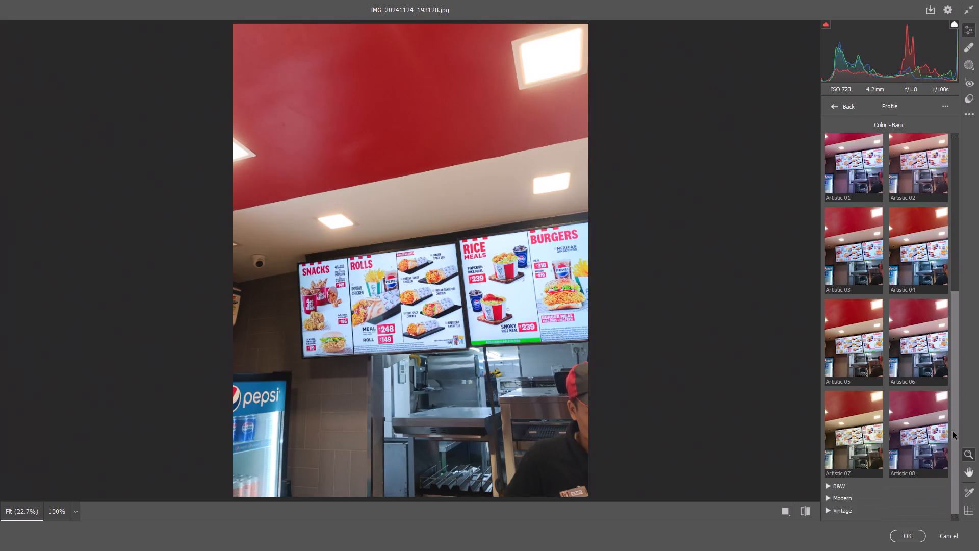
drag(953, 432, 946, 447)
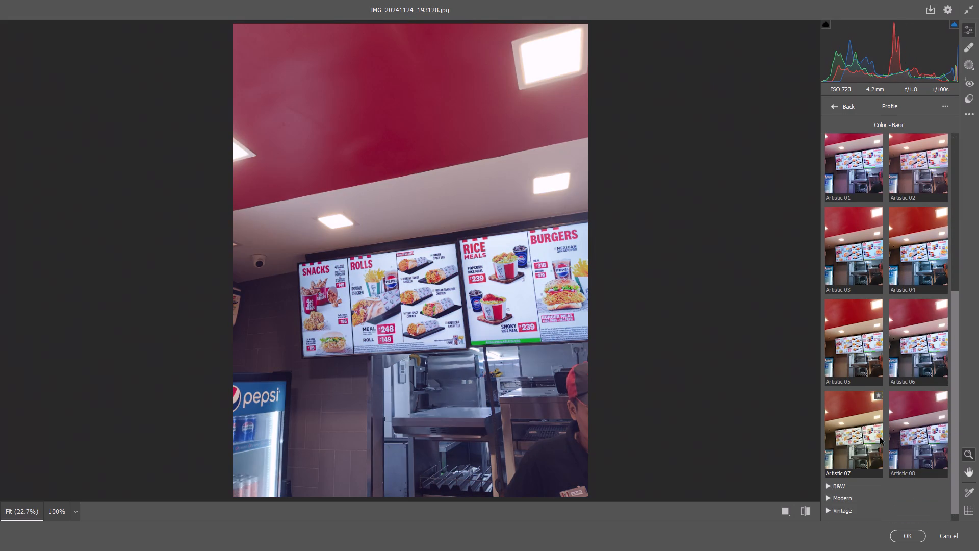
click(839, 488)
scroll(870, 429, down, 3)
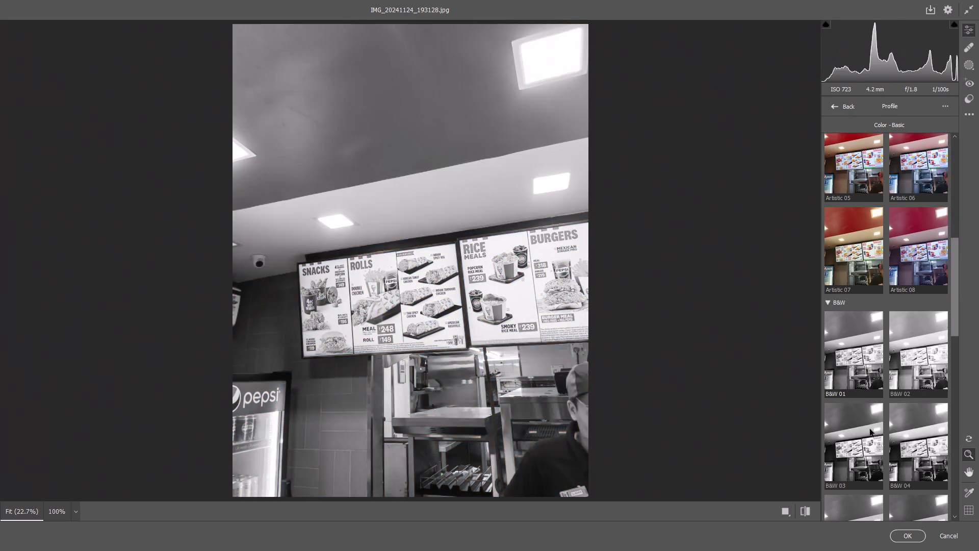
scroll(870, 429, down, 1)
scroll(870, 428, up, 1)
scroll(869, 425, down, 1)
scroll(869, 425, up, 5)
scroll(869, 425, down, 4)
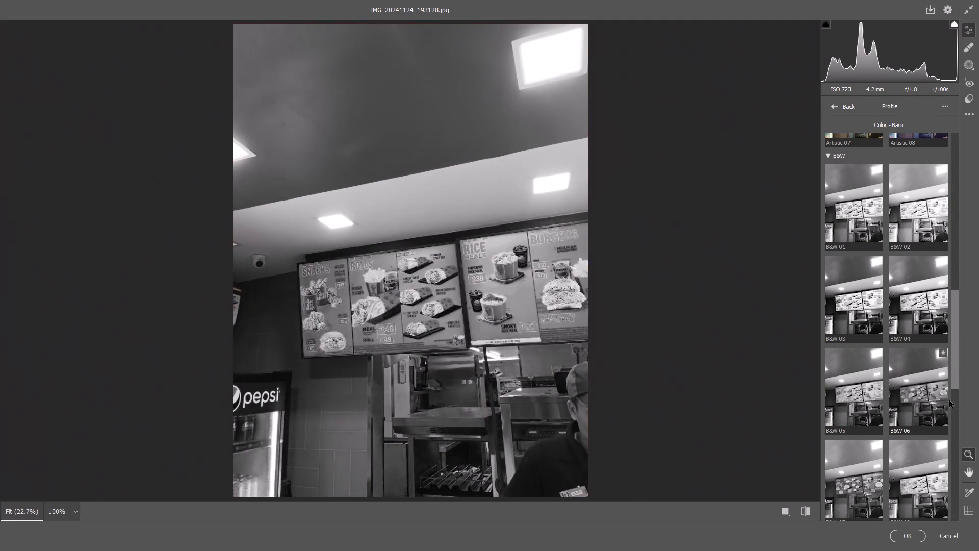
drag(956, 350, 948, 528)
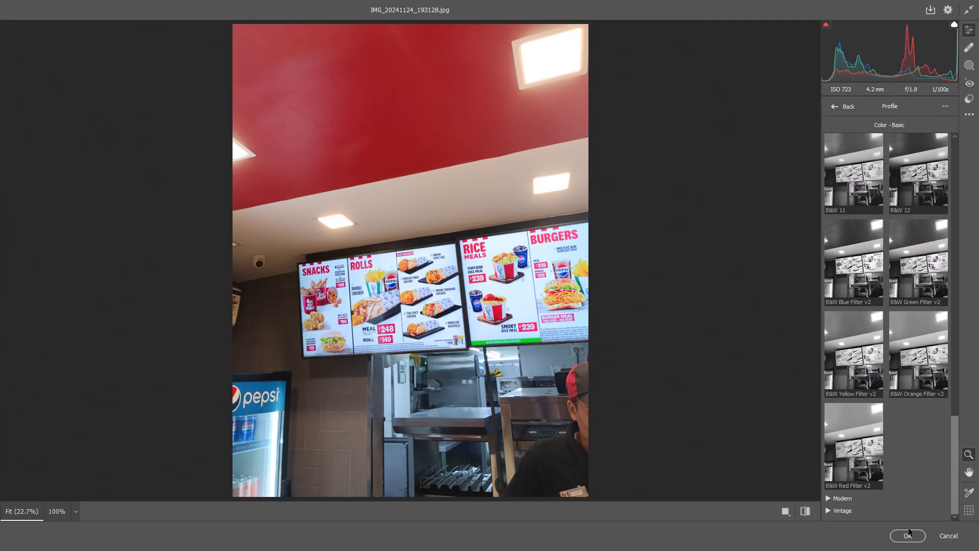
Apply the Modern 02 profile to the menu-board photo and return to the edit settings.
click(842, 499)
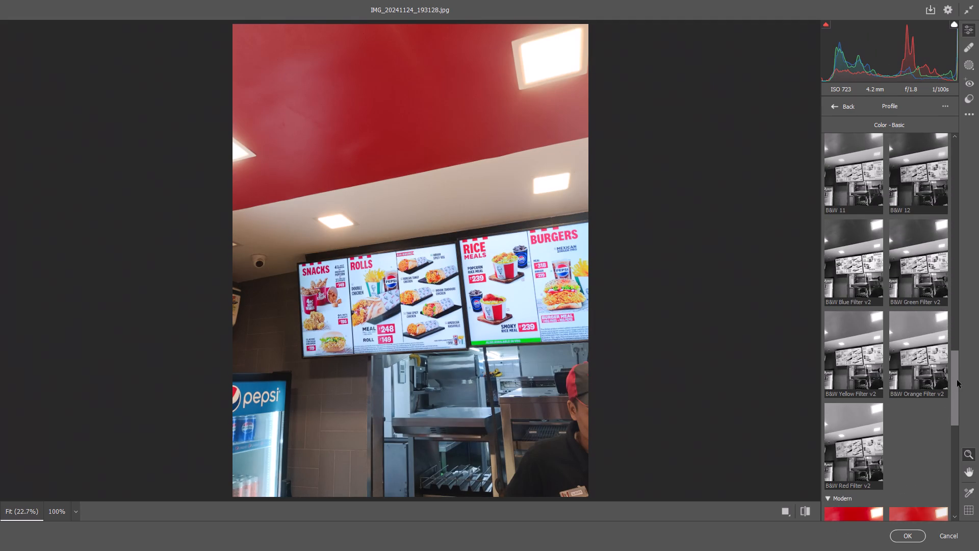
drag(957, 379, 956, 438)
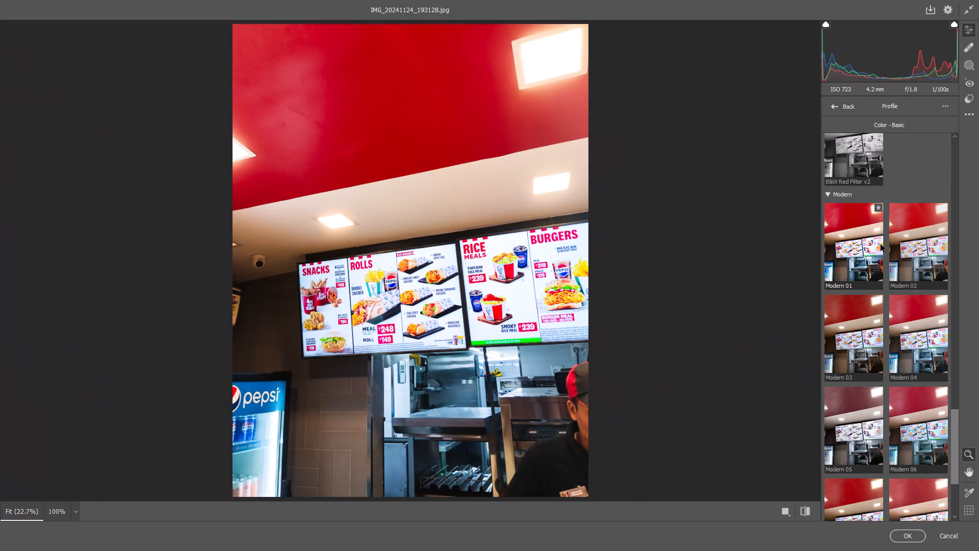
click(893, 247)
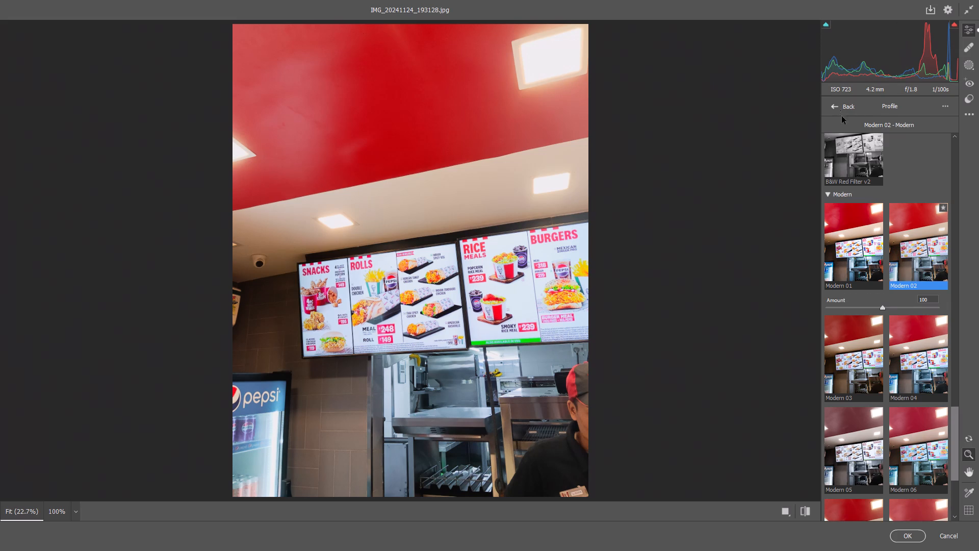
click(836, 105)
Set Contrast to +26, Highlights to -26, Shadows to +15 and Whites to -16, and raise Blacks slightly.
click(898, 209)
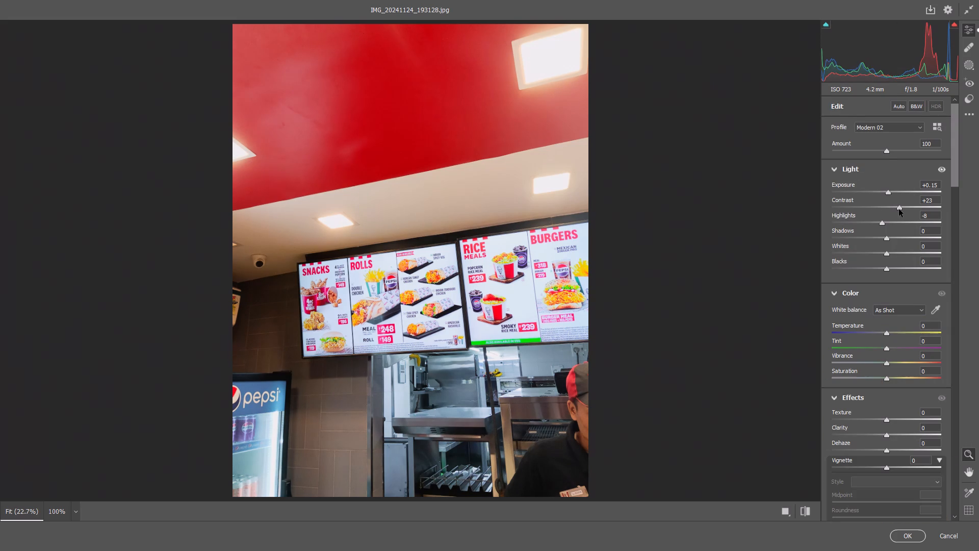
drag(885, 222, 872, 222)
drag(885, 238, 893, 241)
drag(888, 252, 879, 252)
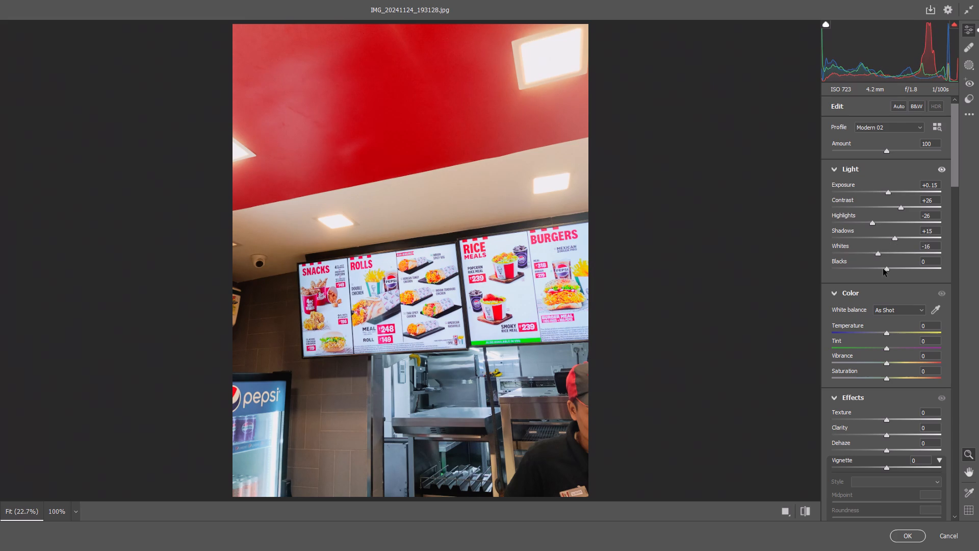
drag(887, 269, 895, 269)
Boost the photo's colour by setting Vibrance to +10 and Saturation to +21.
drag(956, 152, 959, 188)
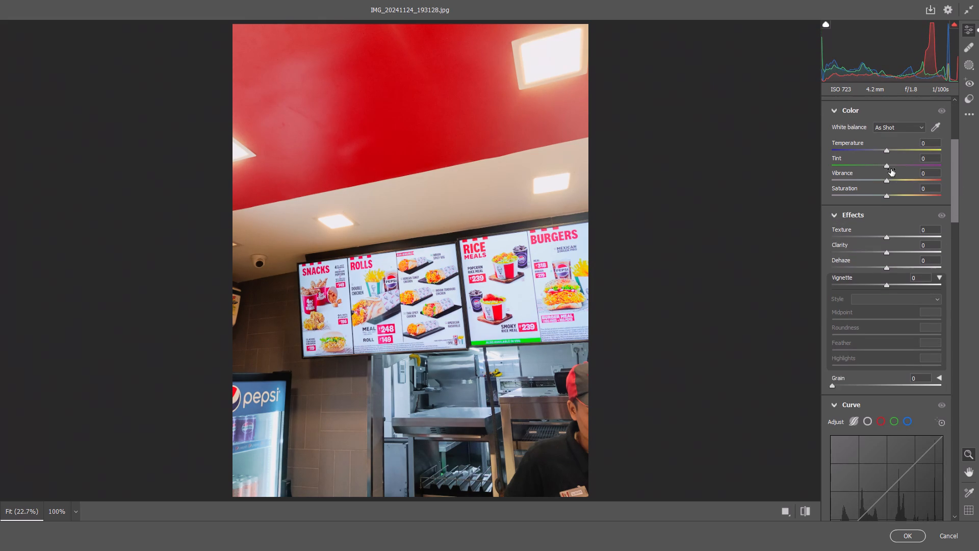
drag(887, 183, 891, 184)
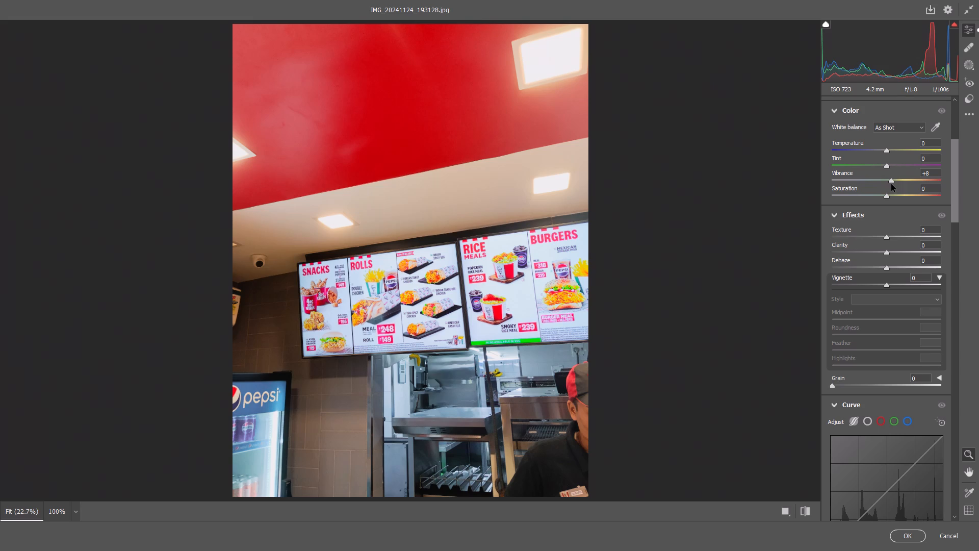
drag(891, 184, 892, 185)
drag(888, 193, 893, 194)
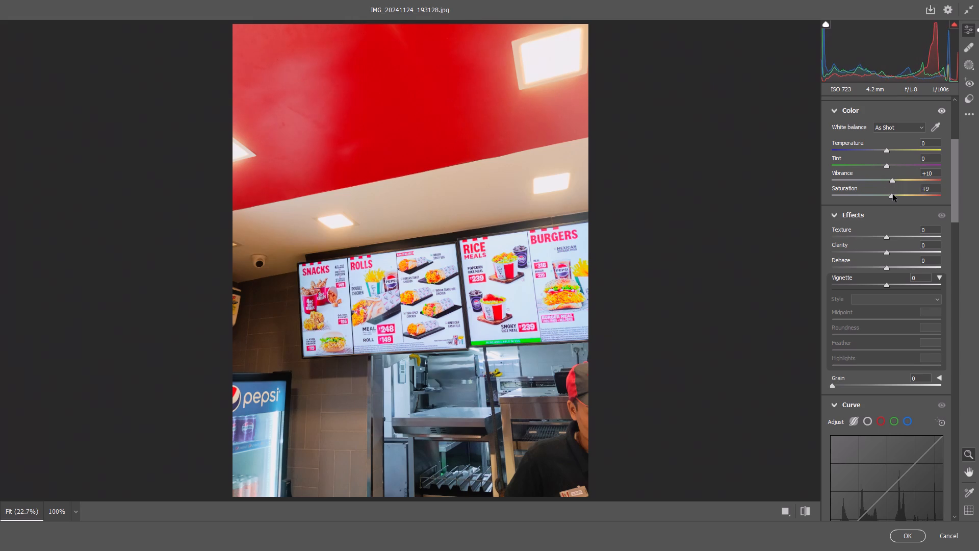
drag(893, 194, 899, 196)
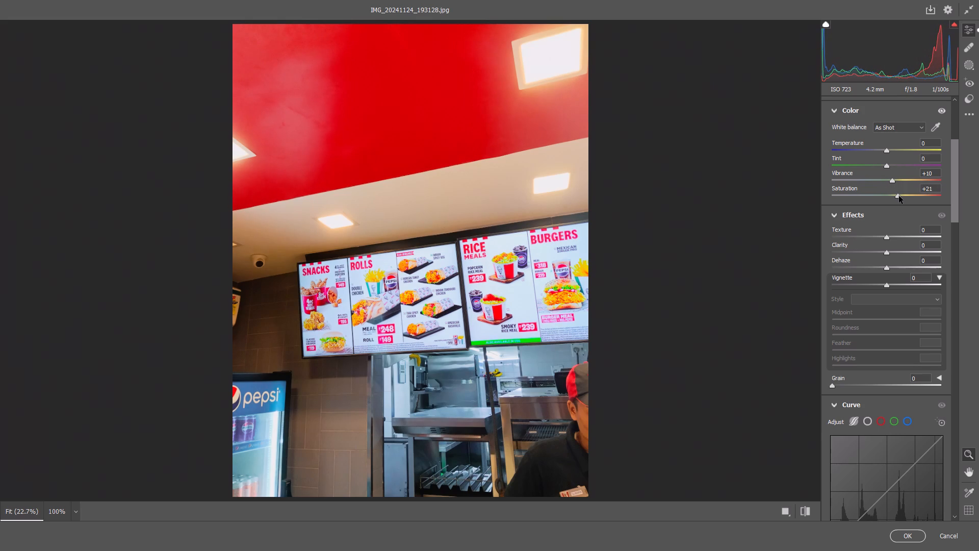
drag(899, 196, 899, 197)
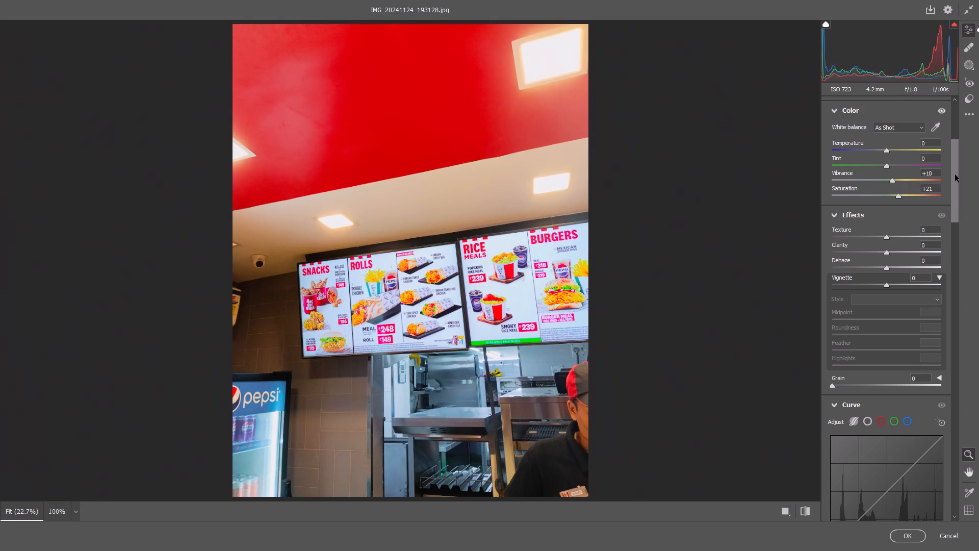
Darken the tone curve by setting its Highlights to -29, Lights to -19 and Darks to -15.
drag(955, 174, 960, 223)
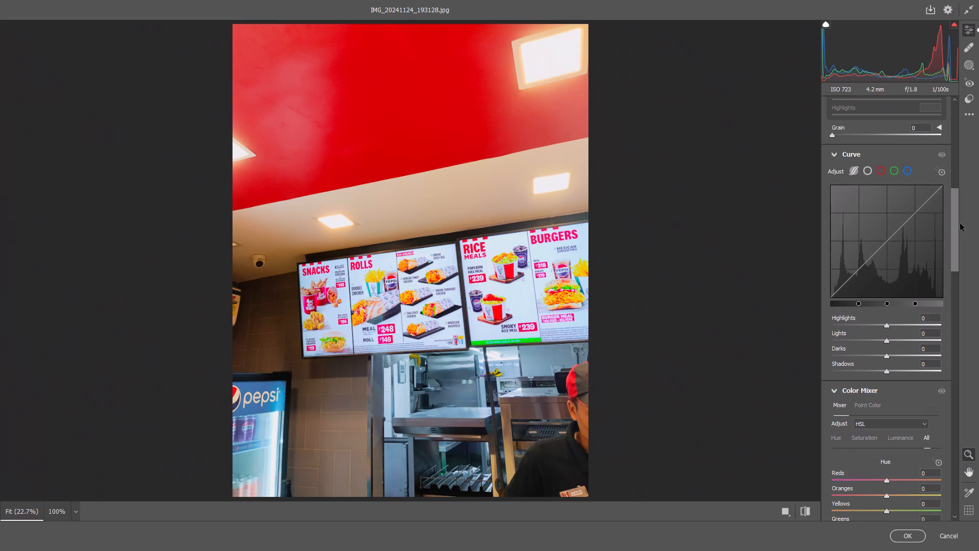
drag(877, 324, 874, 324)
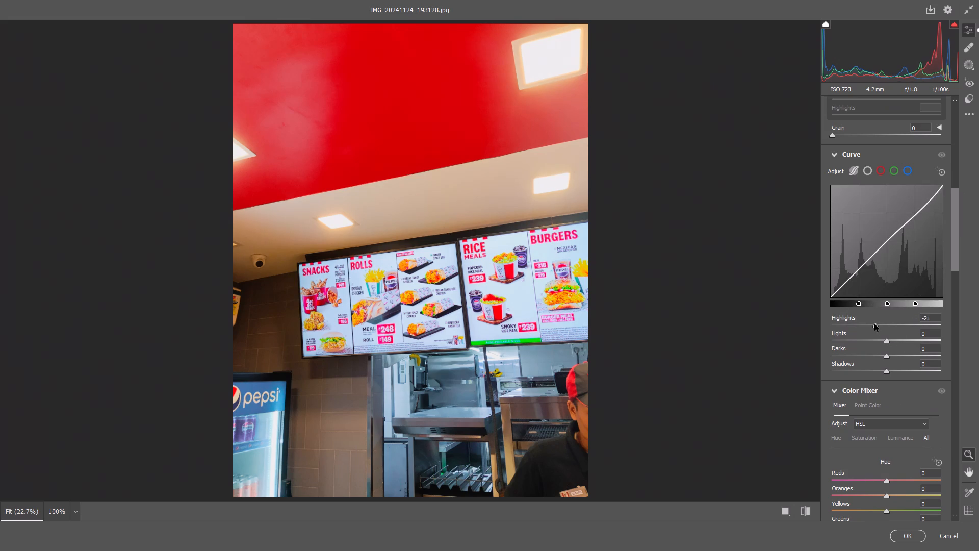
drag(874, 324, 870, 325)
click(876, 339)
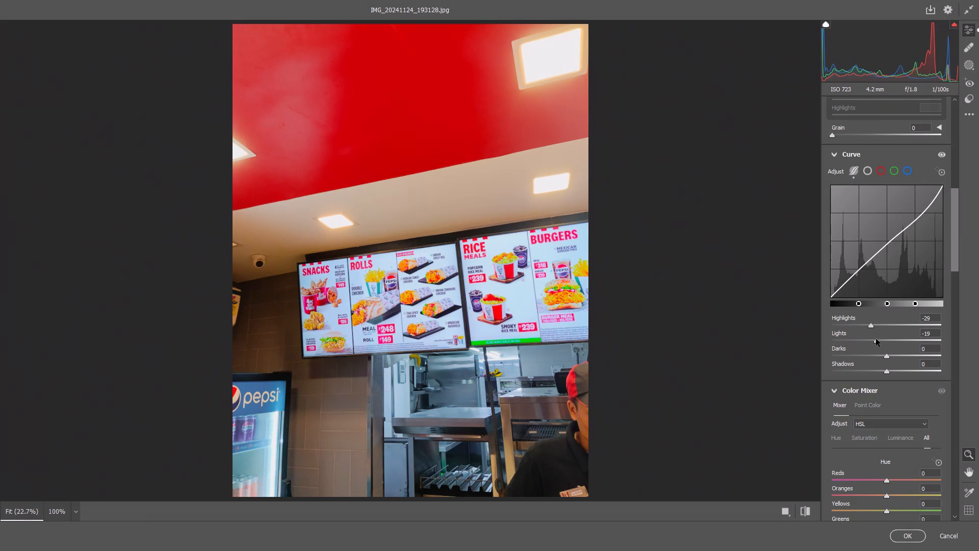
click(880, 356)
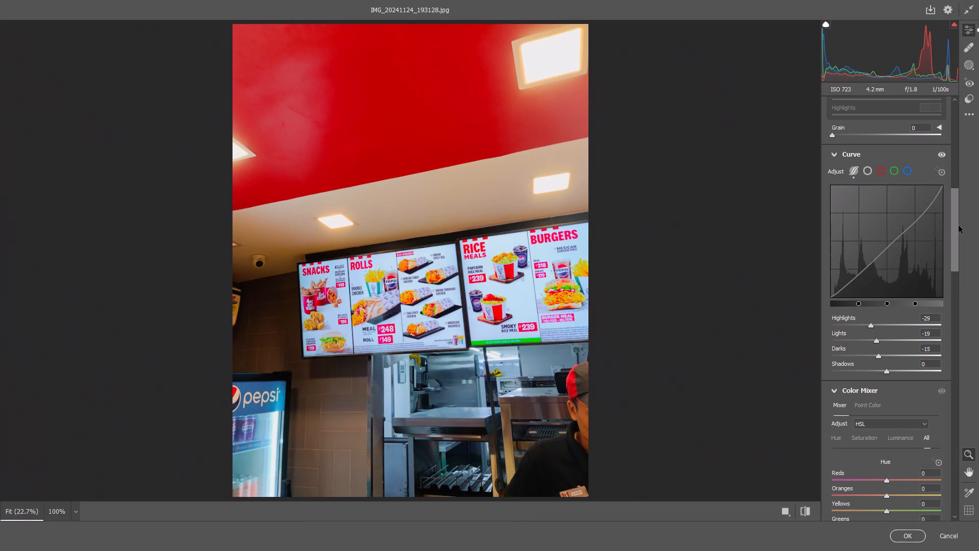
Use targeted saturation adjustment on the ceiling, red cap and Pepsi fridge, reaching Reds +43, Oranges +49, Yellows +27 and Blues +37.
drag(956, 224, 956, 277)
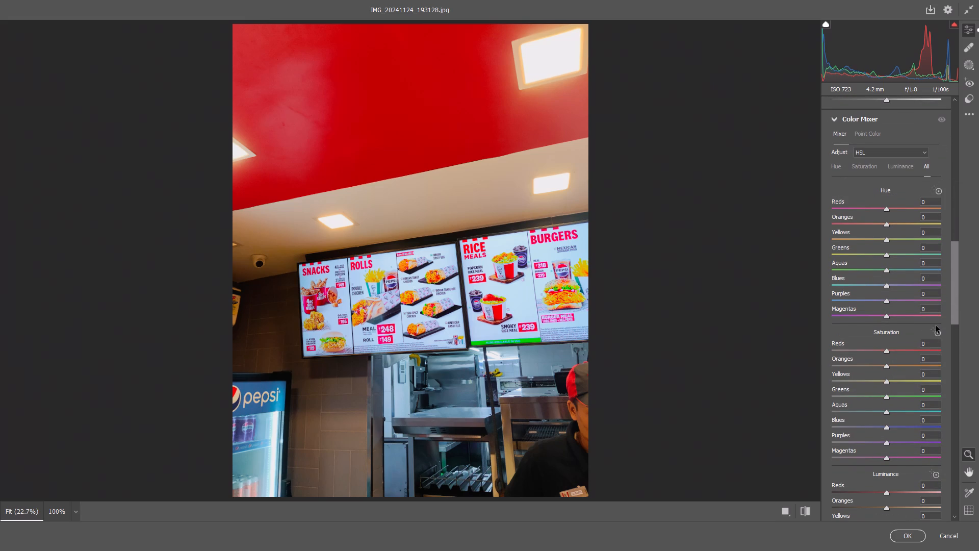
click(933, 335)
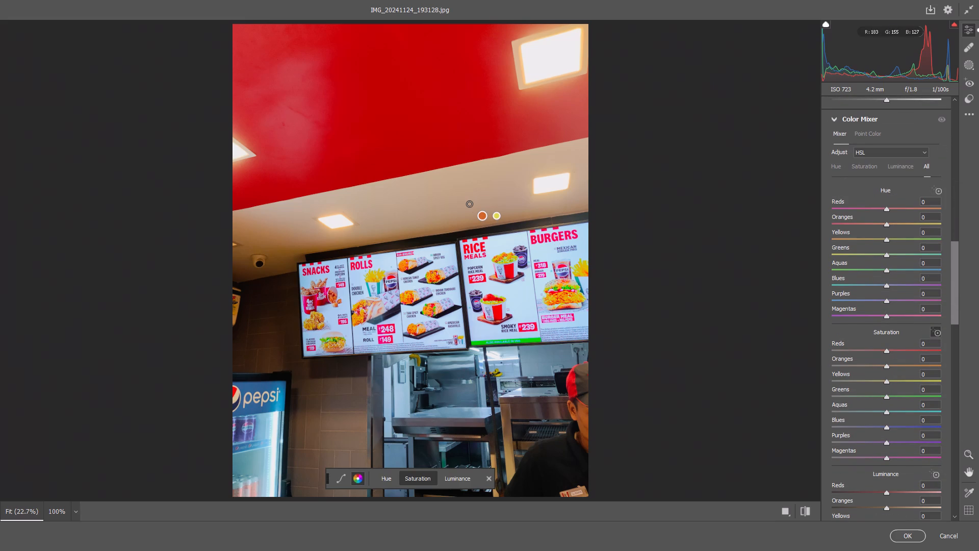
drag(470, 204, 448, 212)
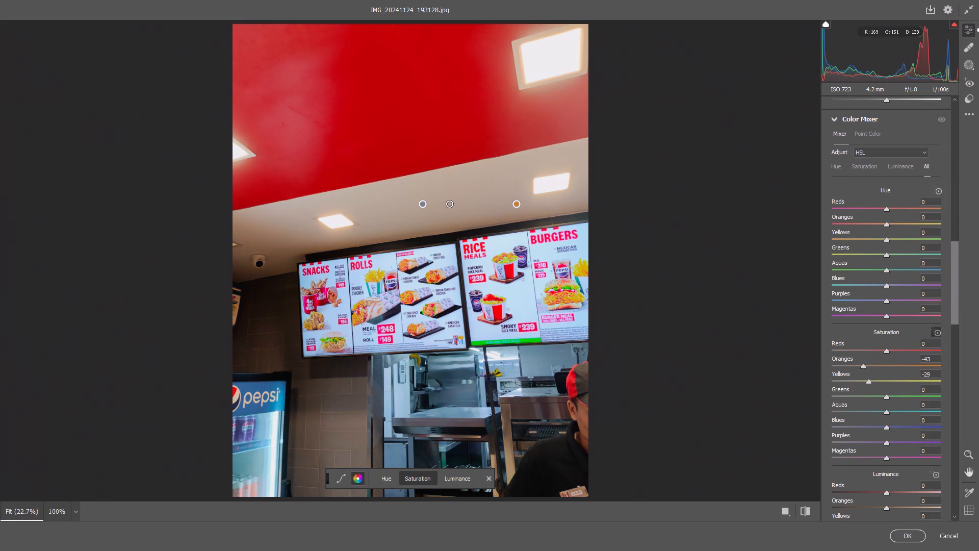
drag(448, 212, 487, 233)
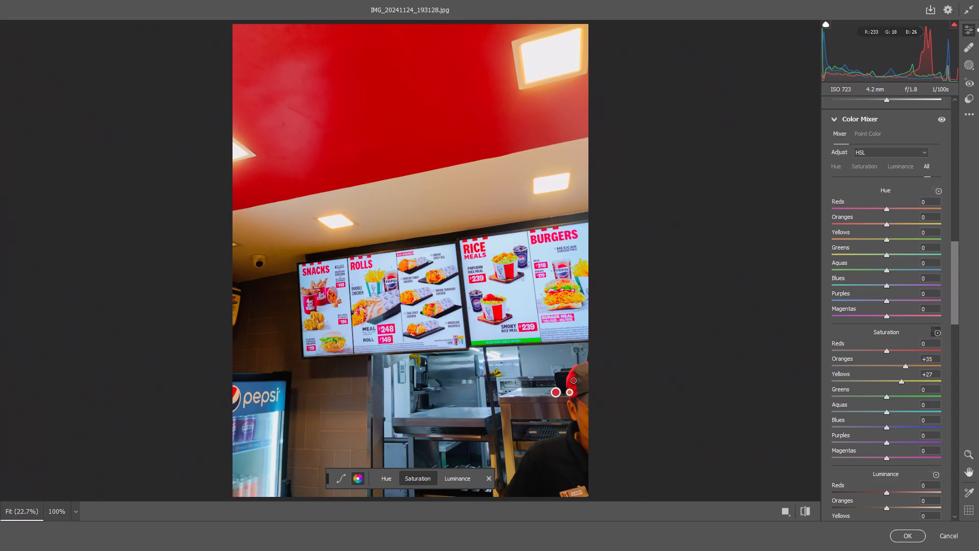
drag(571, 380, 587, 384)
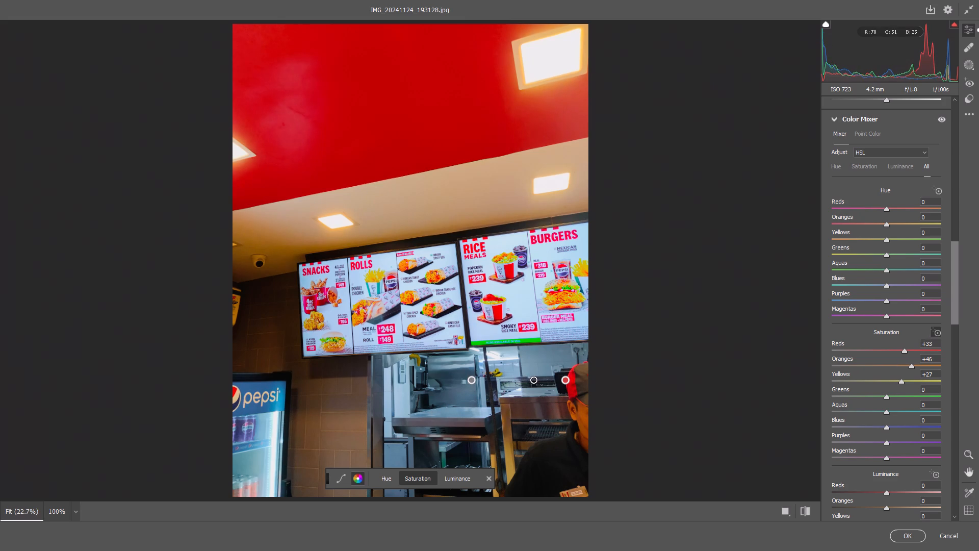
drag(587, 384, 592, 386)
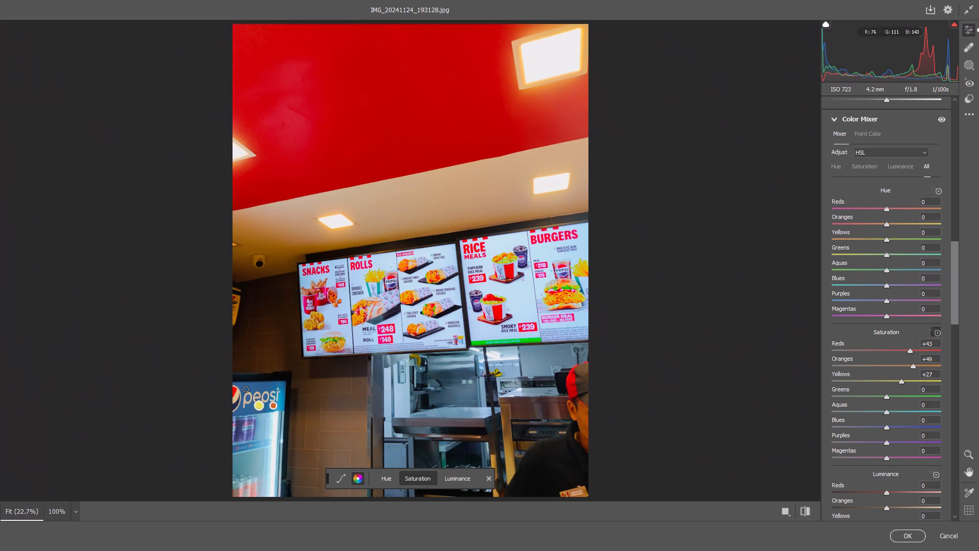
drag(246, 389, 265, 393)
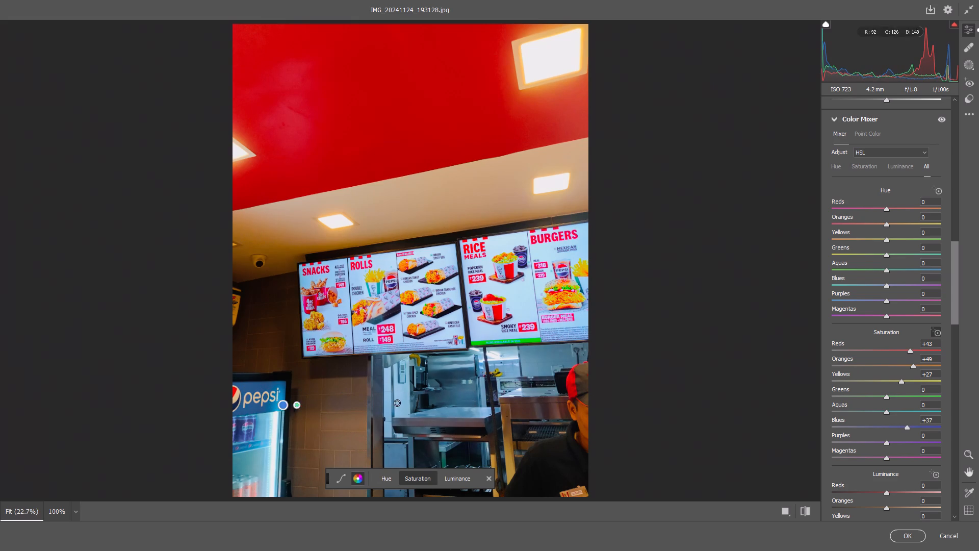
Set Sharpening to 14, Noise Reduction to 10 and Color Noise Reduction to 11.
drag(956, 258, 950, 339)
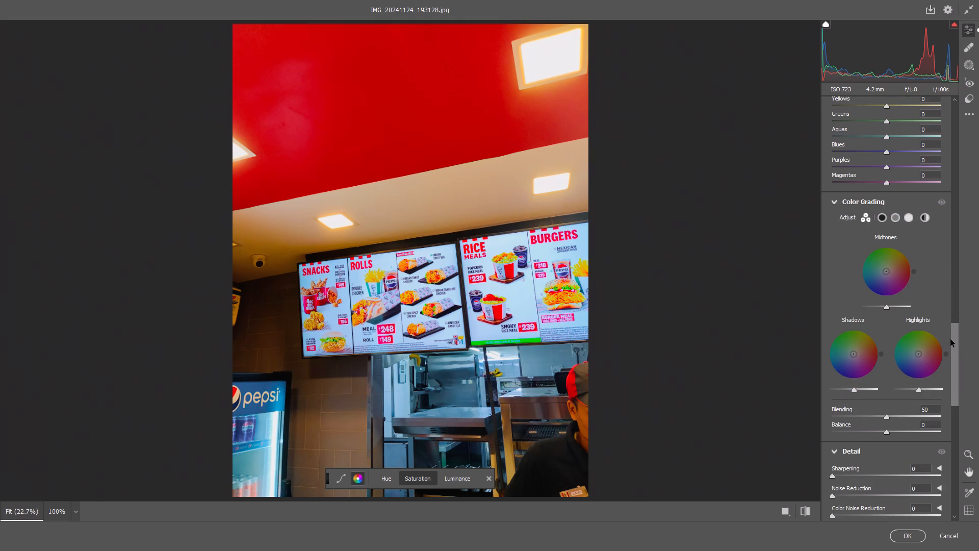
drag(950, 339, 950, 346)
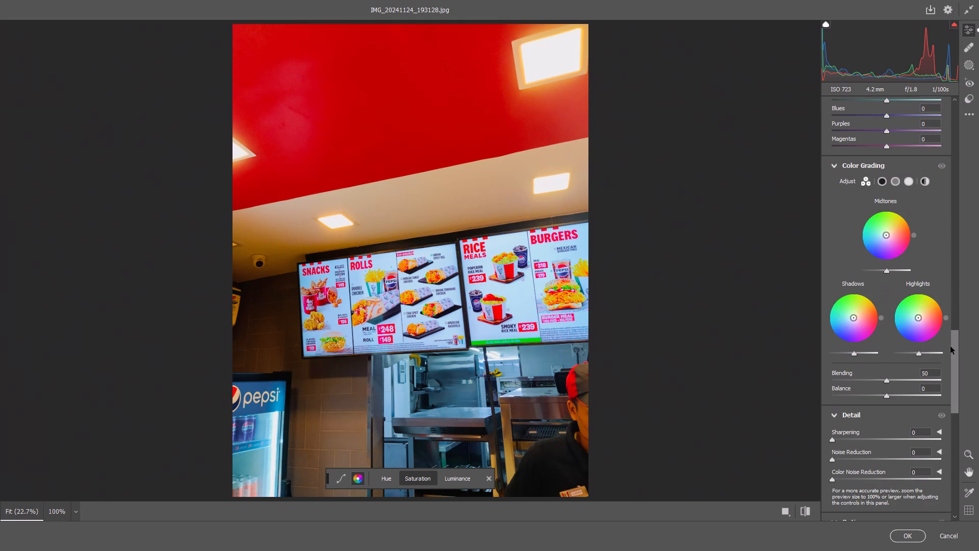
drag(955, 347, 954, 367)
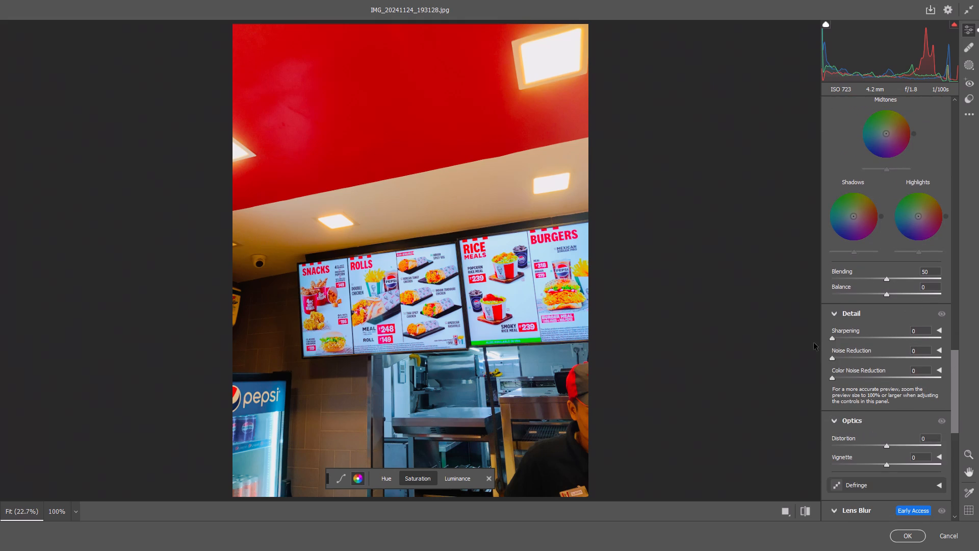
drag(837, 339, 842, 339)
click(840, 360)
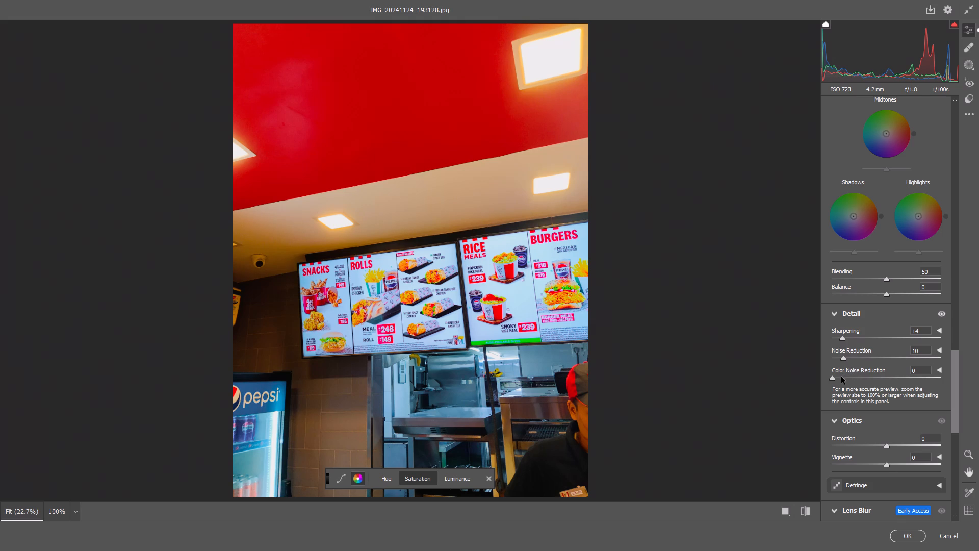
click(841, 377)
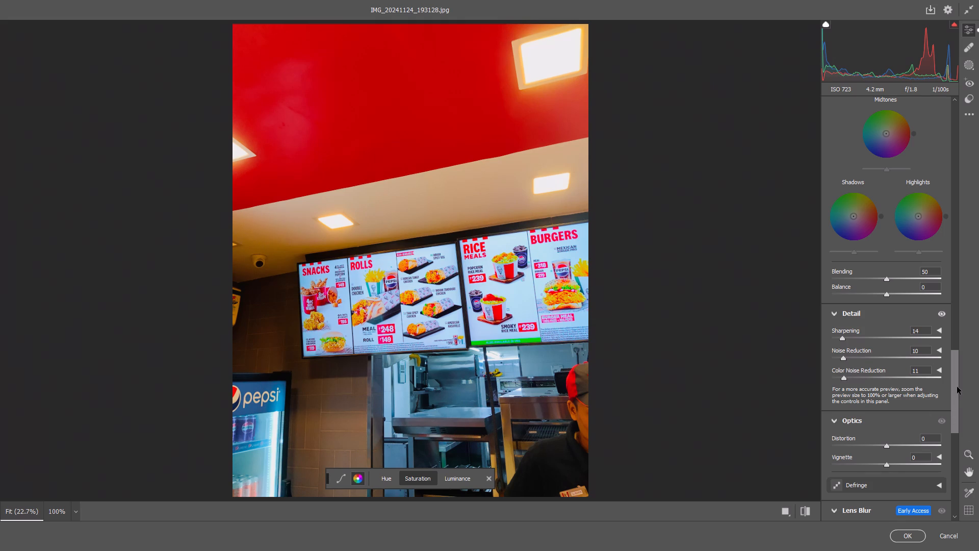
Try negative and positive Red Primary hue shifts in the calibration settings, and leave the reds shifted towards magenta.
drag(956, 384, 952, 438)
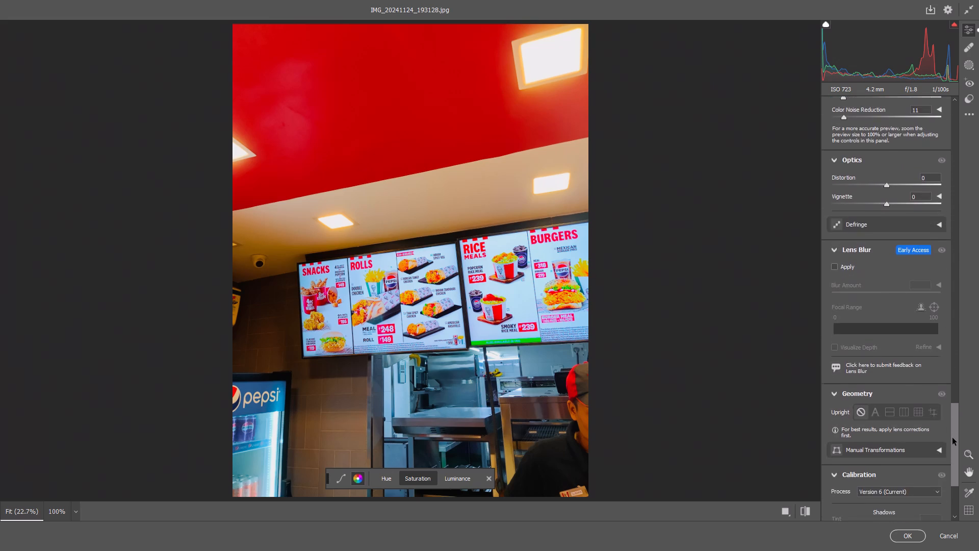
drag(952, 438, 958, 478)
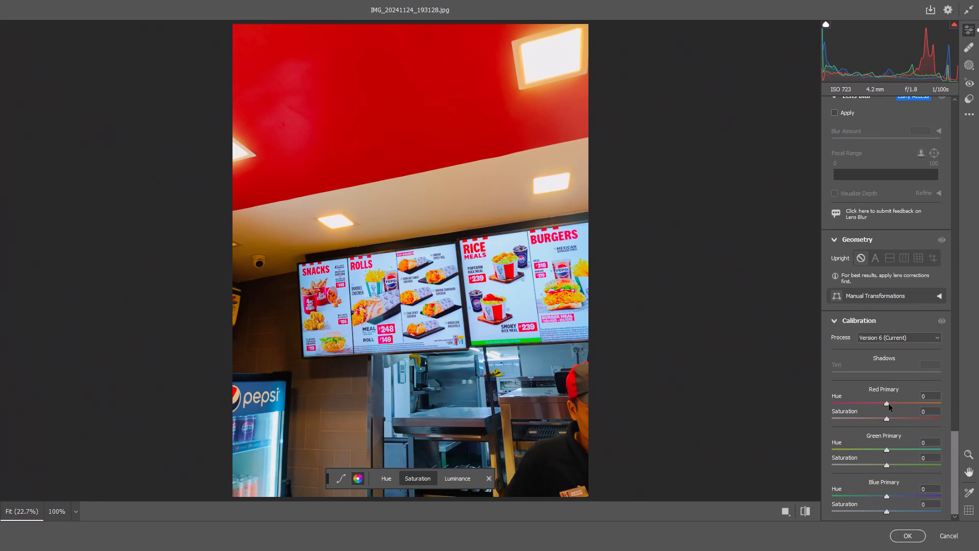
drag(888, 404, 874, 413)
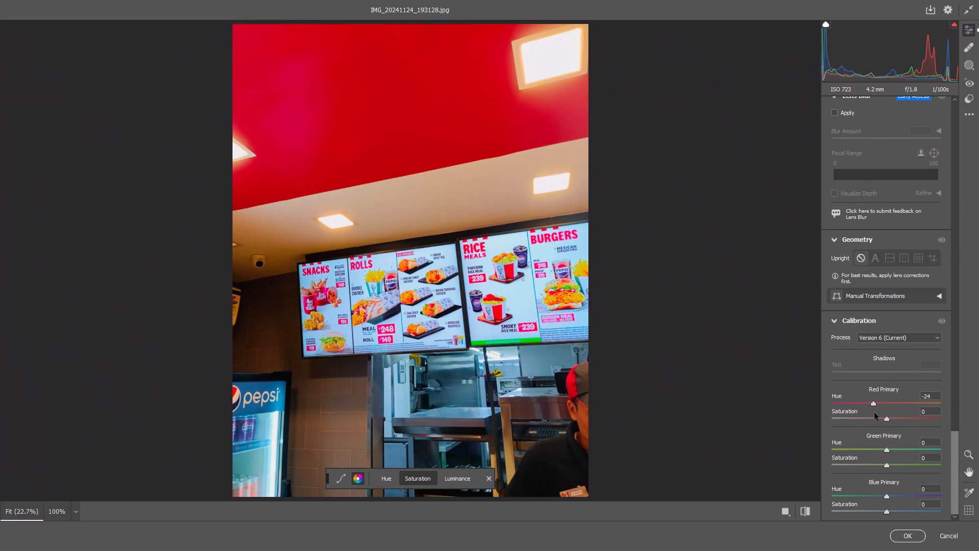
drag(874, 413, 899, 407)
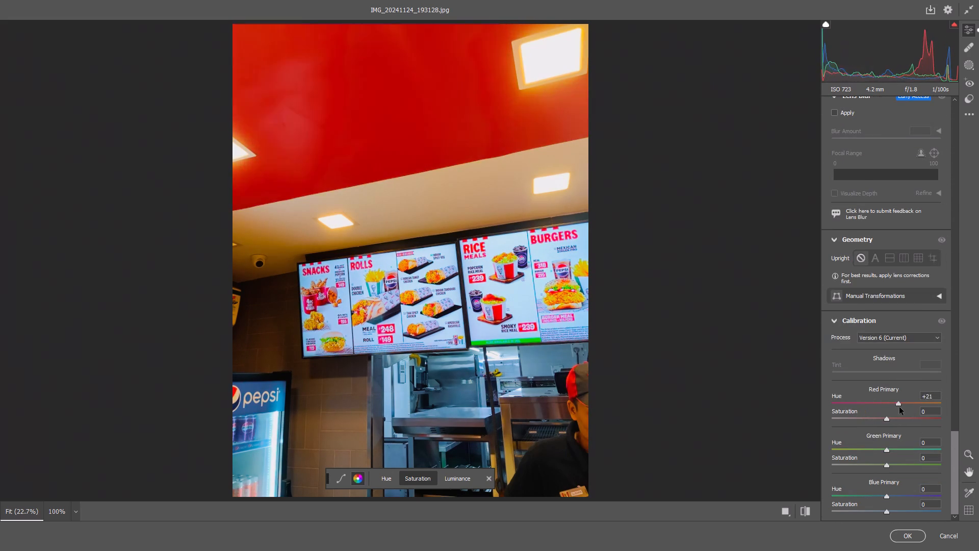
drag(899, 407, 872, 410)
Raise the luminance of Oranges to +29 in the colour mixer.
drag(957, 471, 957, 334)
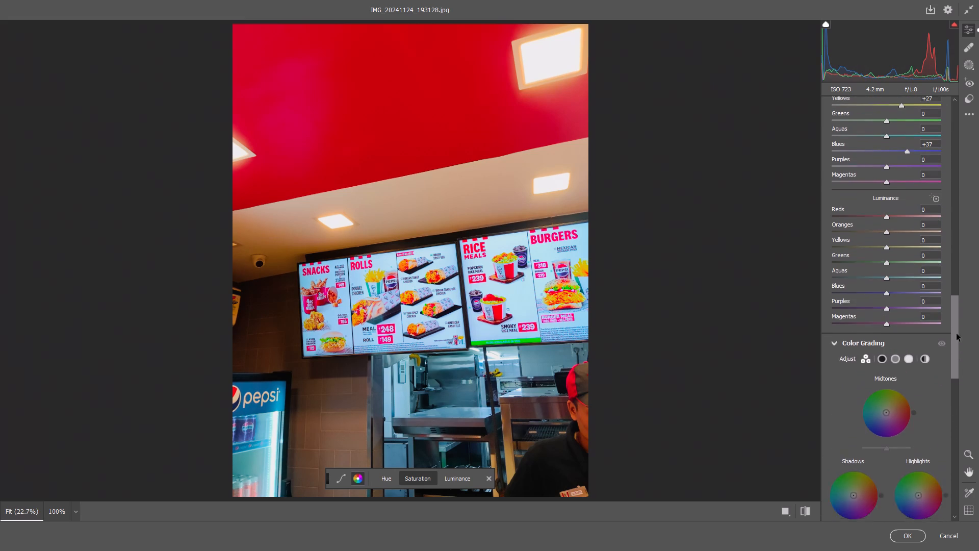
drag(957, 334, 955, 329)
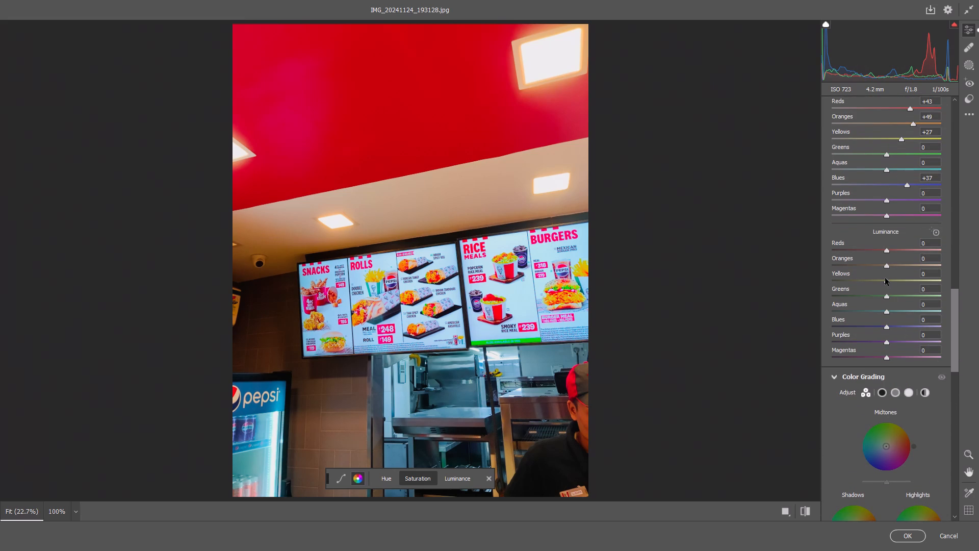
drag(886, 265, 902, 267)
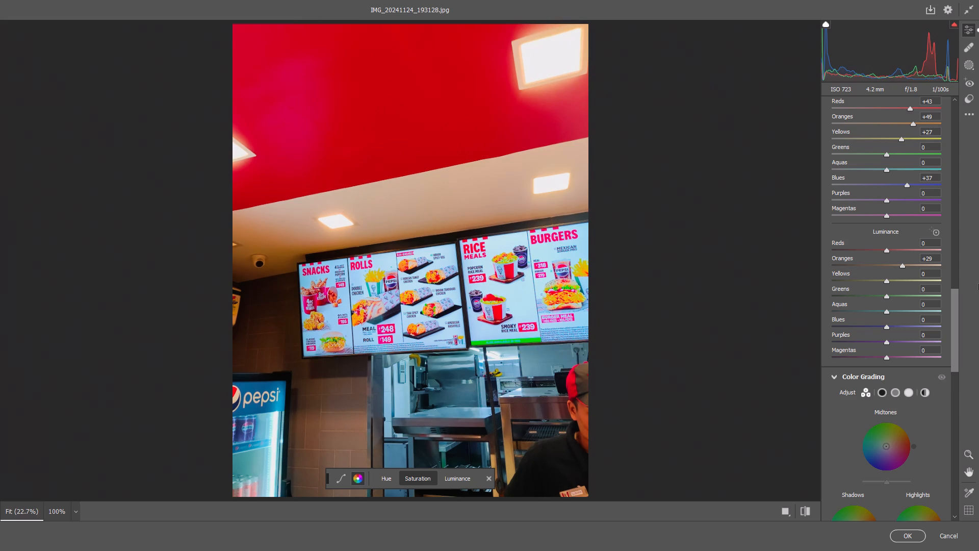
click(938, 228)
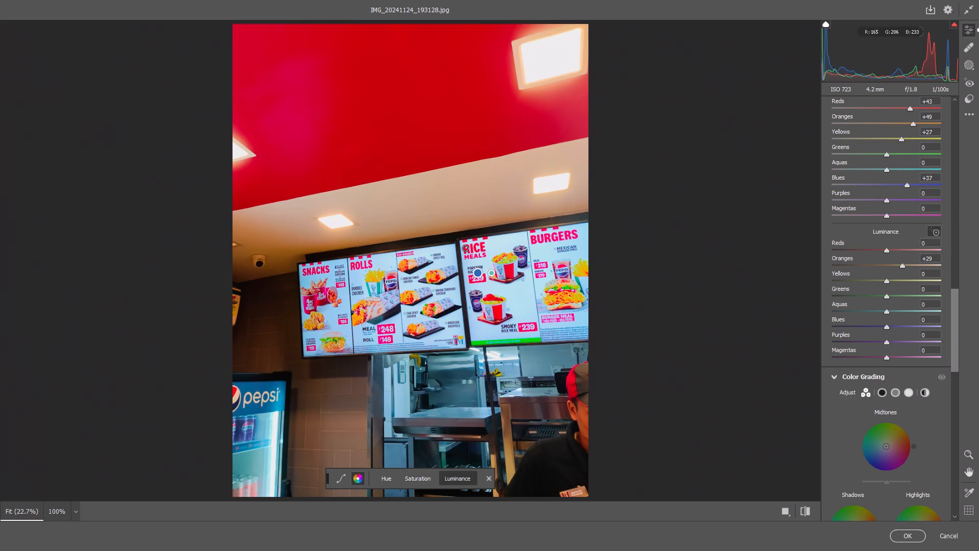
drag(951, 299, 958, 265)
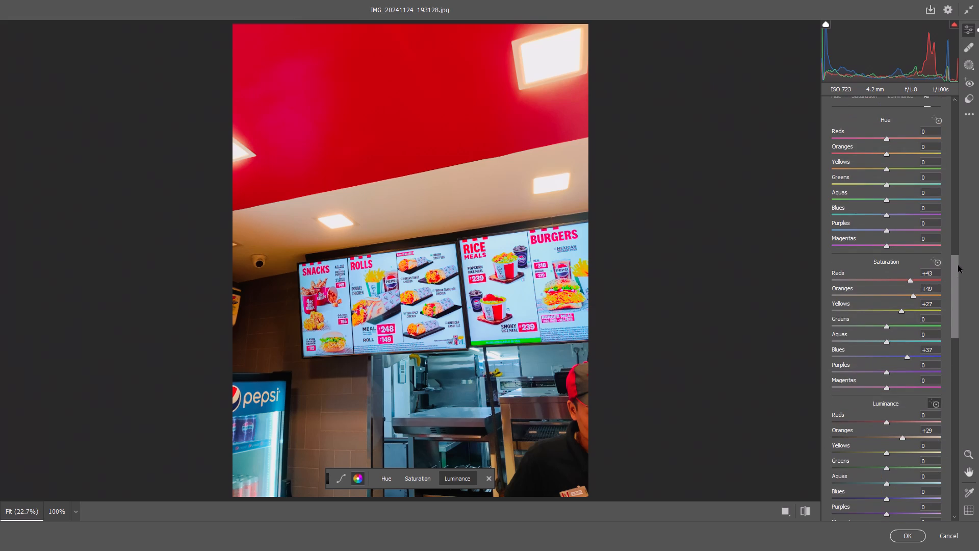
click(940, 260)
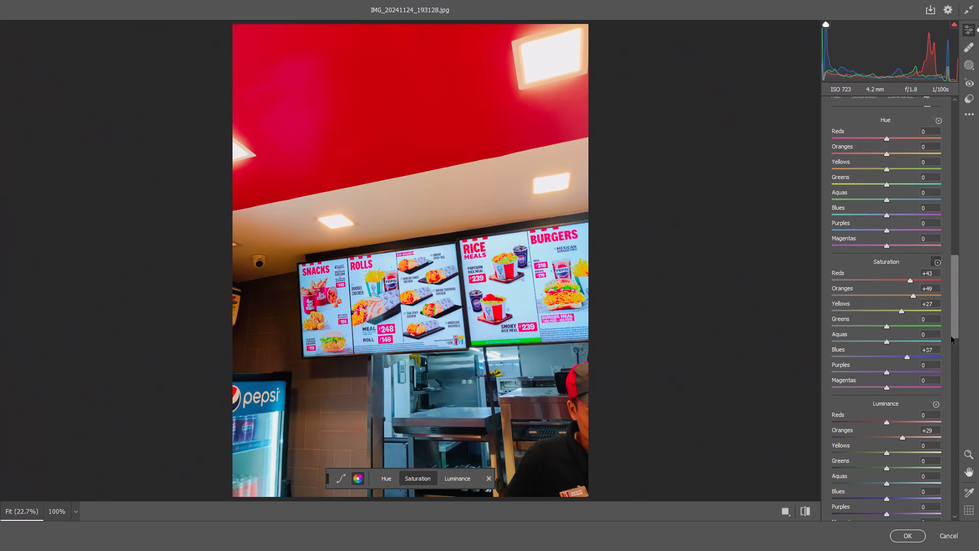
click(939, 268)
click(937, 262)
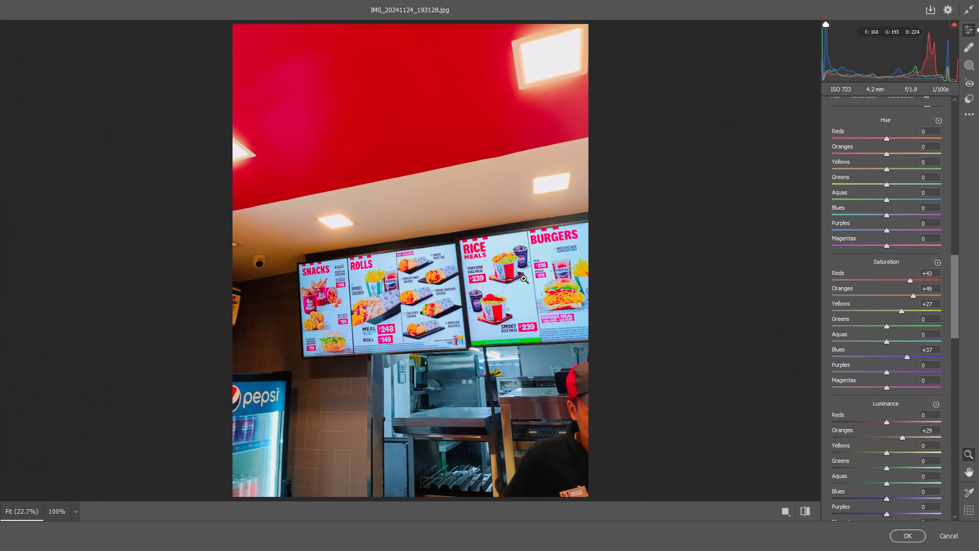
Check the rolls on the menu board up close and apply the Camera Raw adjustments to the photo.
click(431, 274)
drag(434, 343, 532, 206)
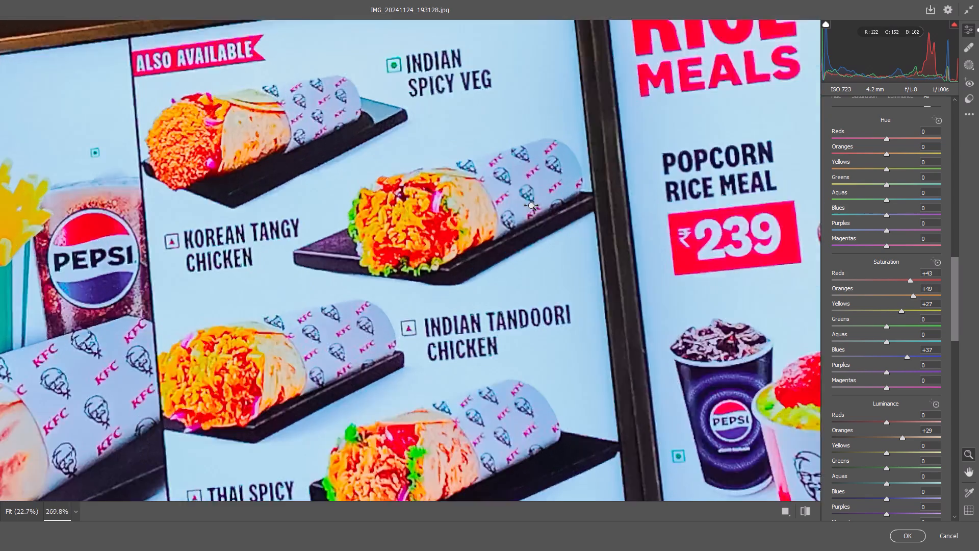
drag(532, 206, 546, 196)
click(539, 206)
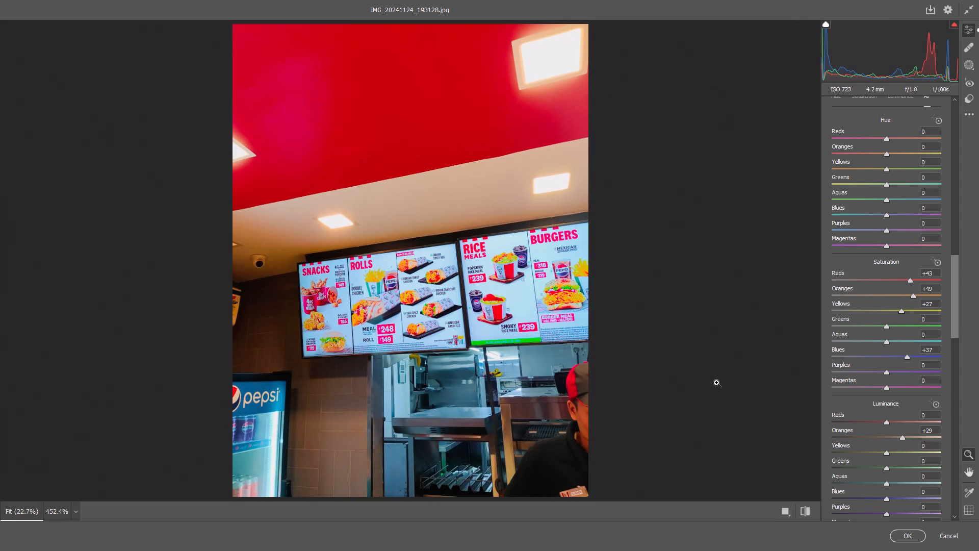
drag(957, 290, 958, 354)
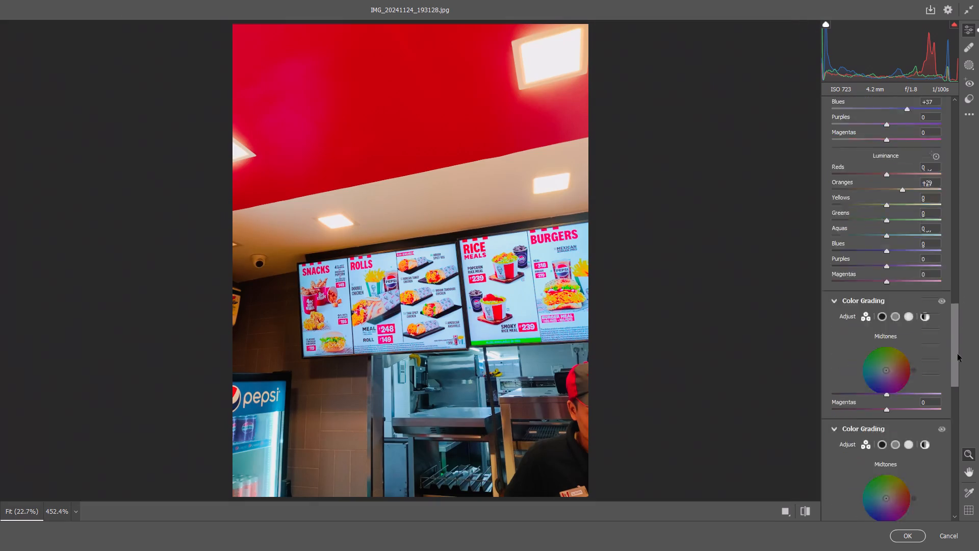
drag(958, 354, 962, 429)
click(903, 537)
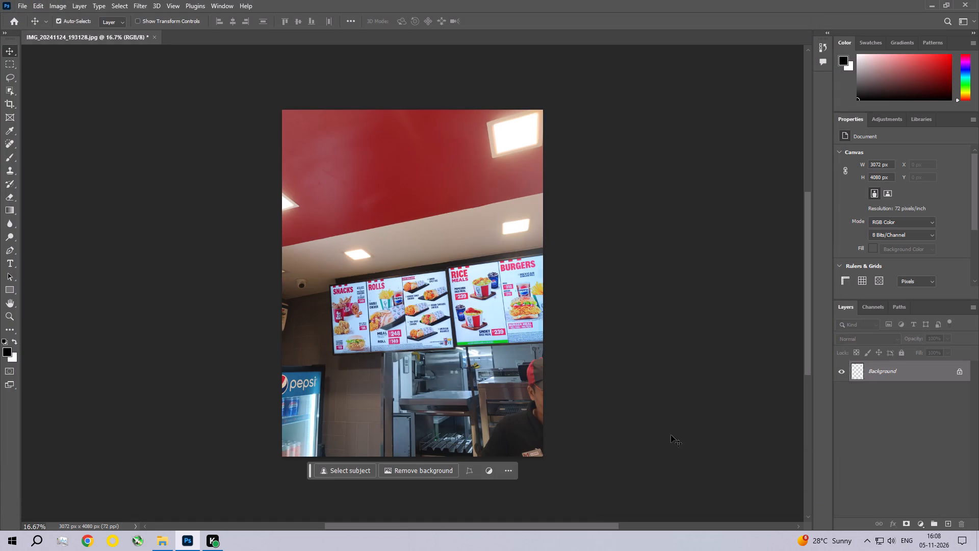
Apply an Exposure adjustment with Offset 0.0055 to the menu-board photo.
click(64, 0)
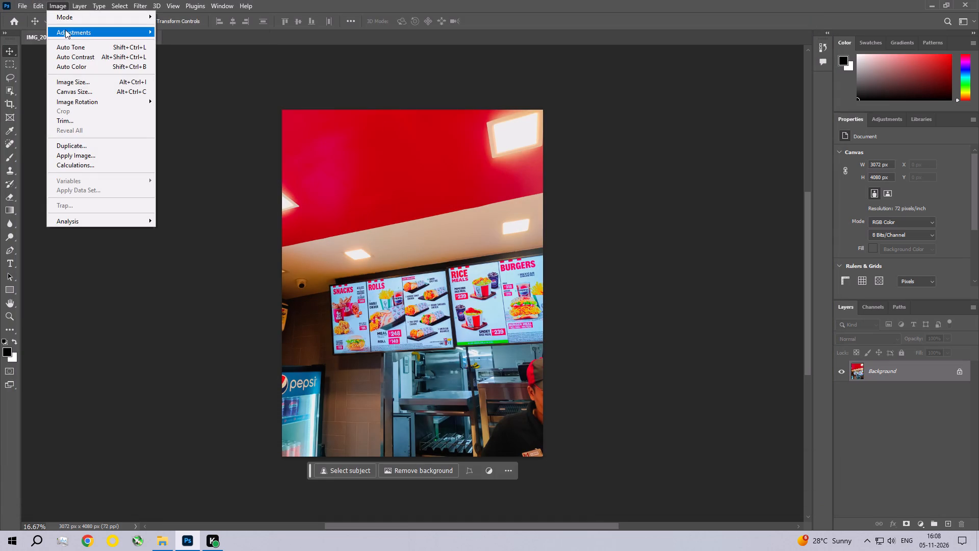
click(65, 30)
click(161, 64)
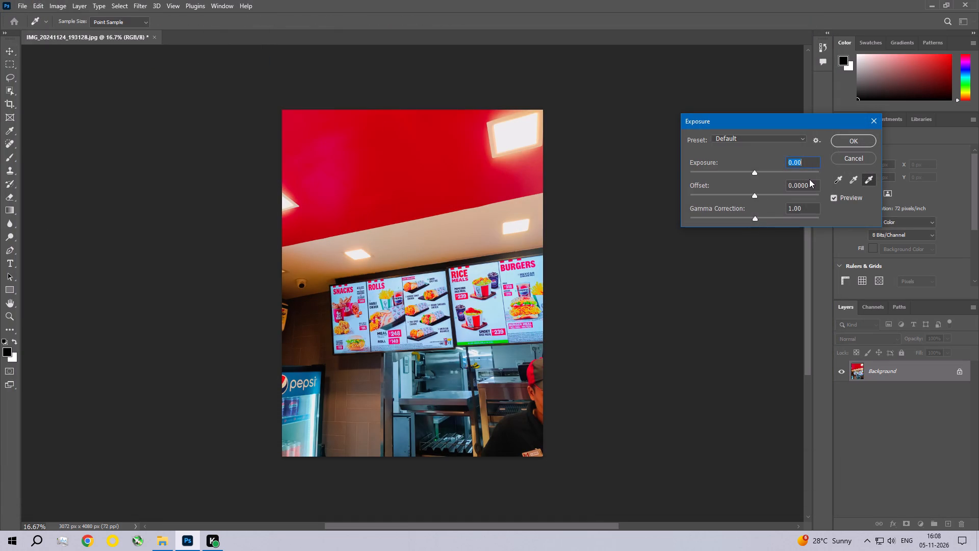
click(812, 182)
key(BackSpace)
key(BackSpace)
key(5)
key(5)
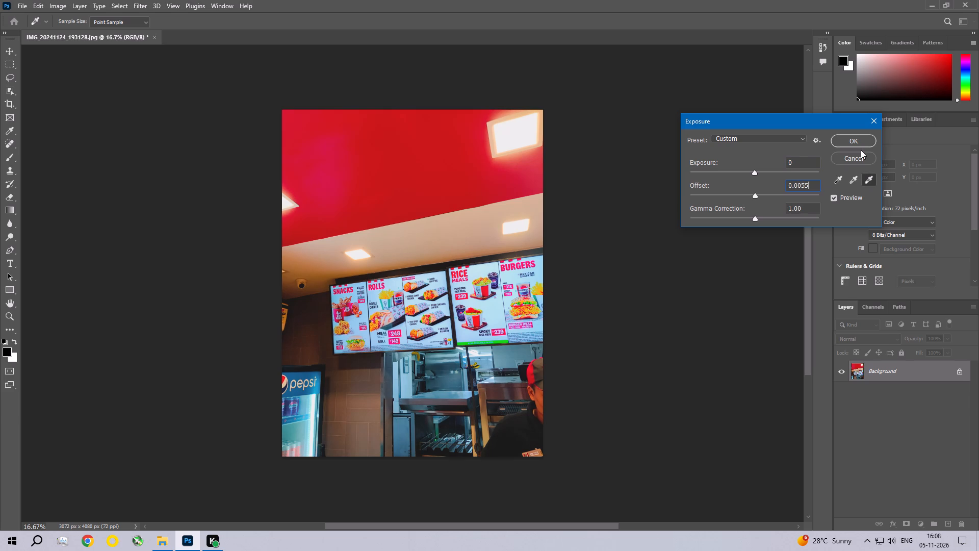
click(858, 141)
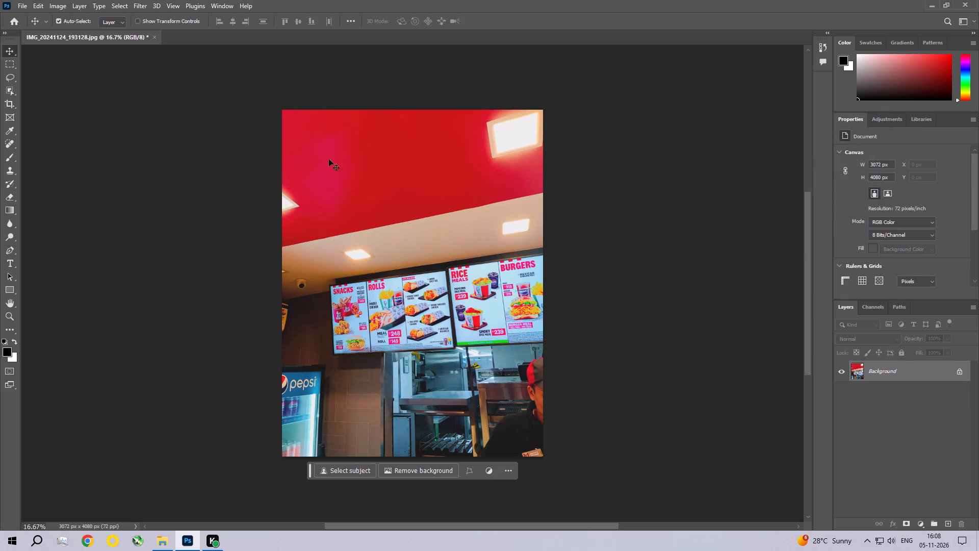
Save the menu-board photo as a baseline standard JPEG at maximum quality 12 and close it.
key(ctrl+space)
key(ctrl+space)
key(ctrl+space)
key(ctrl+space)
key(ctrl+space)
key(ctrl+space)
key(ctrl+space)
key(ctrl+space)
key(ctrl+space)
key(ctrl+space)
key(ctrl+space)
key(ctrl+space)
key(ctrl+space)
key(ctrl+space)
key(ctrl+space)
key(ctrl+space)
key(ctrl+space)
key(ctrl+space)
key(ctrl+space)
key(ctrl+space)
ctrl+double_click(436, 288)
key(ctrl+s)
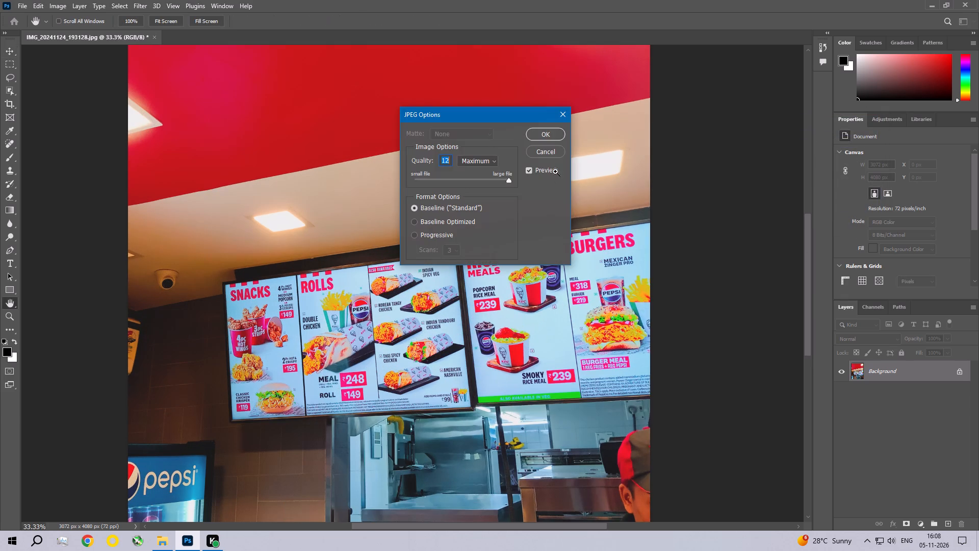
click(551, 134)
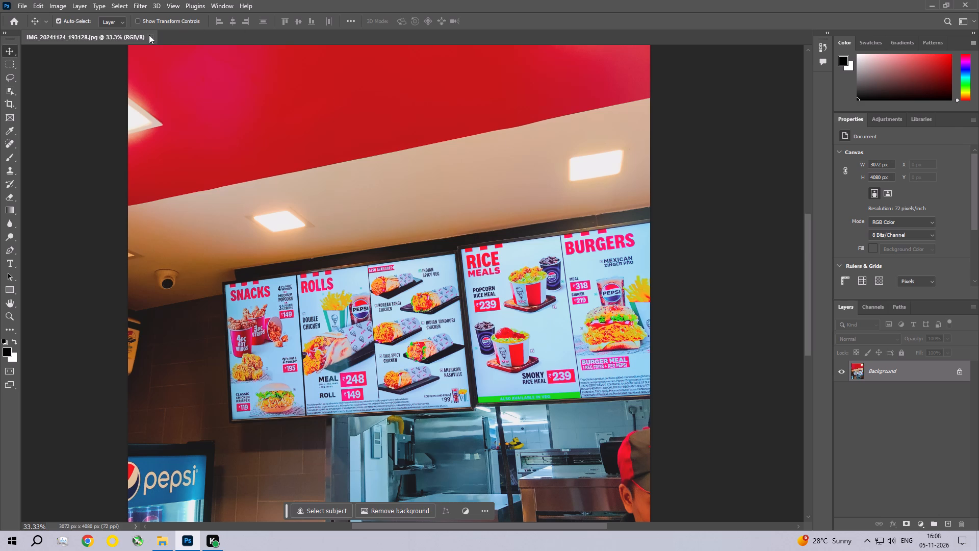
click(149, 35)
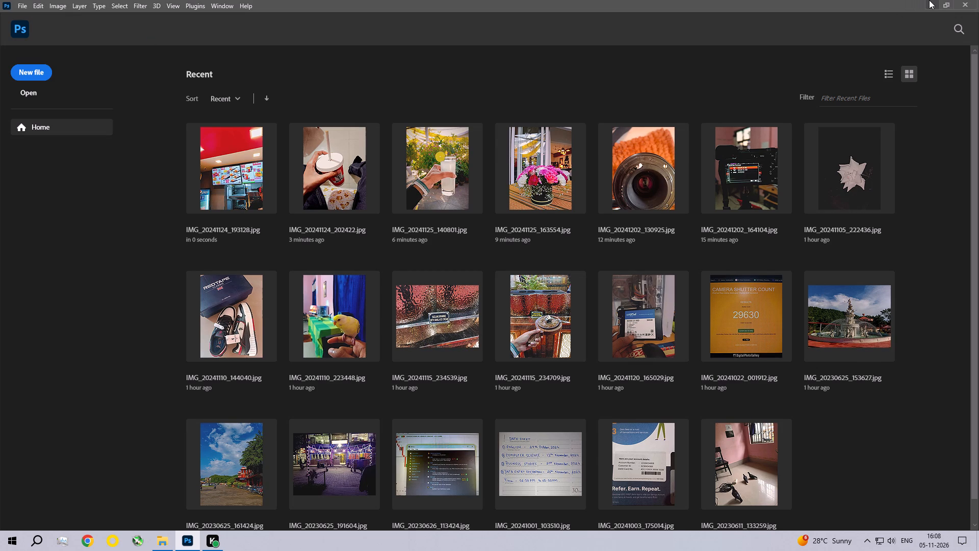
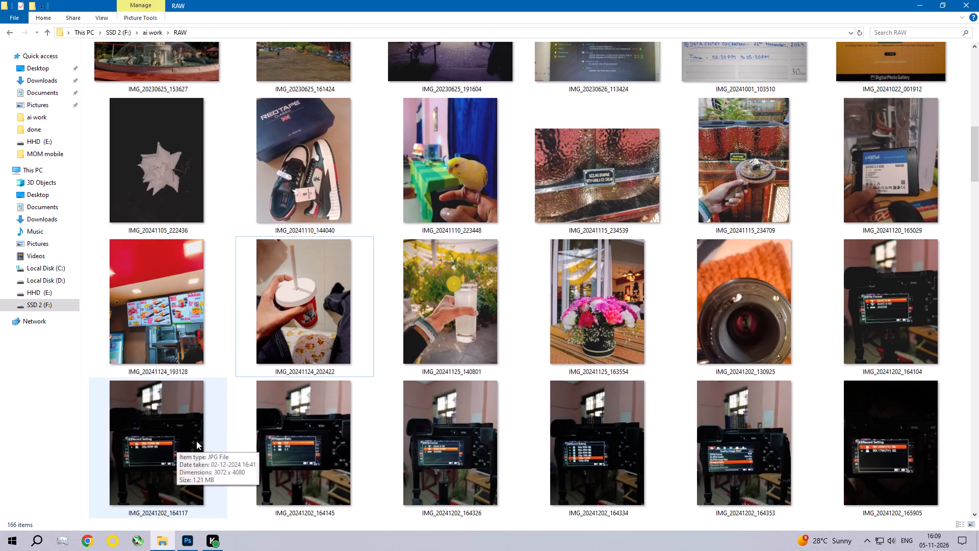
Open the six camera-screen photos from IMG_20241202_164117 through IMG_20241202_165905 in Photoshop from the RAW folder.
click(178, 459)
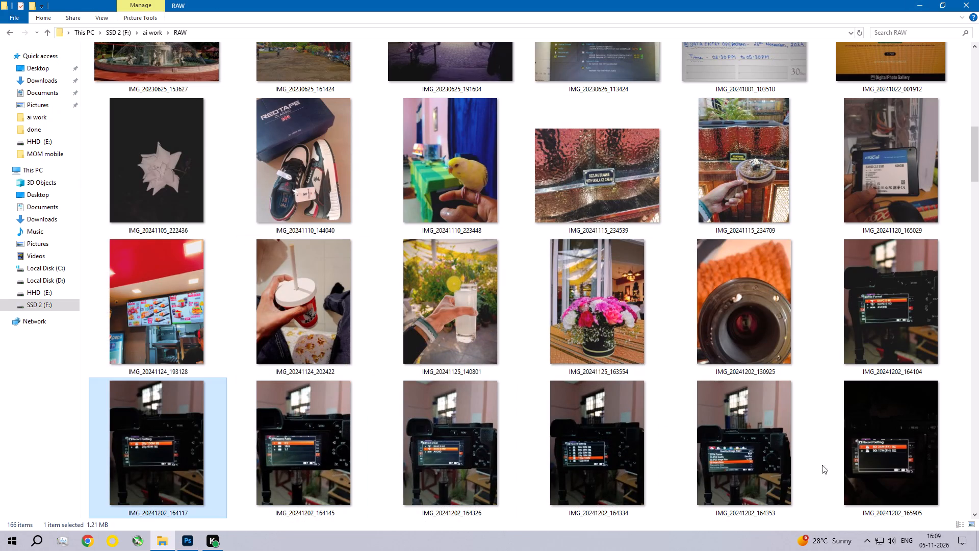
shift+click(864, 450)
drag(151, 457, 297, 452)
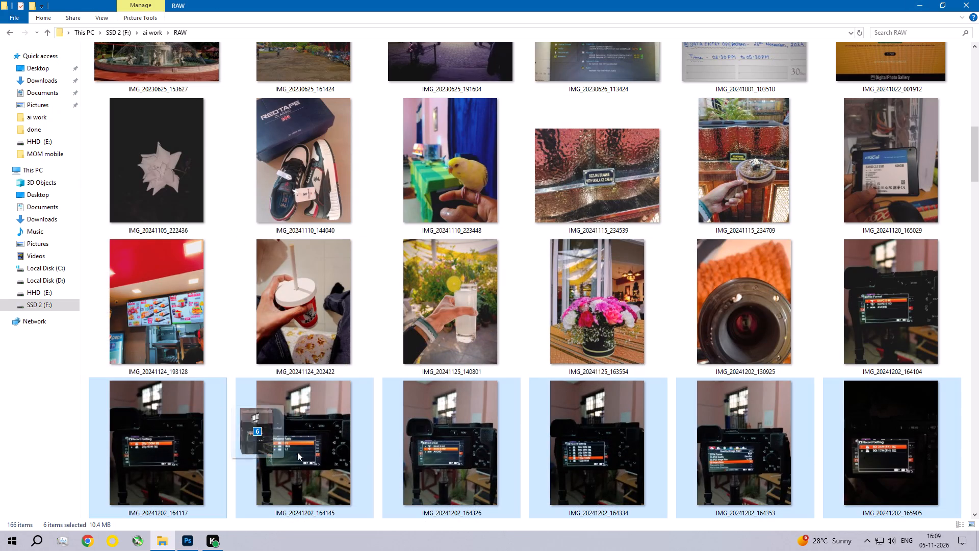
drag(297, 452, 439, 380)
key(alt+Tab)
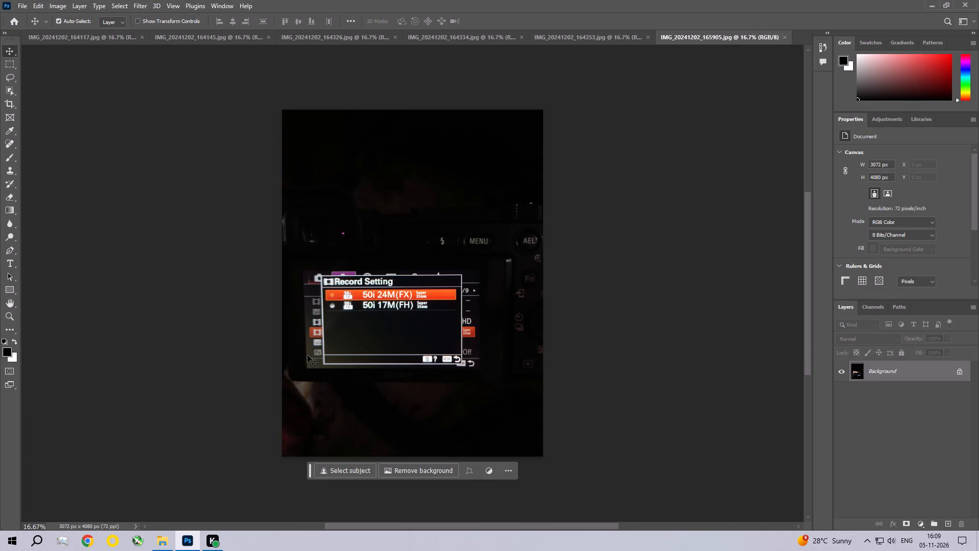
In the Camera Raw Filter, set IMG_20241202_165905 to Exposure +0.50, Contrast +12, Highlights -25 and Shadows +40.
click(145, 2)
click(168, 83)
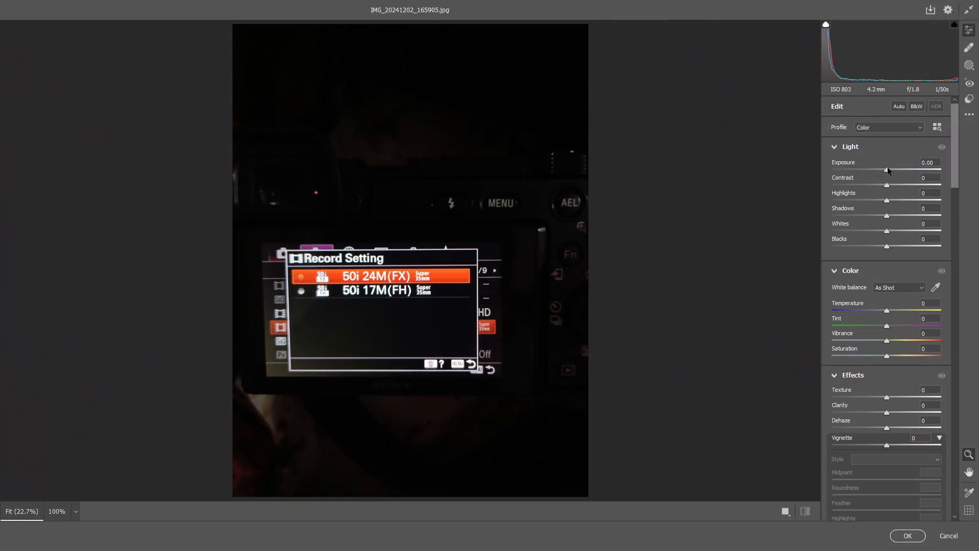
drag(889, 168, 894, 170)
drag(887, 185, 894, 185)
drag(888, 201, 874, 203)
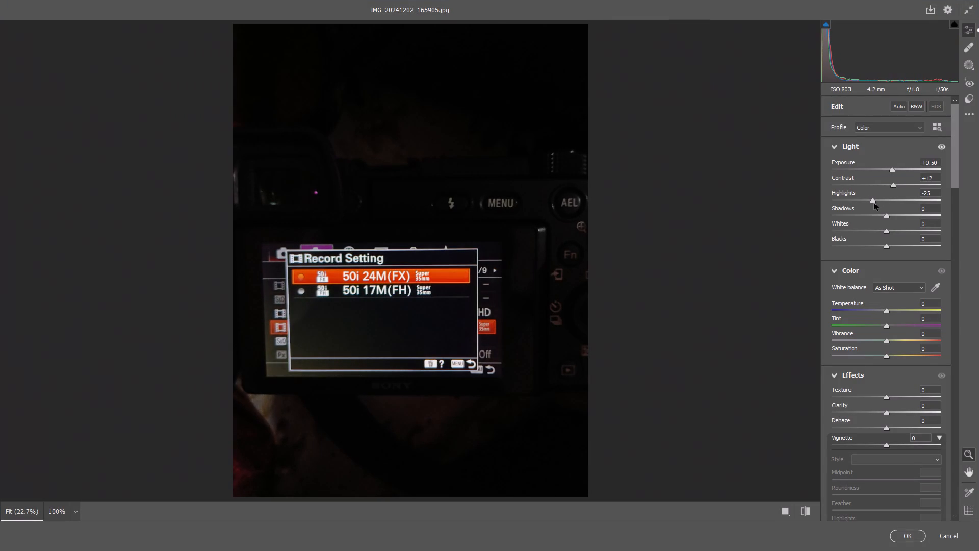
drag(887, 213, 951, 215)
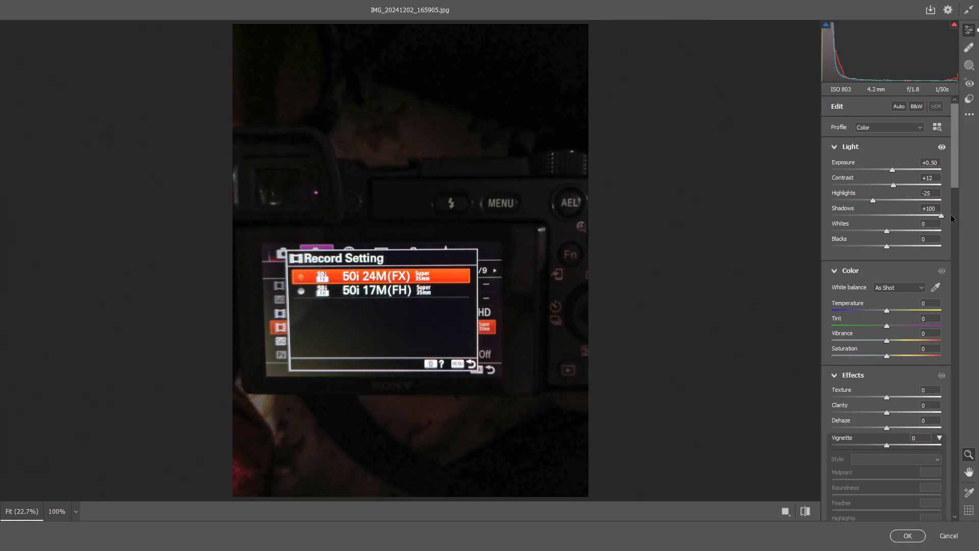
drag(951, 215, 951, 215)
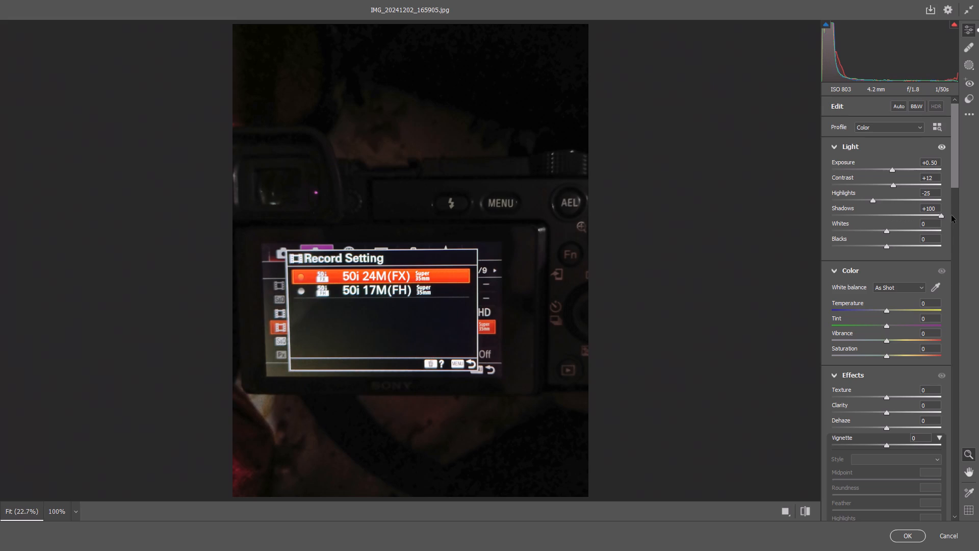
drag(951, 215, 951, 215)
drag(951, 215, 909, 215)
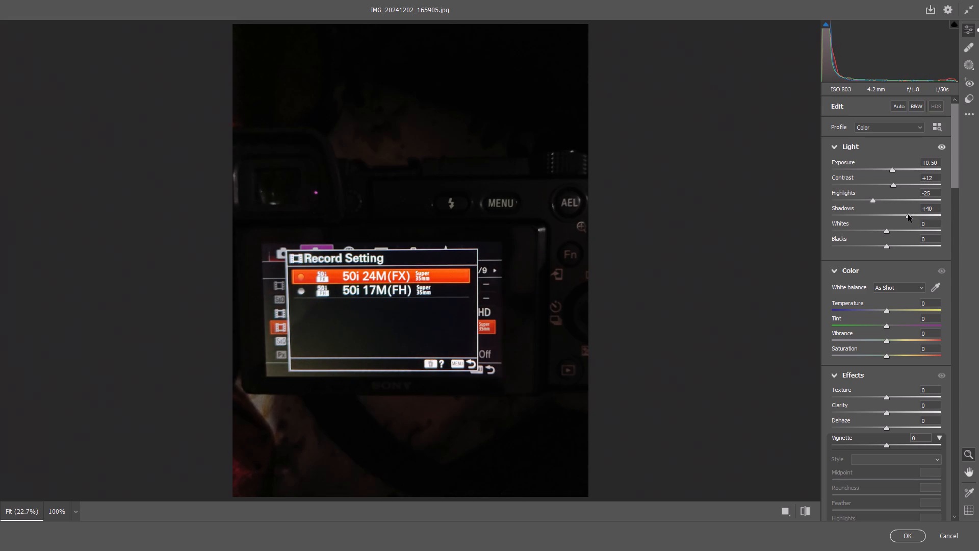
Set the Camera Raw effects to Texture +8 and Clarity +10.
drag(958, 161, 962, 191)
drag(887, 245, 892, 248)
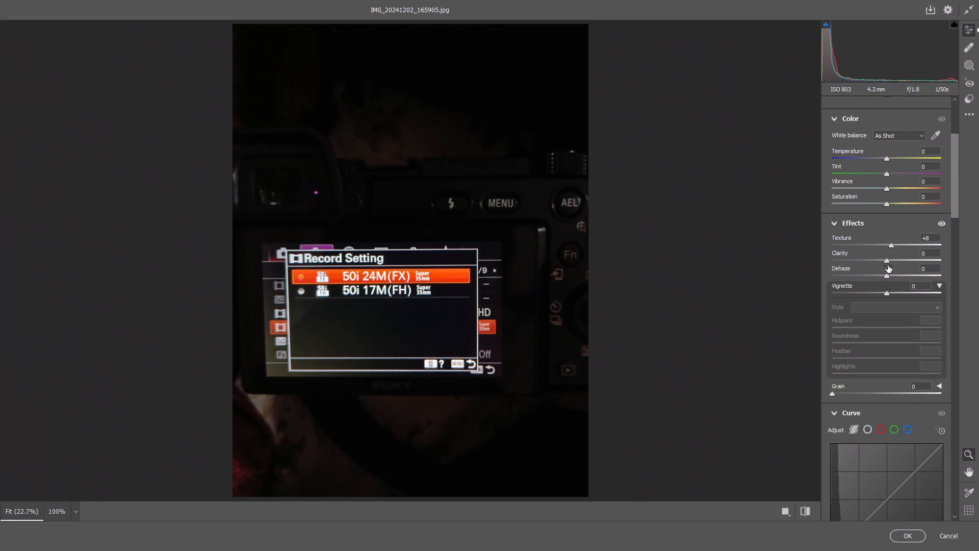
drag(886, 260, 892, 261)
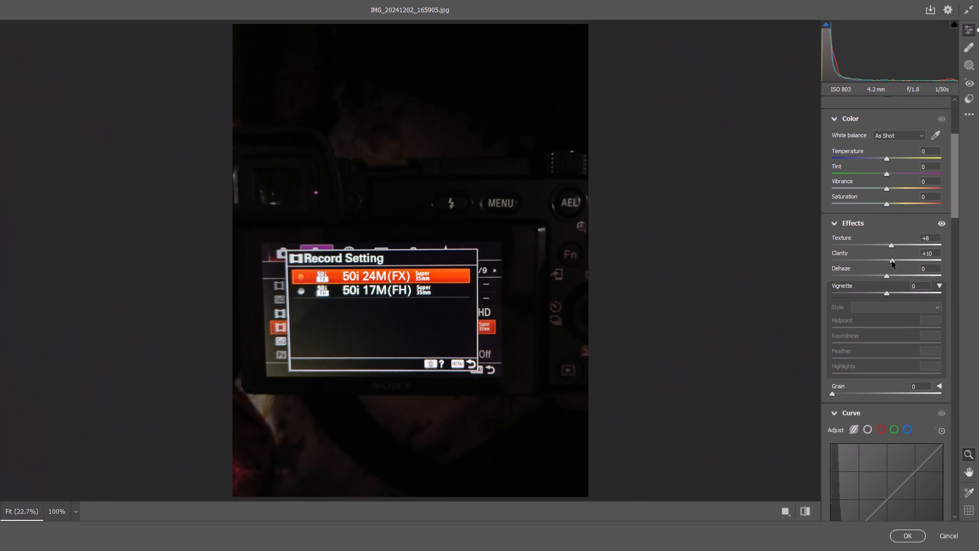
Lower the parametric curve's Highlights to -23 and Lights to -19.
drag(951, 184, 956, 260)
drag(884, 203, 871, 205)
drag(887, 217, 877, 219)
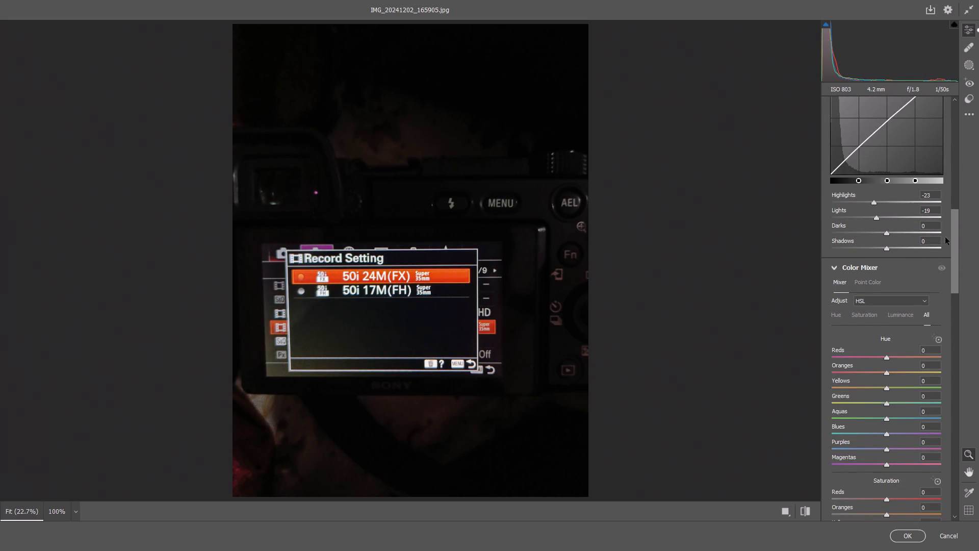
Use targeted saturation adjustment on the orange menu bar and the dark lower area, bringing Reds to +39 and Oranges to +53.
drag(956, 224, 961, 289)
click(936, 158)
click(936, 154)
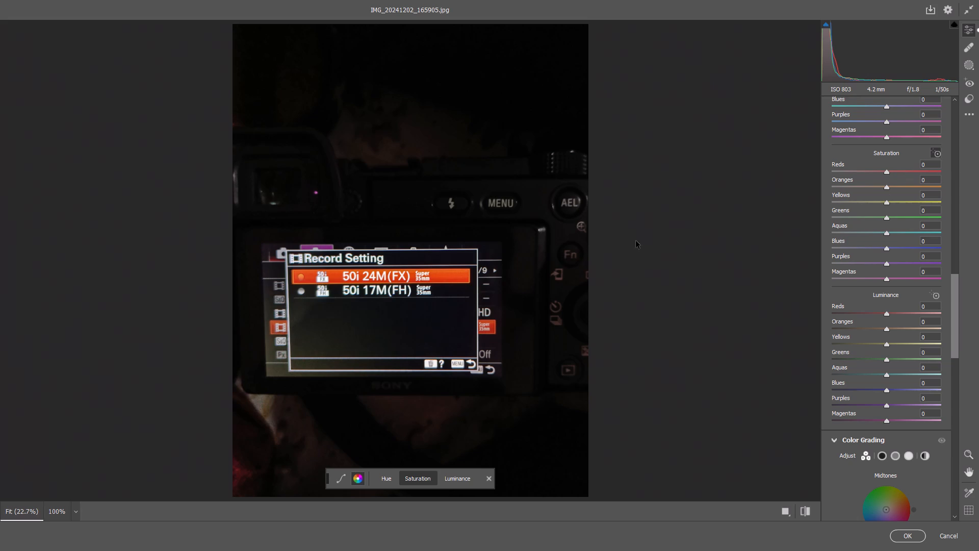
drag(445, 278, 460, 281)
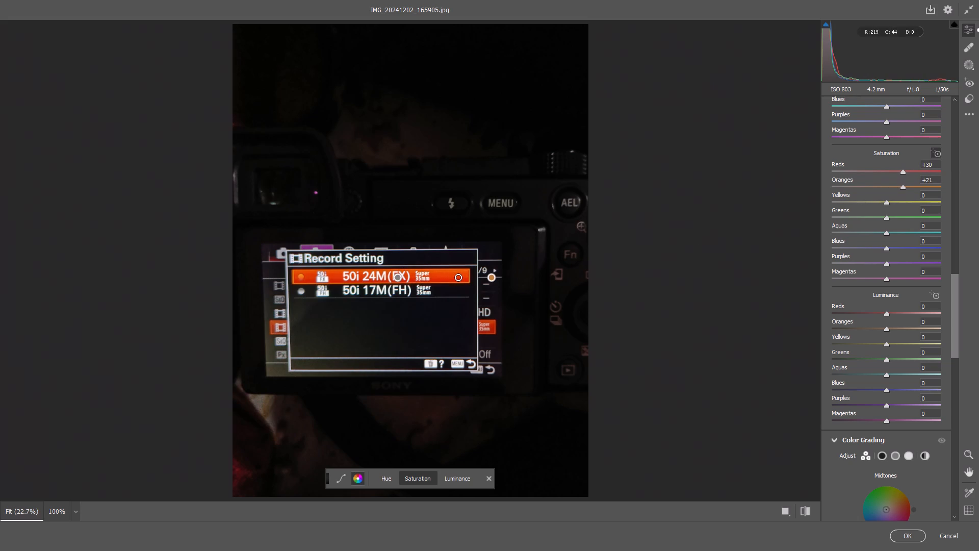
drag(460, 281, 460, 281)
drag(406, 413, 418, 412)
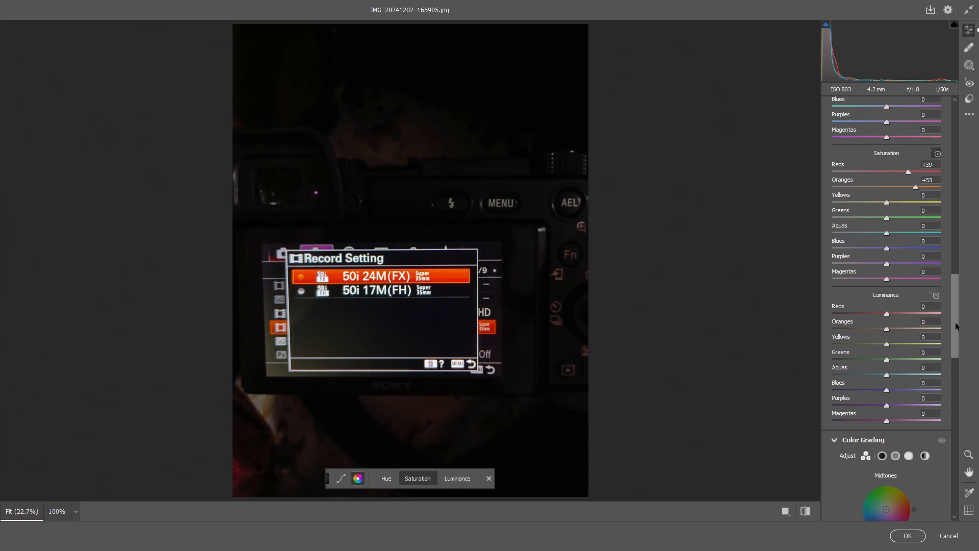
Set Sharpening to 17, Noise Reduction to 14 and Color Noise Reduction to 14, and apply the Camera Raw adjustments.
drag(956, 323, 955, 423)
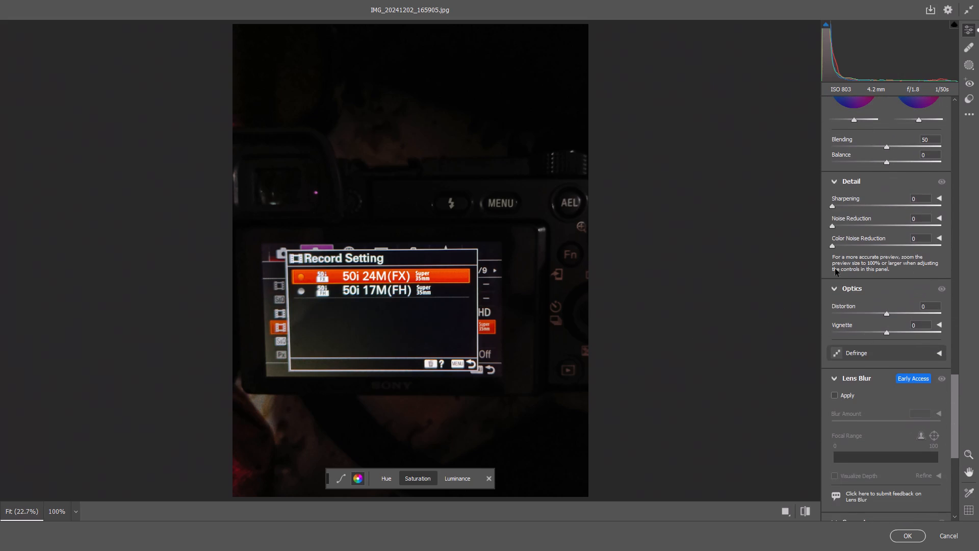
drag(835, 205, 844, 205)
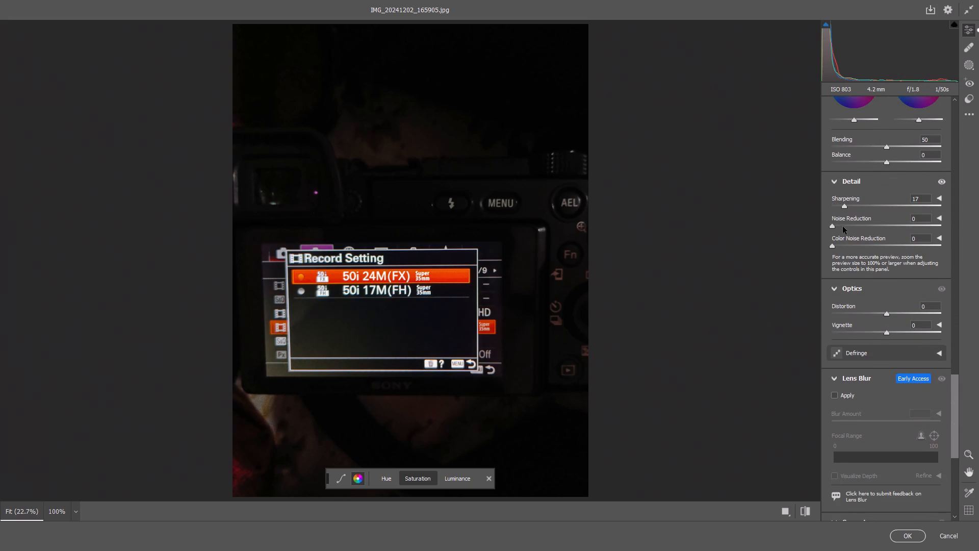
click(844, 226)
drag(839, 246, 847, 246)
click(905, 537)
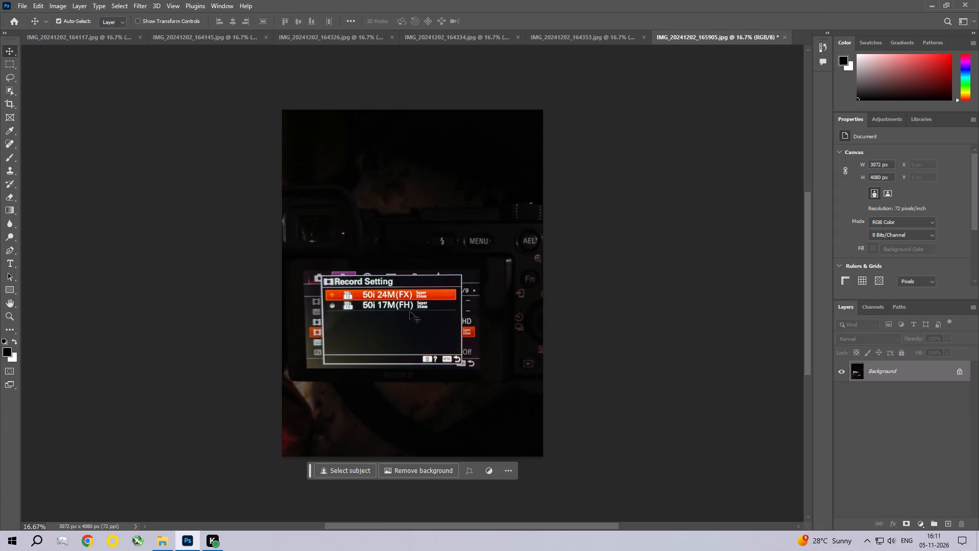
Run the Camera Raw Filter again and apply Lens Blur with the default blur amount of 50.
click(133, 5)
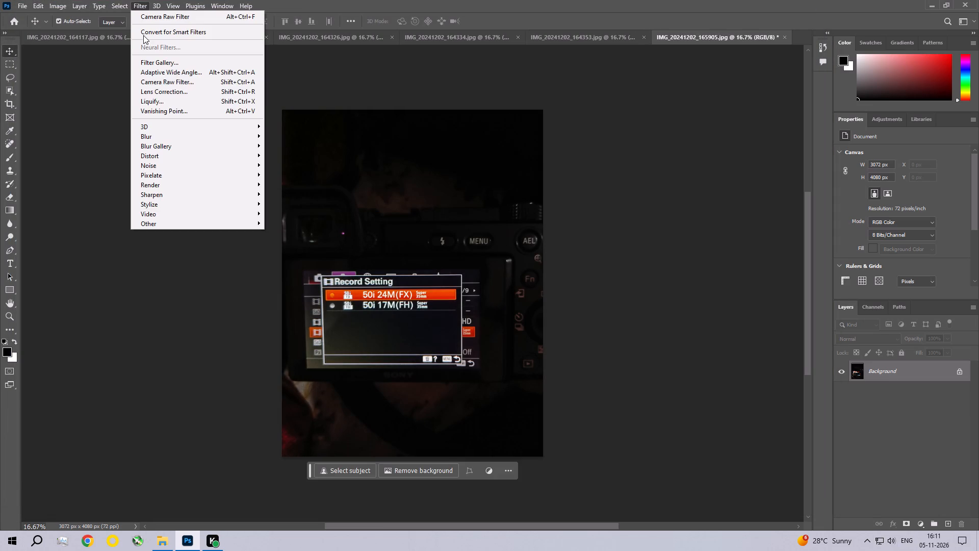
click(185, 85)
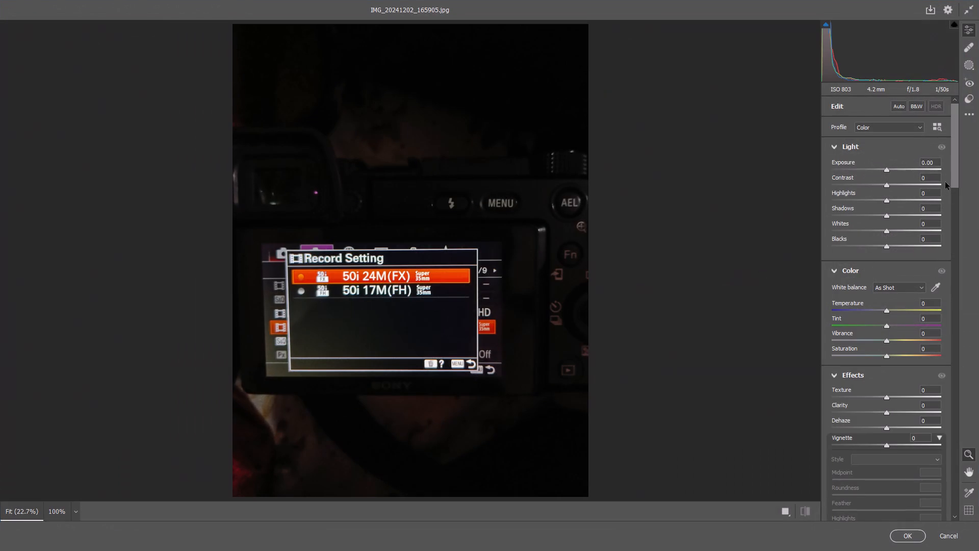
drag(954, 157, 971, 452)
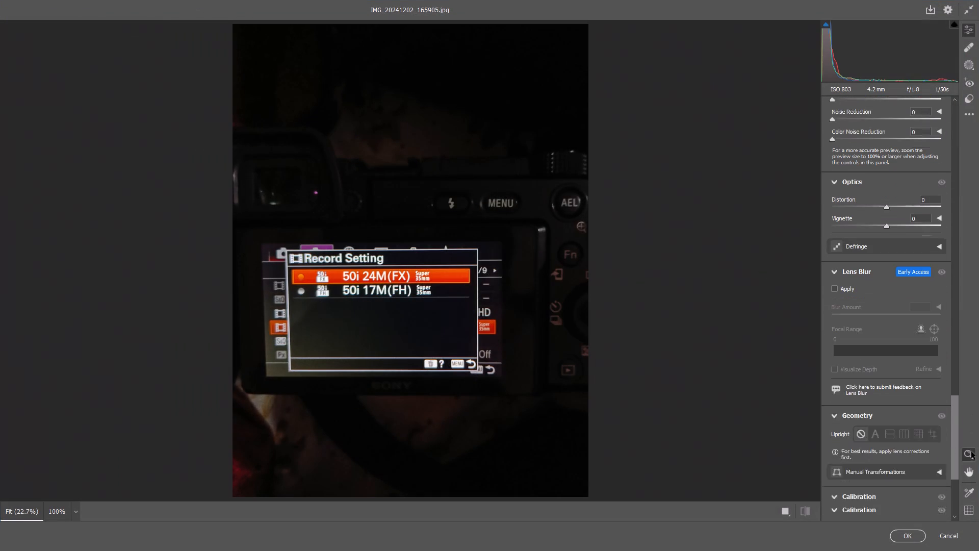
drag(971, 452, 972, 458)
click(831, 241)
click(833, 246)
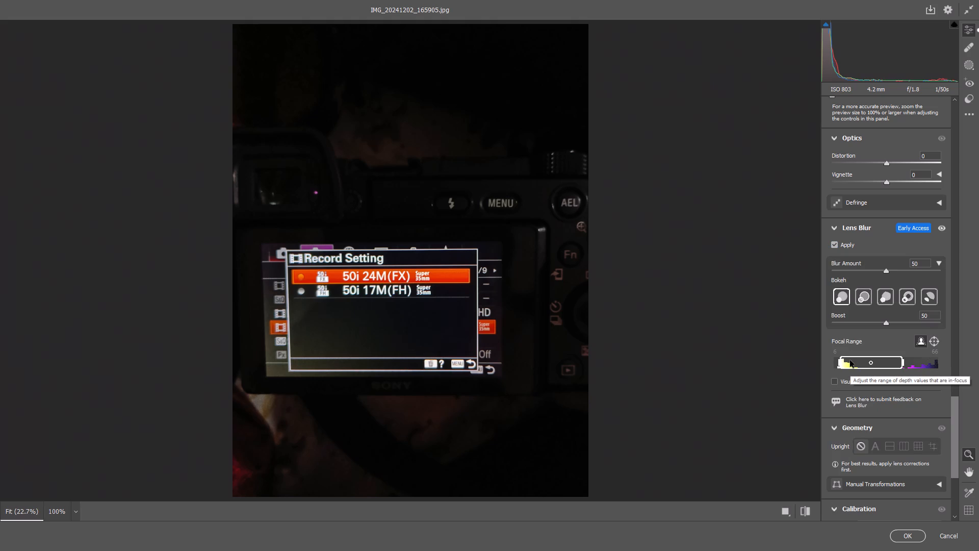
click(910, 538)
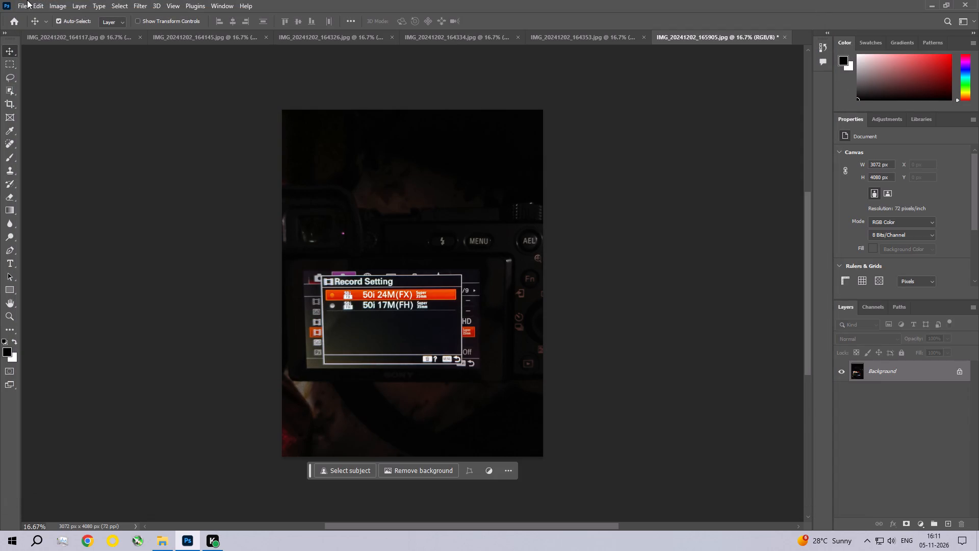
Apply an Exposure adjustment with Offset 0.0050 to the Record Setting photo.
click(56, 7)
click(61, 35)
click(235, 65)
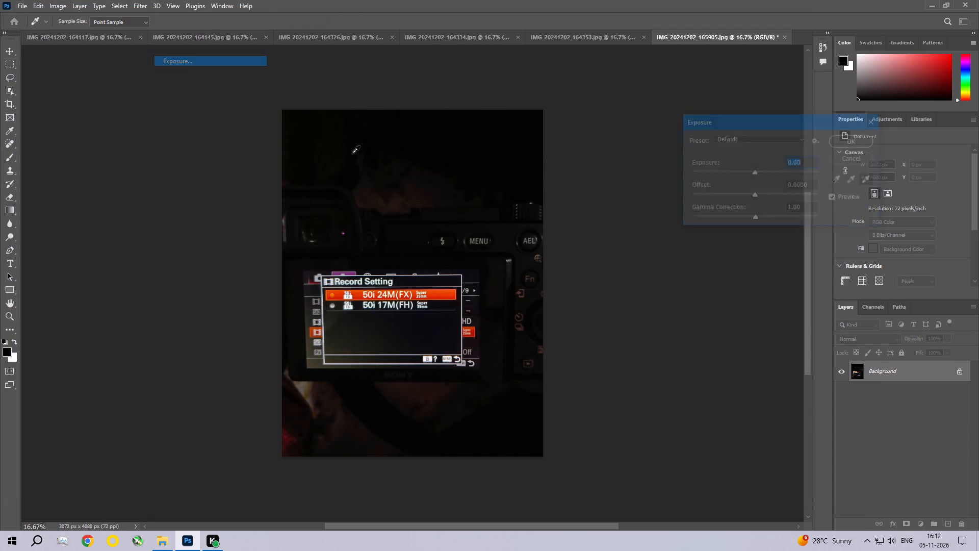
click(813, 186)
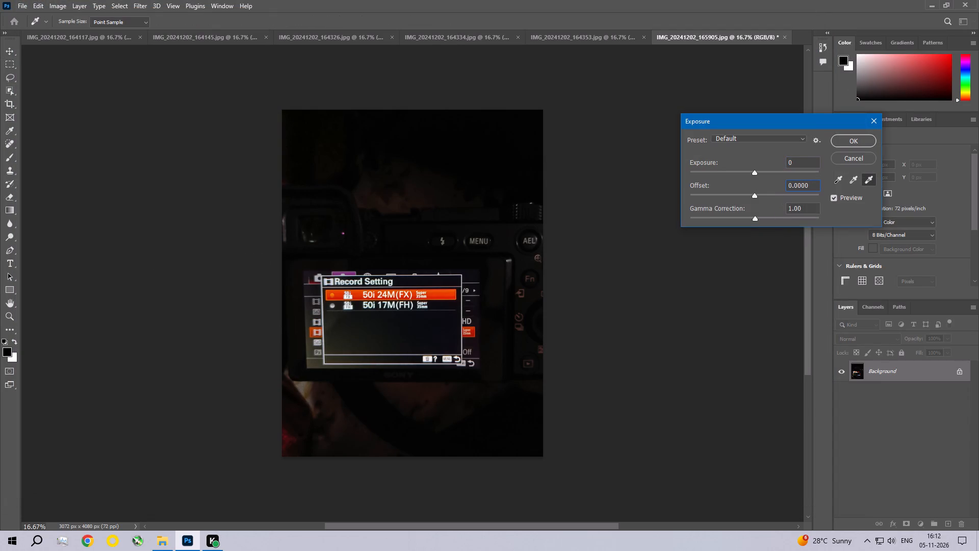
key(BackSpace)
key(BackSpace)
text(50)
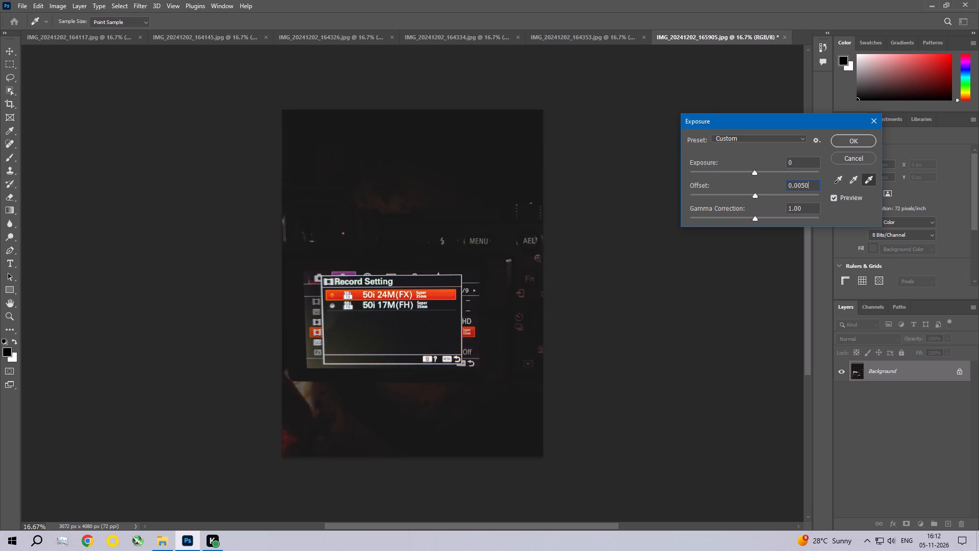
key(Return)
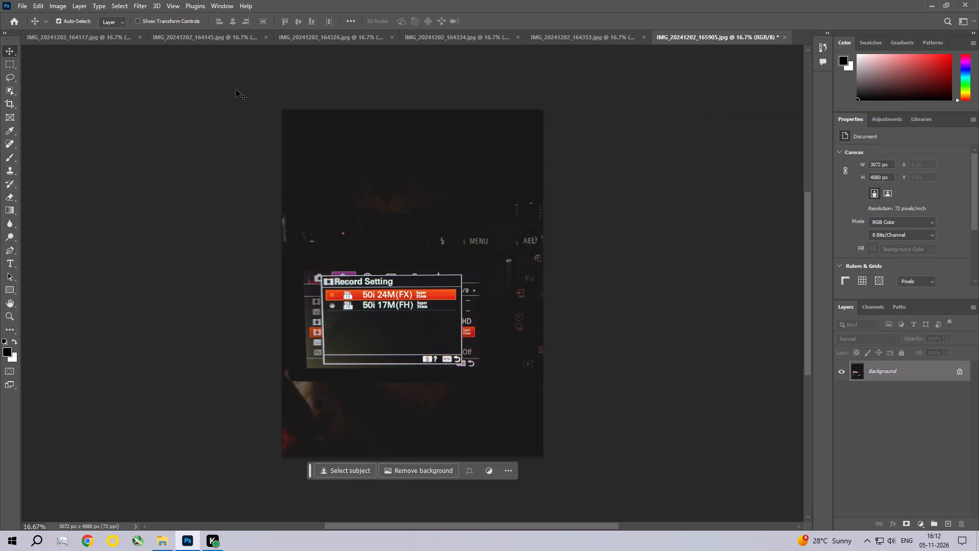
Save IMG_20241202_165905 as a JPEG, accepting the current save options.
key(ctrl+s)
key(Return)
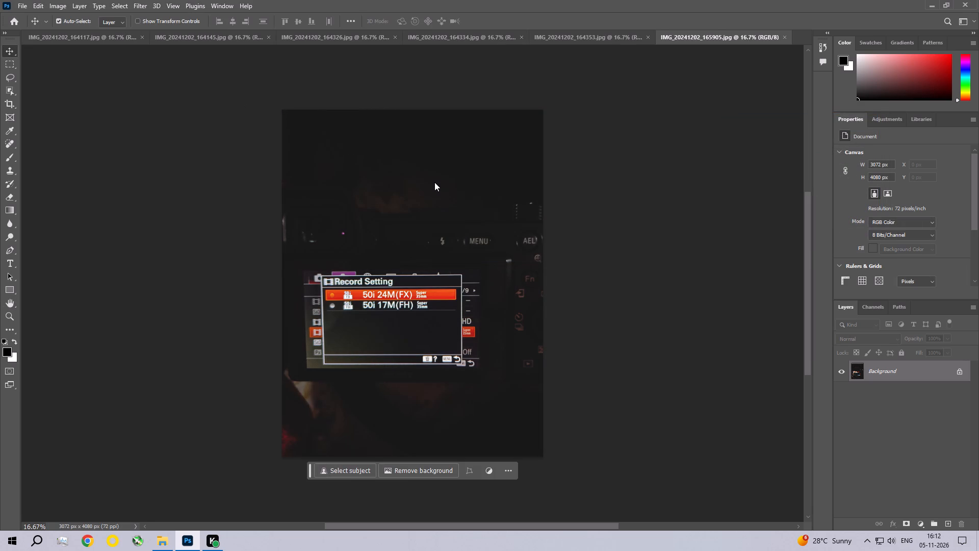
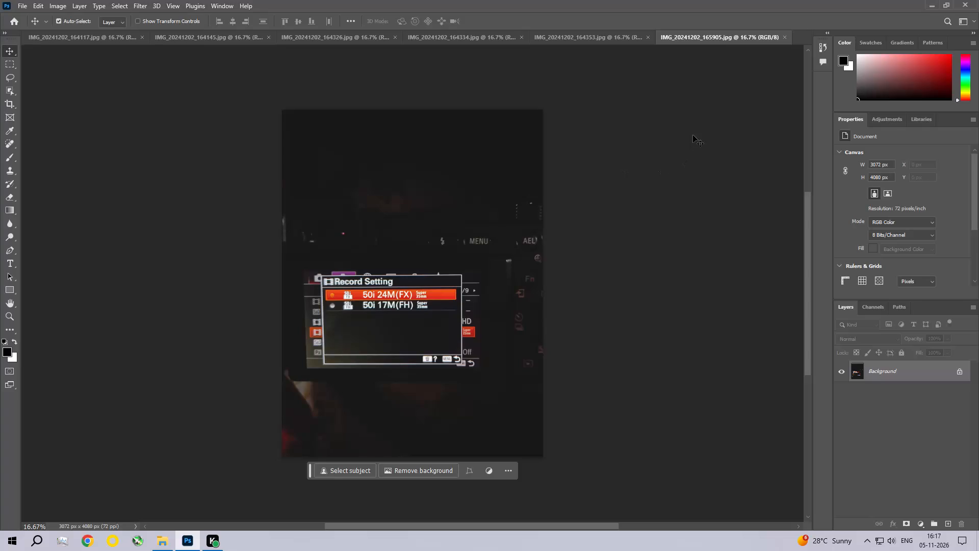
Close the saved IMG_20241202_165905 photo.
click(785, 37)
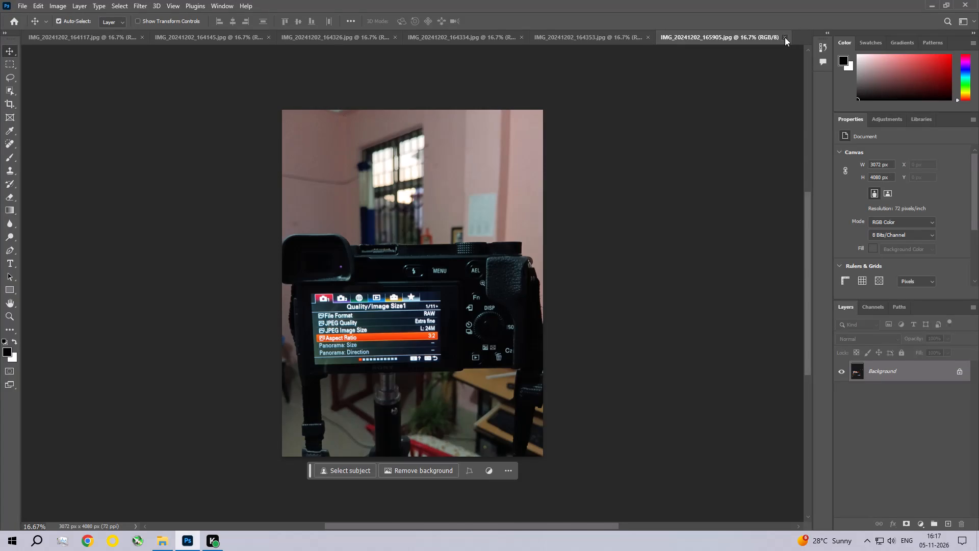
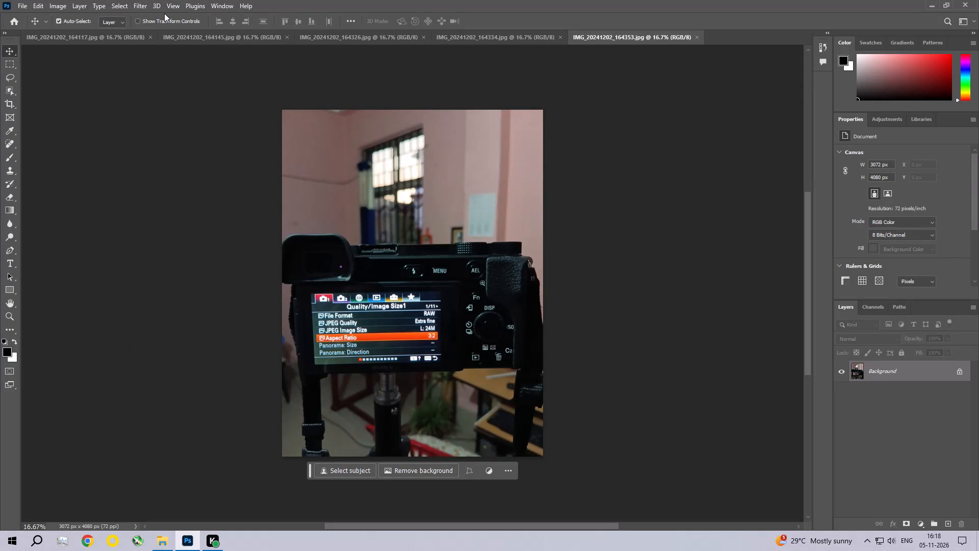
Open IMG_20241202_164353 in the Camera Raw Filter, browse the profiles and apply the Modern 02 profile.
click(143, 3)
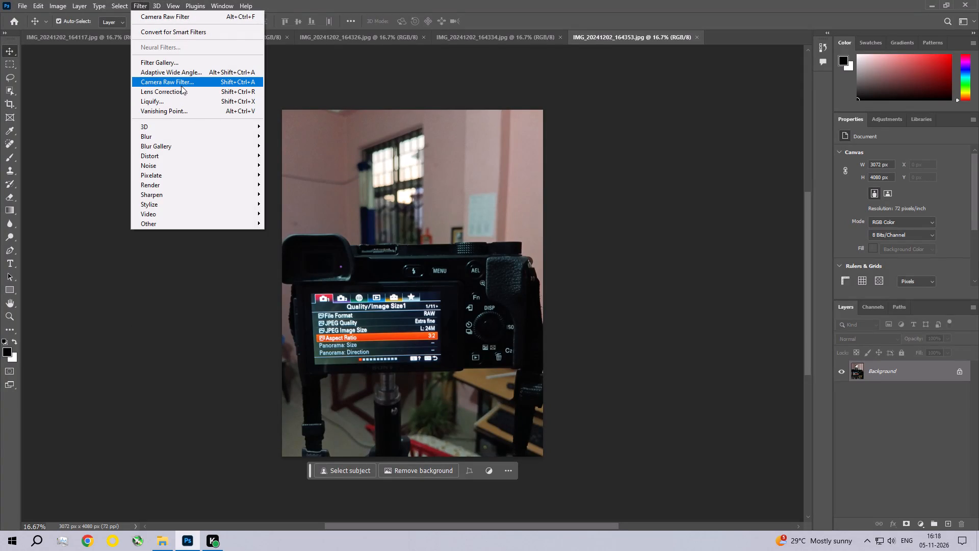
click(181, 86)
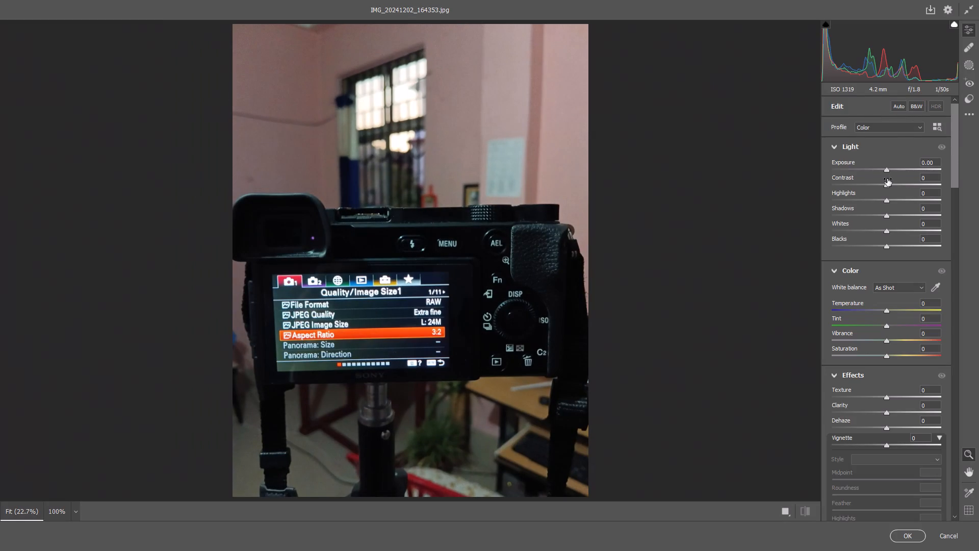
click(935, 127)
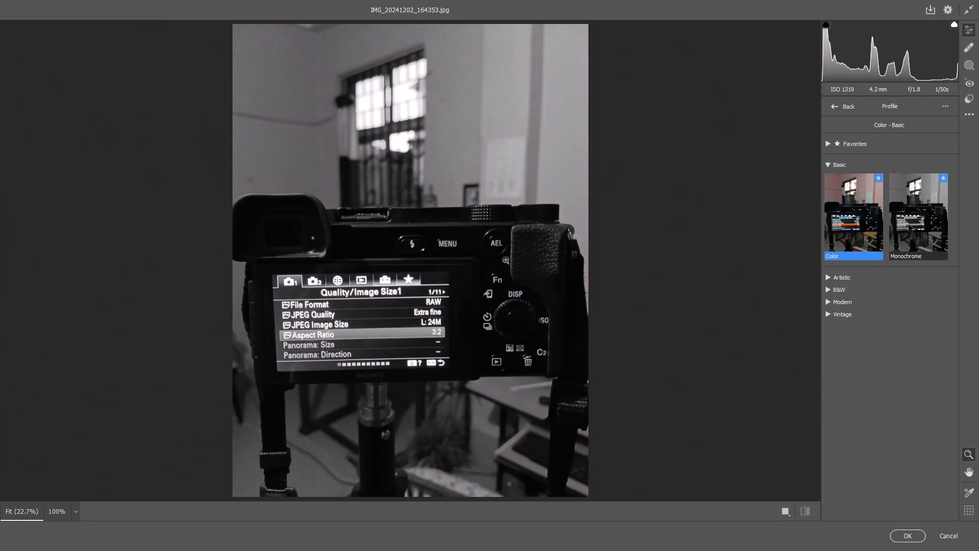
click(843, 282)
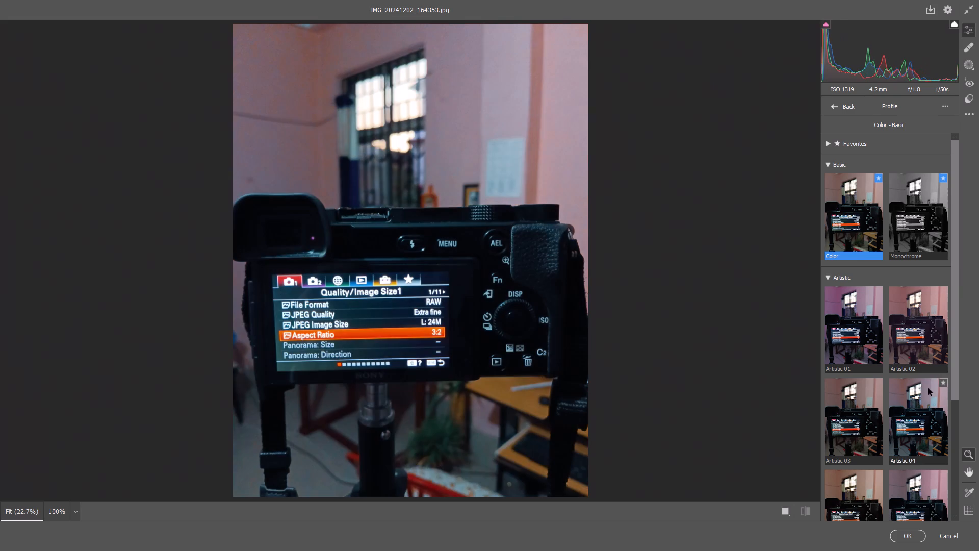
scroll(859, 397, down, 1)
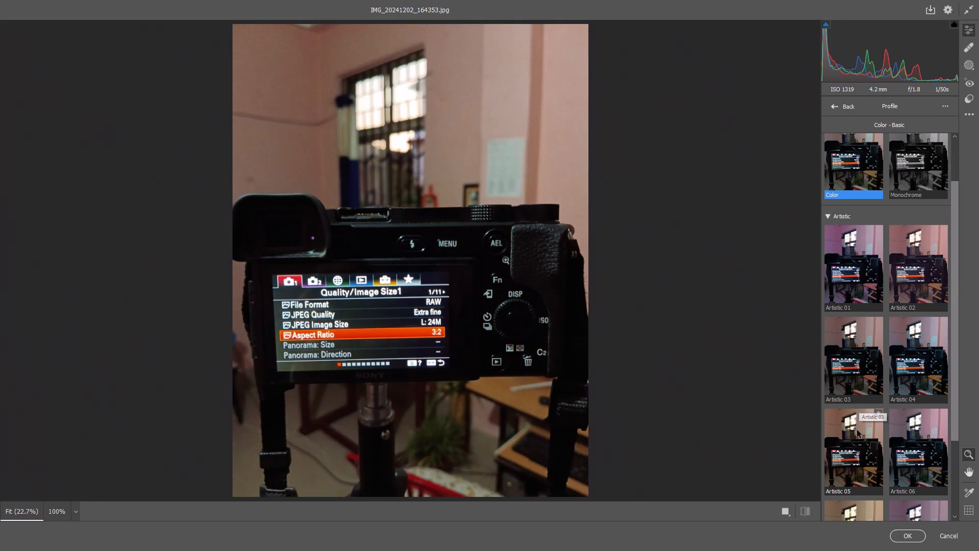
scroll(914, 431, down, 2)
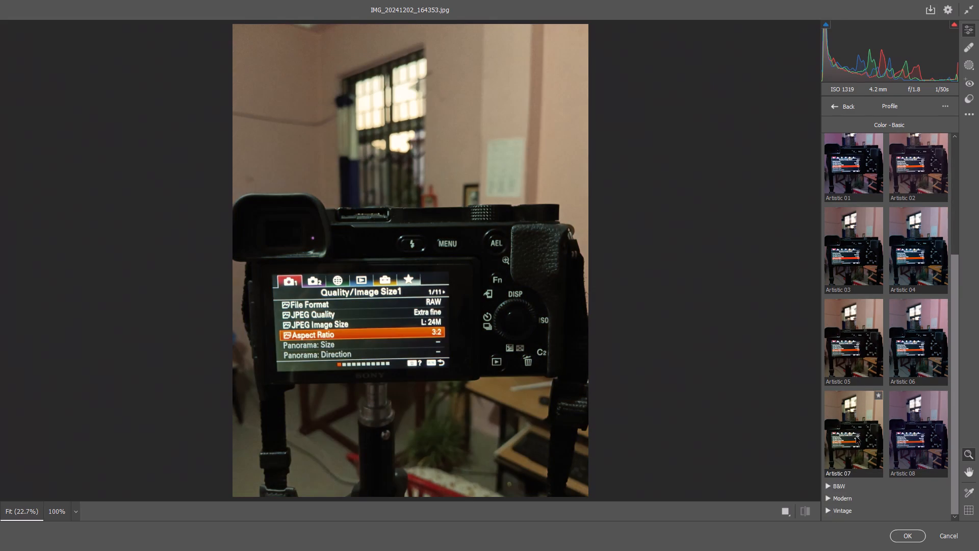
scroll(855, 438, down, 1)
click(837, 486)
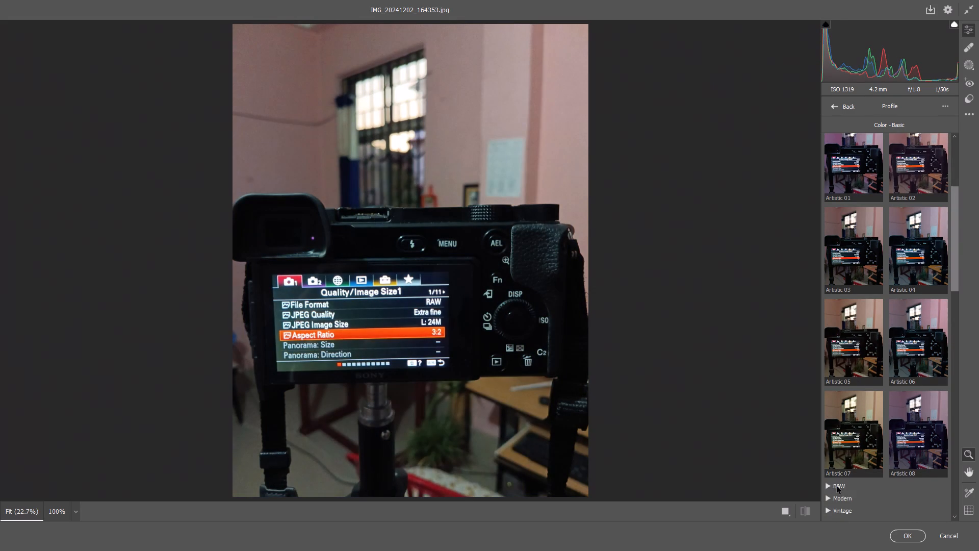
scroll(837, 486, down, 12)
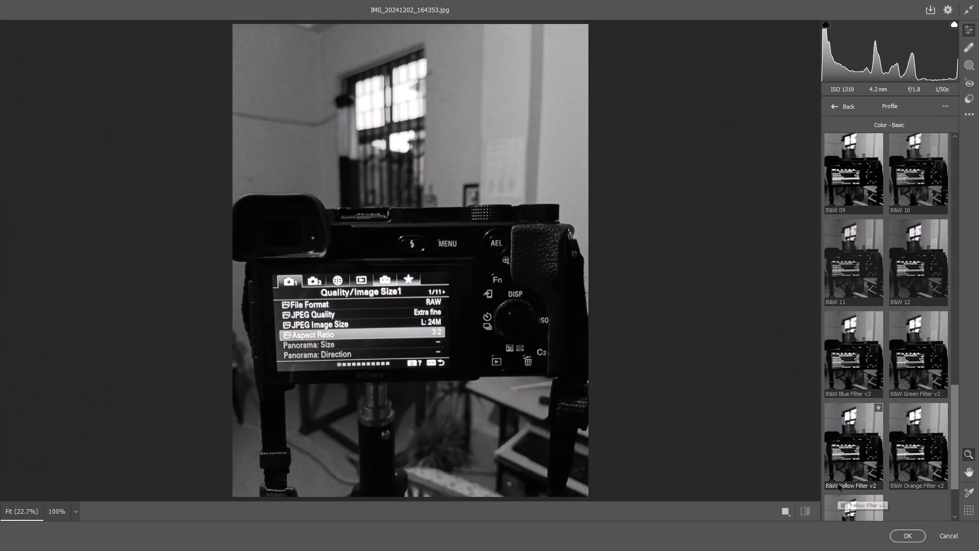
scroll(864, 492, down, 3)
scroll(864, 492, up, 3)
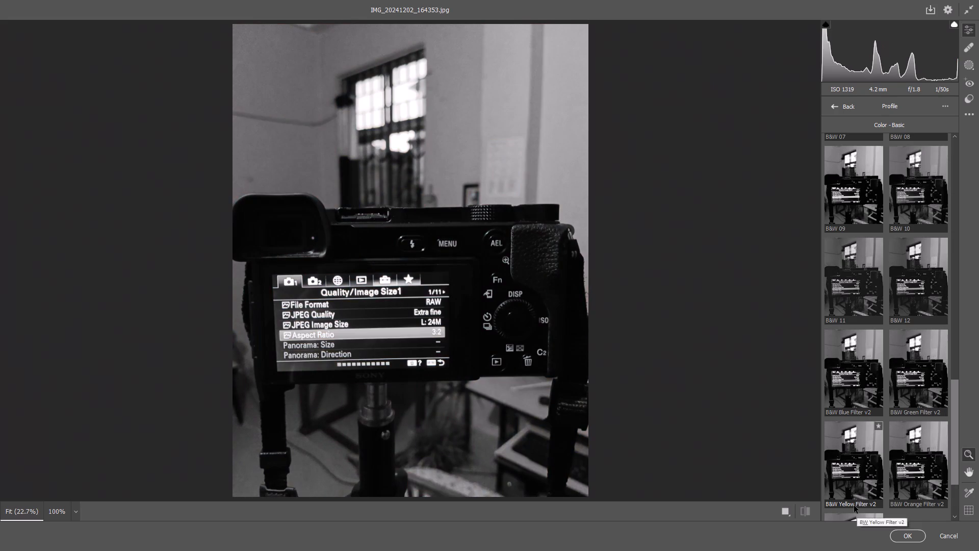
scroll(854, 506, down, 7)
scroll(854, 506, up, 2)
scroll(854, 506, down, 1)
click(851, 499)
scroll(851, 494, down, 1)
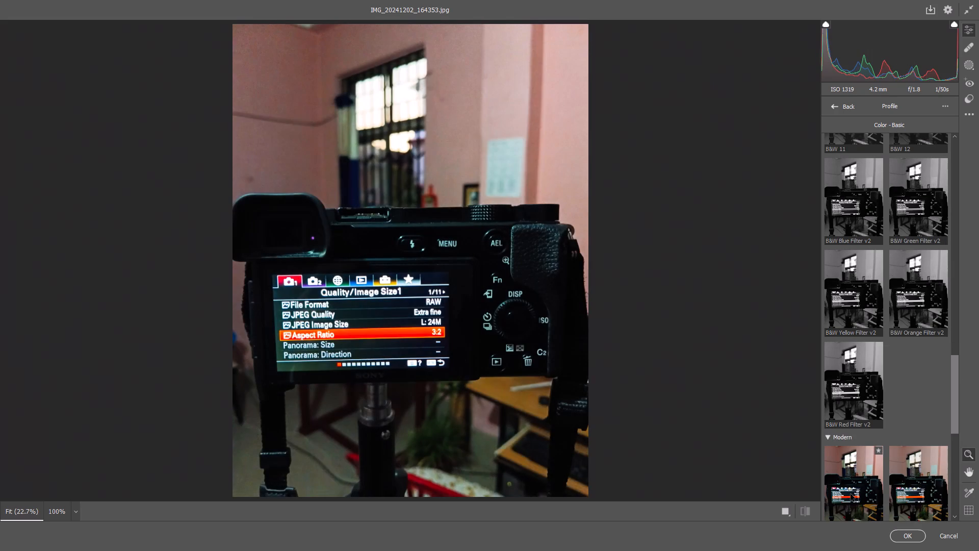
click(912, 491)
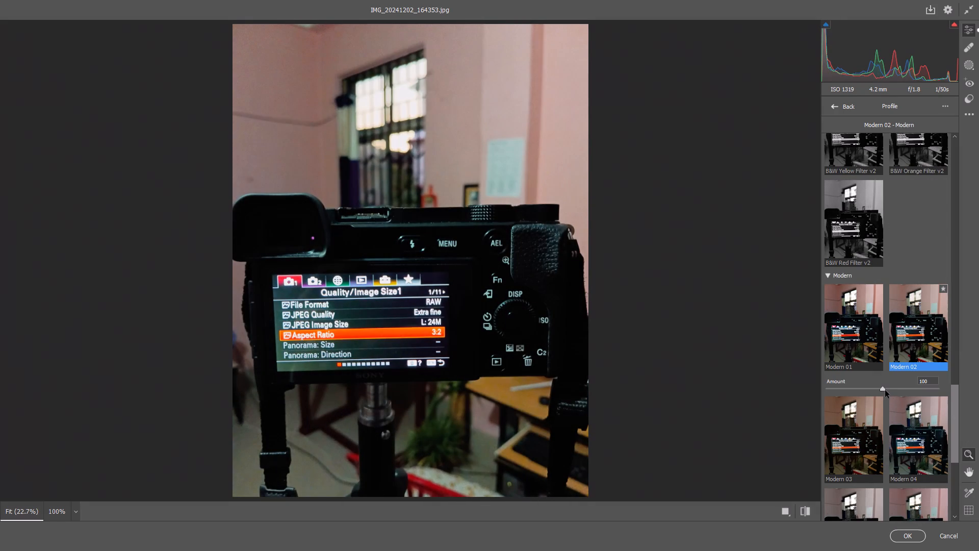
Set the Modern 02 profile's amount to 71 and return to the edit settings.
drag(885, 390, 871, 395)
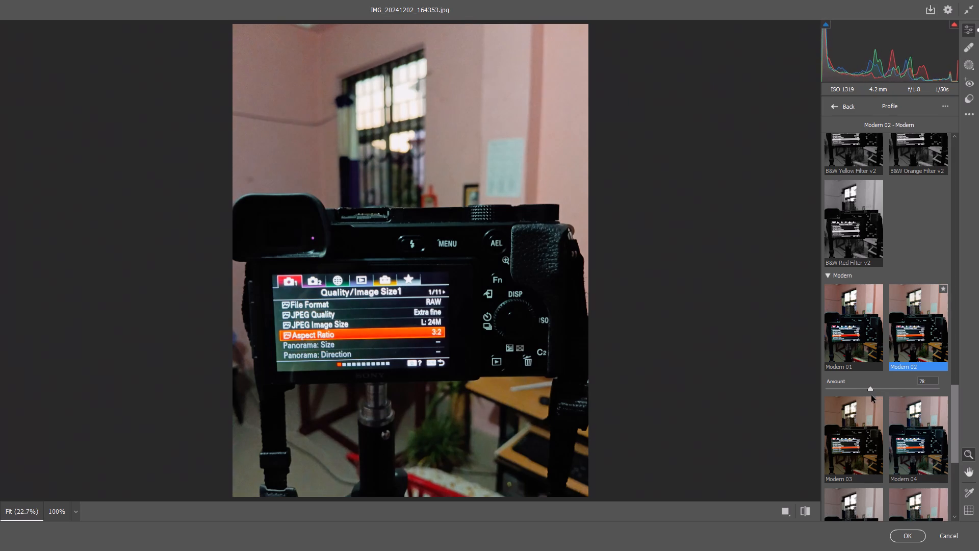
drag(871, 395, 869, 394)
click(832, 107)
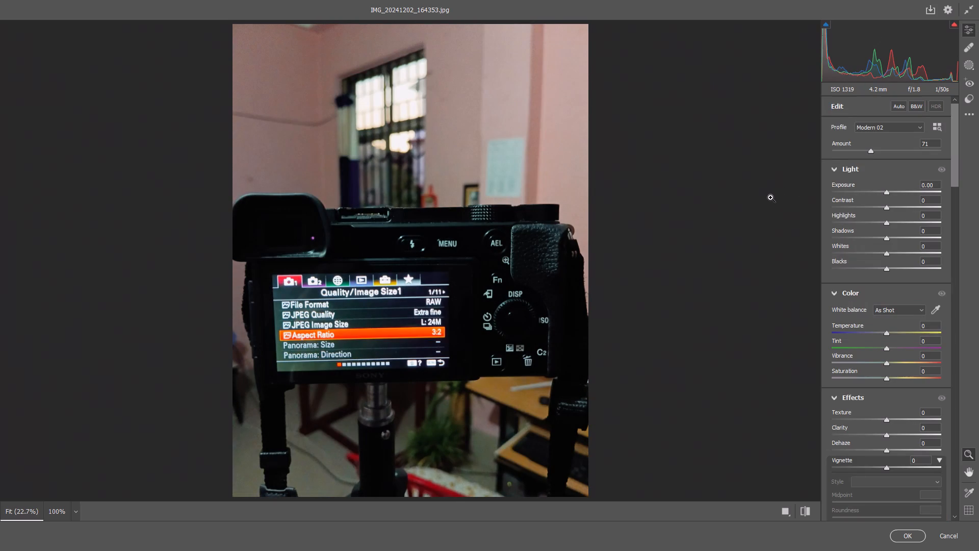
Adjust the light settings to Contrast +19, Highlights -17 and Shadows +23.
drag(889, 207, 899, 209)
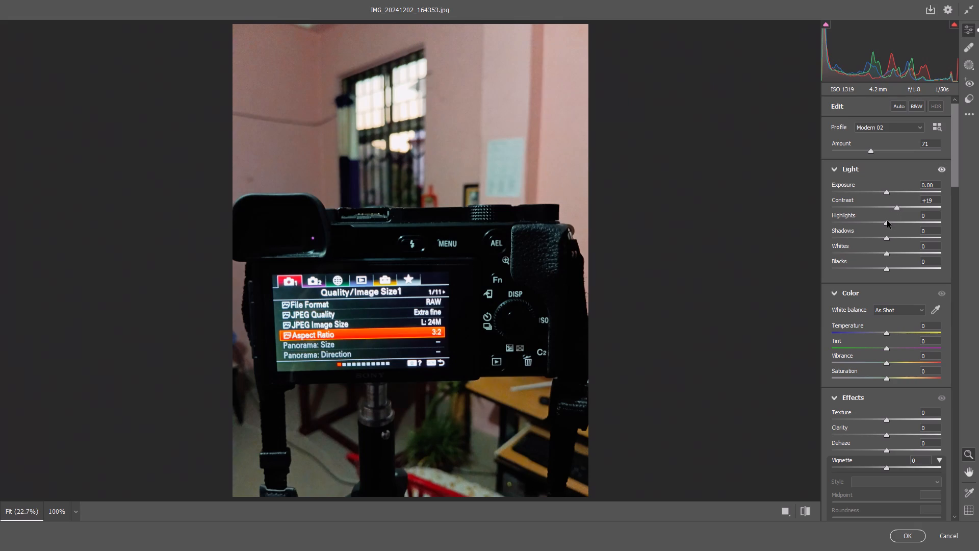
drag(887, 221, 878, 218)
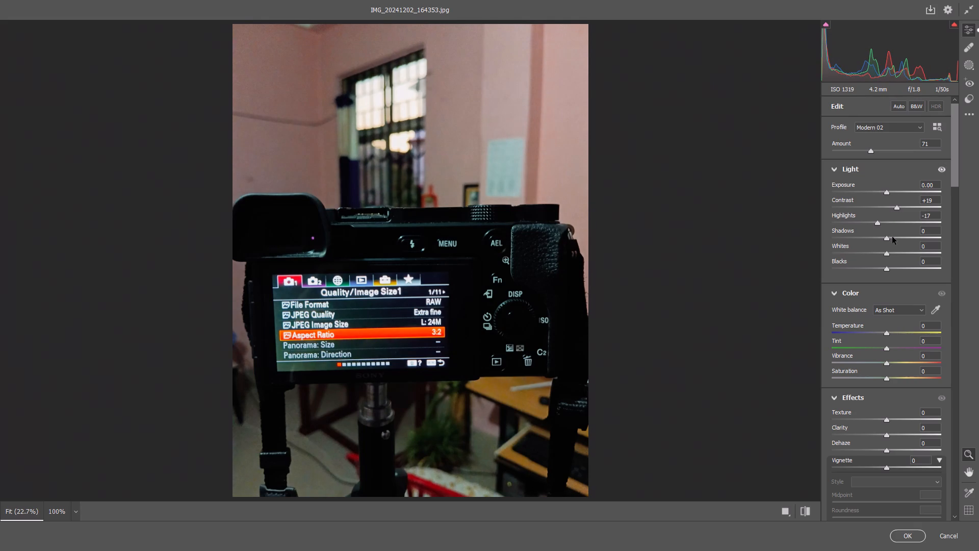
click(895, 237)
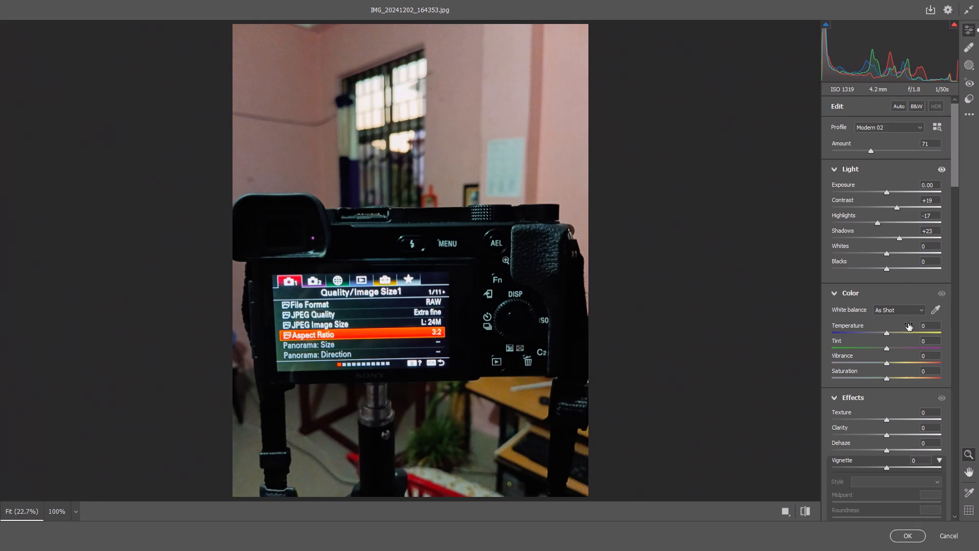
Set the Texture and Clarity effects to +10 each.
drag(953, 166, 957, 198)
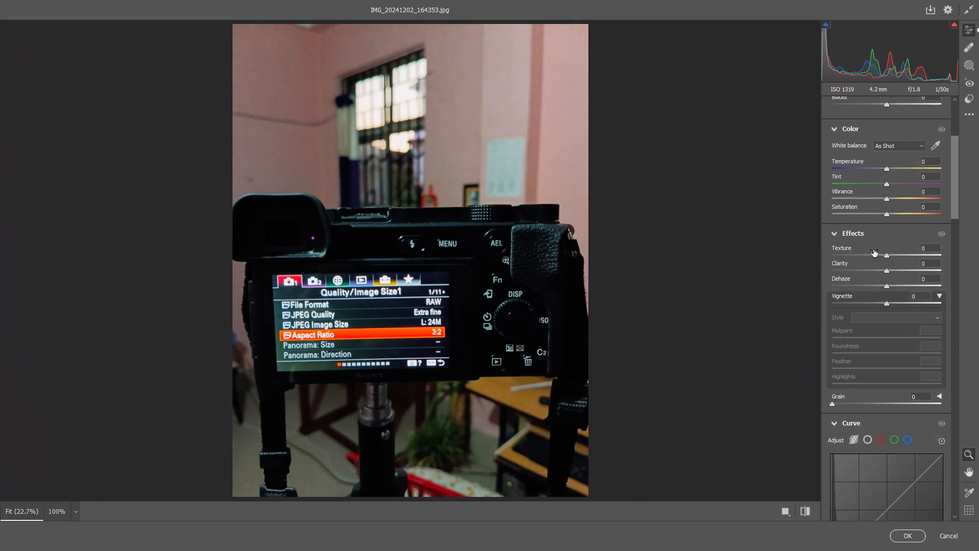
drag(885, 256, 889, 258)
drag(889, 258, 891, 259)
drag(885, 271, 888, 272)
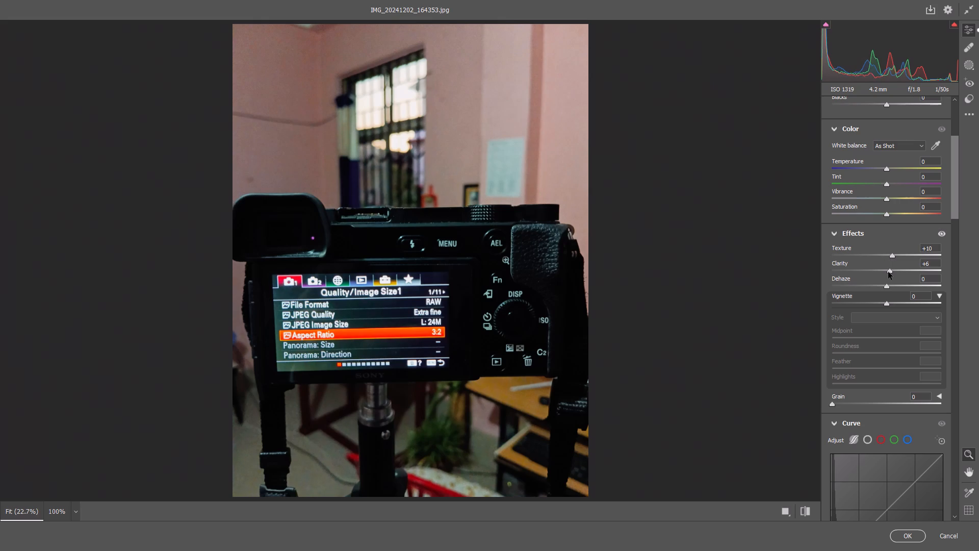
drag(888, 272, 891, 272)
Raise the photo's colour intensity with Vibrance +10 and Saturation +20.
drag(886, 197, 888, 198)
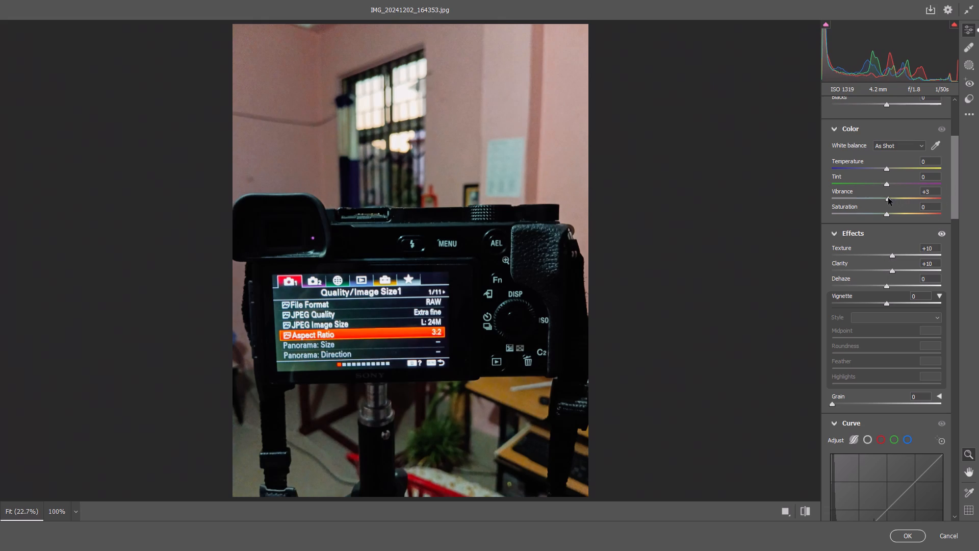
drag(888, 198, 892, 201)
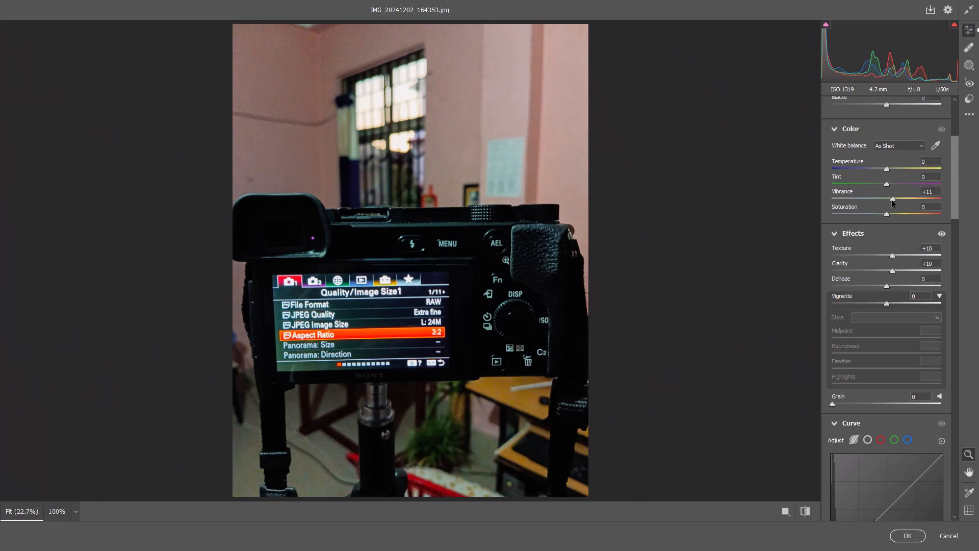
drag(892, 201, 891, 202)
drag(888, 216, 899, 220)
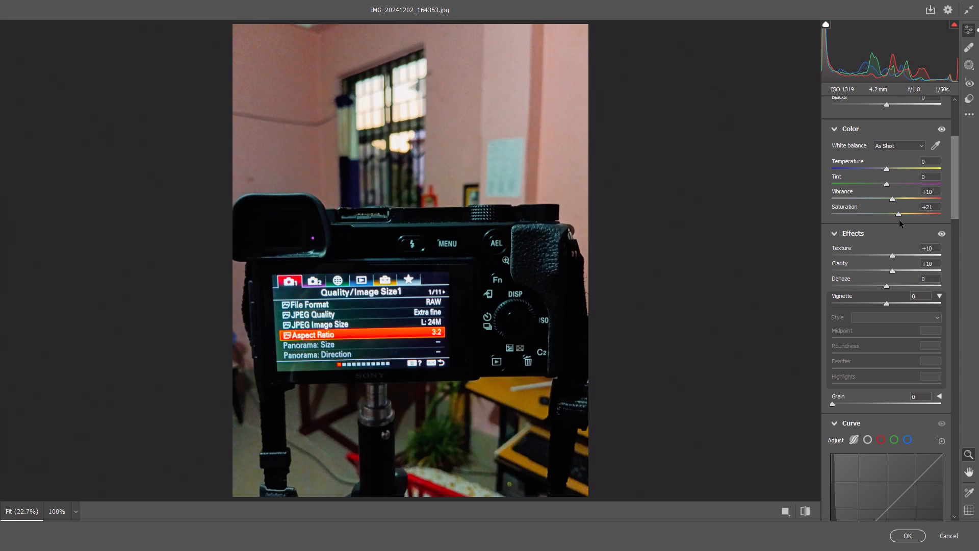
drag(899, 220, 898, 220)
Lower the parametric curve's Highlights to -27 and Lights to -21.
drag(957, 183, 949, 260)
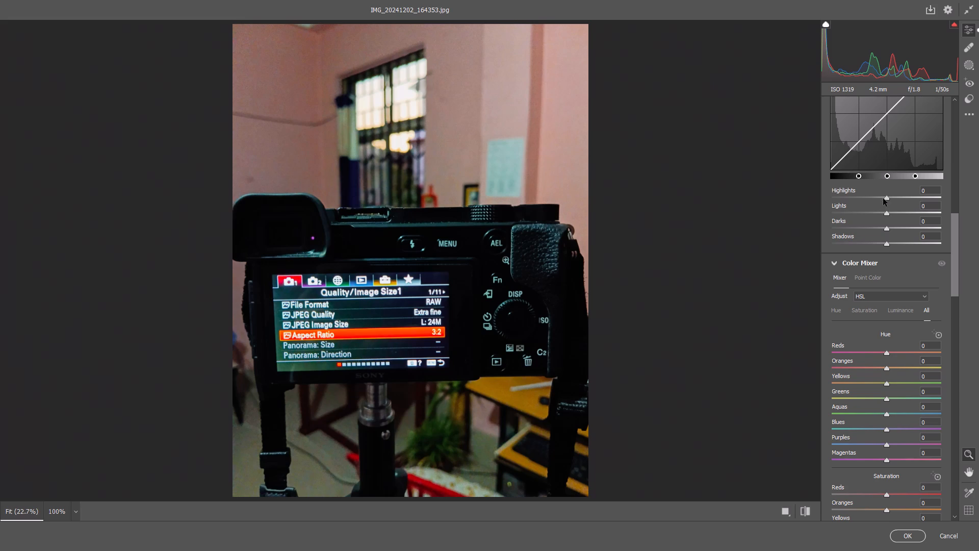
drag(884, 197, 869, 198)
drag(887, 215, 878, 212)
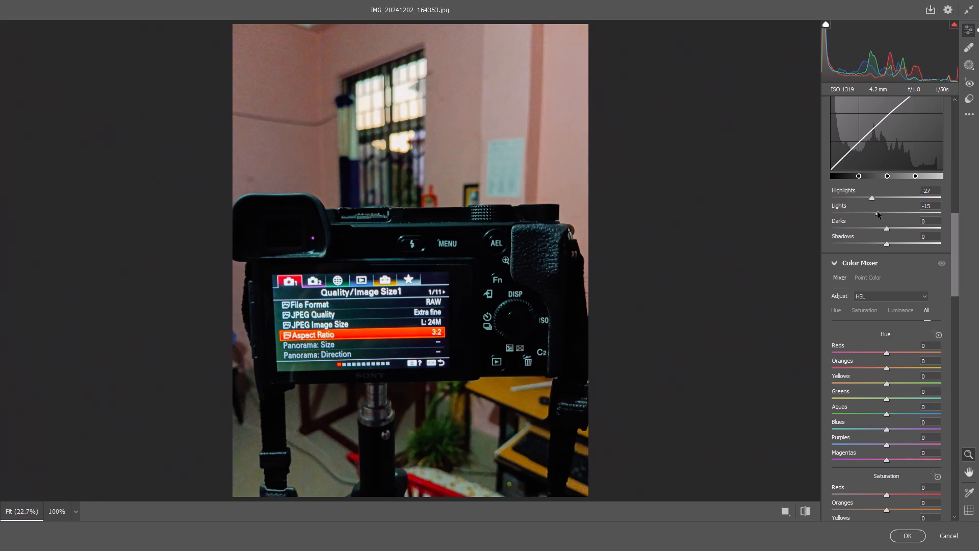
drag(878, 212, 875, 212)
Use the Color Mixer's targeted saturation adjustment on the pink wall, bringing Reds to -7 and Oranges to -26.
drag(951, 223, 952, 232)
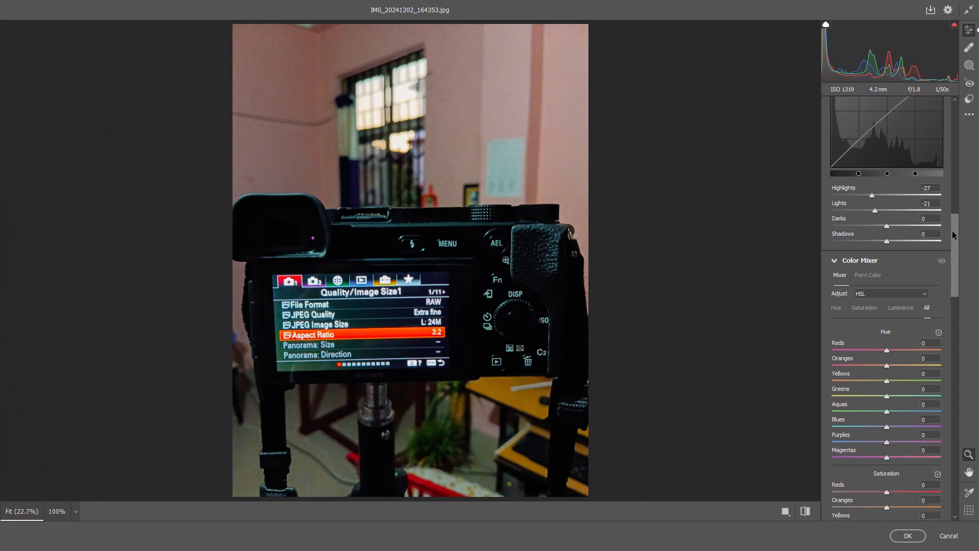
drag(952, 232, 952, 247)
click(937, 355)
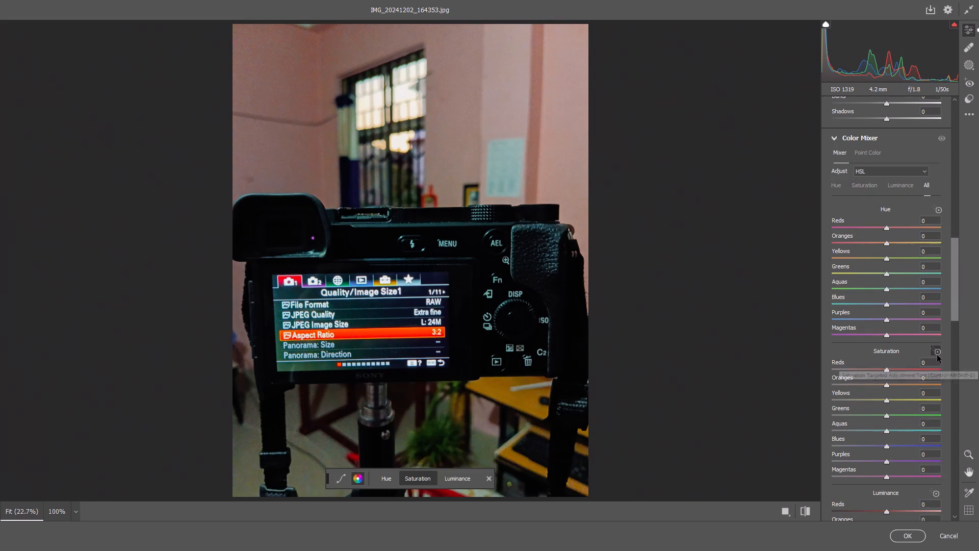
drag(541, 123, 558, 134)
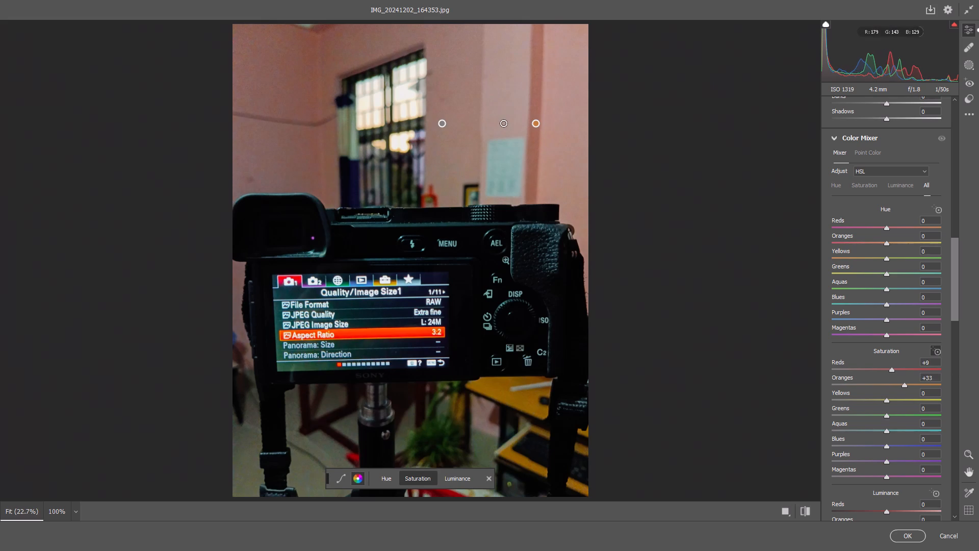
drag(558, 134, 531, 127)
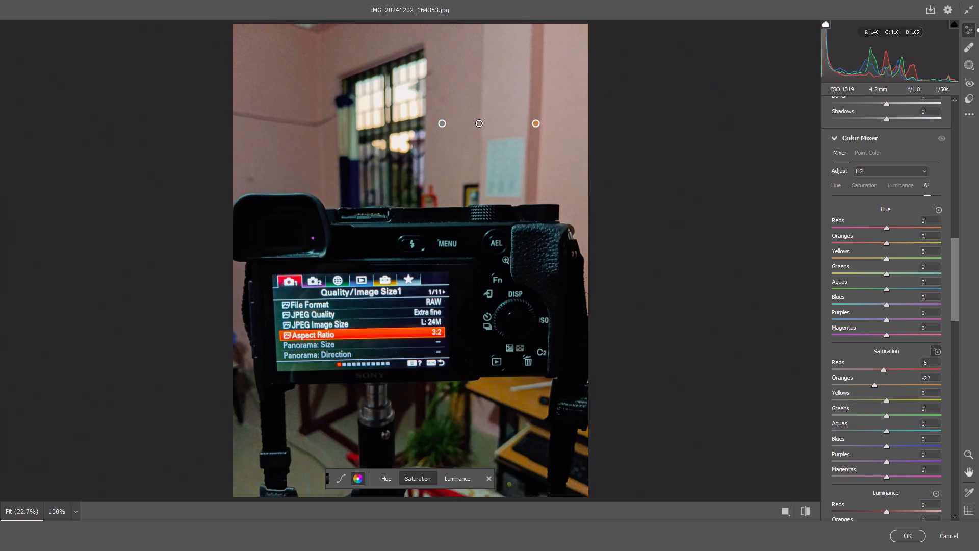
drag(531, 127, 528, 125)
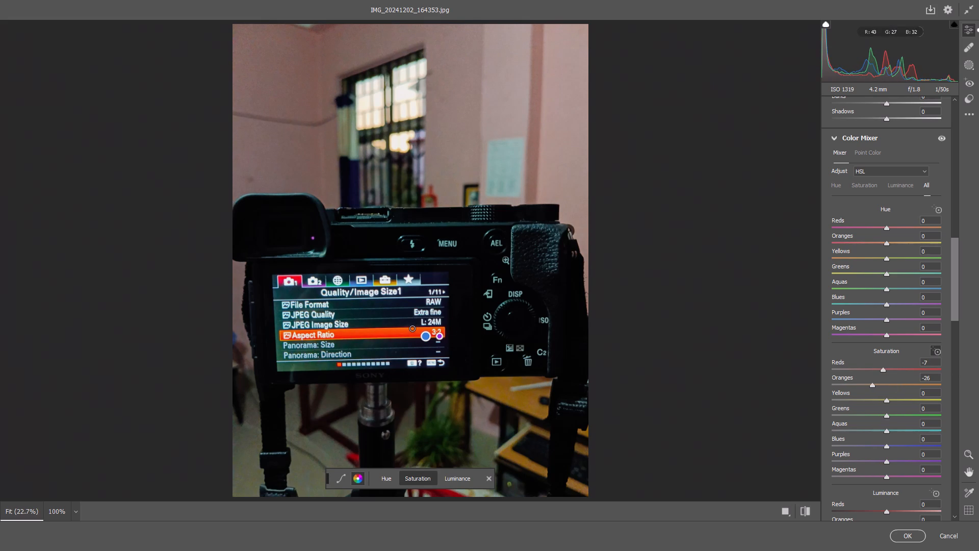
Adjust the saturation from the orange menu row on the camera screen, bringing Reds to +21 and Oranges to +4.
drag(411, 332, 414, 335)
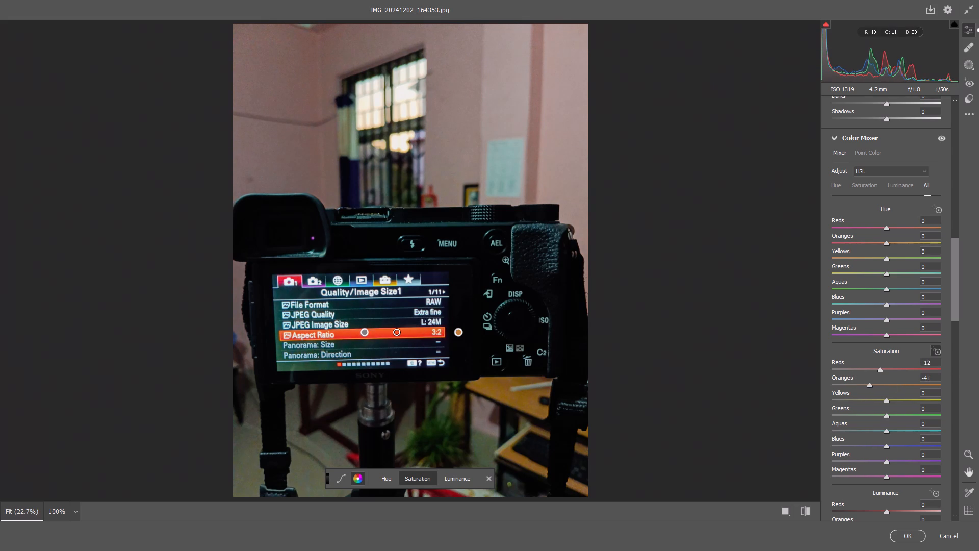
drag(414, 335, 374, 317)
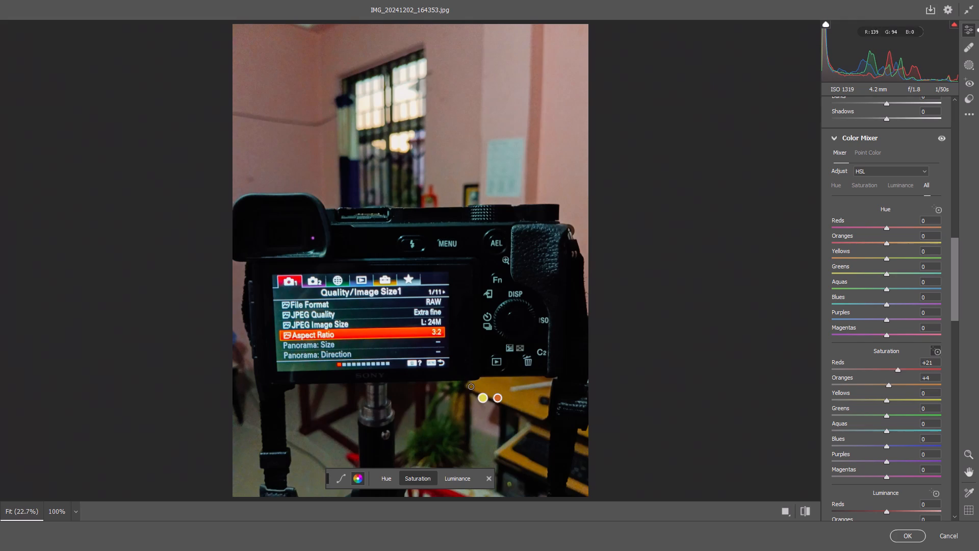
Reduce the wooden table's saturation with the Color Mixer's targeted adjustment, bringing Oranges to -35 and Yellows to -39.
drag(494, 387, 497, 387)
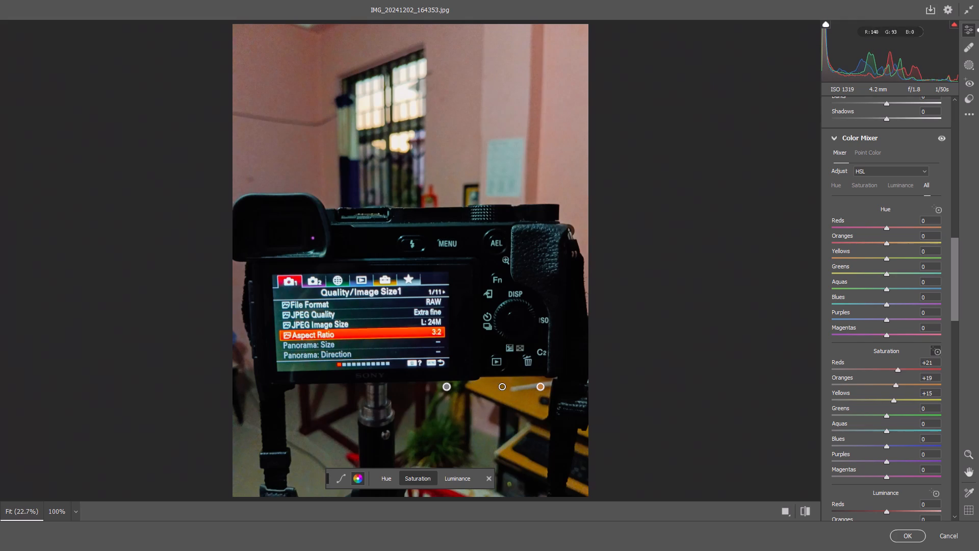
drag(497, 387, 463, 383)
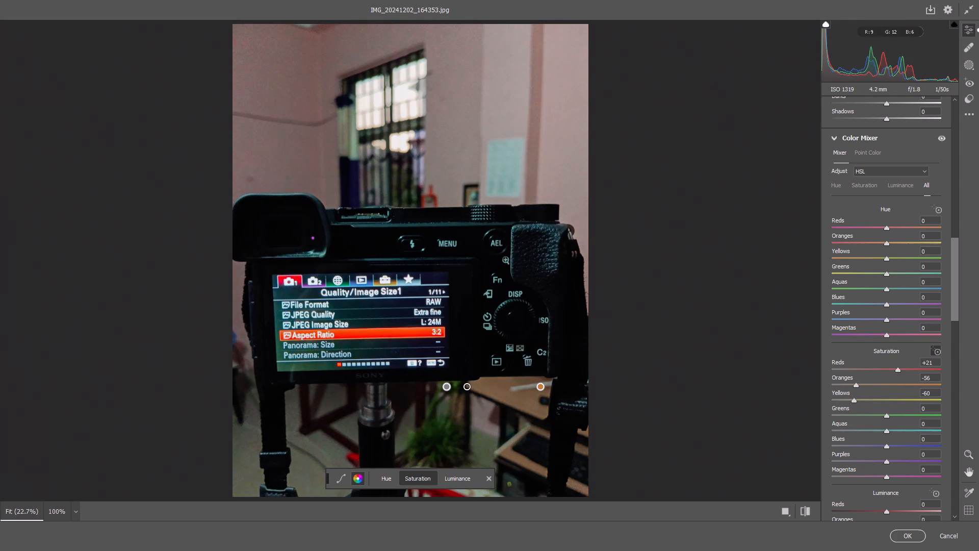
drag(463, 383, 474, 387)
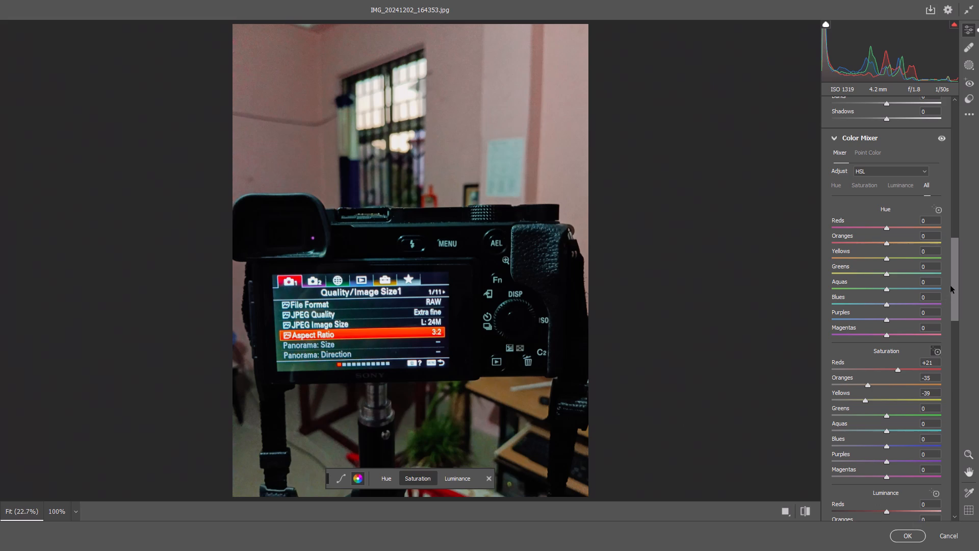
Set the Detail values to Sharpening 17, Noise Reduction 13 and Color Noise Reduction 12.
drag(953, 278, 966, 391)
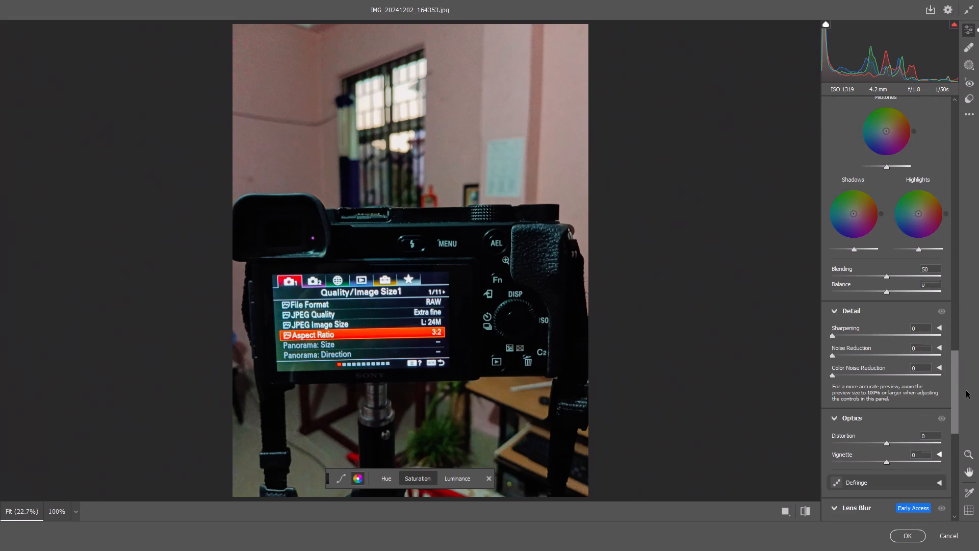
drag(966, 391, 966, 399)
click(844, 293)
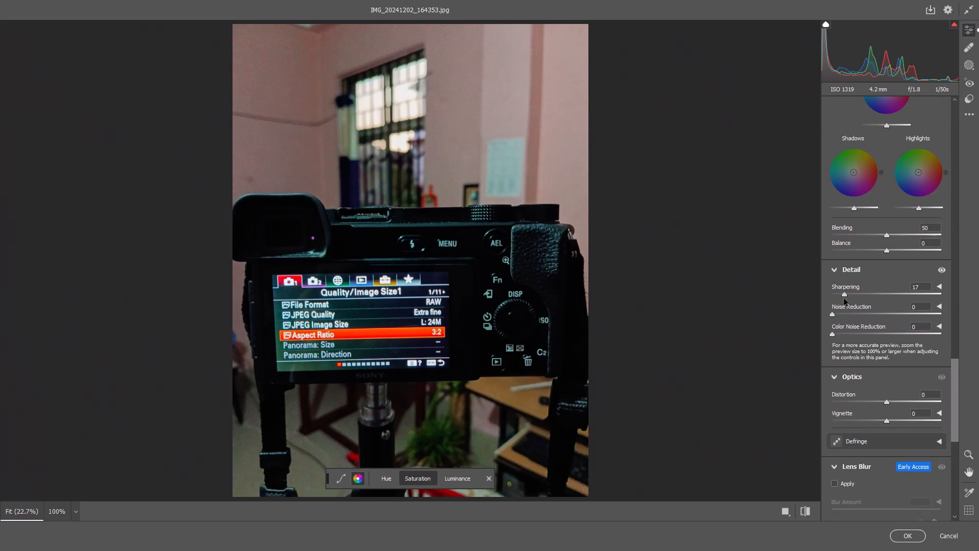
click(845, 314)
click(845, 331)
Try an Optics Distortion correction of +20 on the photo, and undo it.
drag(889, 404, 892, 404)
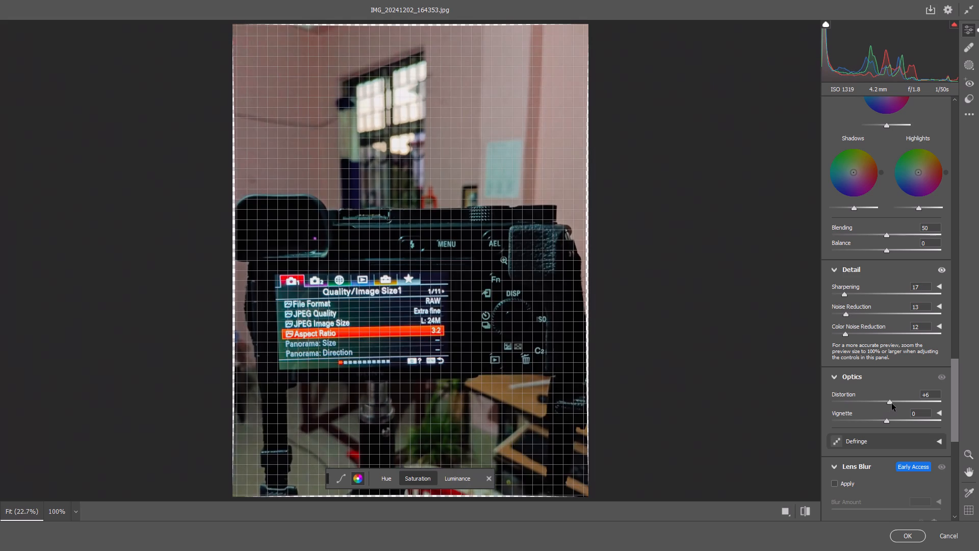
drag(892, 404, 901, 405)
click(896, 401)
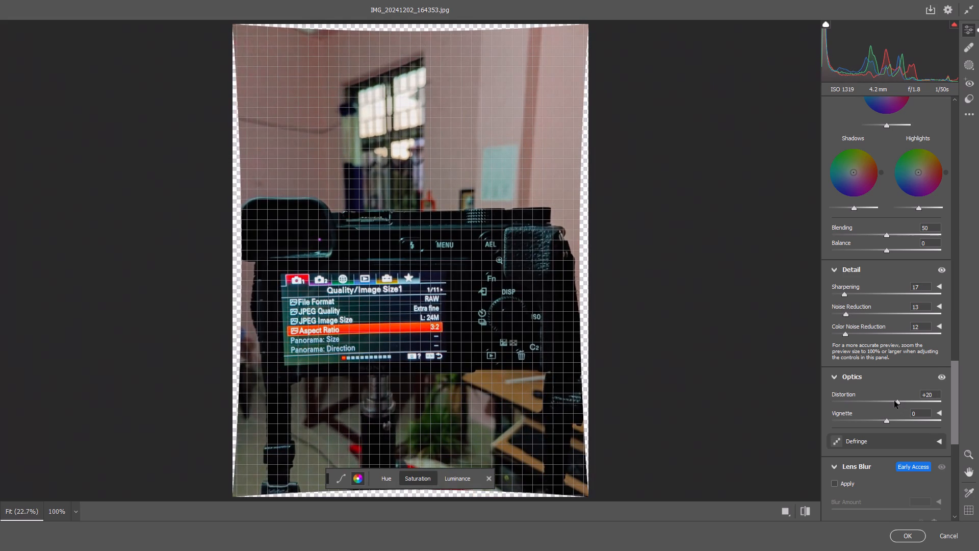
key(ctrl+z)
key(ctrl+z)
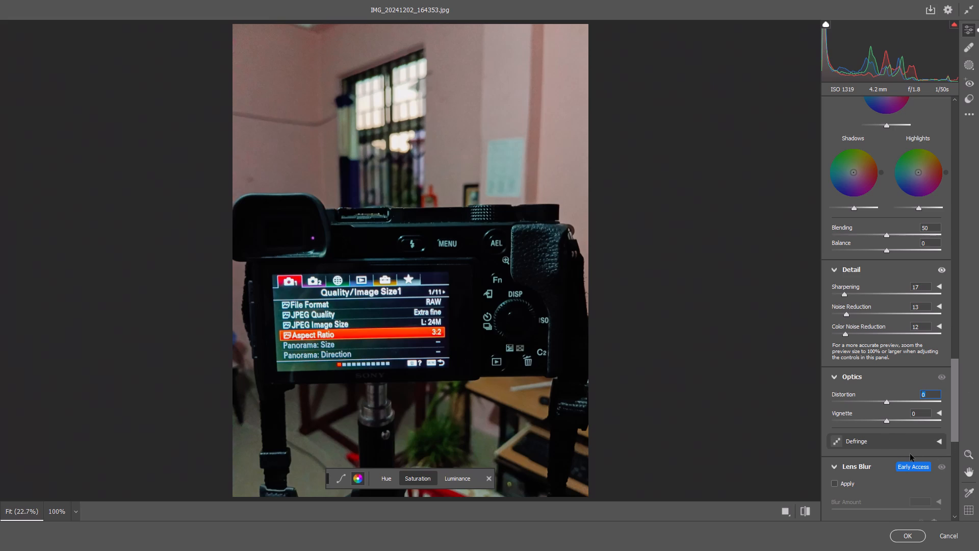
Apply Lens Blur at the default amount of 50 to soften the background, and commit the Camera Raw adjustments.
click(940, 440)
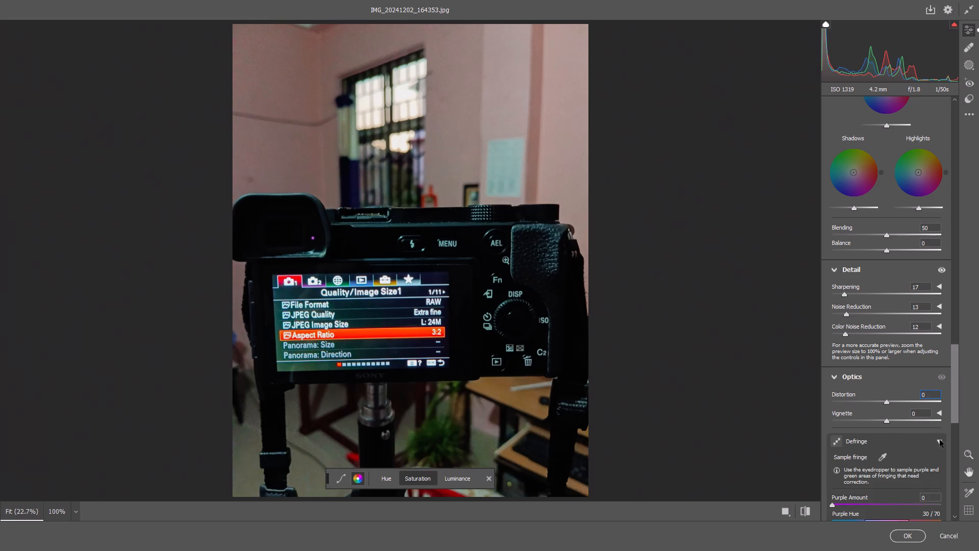
scroll(940, 440, down, 2)
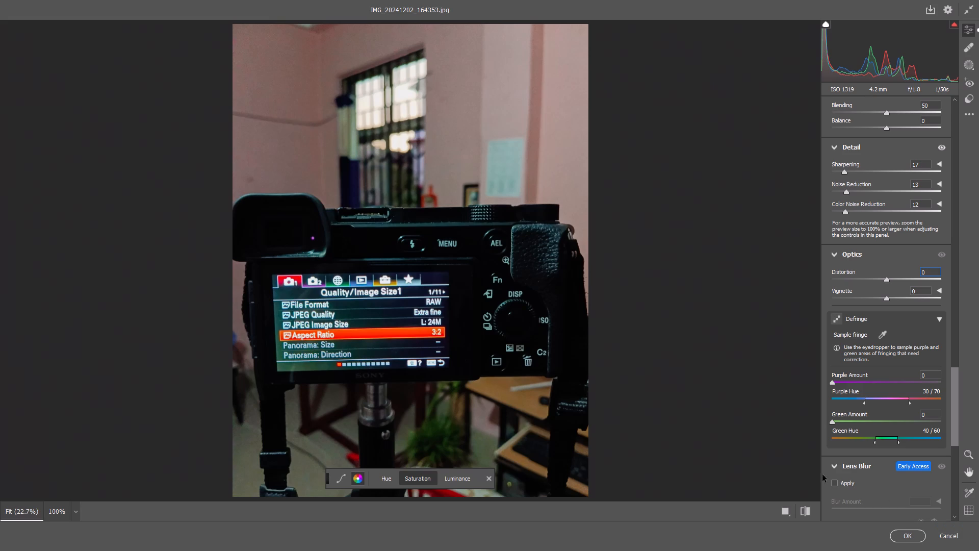
click(838, 481)
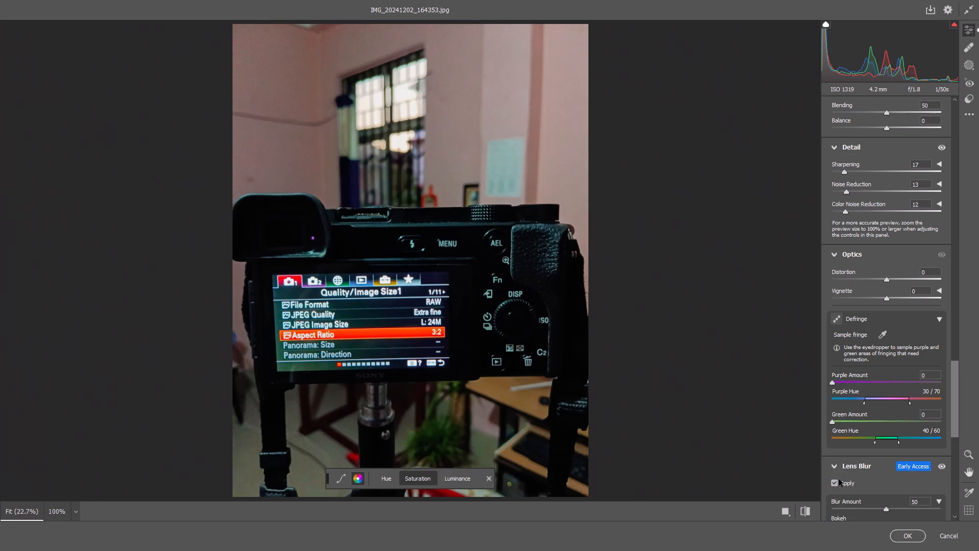
drag(954, 388, 954, 413)
drag(954, 413, 951, 444)
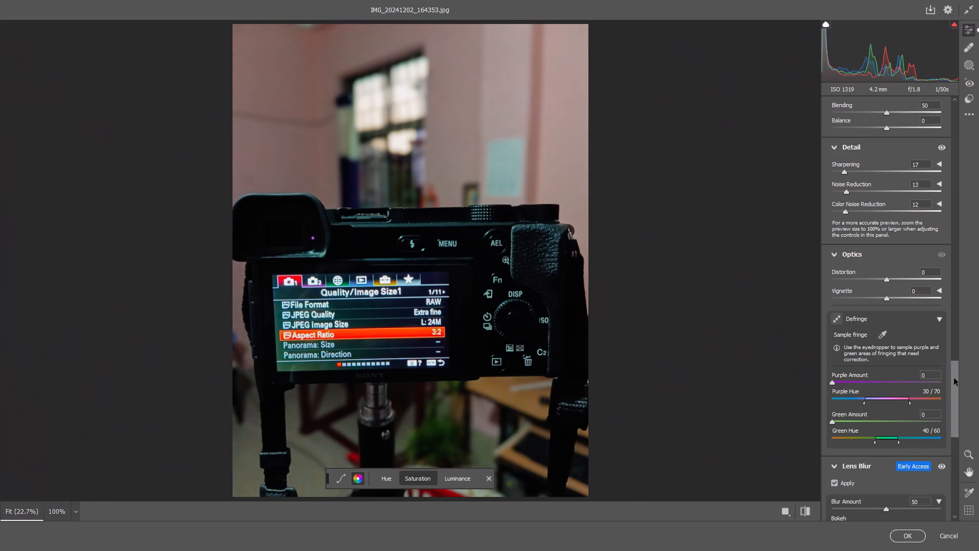
drag(954, 378, 956, 434)
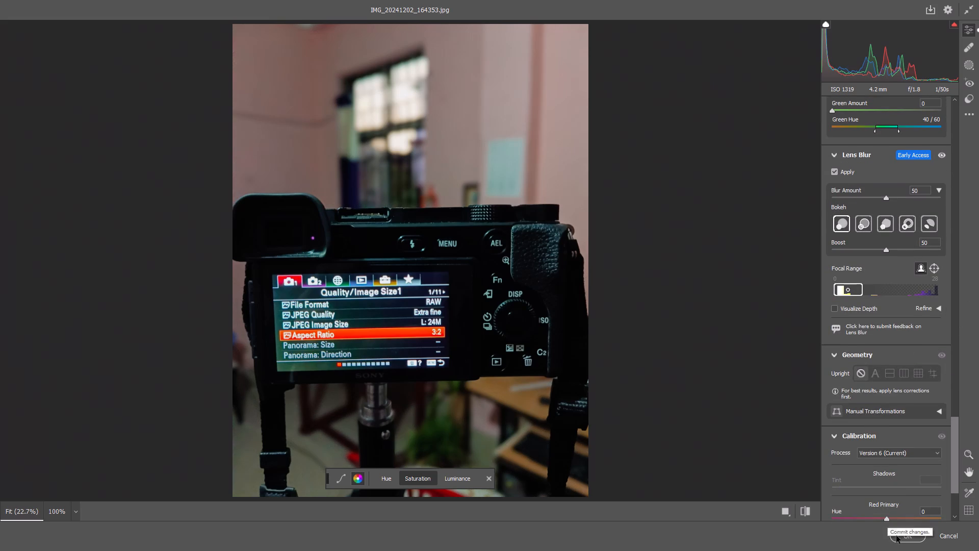
click(897, 535)
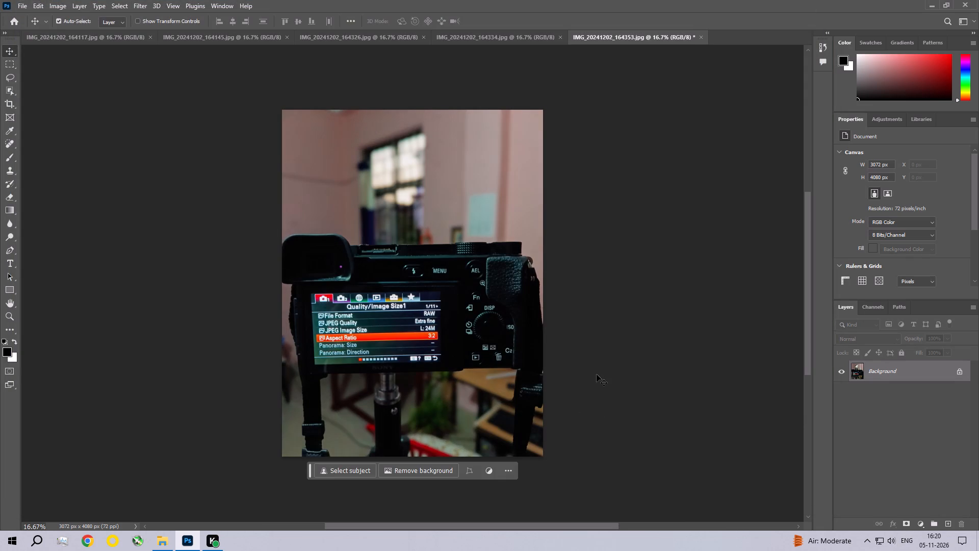
Apply a Photo Filter image adjustment to the photo with its default settings.
click(47, 0)
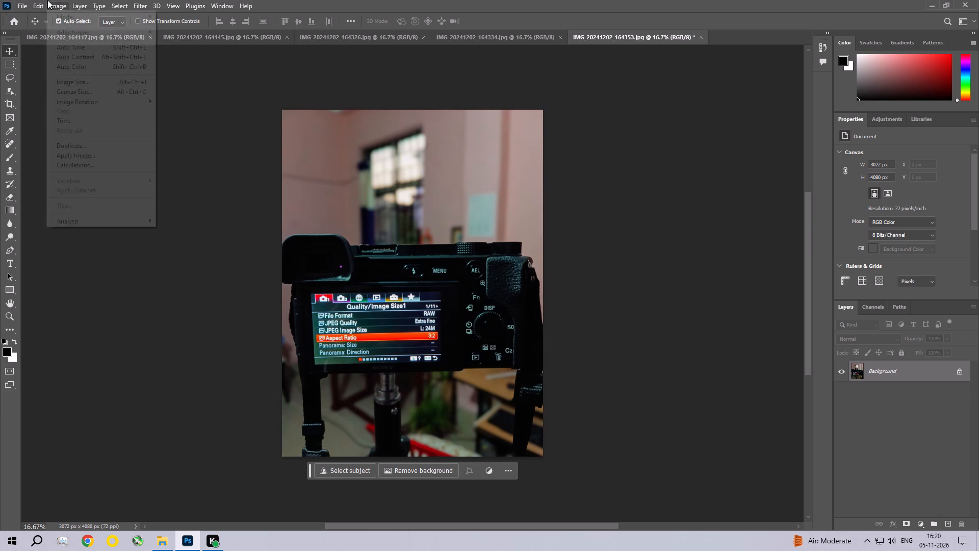
click(58, 31)
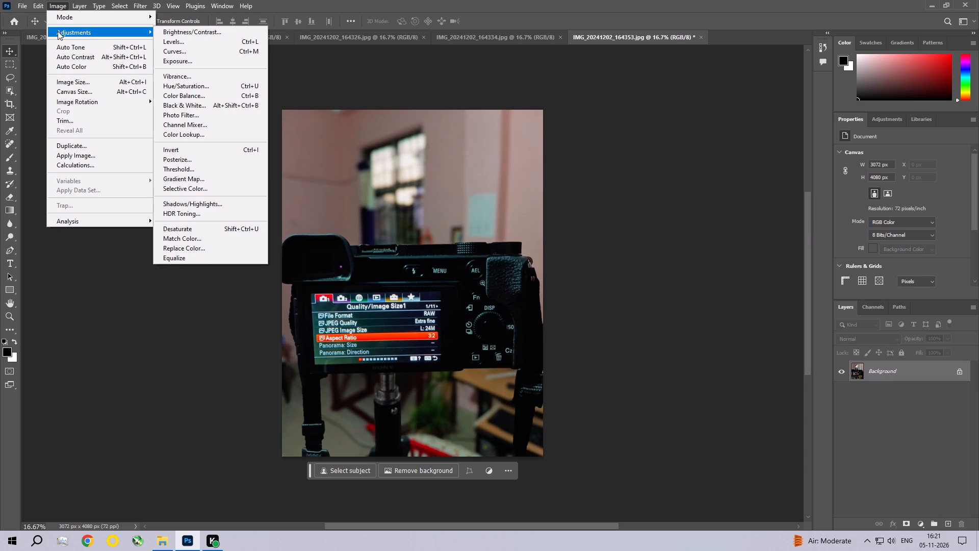
click(191, 114)
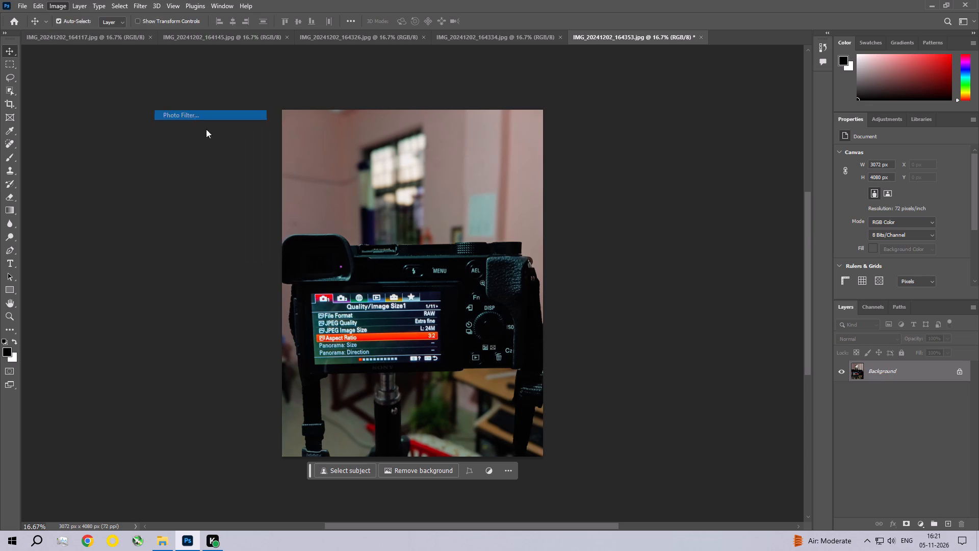
click(744, 117)
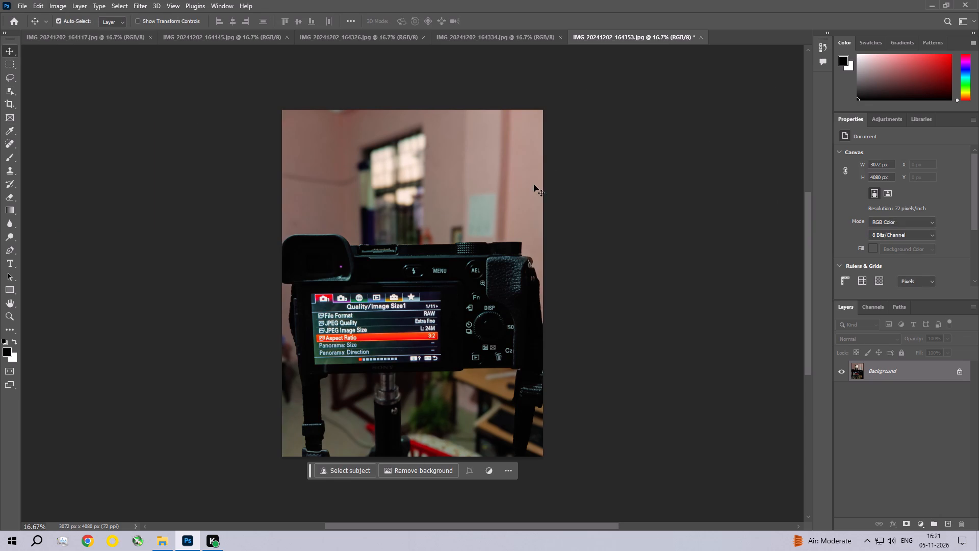
Examine the retouched camera body and its menu screen up close at 33.3% zoom.
key(ctrl+space)
key(ctrl+space)
key(ctrl+space)
key(ctrl+space)
key(ctrl+space)
key(ctrl+space)
key(ctrl+space)
key(ctrl+space)
key(ctrl+space)
key(ctrl+space)
key(ctrl+space)
key(ctrl+space)
key(ctrl+space)
key(ctrl+space)
key(ctrl+space)
key(ctrl+space)
key(ctrl+space)
key(ctrl+space)
key(ctrl+space)
key(ctrl+space)
ctrl+double_click(424, 262)
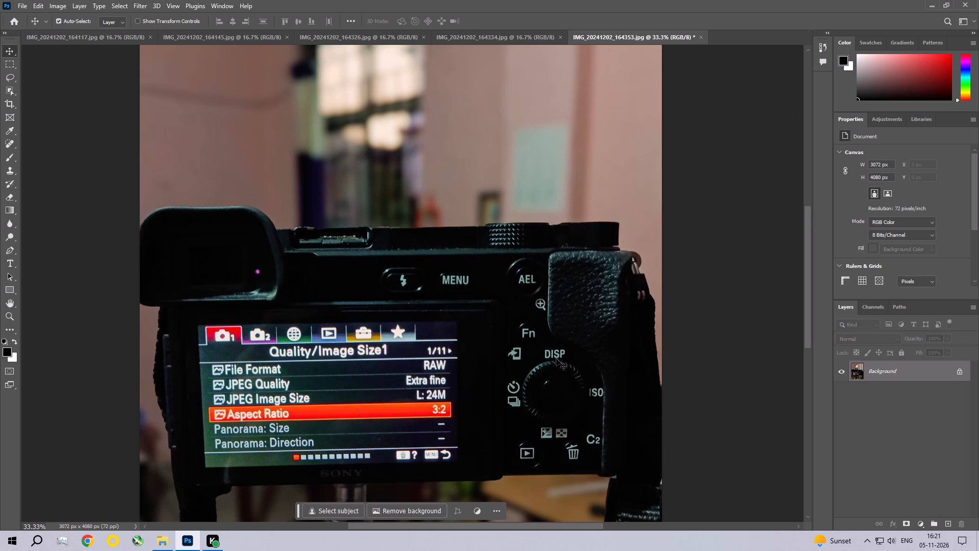
Save IMG_20241202_164353 as a baseline JPEG at Maximum quality 12, and close it.
key(ctrl+s)
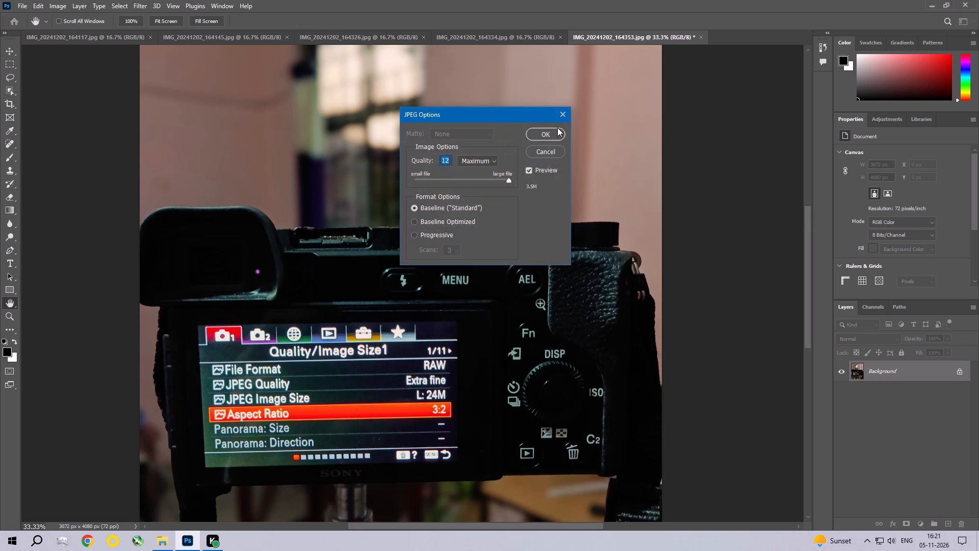
click(553, 130)
key(ctrl+0)
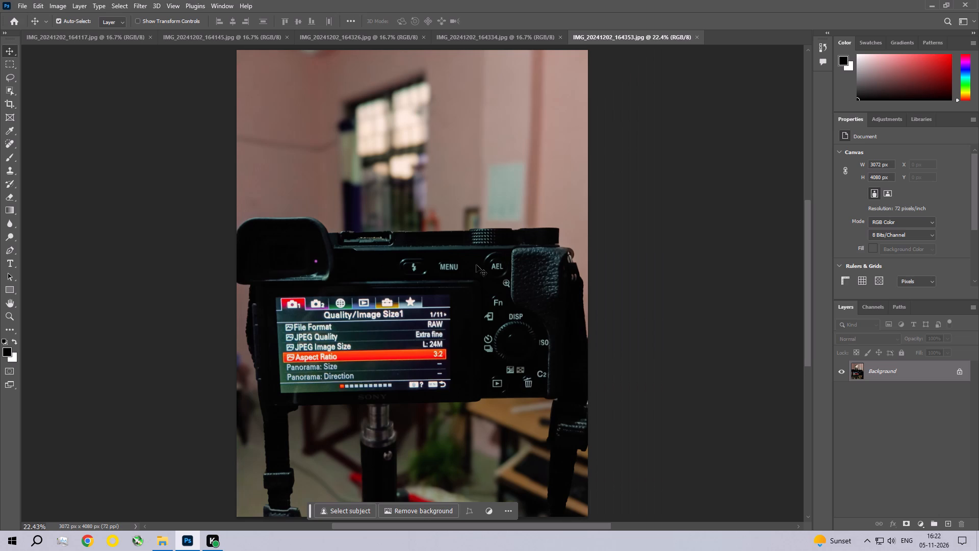
click(696, 35)
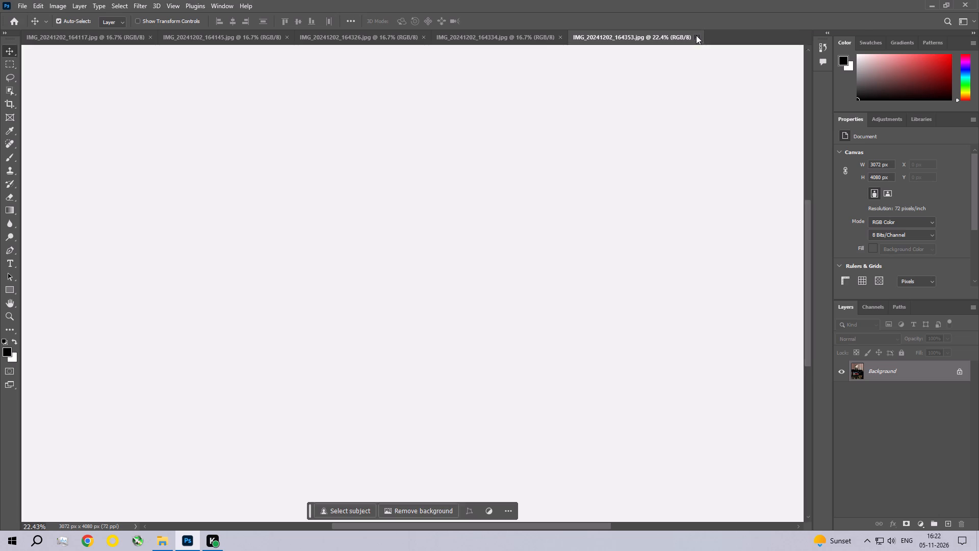
Open IMG_20241202_164334 in the Camera Raw Filter and set its Exposure to +0.20.
click(141, 7)
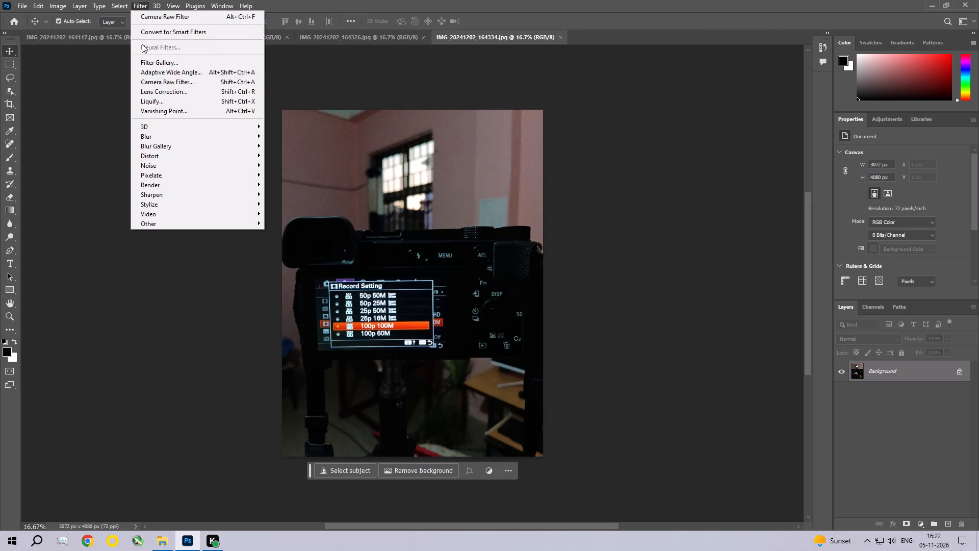
click(157, 81)
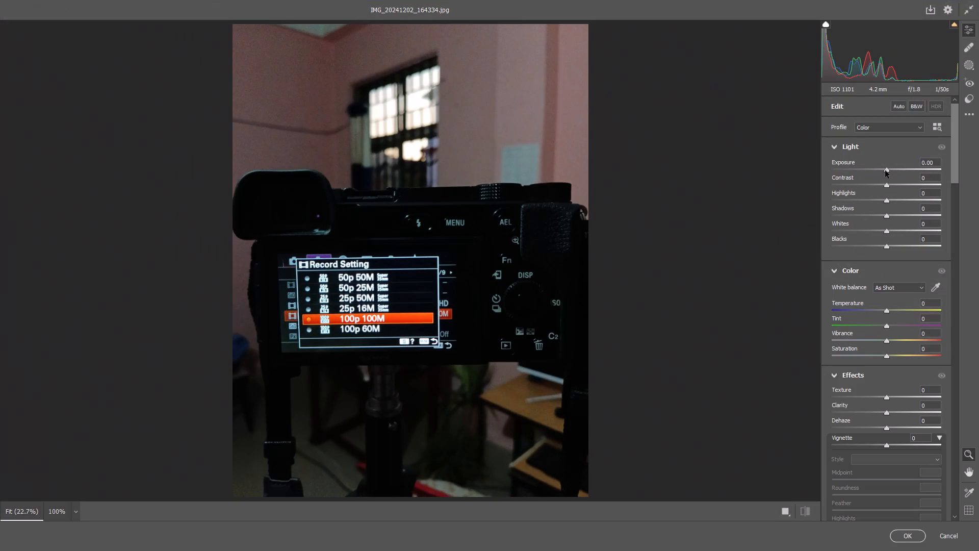
click(887, 170)
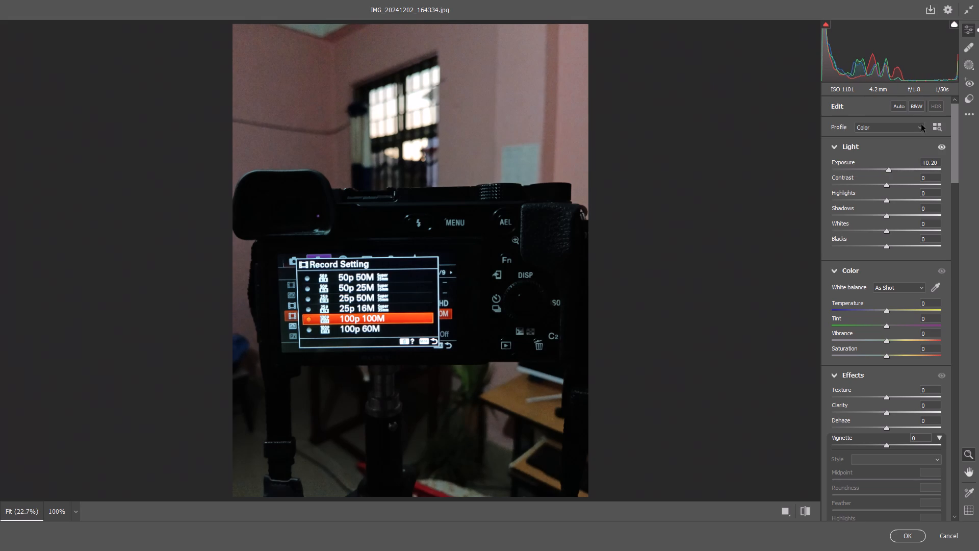
Browse the Artistic profiles and apply Artistic 05 to the photo at amount 100.
click(940, 135)
click(940, 129)
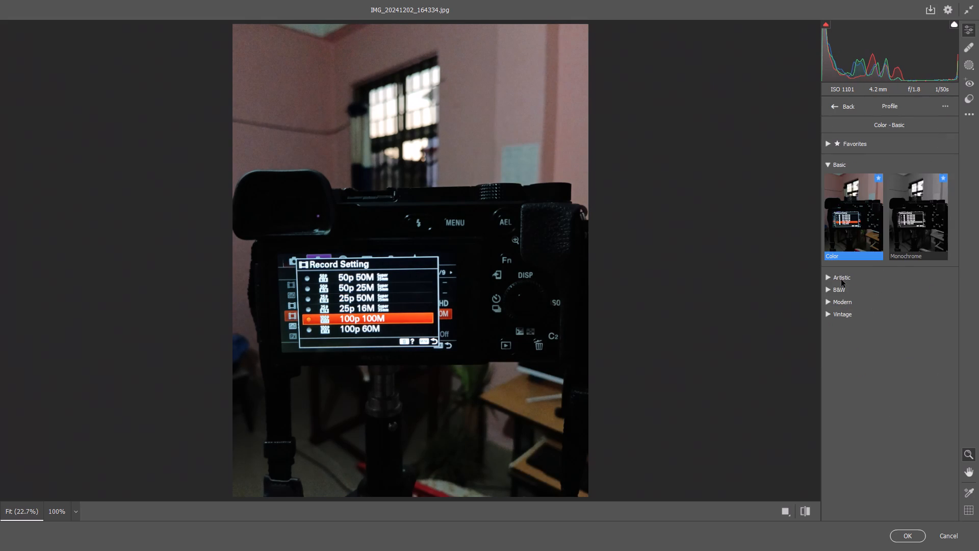
click(840, 277)
scroll(859, 337, down, 3)
scroll(859, 338, up, 2)
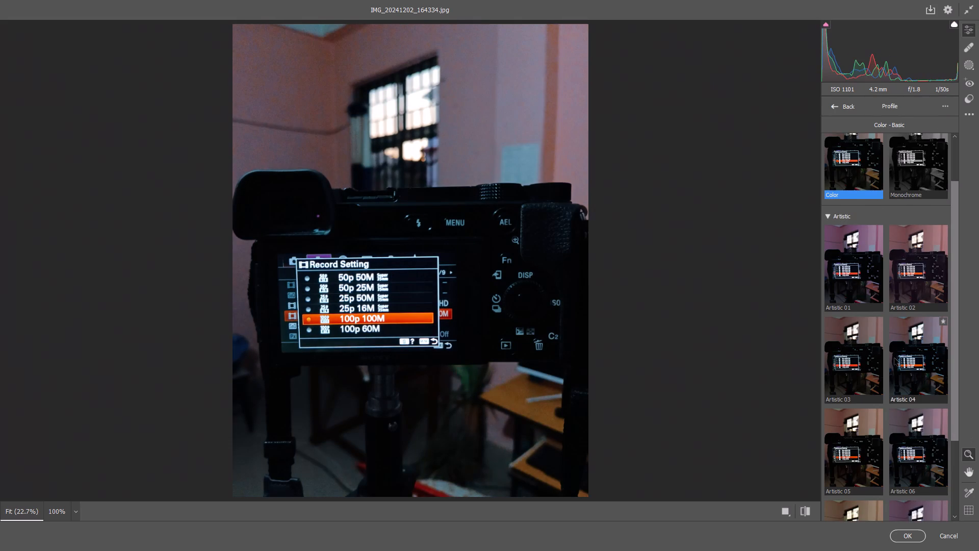
scroll(894, 358, down, 1)
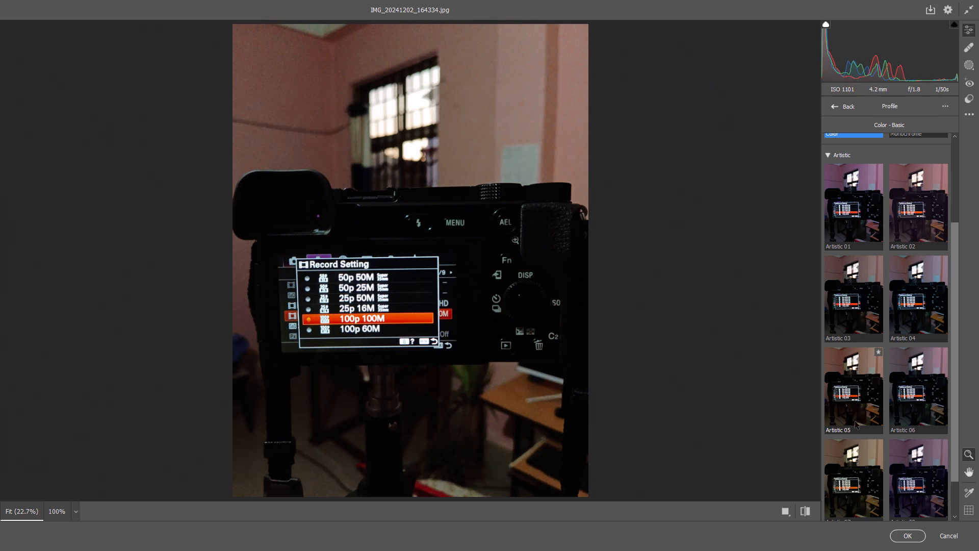
click(851, 412)
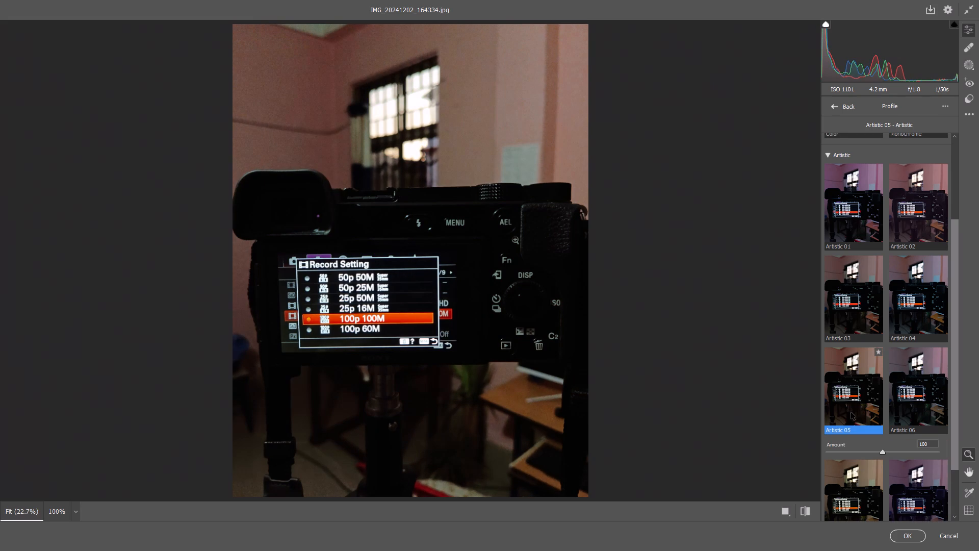
click(834, 108)
Adjust the photo's light with Contrast +18, Highlights -19, Shadows +36, Whites -25 and Blacks +2.
drag(886, 206, 893, 206)
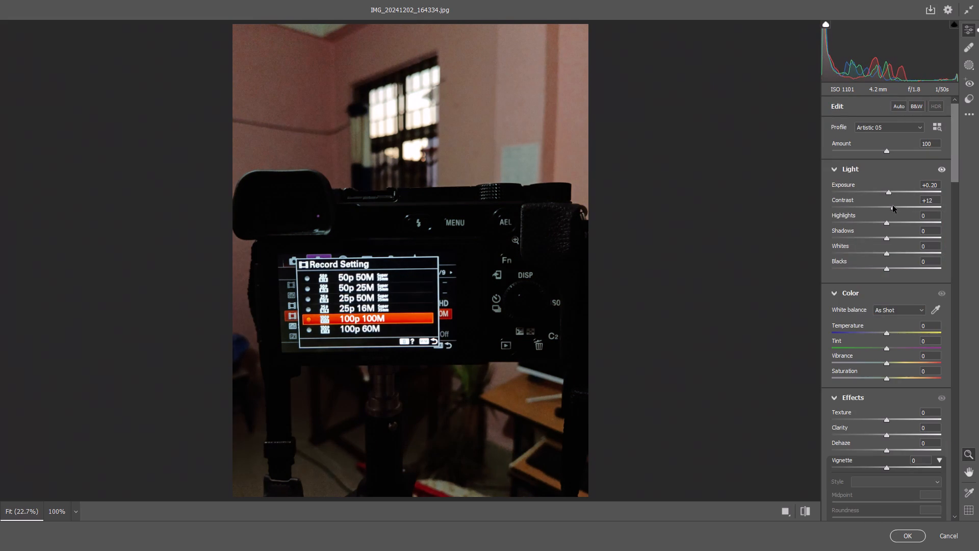
drag(893, 206, 895, 206)
drag(887, 222, 879, 224)
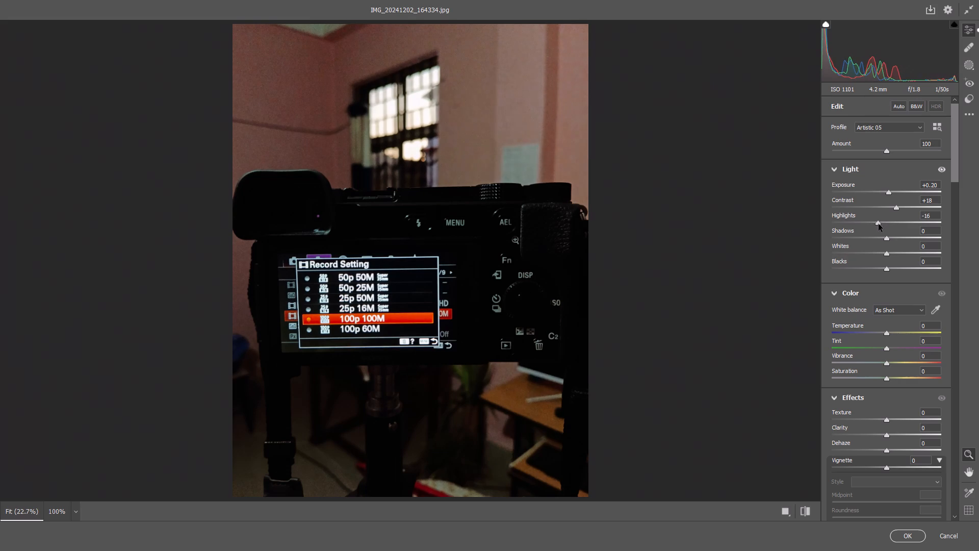
drag(879, 224, 877, 224)
drag(888, 235, 907, 240)
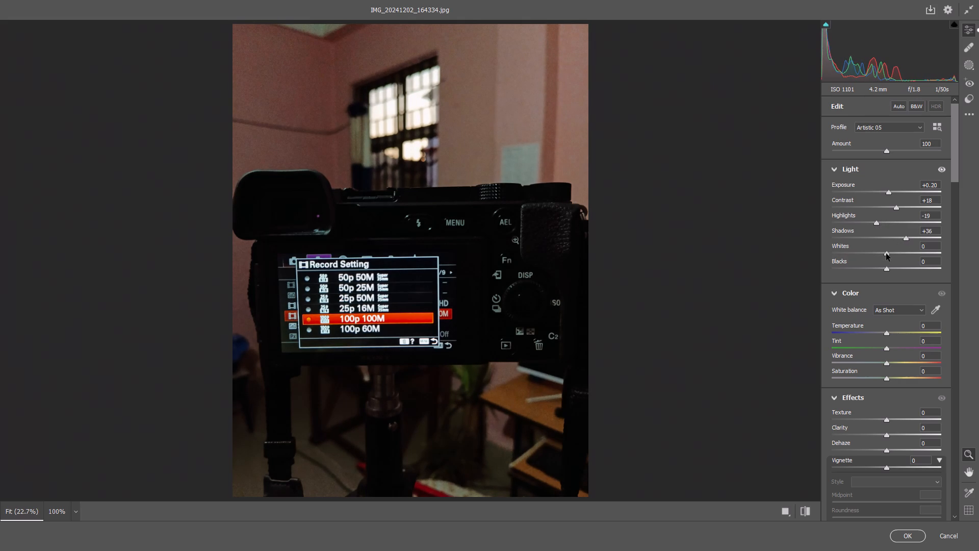
drag(886, 254, 872, 255)
drag(885, 269, 886, 269)
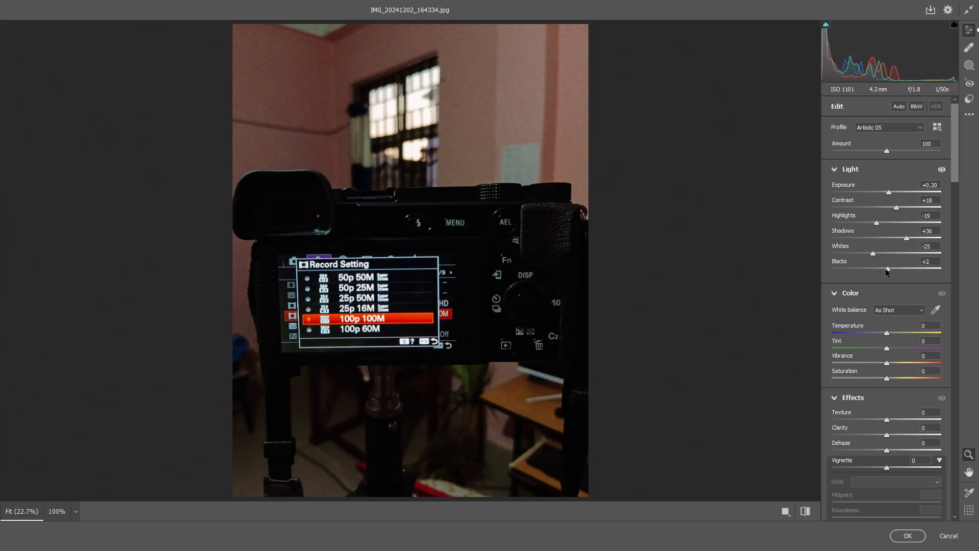
Raise the photo's Blacks to +16.
drag(886, 269, 893, 271)
Set the photo's effects to Texture +11, Clarity +13 and Dehaze -7.
drag(955, 161, 955, 188)
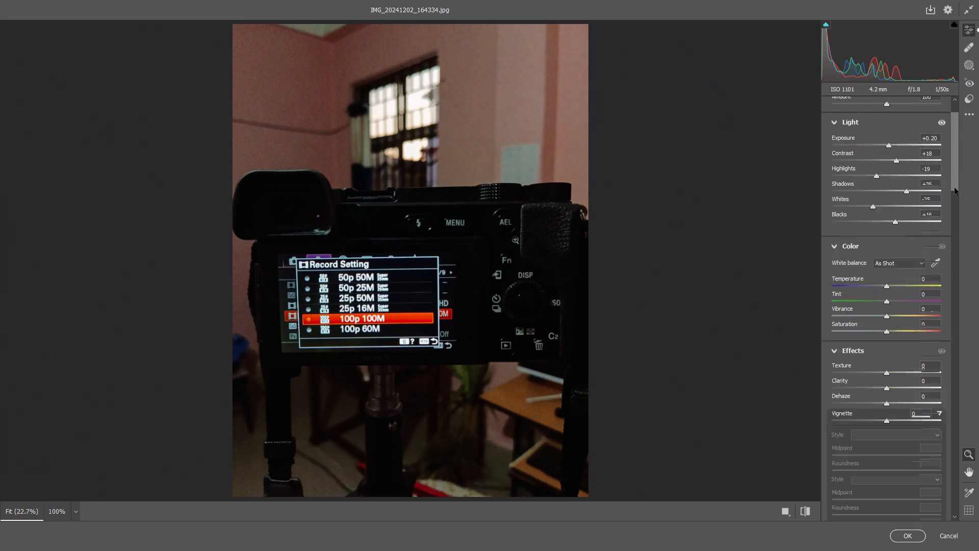
drag(955, 188, 956, 199)
drag(888, 213, 893, 213)
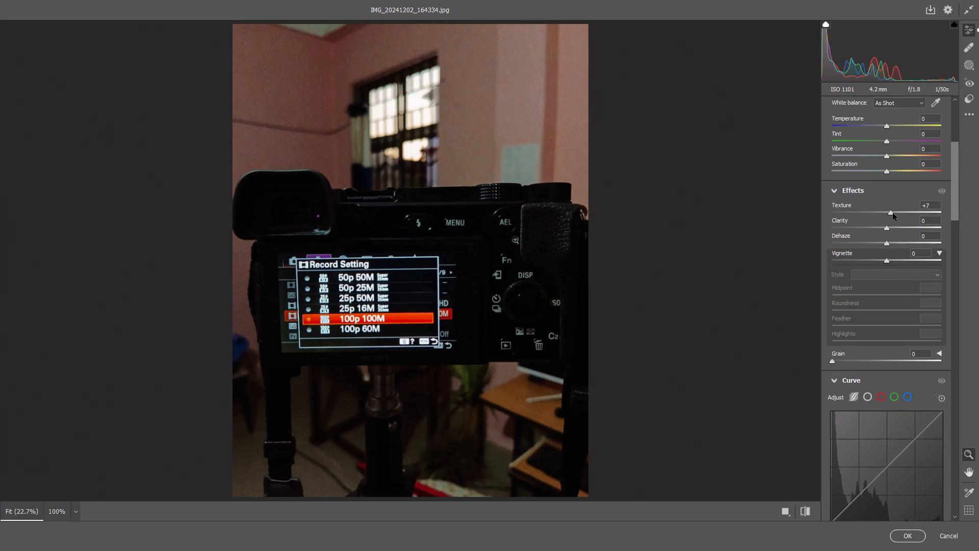
drag(893, 213, 894, 213)
drag(885, 229, 891, 229)
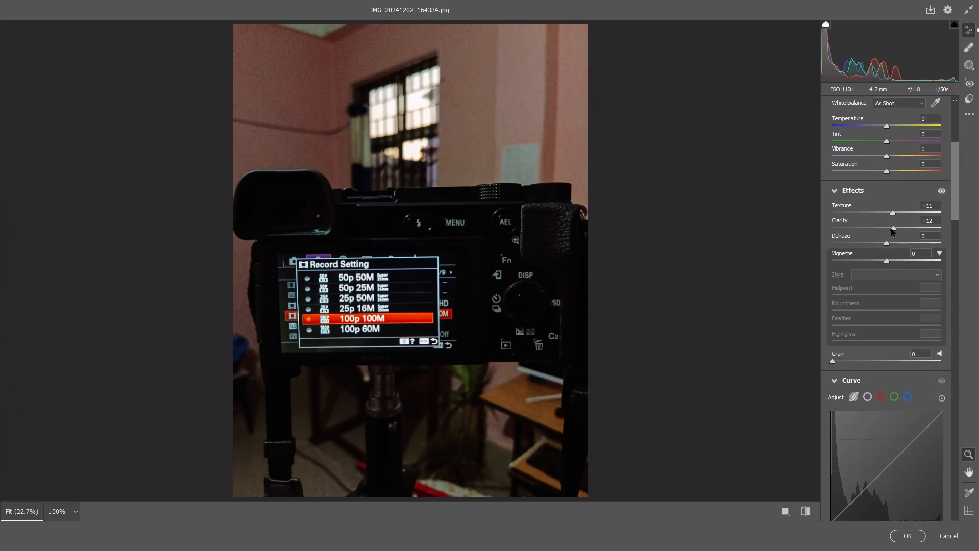
drag(891, 229, 892, 229)
click(887, 243)
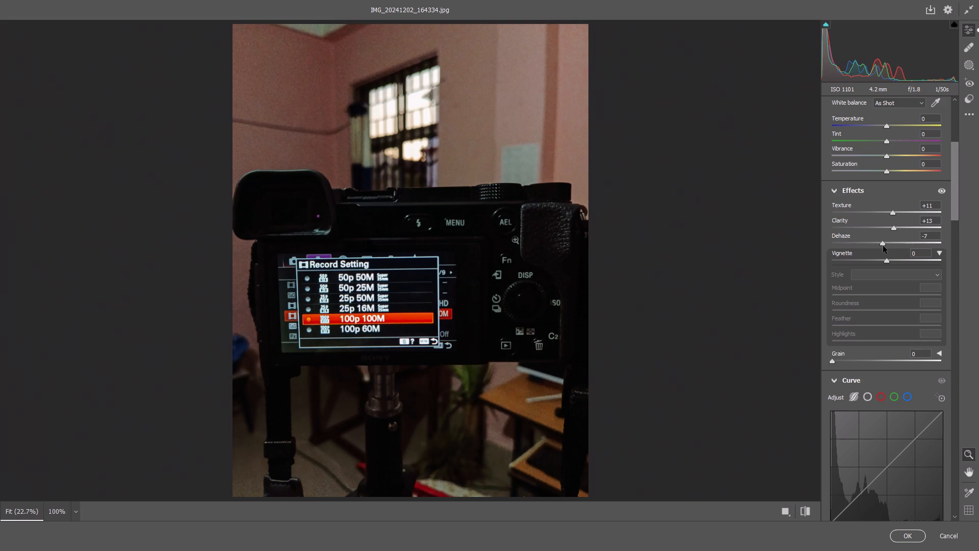
Lower the parametric curve's Highlights to -17 and its Lights to about -8.
drag(951, 188, 953, 242)
drag(883, 261, 877, 261)
drag(889, 274, 884, 274)
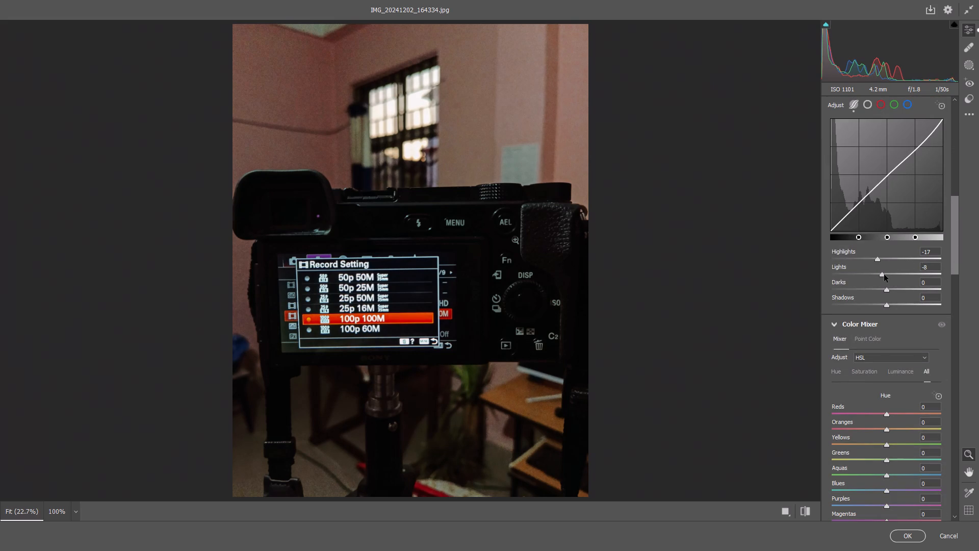
drag(884, 274, 883, 274)
Set the photo's detail to Sharpening 22, Noise Reduction 14 and Color Noise Reduction 16.
drag(953, 216, 959, 277)
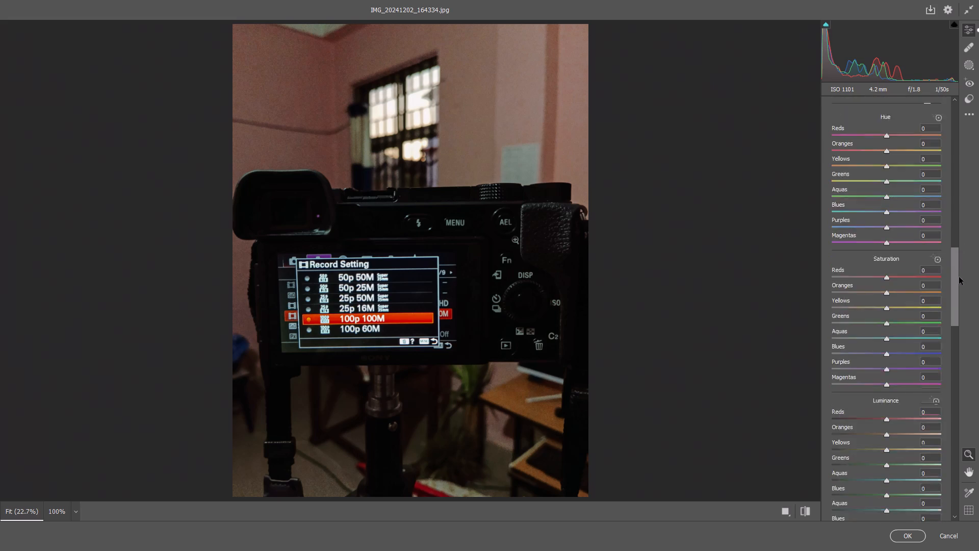
drag(959, 277, 963, 367)
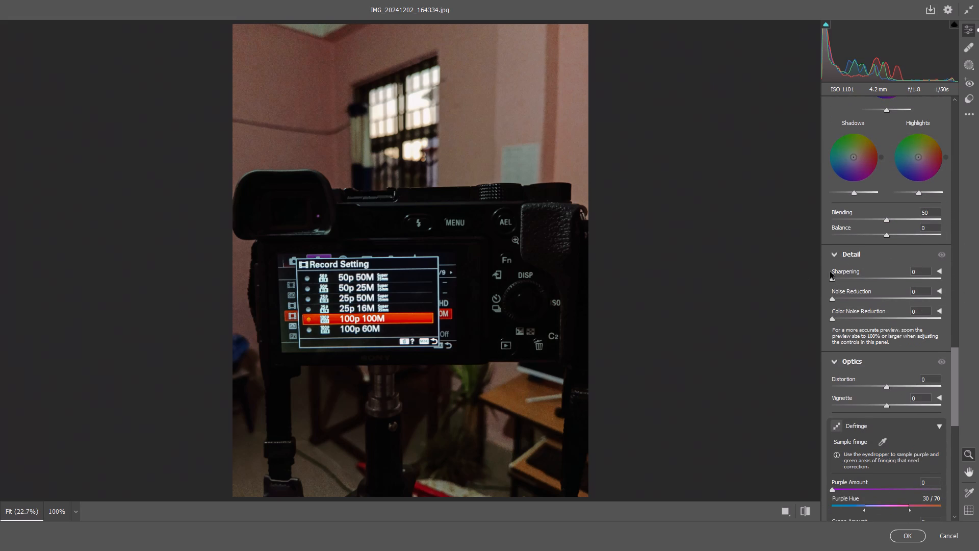
click(844, 277)
drag(843, 297, 846, 297)
drag(846, 297, 847, 297)
drag(843, 319, 849, 320)
Apply Lens Blur with Blur Amount 50 to the background, and commit the Camera Raw edits to the photo.
drag(957, 399, 954, 468)
click(835, 221)
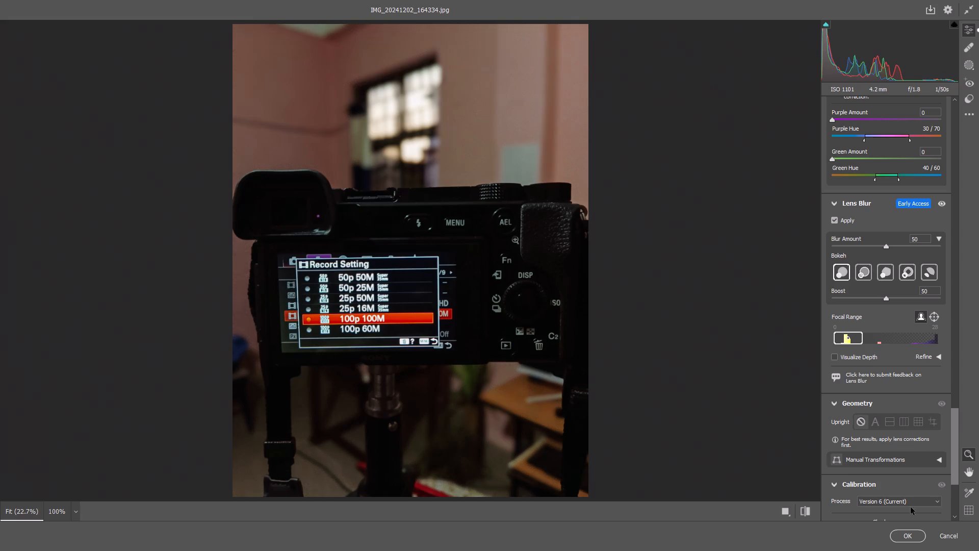
click(913, 537)
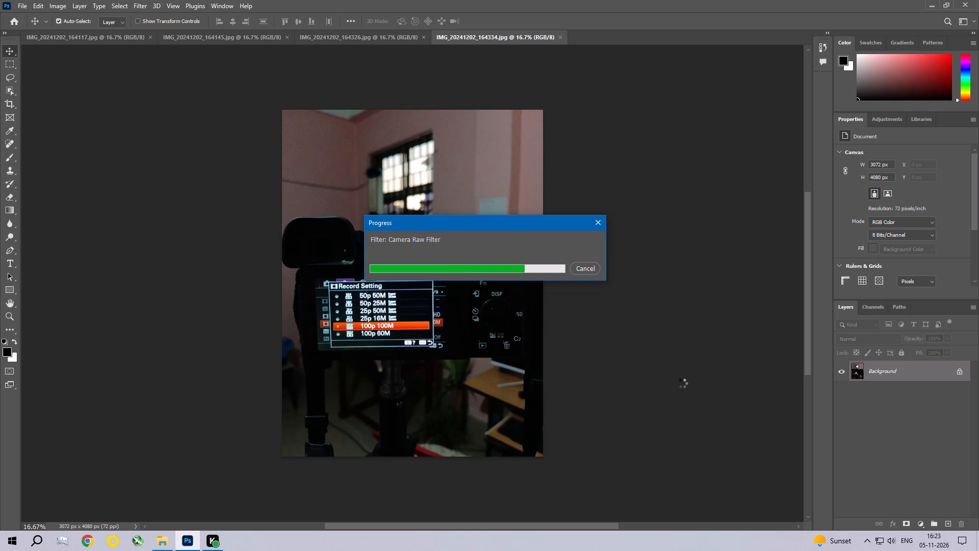
Inspect the camera's top, its screen and the blurred background up close, and return to the whole photo.
key(ctrl+space)
key(ctrl+space)
key(ctrl+space)
key(ctrl+space)
key(ctrl+space)
key(ctrl+space)
key(ctrl+space)
key(ctrl+space)
key(ctrl+space)
key(ctrl+space)
key(ctrl+space)
key(ctrl+space)
key(ctrl+space)
key(ctrl+space)
key(ctrl+space)
key(ctrl+space)
key(ctrl+space)
key(ctrl+space)
key(ctrl+space)
key(ctrl+space)
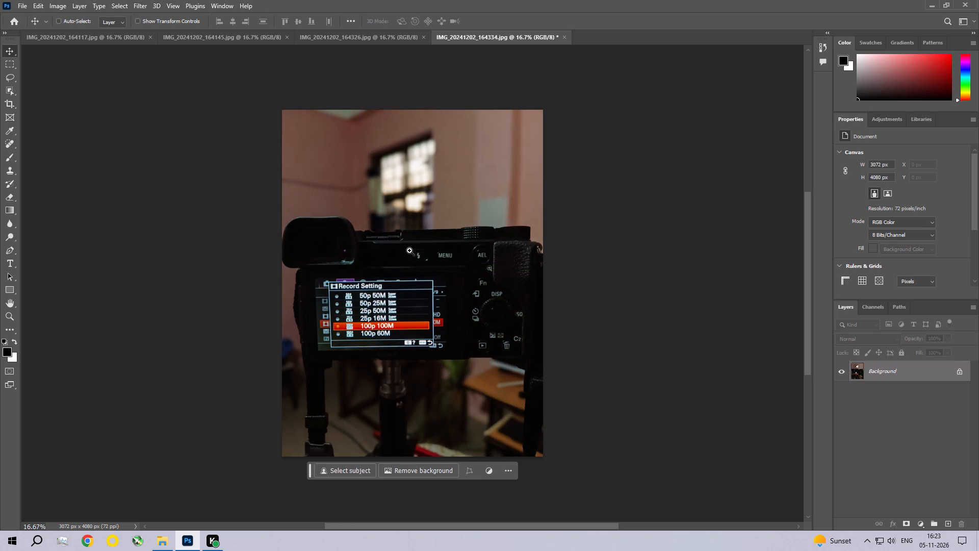
ctrl+double_click(409, 251)
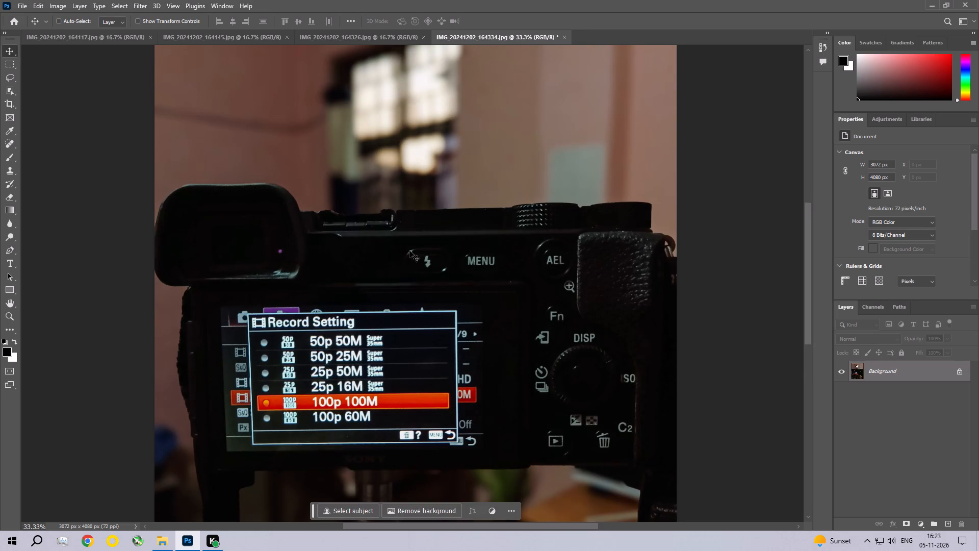
key(ctrl+0)
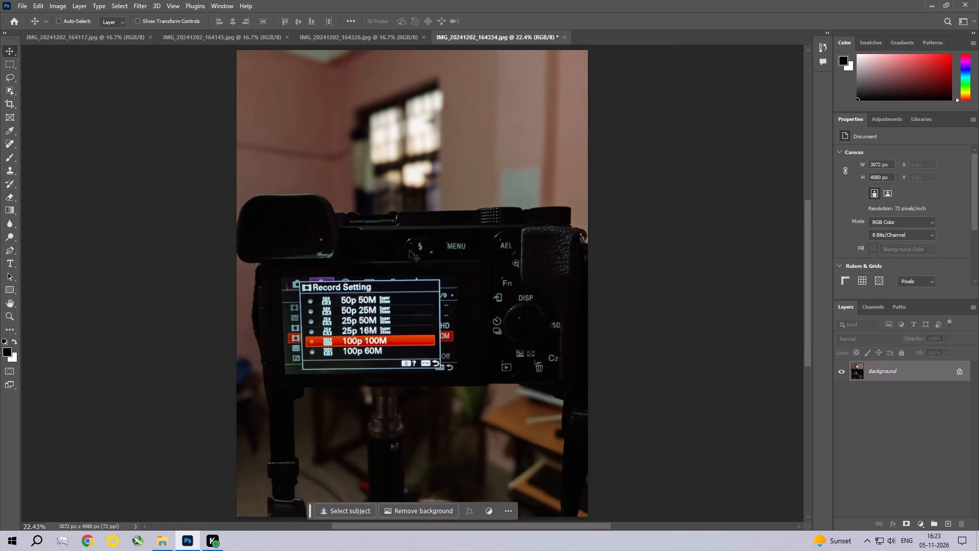
Apply a Photo Filter adjustment with Warming Filter (85) at 25% density, preserving luminosity.
click(53, 2)
click(59, 35)
click(218, 117)
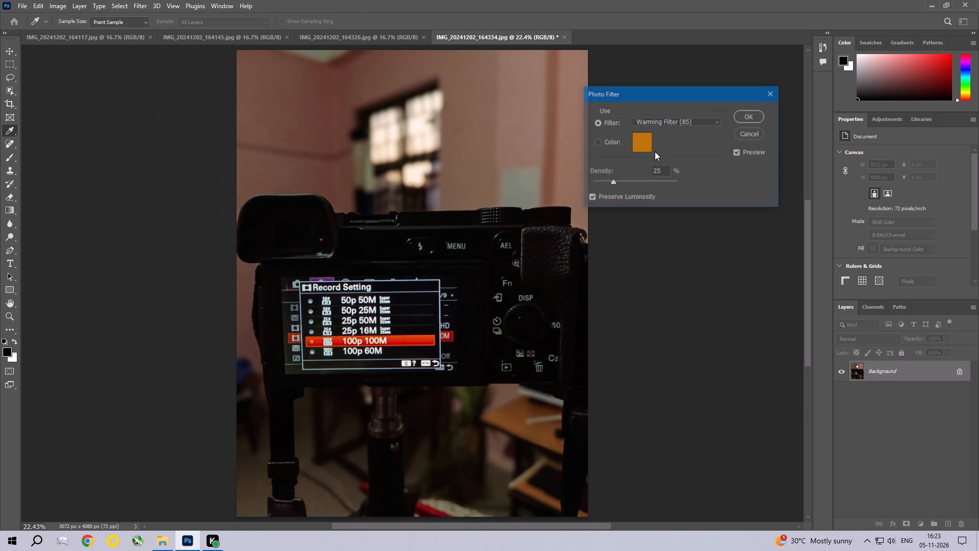
click(744, 113)
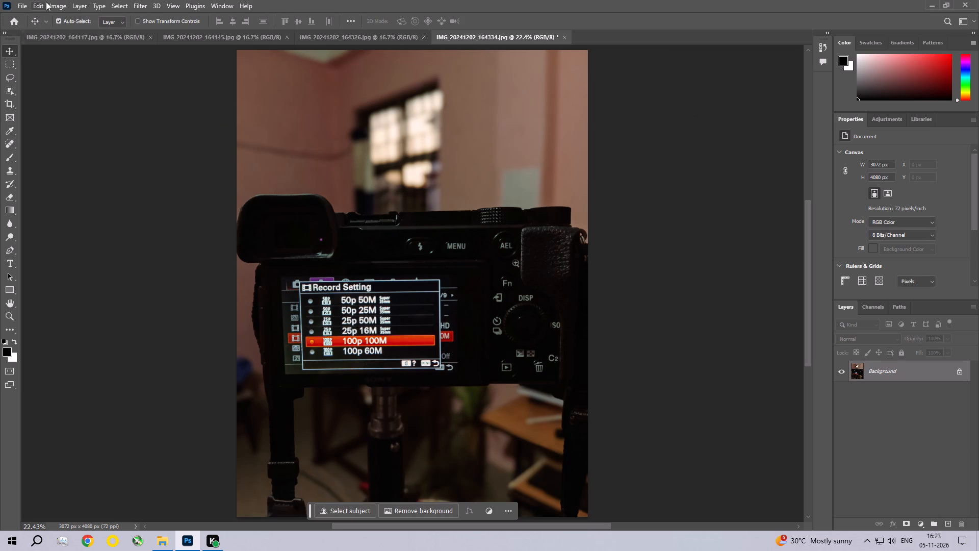
Apply an Exposure adjustment to the photo with the Offset at +0.0020.
click(55, 0)
click(68, 32)
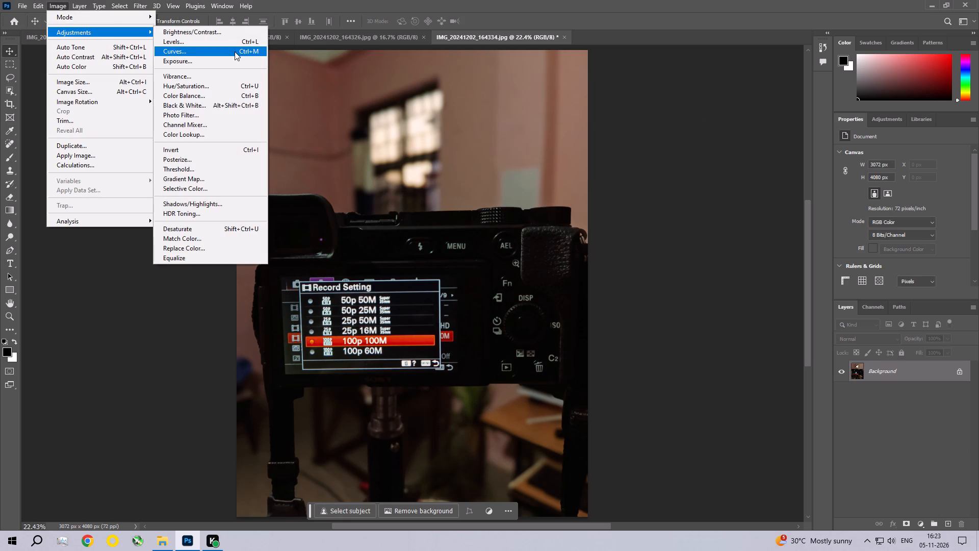
click(232, 60)
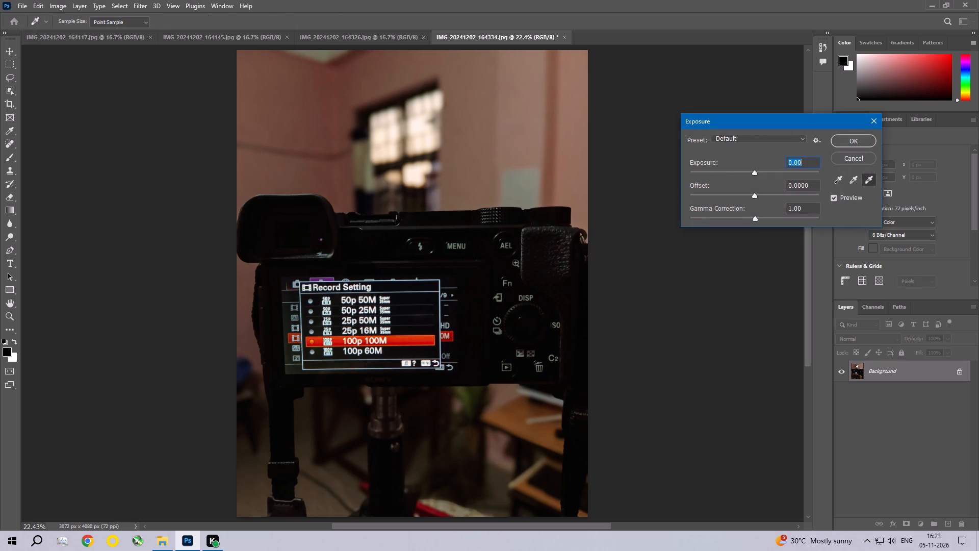
click(756, 196)
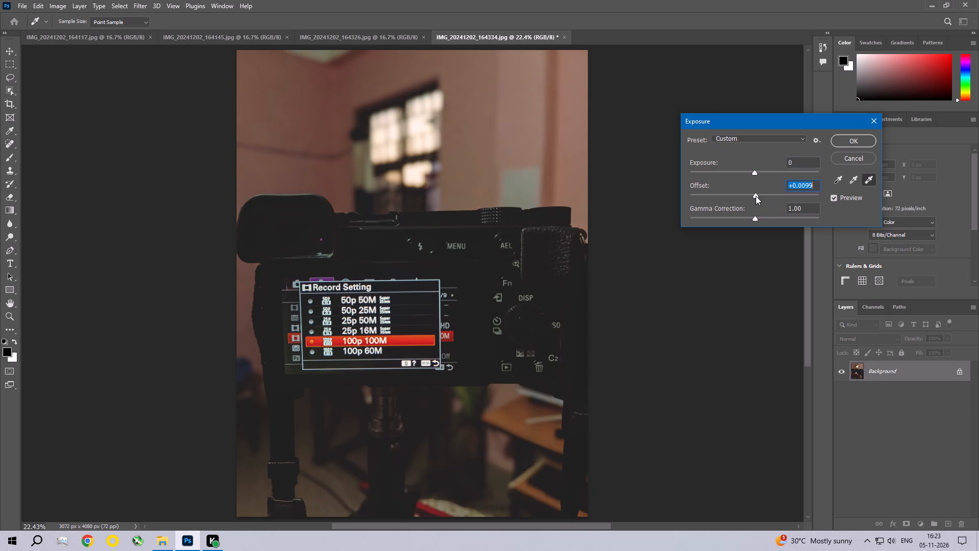
click(756, 196)
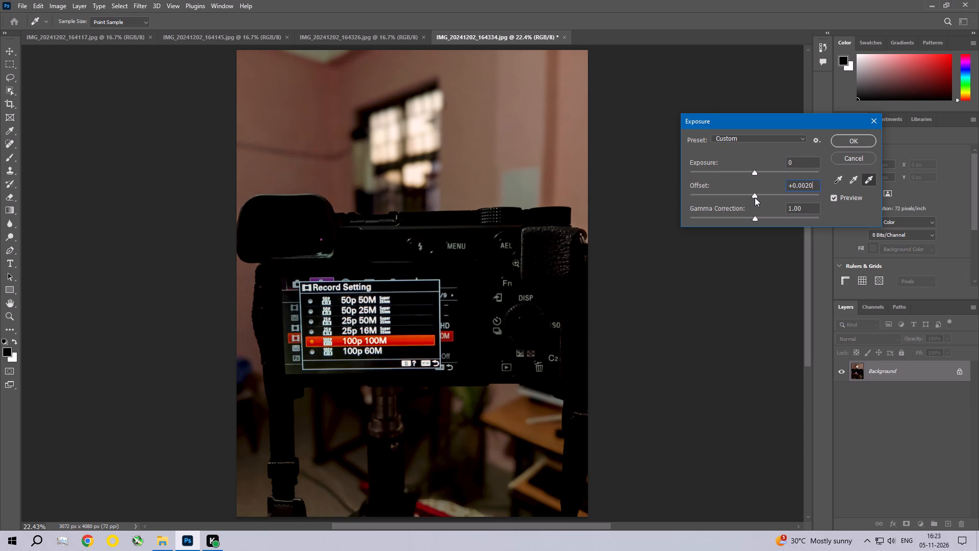
click(871, 141)
Apply a Levels adjustment on the RGB channel with input levels 1, 1.03 and 235.
click(62, 0)
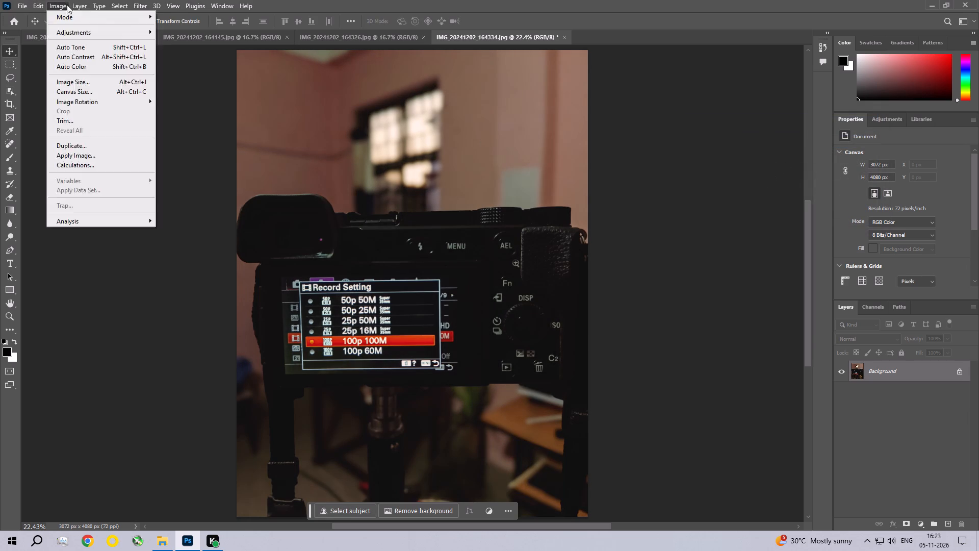
click(64, 39)
click(69, 29)
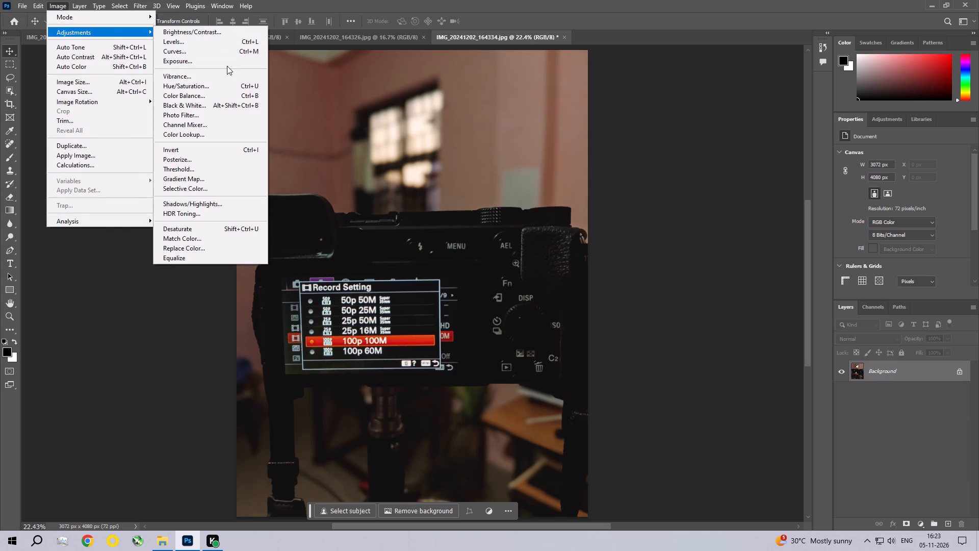
click(228, 44)
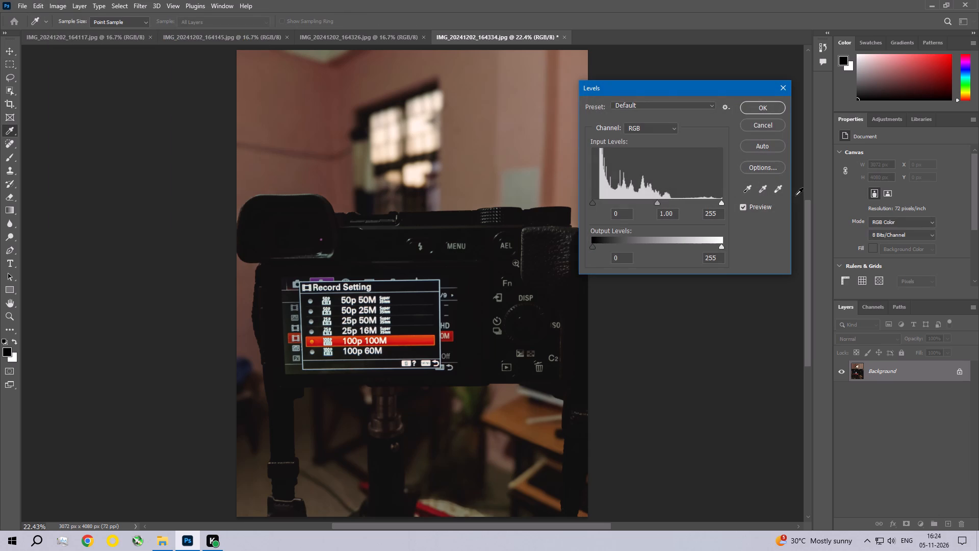
drag(675, 86, 710, 87)
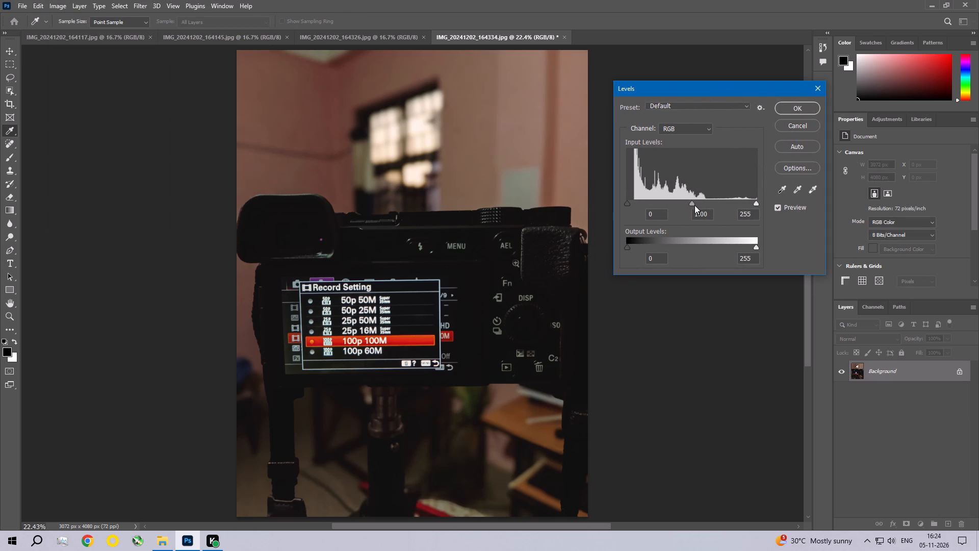
click(692, 204)
click(627, 202)
drag(755, 205, 746, 205)
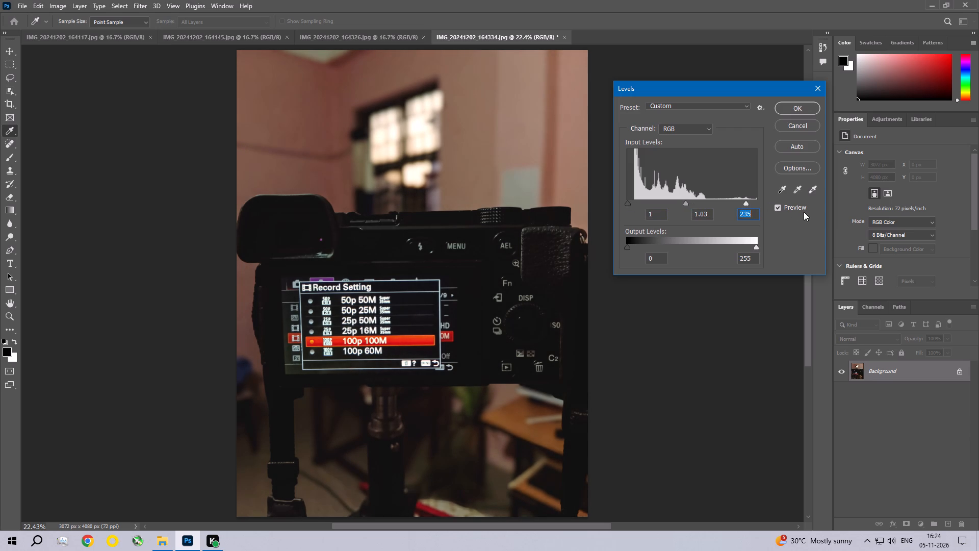
click(801, 108)
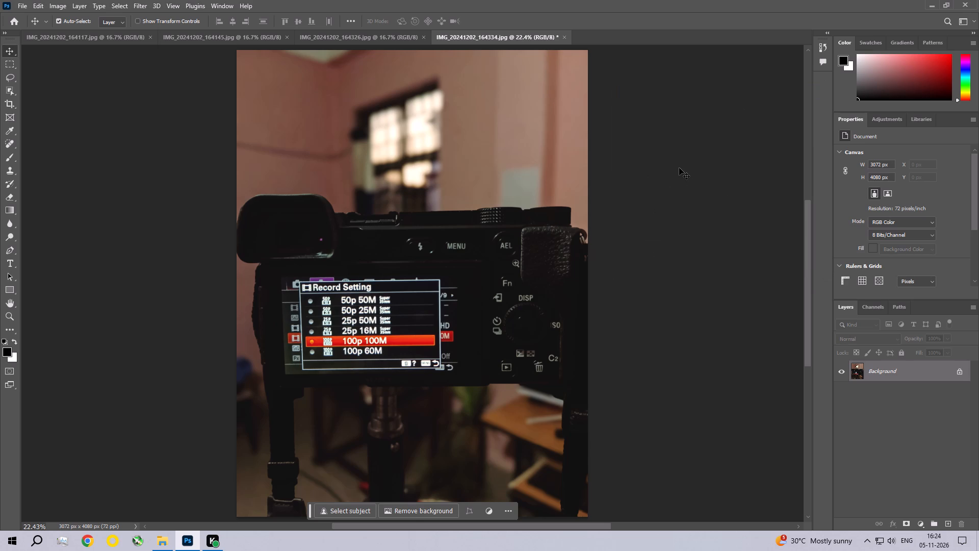
Inspect the camera's menu screen, buttons and body at 50% zoom, and return to the whole photo.
key(ctrl+space)
key(ctrl+space)
key(ctrl+space)
key(ctrl+space)
key(ctrl+space)
key(ctrl+space)
key(ctrl+space)
key(ctrl+space)
key(ctrl+space)
key(ctrl+space)
key(ctrl+space)
key(ctrl+space)
key(ctrl+space)
key(ctrl+space)
key(ctrl+space)
key(ctrl+space)
key(ctrl+space)
key(ctrl+space)
key(ctrl+space)
key(ctrl+space)
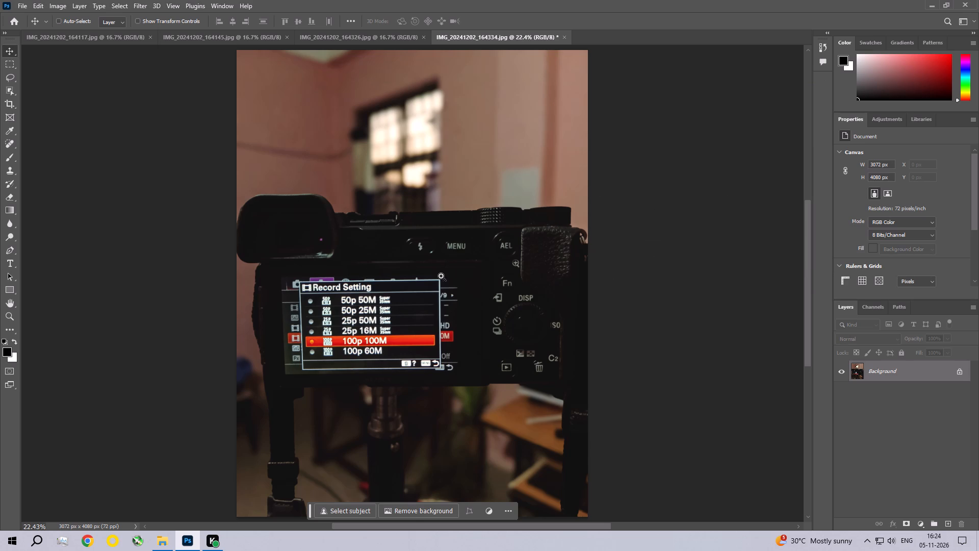
ctrl+triple_click(440, 277)
drag(529, 345, 492, 237)
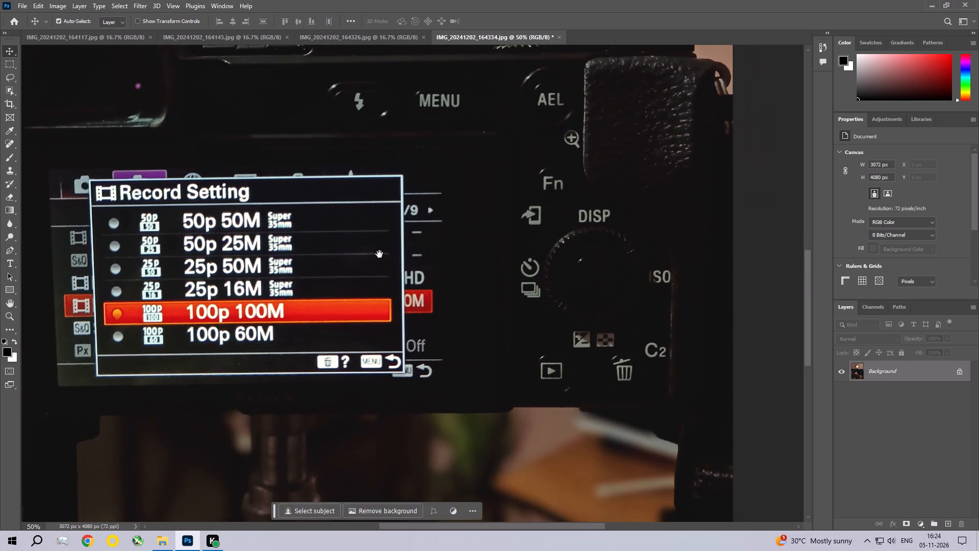
drag(379, 254, 535, 337)
drag(520, 290, 404, 331)
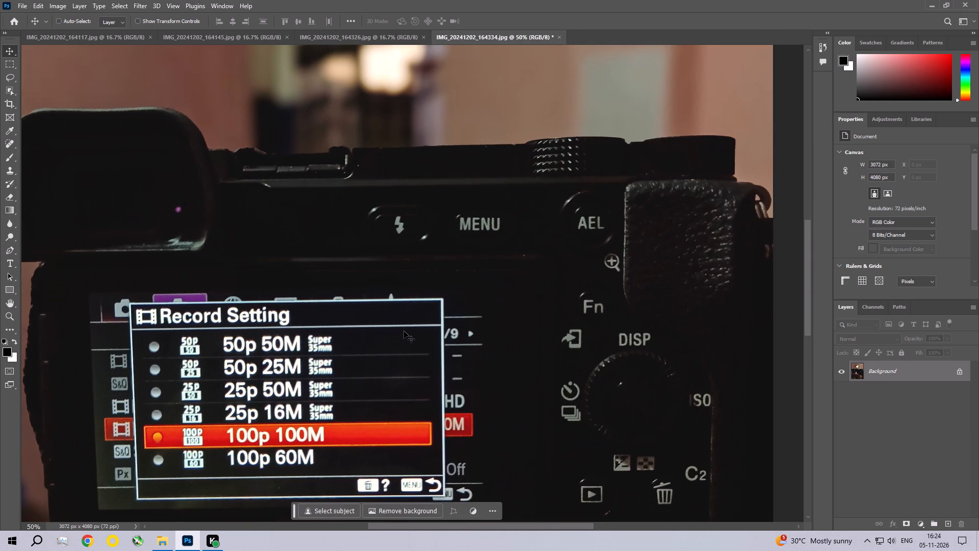
key(ctrl+0)
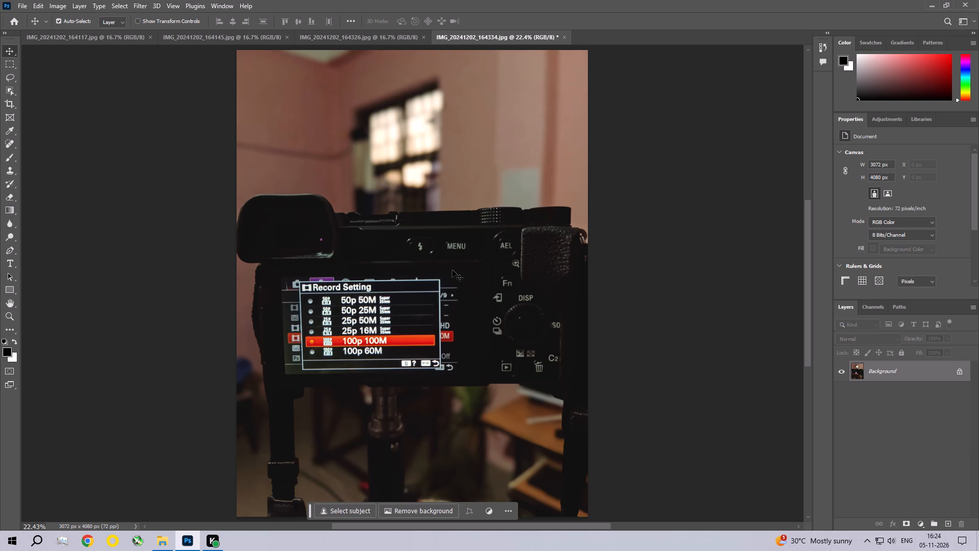
Save IMG_20241202_164334 as a Baseline ("Standard") JPEG at Maximum quality 12 and close the photo.
key(ctrl+s)
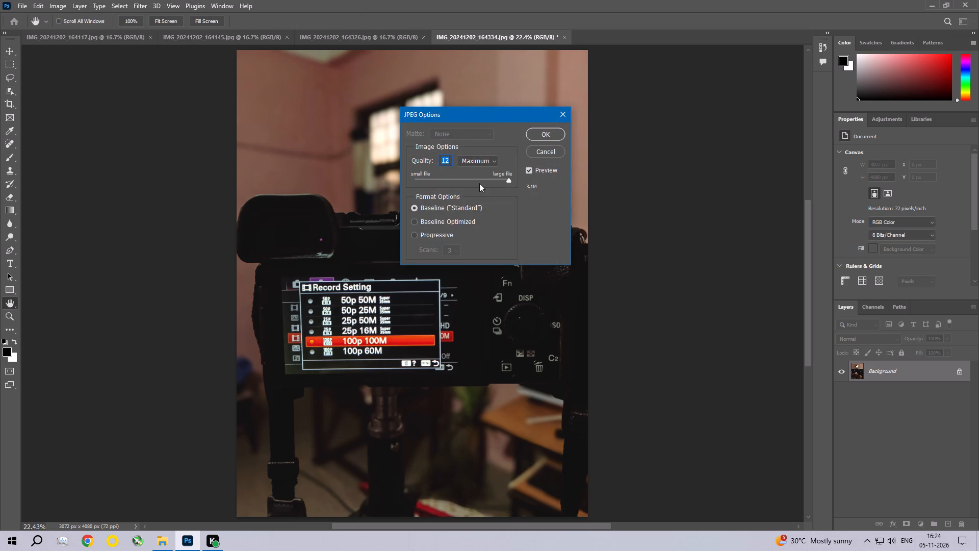
drag(483, 180, 542, 182)
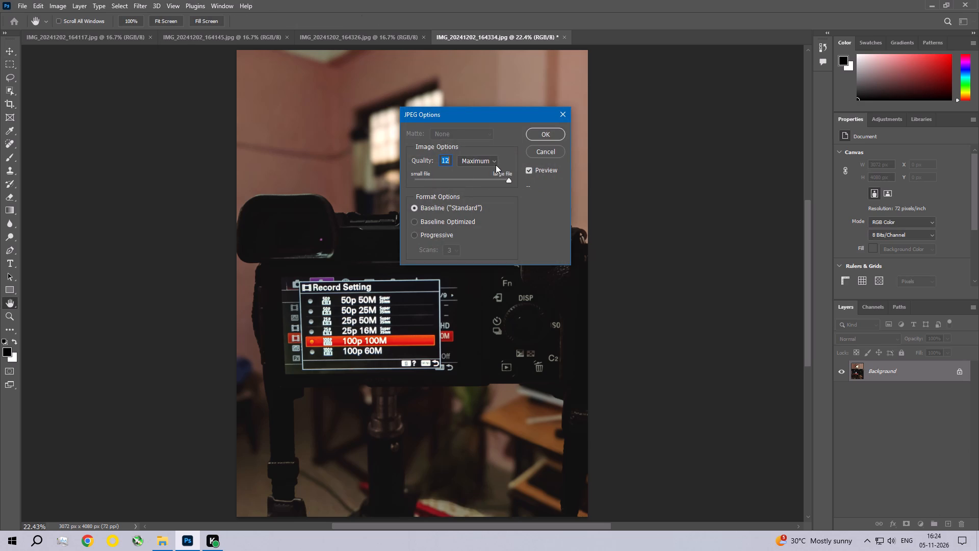
click(495, 162)
click(499, 144)
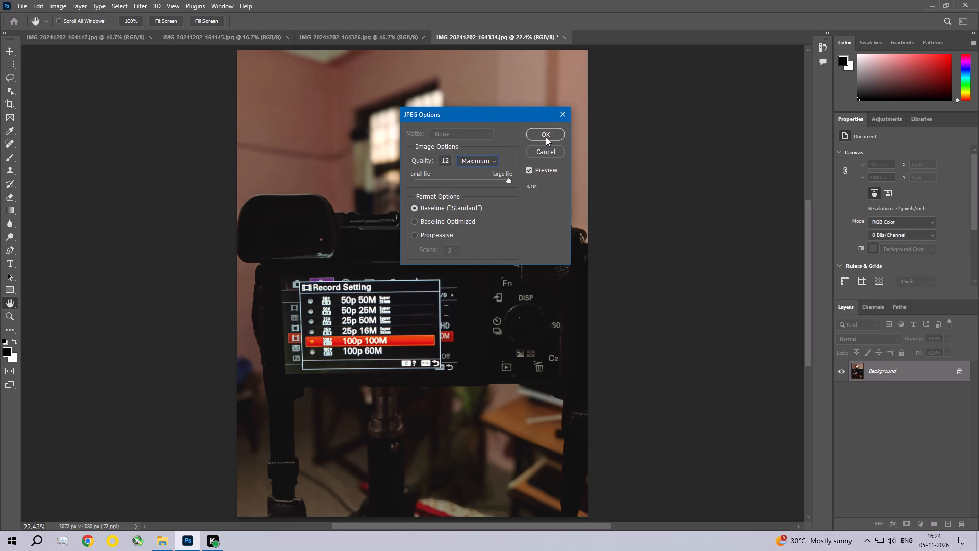
click(546, 137)
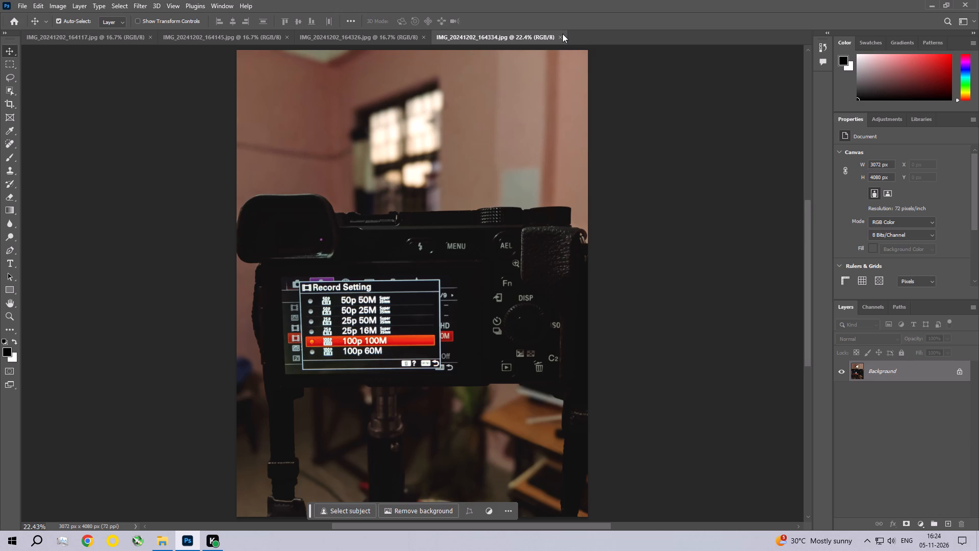
click(560, 38)
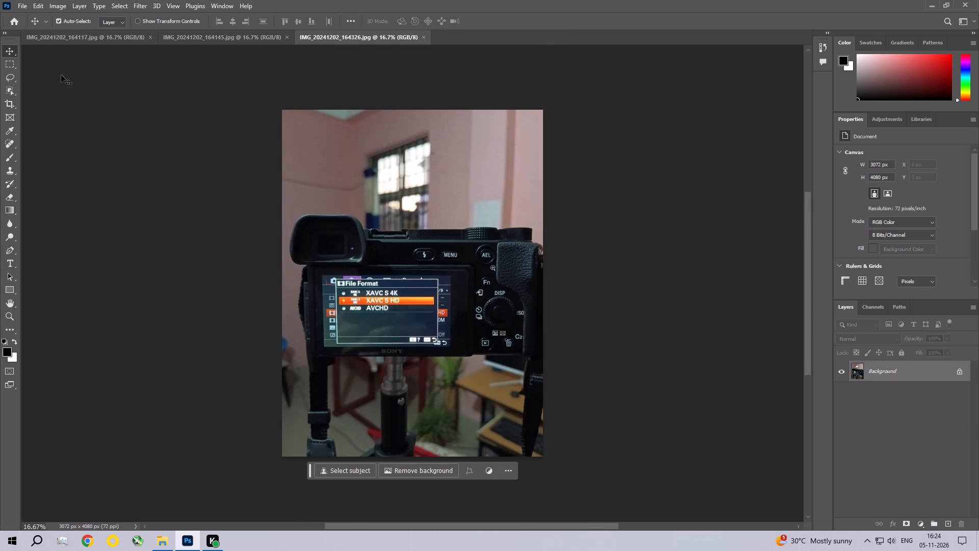
Open IMG_20241202_164326 in the Camera Raw Filter and set Contrast +22, Highlights -18, Shadows +16 and Whites -16.
click(136, 7)
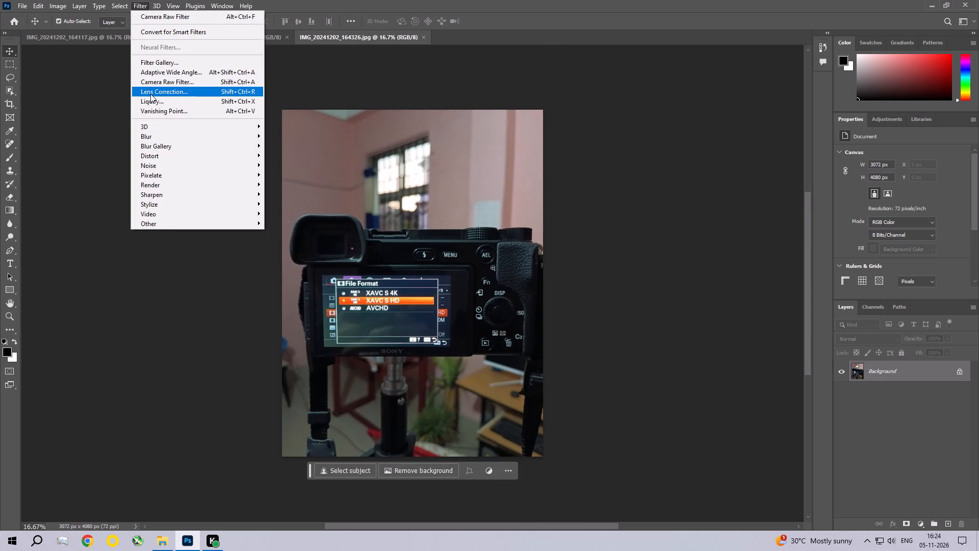
click(154, 84)
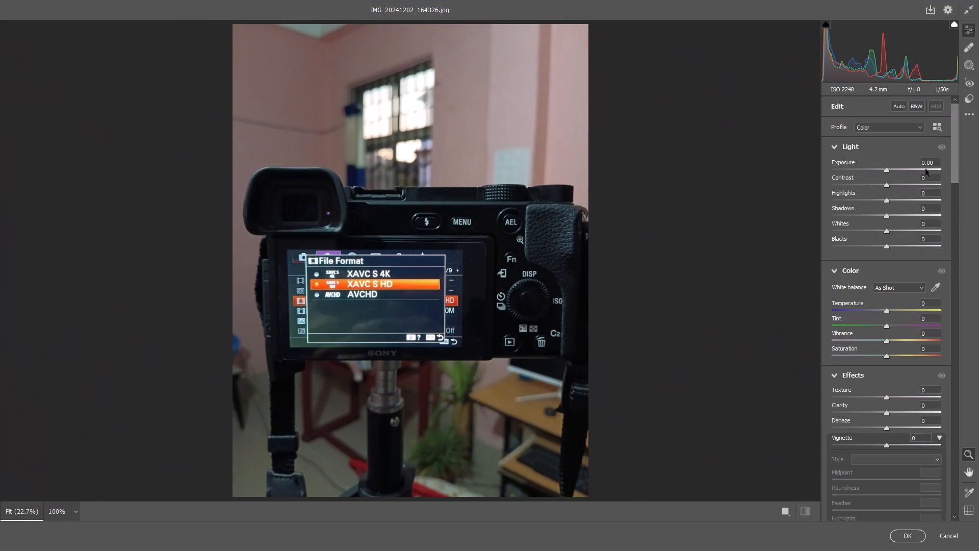
click(907, 125)
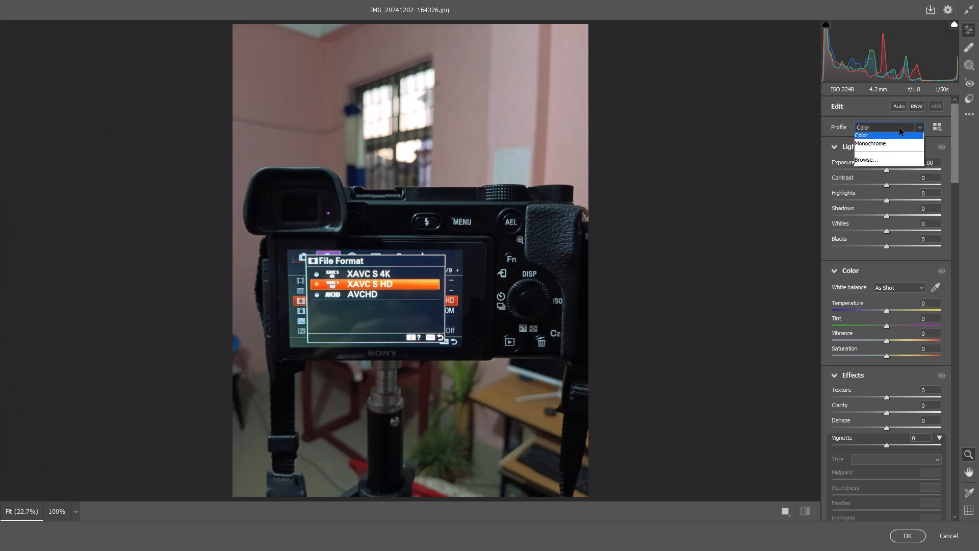
click(898, 126)
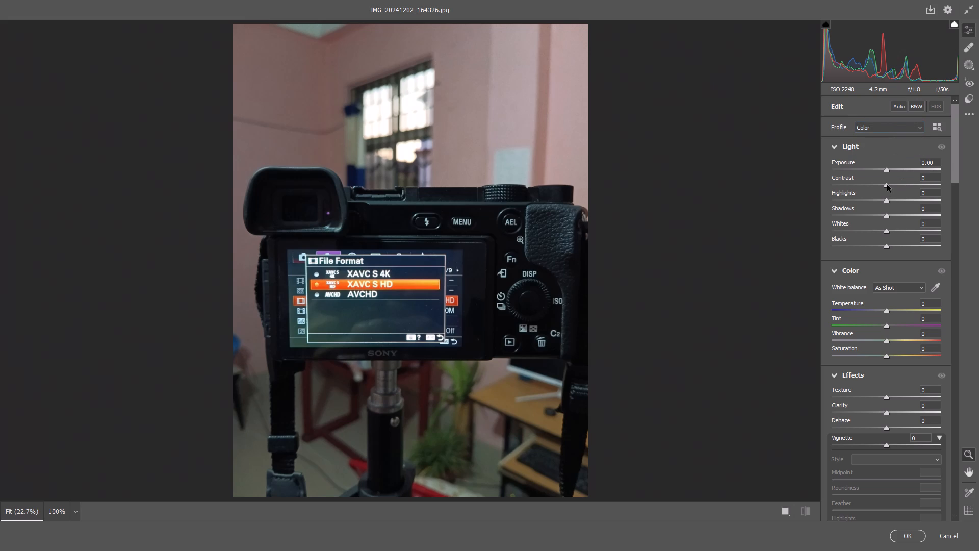
drag(887, 185, 899, 189)
drag(885, 200, 875, 199)
drag(886, 215, 894, 220)
drag(886, 231, 878, 231)
Browse the Artistic and Modern profiles, apply the Modern 02 profile to the photo, and return to the edit settings.
click(935, 127)
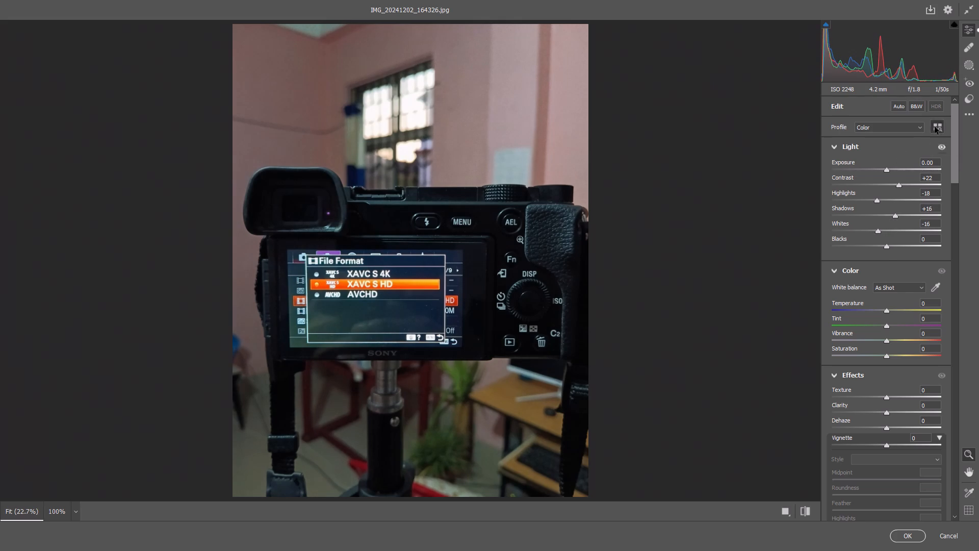
click(840, 278)
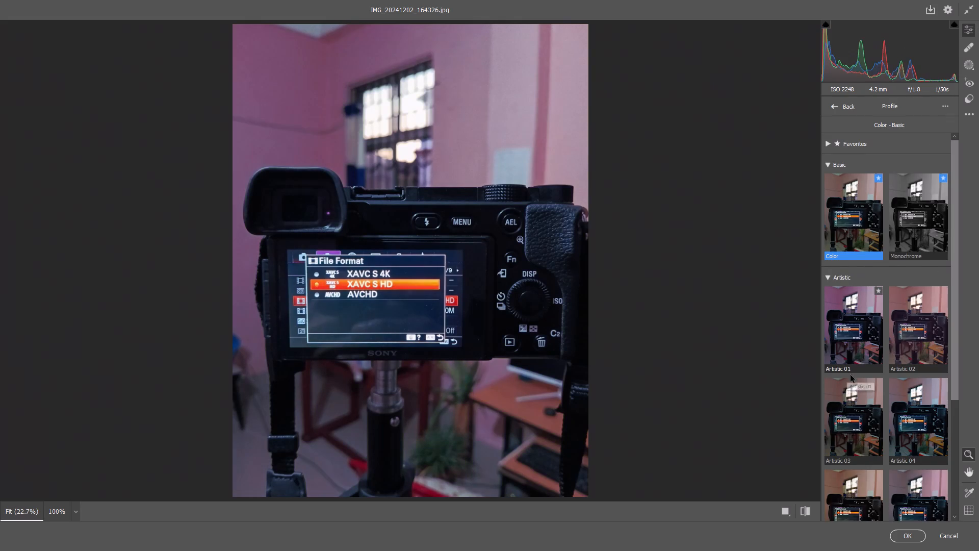
scroll(851, 378, down, 1)
scroll(851, 378, up, 1)
scroll(851, 378, down, 1)
scroll(851, 378, up, 3)
scroll(851, 378, down, 7)
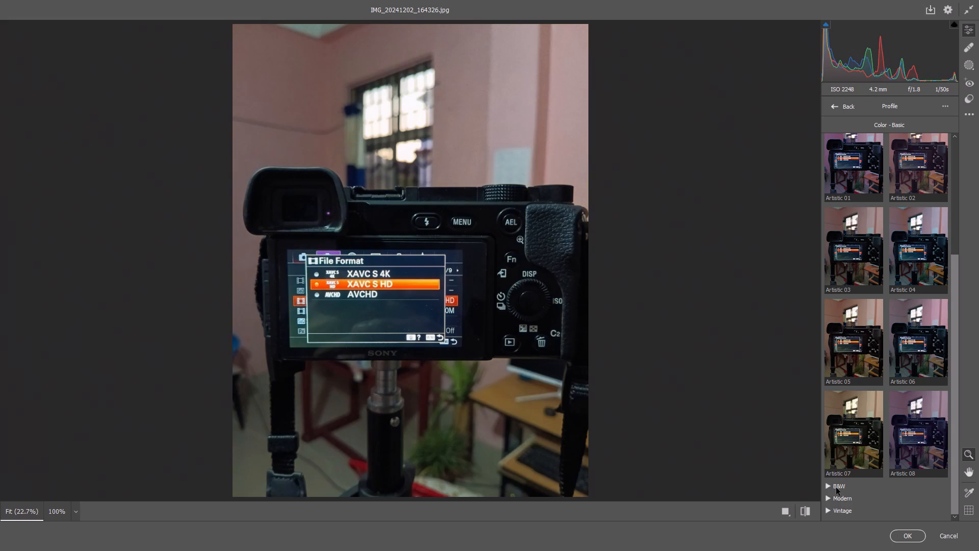
click(836, 500)
scroll(843, 465, down, 1)
scroll(843, 465, up, 5)
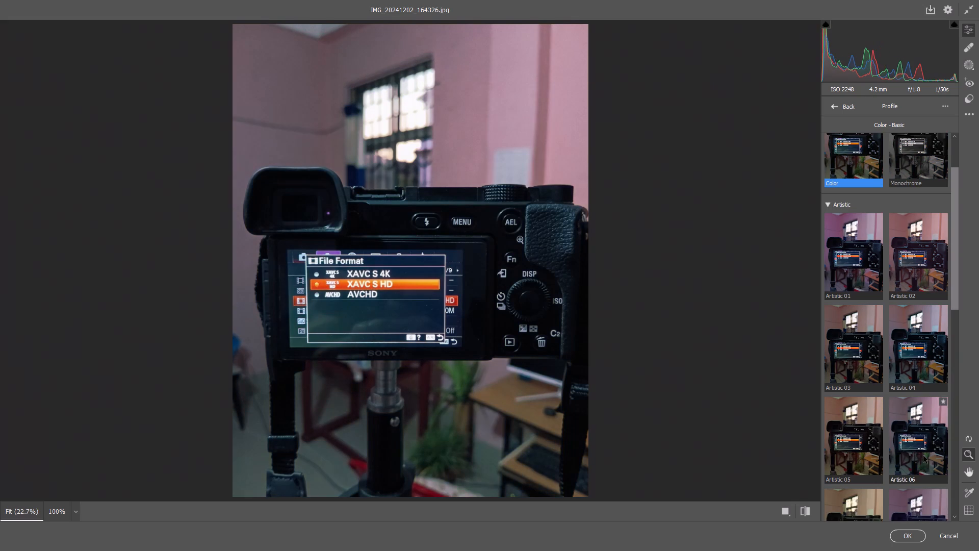
scroll(906, 457, down, 1)
scroll(855, 467, down, 1)
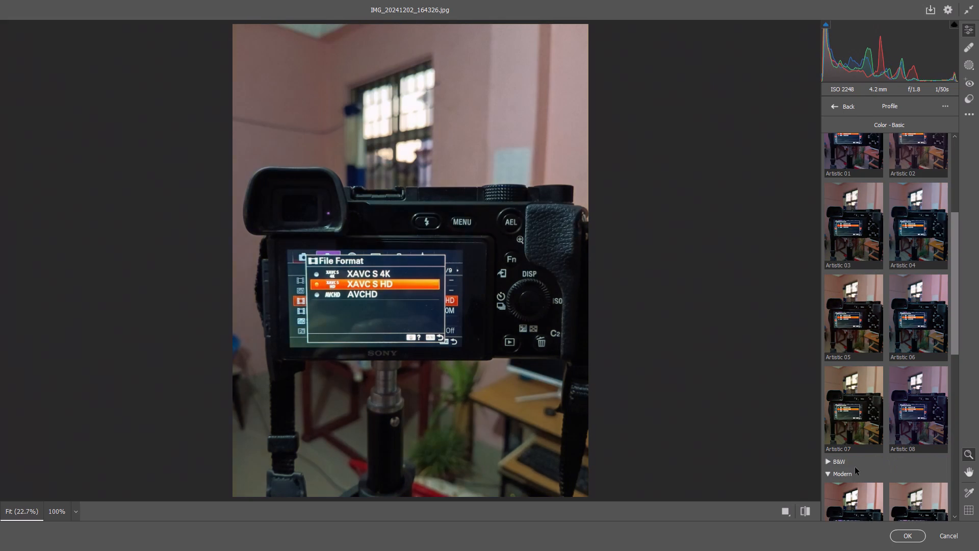
scroll(838, 467, down, 1)
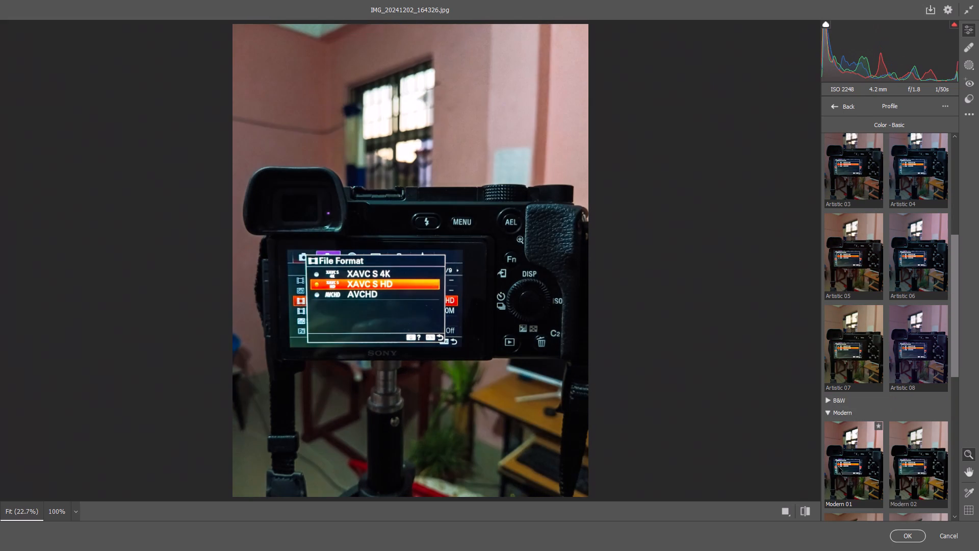
click(903, 468)
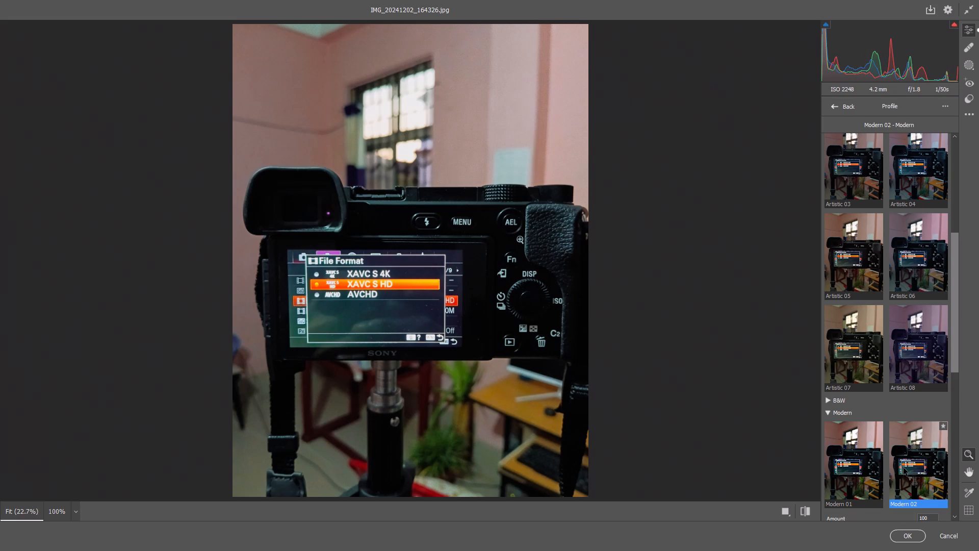
scroll(904, 468, down, 1)
scroll(904, 468, up, 2)
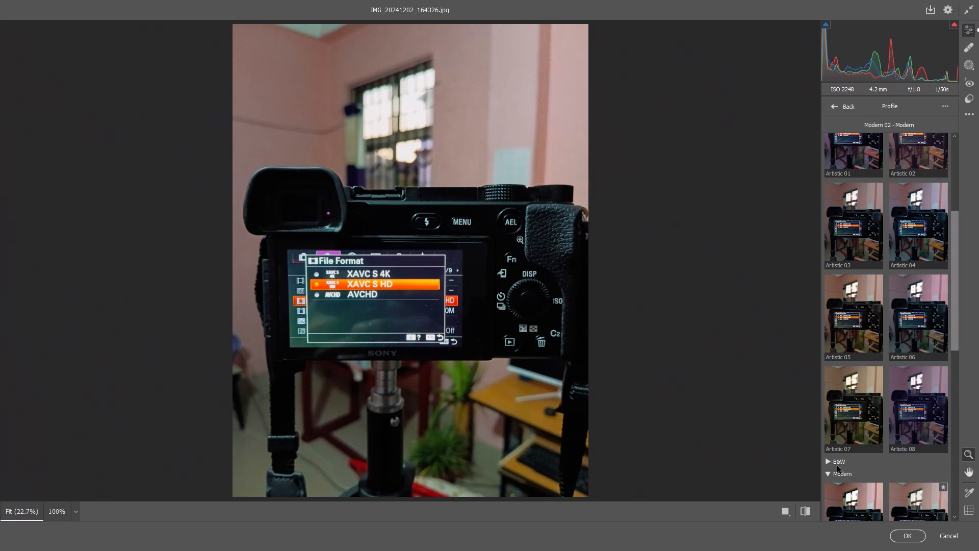
click(835, 106)
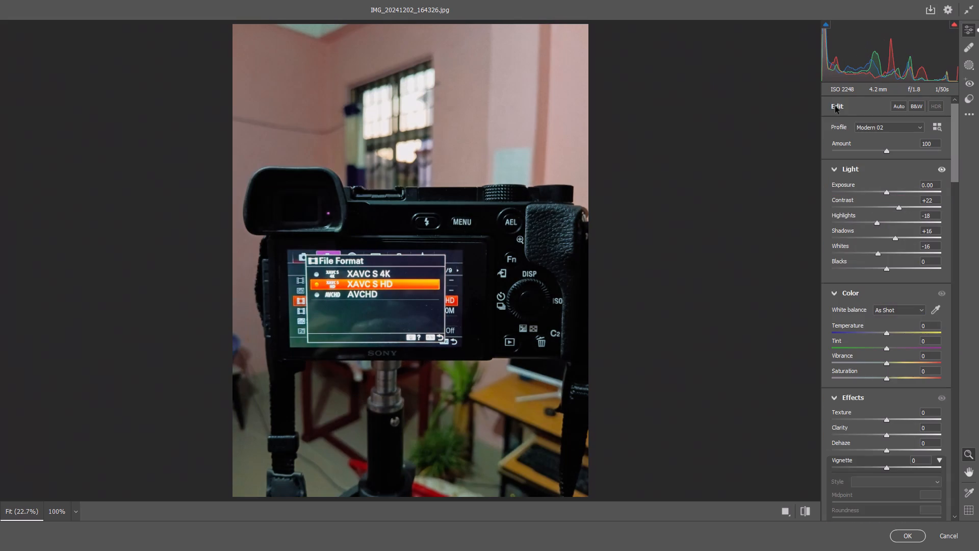
Raise the photo's Contrast to +29 and Shadows to +26.
click(900, 206)
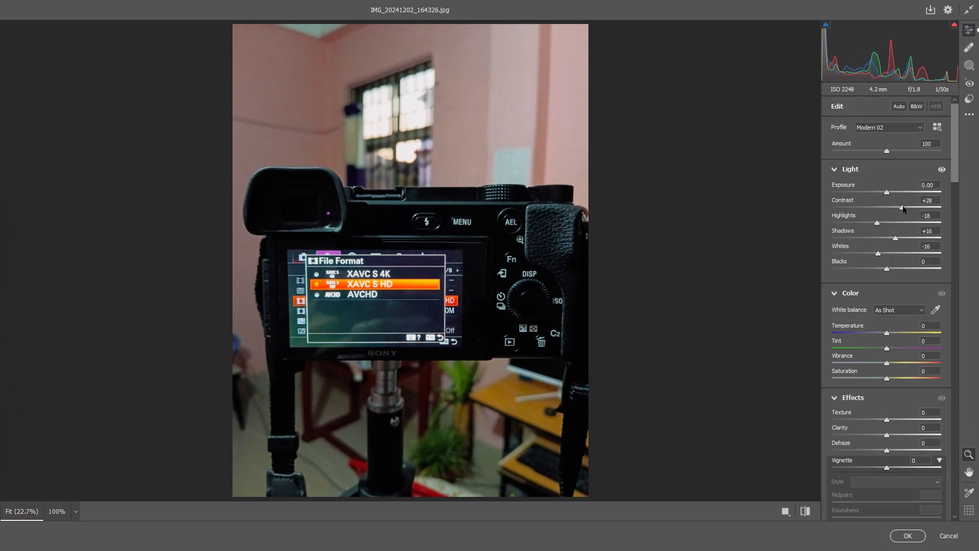
drag(896, 239, 901, 241)
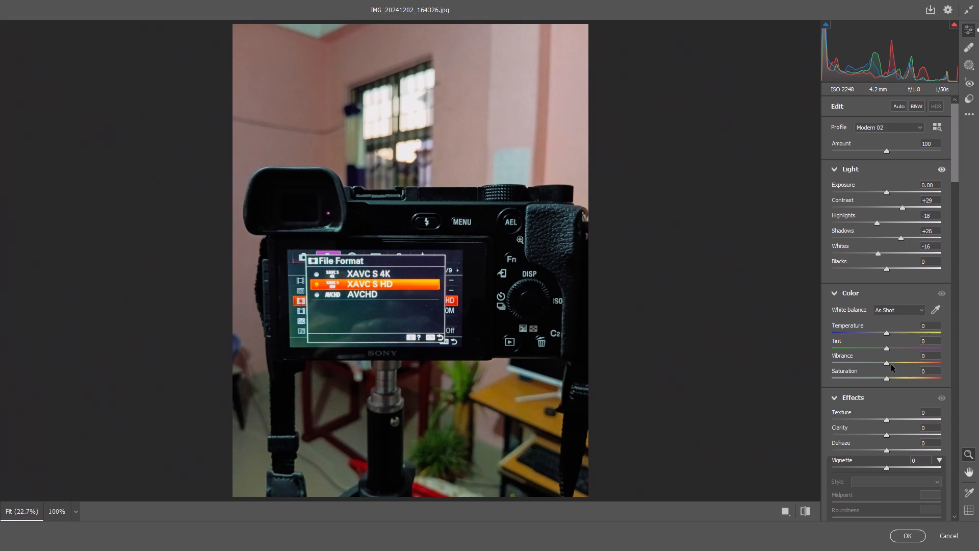
Set the photo's Vibrance to +15 and Saturation to +20.
drag(888, 365, 896, 367)
drag(886, 379, 891, 381)
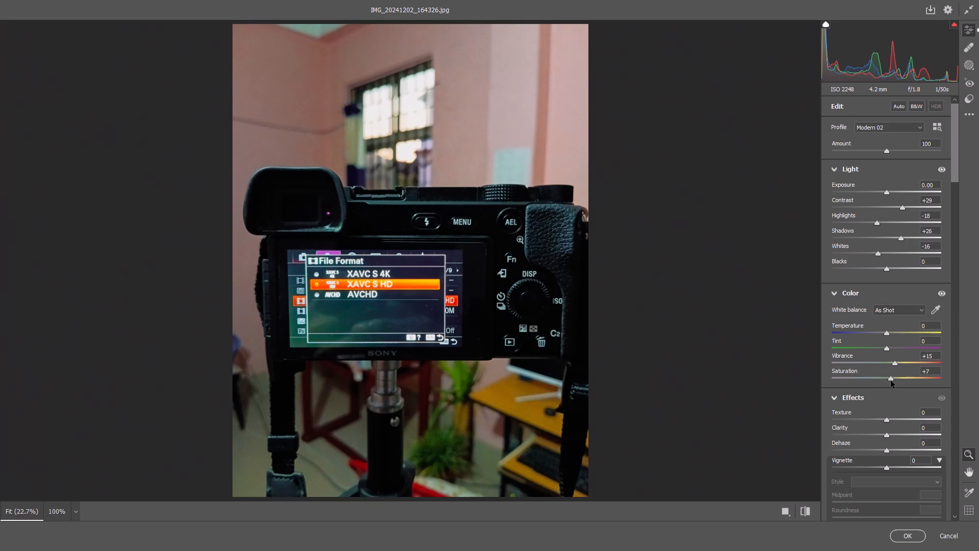
drag(891, 381, 895, 382)
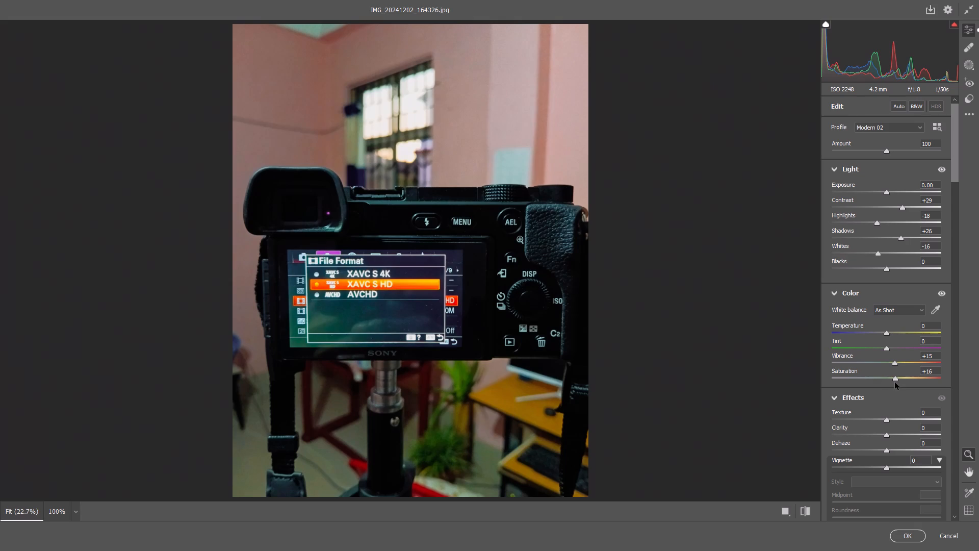
drag(895, 382, 897, 383)
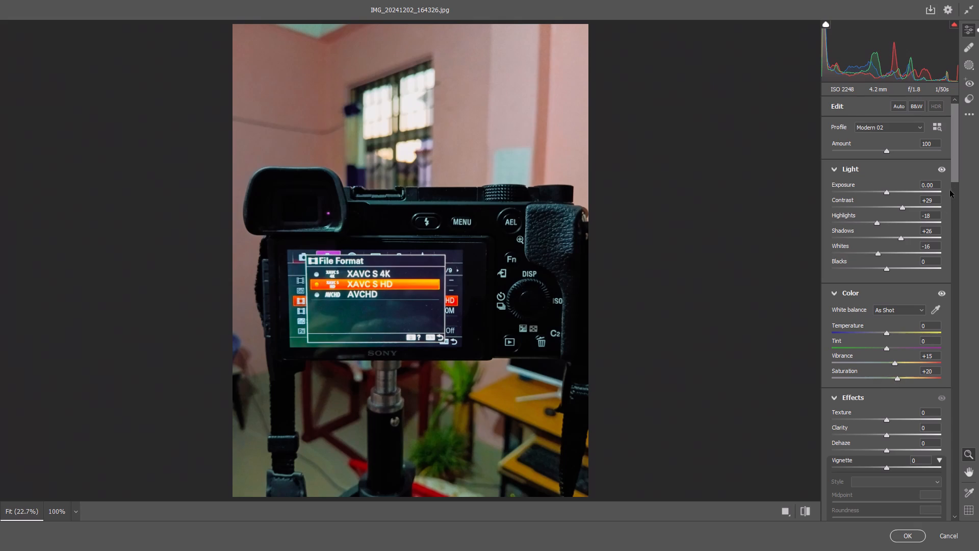
Set the effects to Texture +11, Clarity +11, Dehaze +12 and Vignette -15.
drag(956, 171, 956, 197)
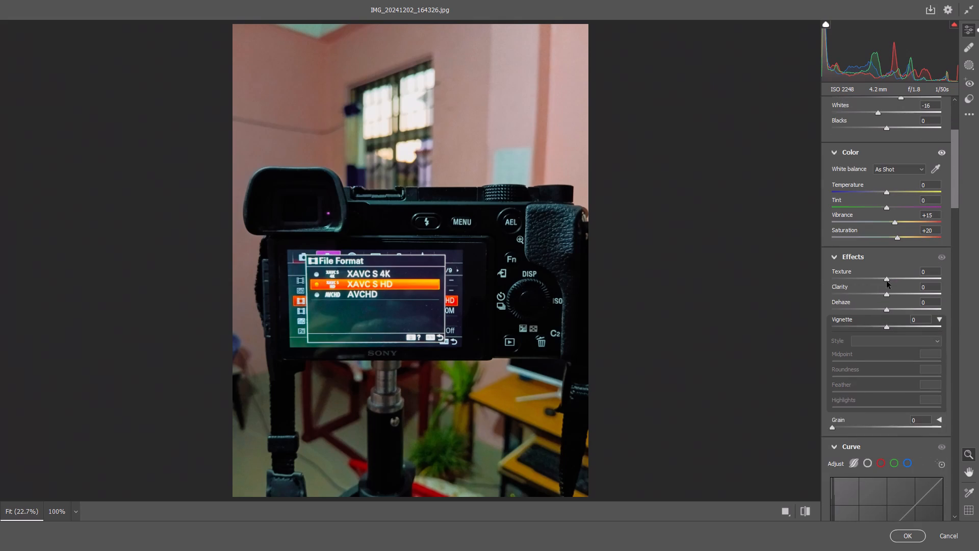
drag(889, 279, 895, 280)
drag(886, 292, 890, 295)
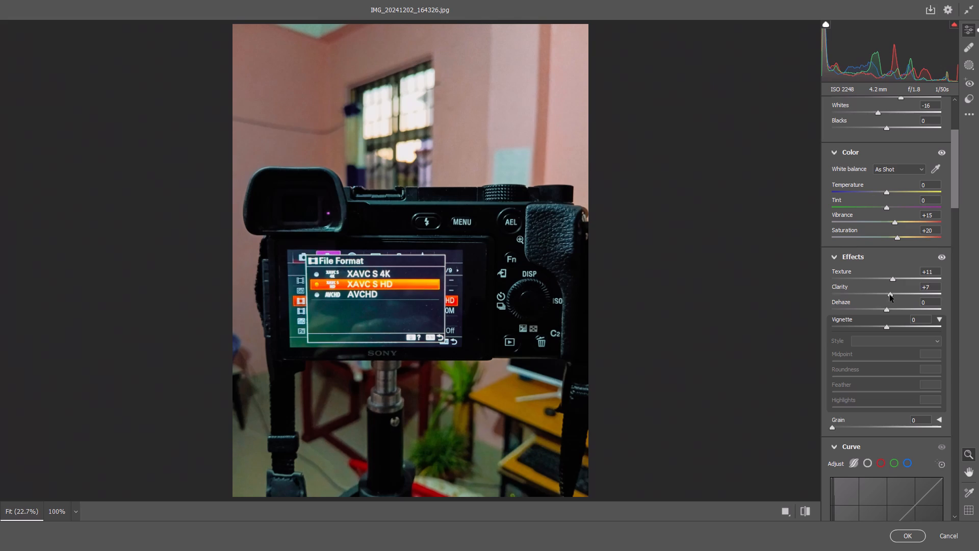
drag(890, 295, 892, 296)
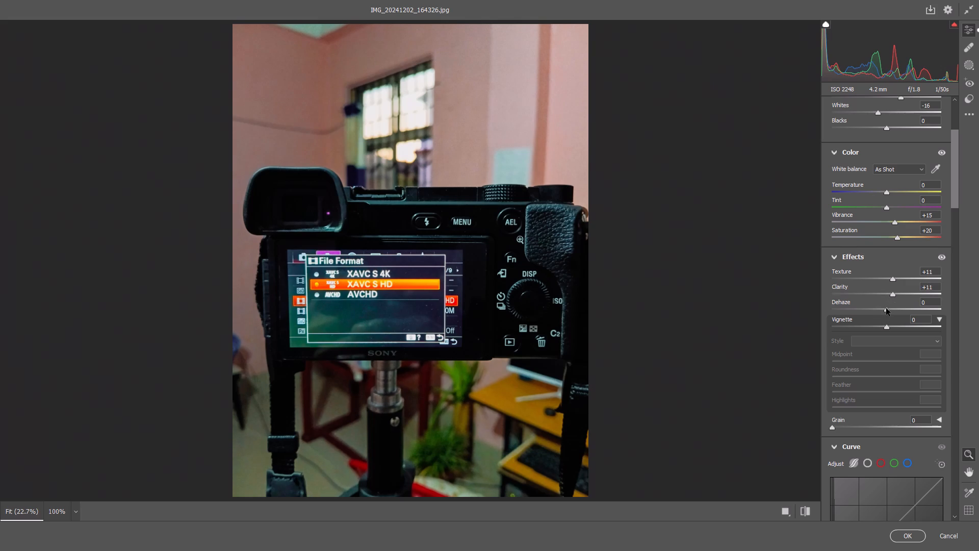
drag(886, 308, 893, 309)
drag(888, 329, 892, 330)
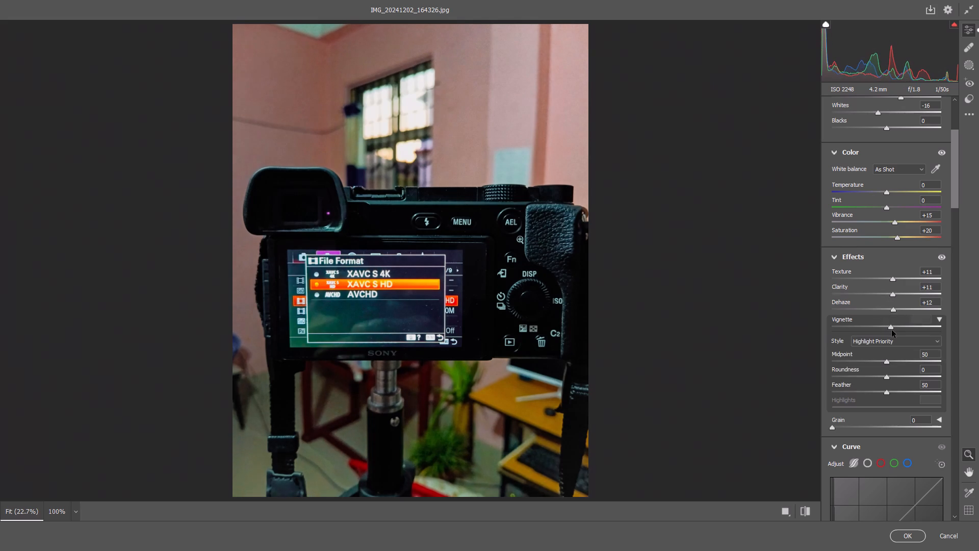
drag(892, 330, 894, 331)
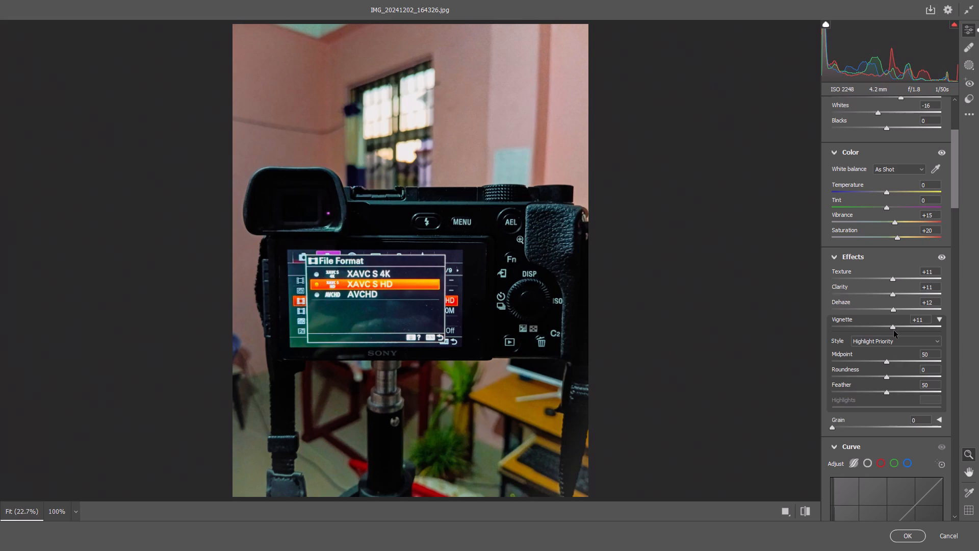
drag(894, 331, 884, 330)
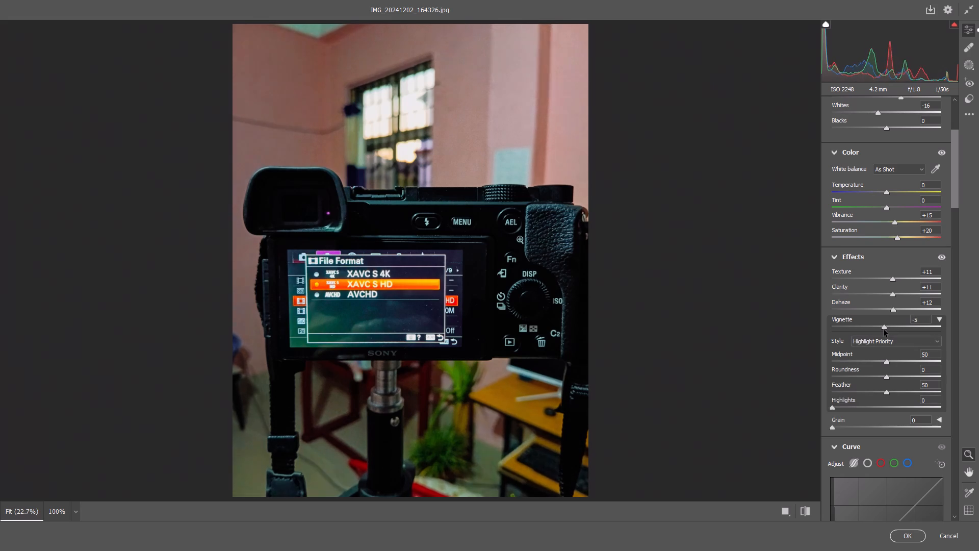
drag(884, 330, 880, 329)
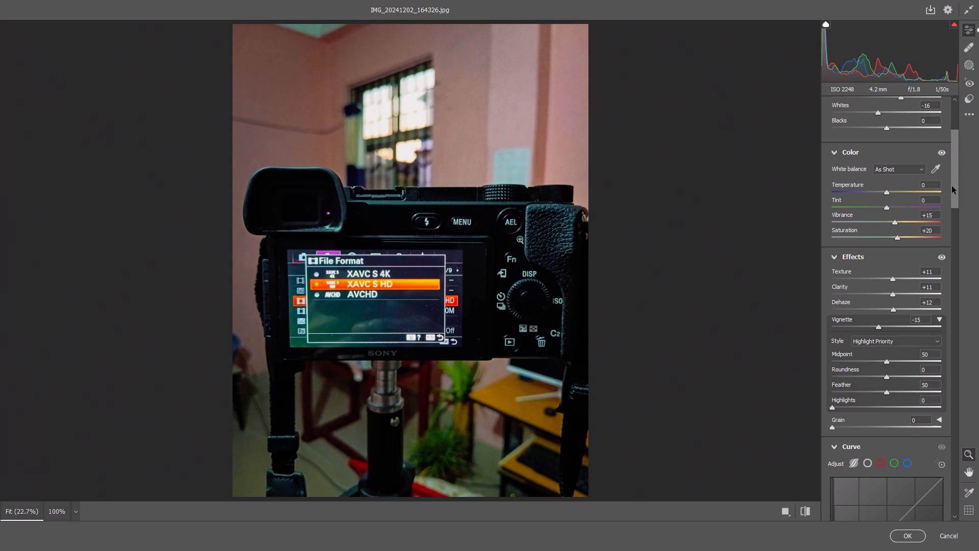
Lower the parametric curve's Highlights to -36 and Lights to -24.
drag(952, 186, 952, 198)
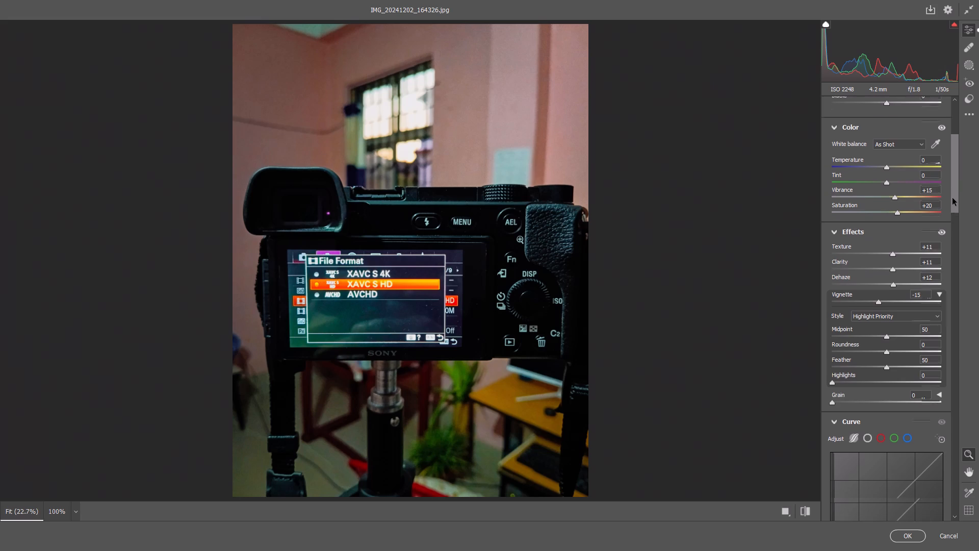
drag(952, 198, 958, 263)
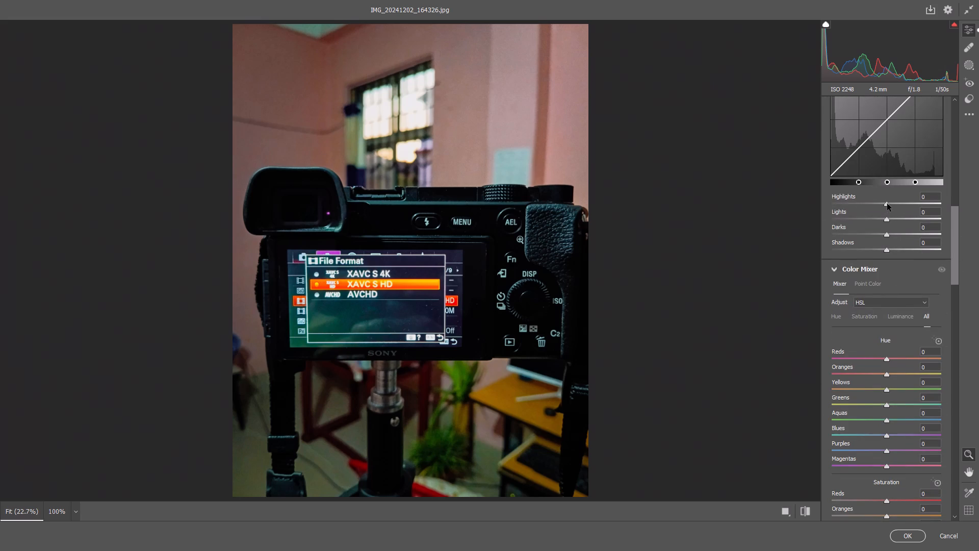
drag(887, 204, 868, 207)
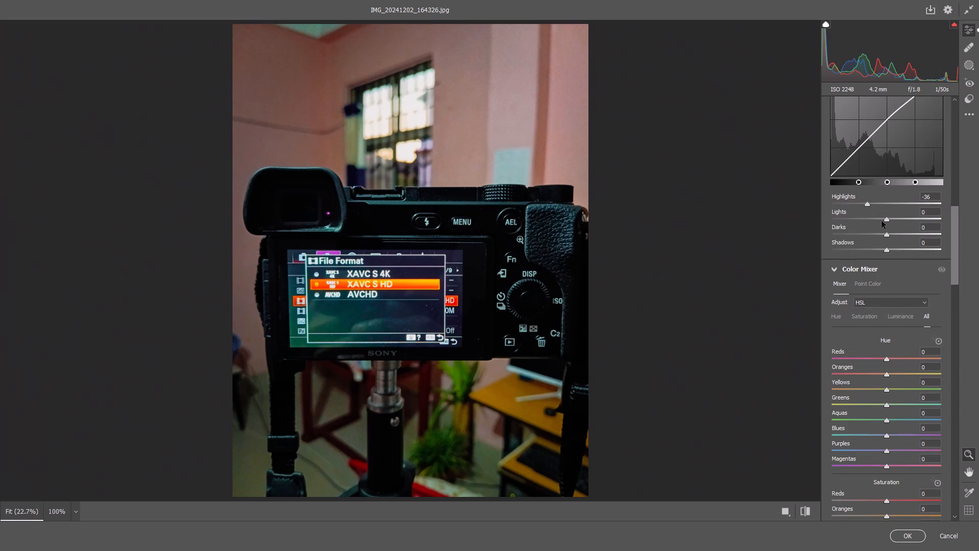
drag(888, 220, 875, 218)
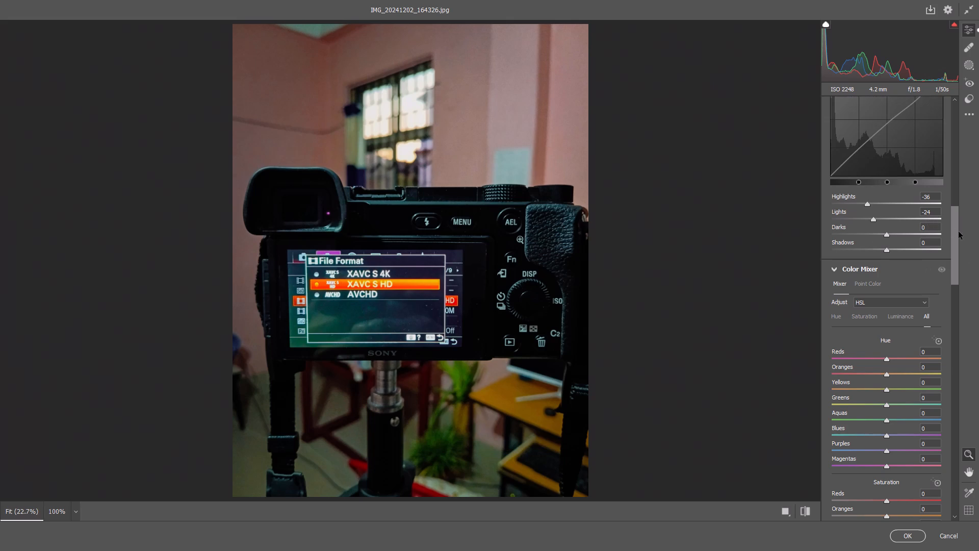
Sample the pink wall and the plant to set Color Mixer saturation to Reds +23, Oranges +16, Yellows +3 and Greens +11.
drag(955, 229, 969, 301)
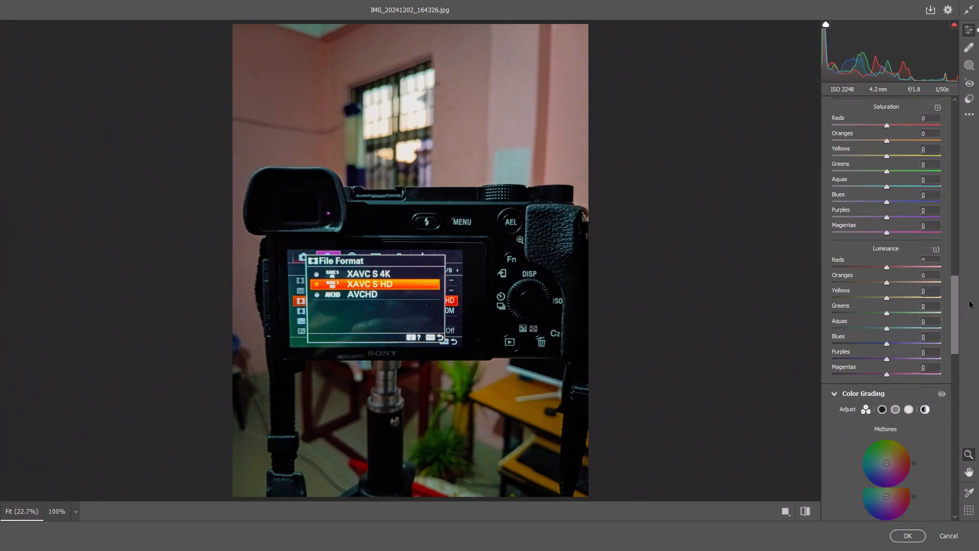
drag(969, 301, 967, 285)
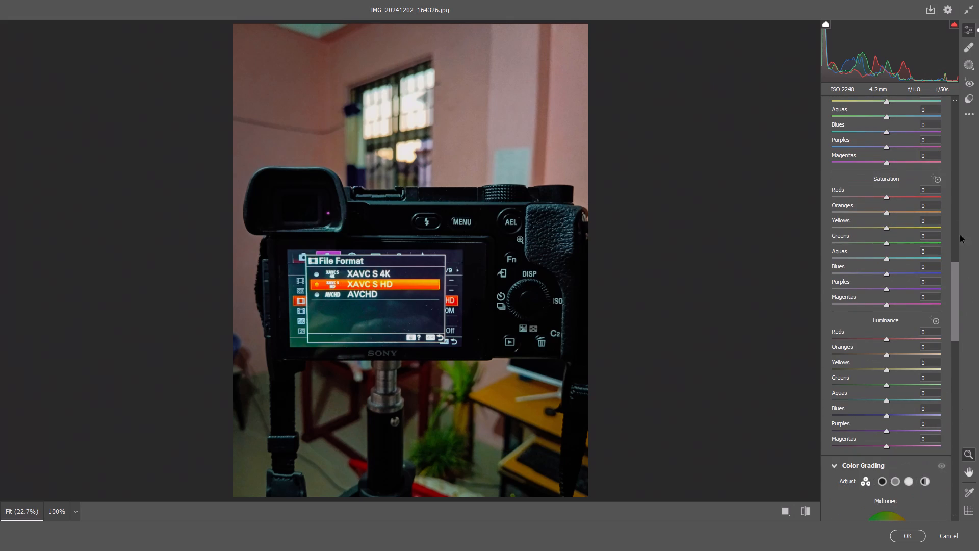
click(938, 184)
click(937, 180)
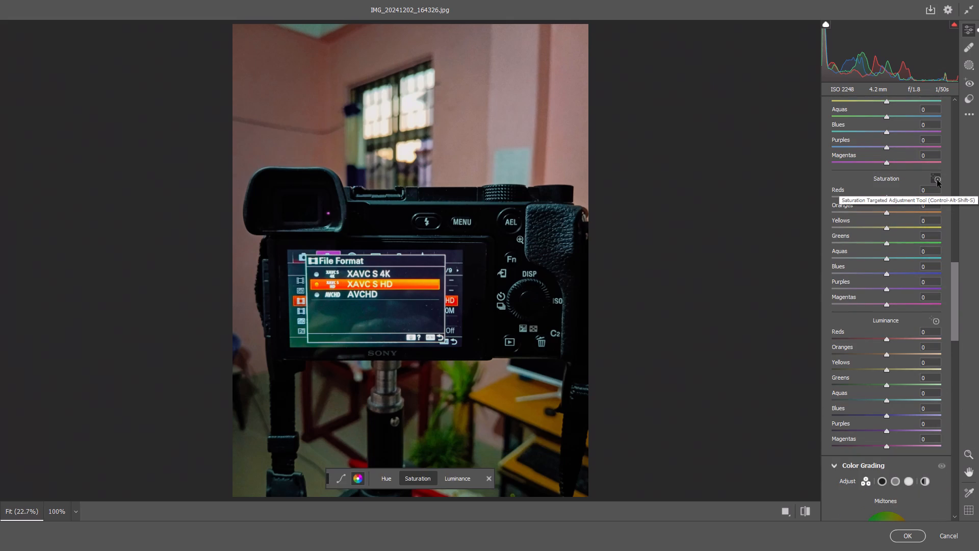
drag(556, 132, 568, 136)
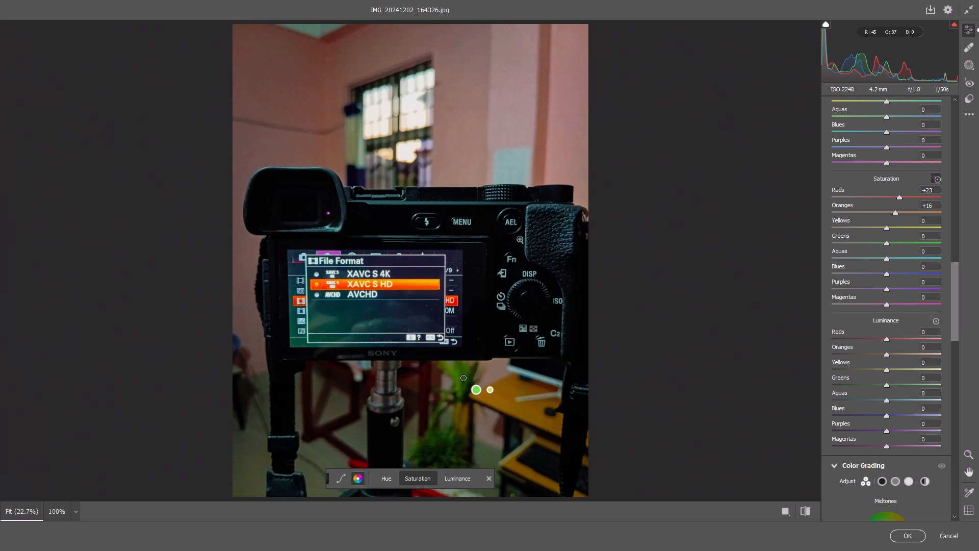
drag(463, 378, 471, 381)
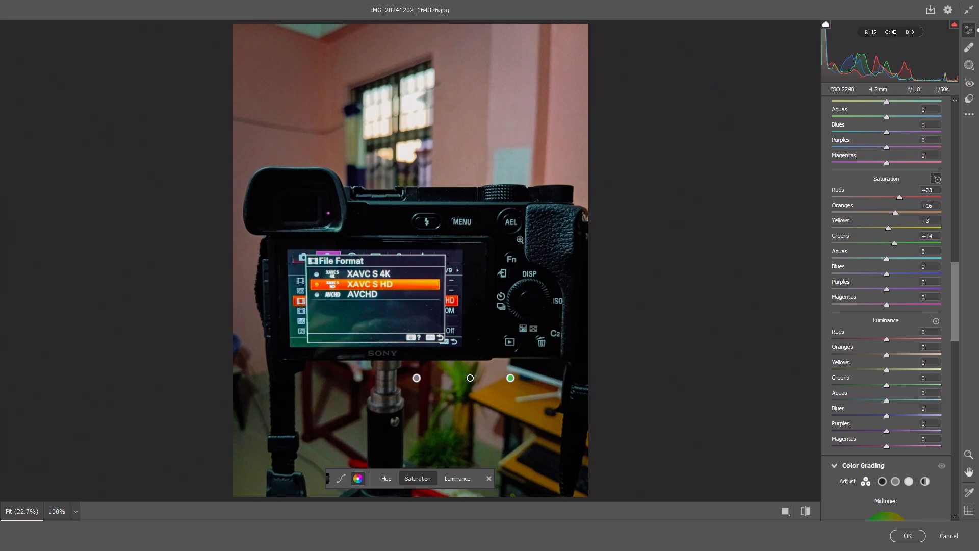
drag(471, 381, 475, 381)
drag(475, 381, 477, 382)
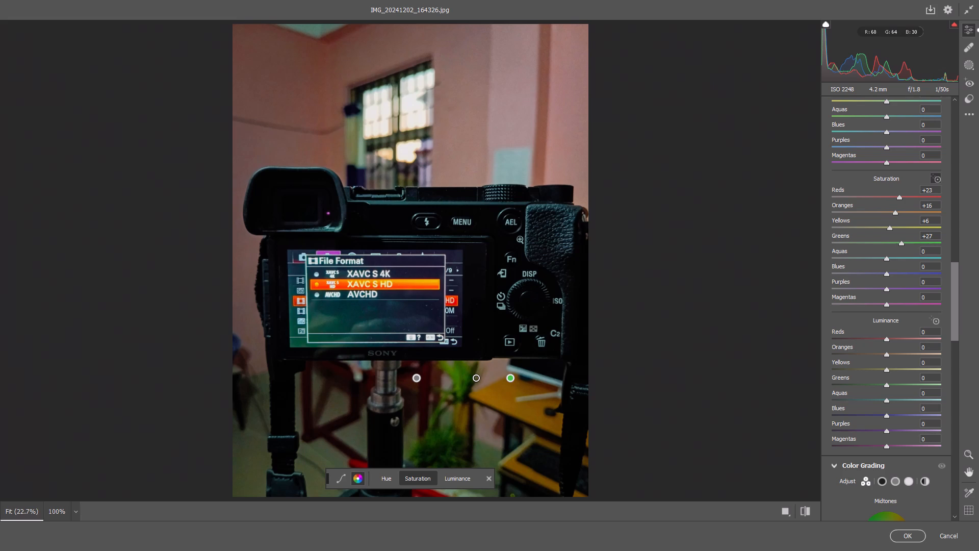
drag(477, 382, 469, 379)
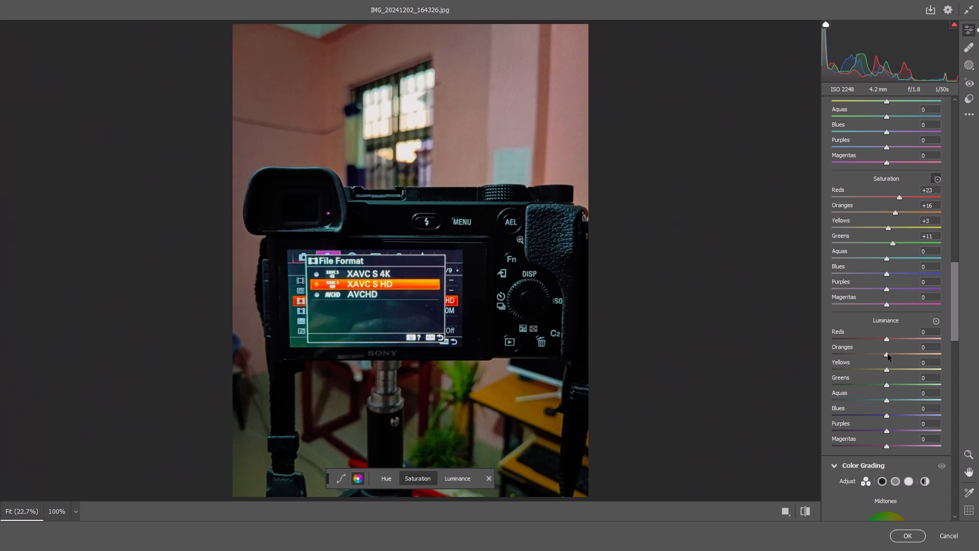
Raise the Oranges luminance slightly in the Color Mixer.
drag(888, 354, 894, 355)
Enable Lens Blur on the photo with its default settings and apply the Camera Raw edits.
drag(956, 309, 948, 374)
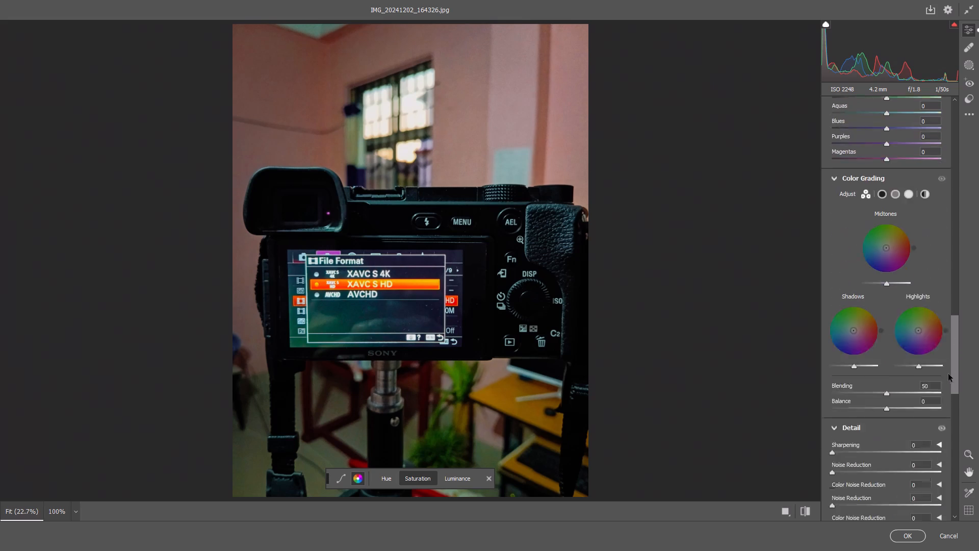
drag(948, 374, 949, 431)
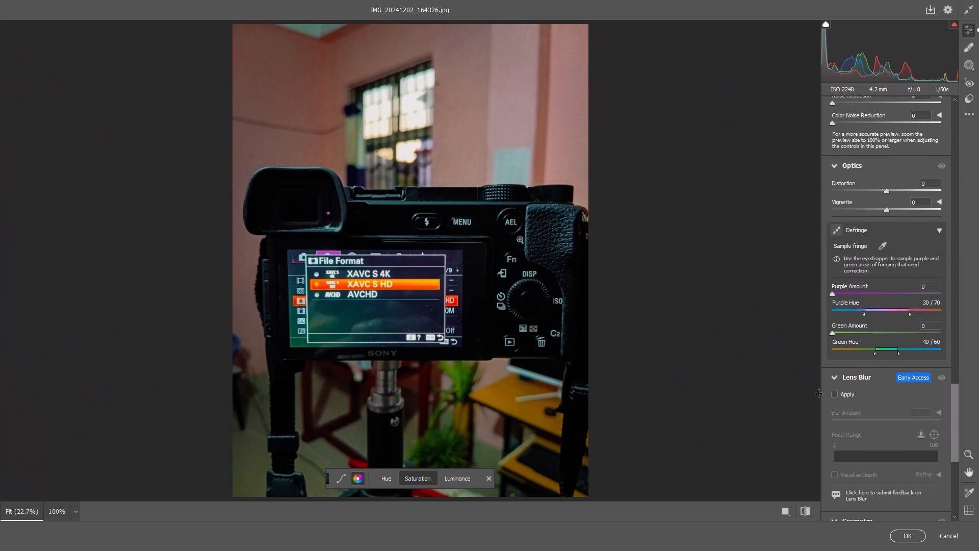
click(838, 396)
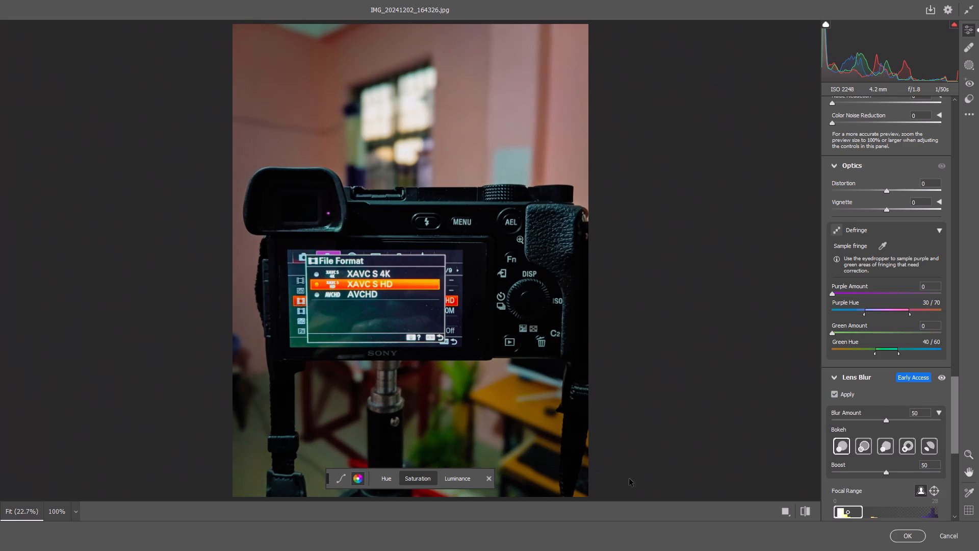
click(916, 540)
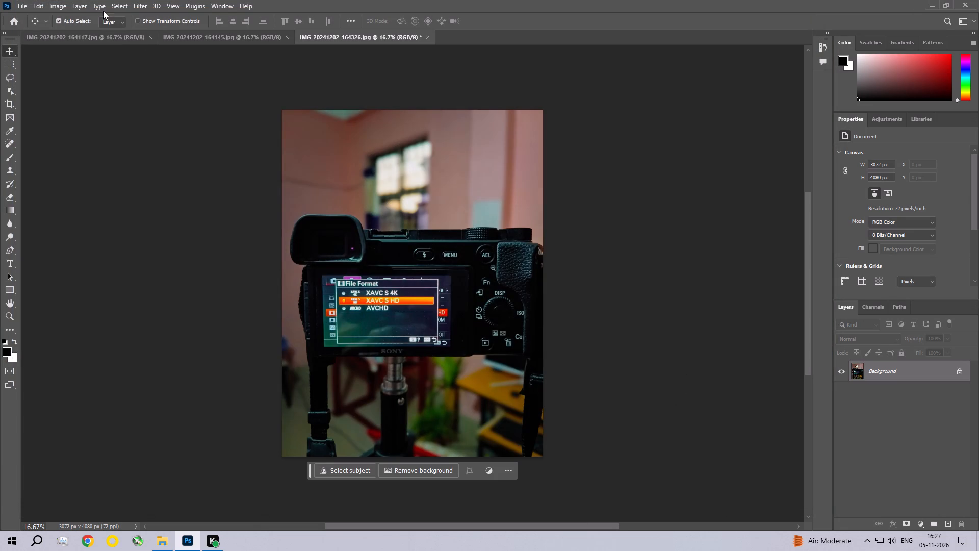
Apply a Photo Filter adjustment with Warming Filter (85) at 25% density.
click(52, 4)
click(65, 30)
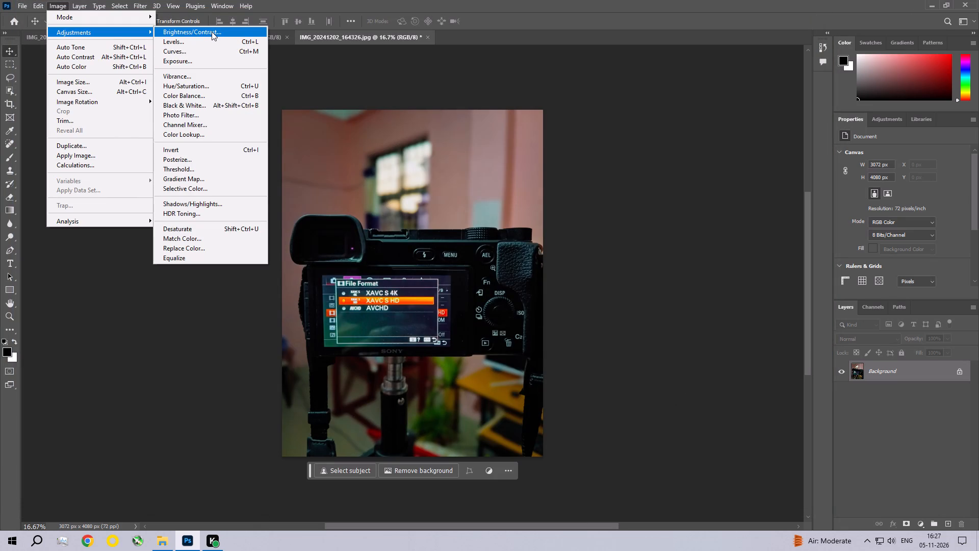
click(191, 113)
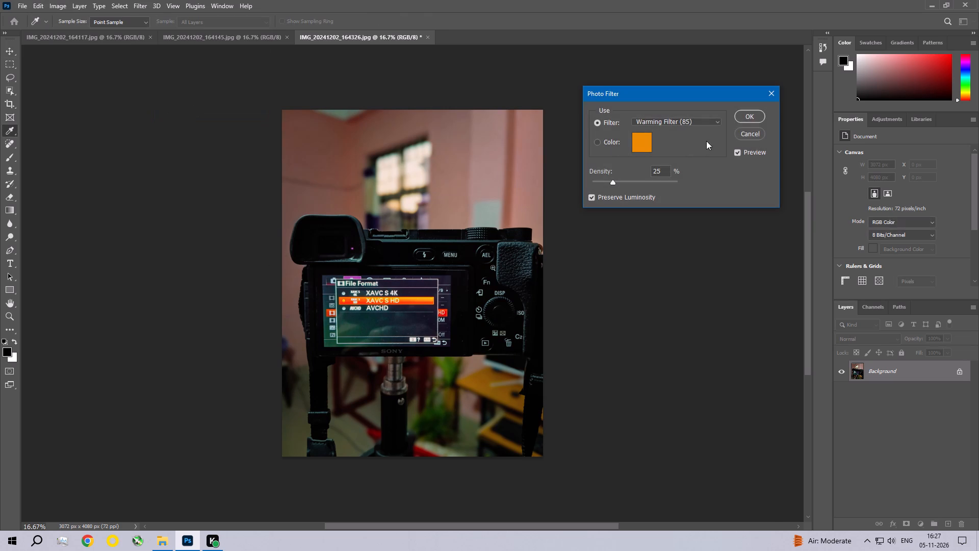
click(745, 113)
Apply an Exposure adjustment with the Offset set to 0.0050.
click(56, 3)
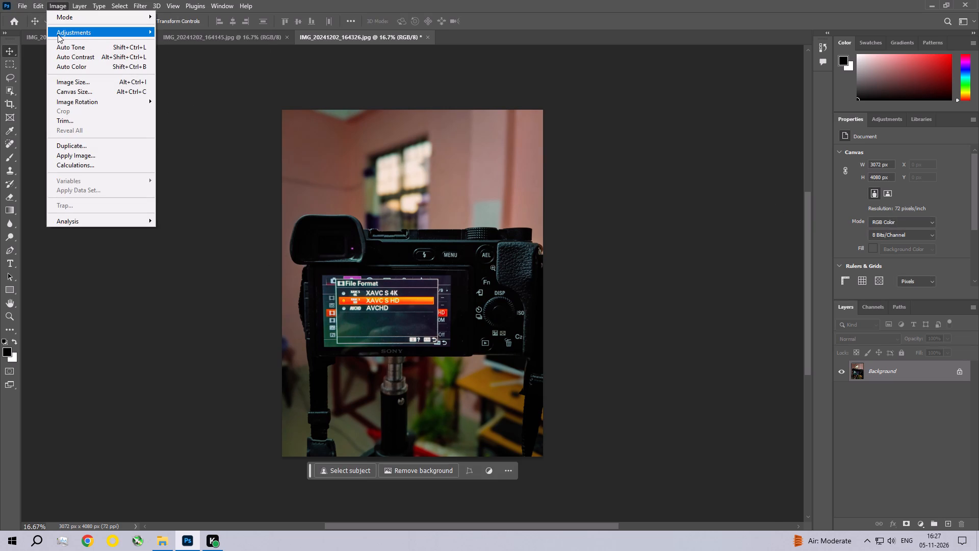
click(58, 34)
click(235, 63)
click(812, 189)
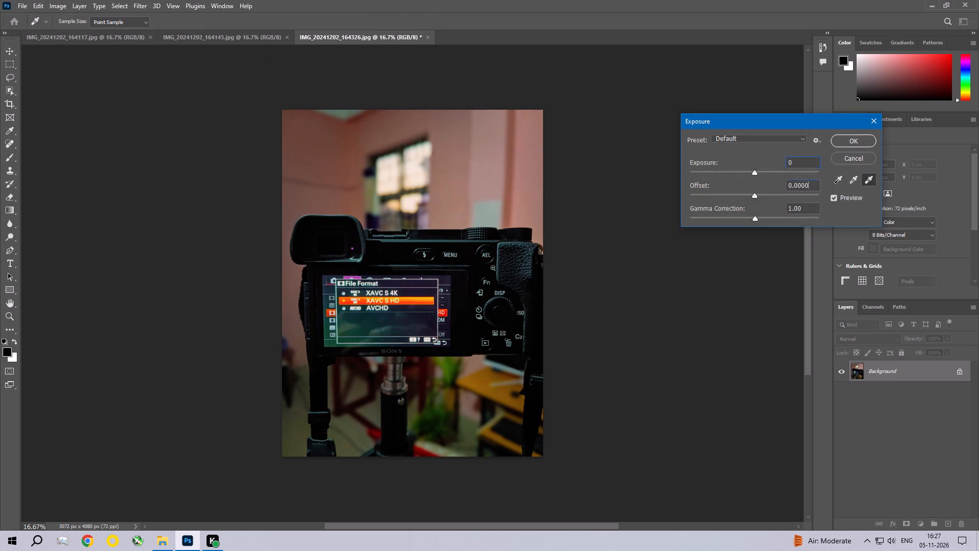
key(BackSpace)
key(BackSpace)
text(50)
key(Return)
Save the photo as a JPEG at quality 12 (Maximum) in Baseline ("Standard") format and close it.
key(ctrl+s)
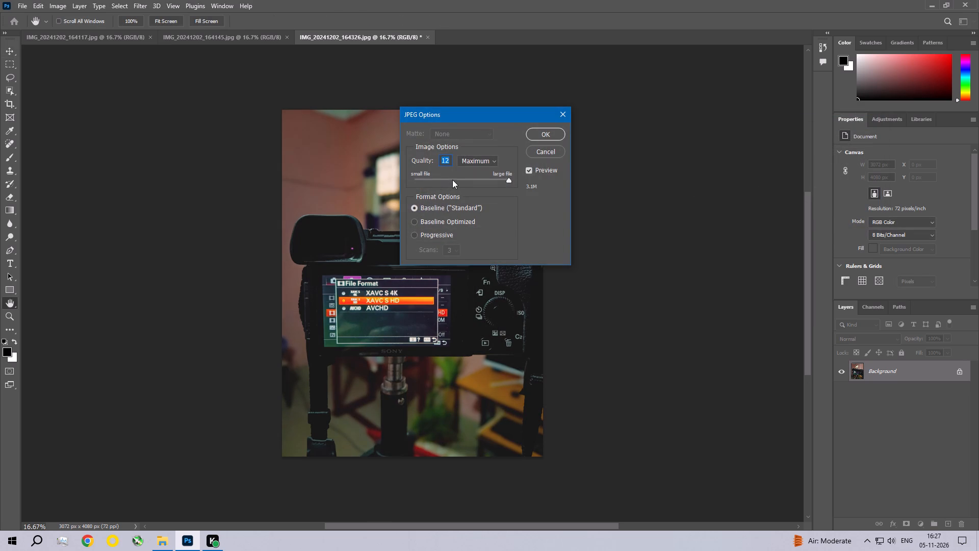
drag(452, 180, 401, 178)
drag(419, 182, 543, 185)
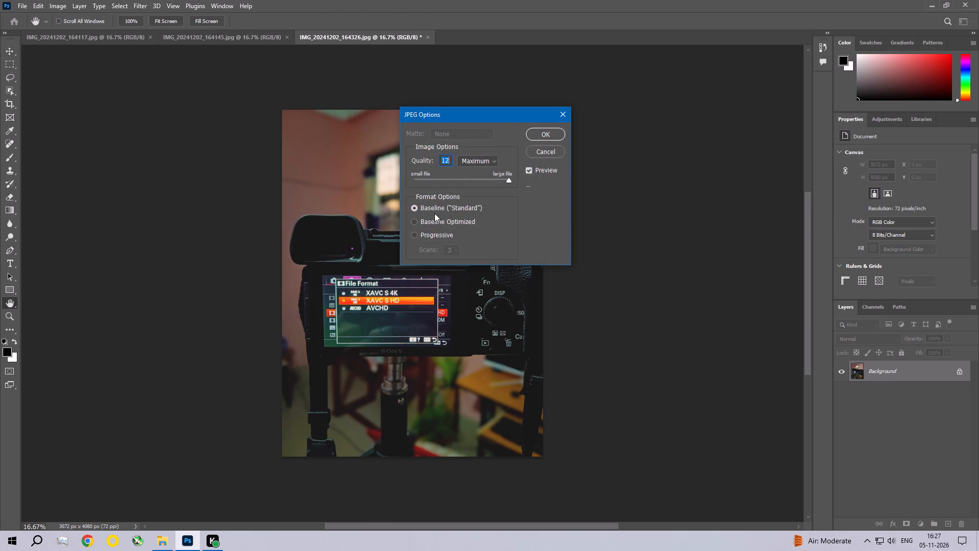
click(437, 221)
click(435, 237)
click(435, 222)
click(437, 210)
drag(510, 178, 494, 178)
drag(494, 178, 521, 185)
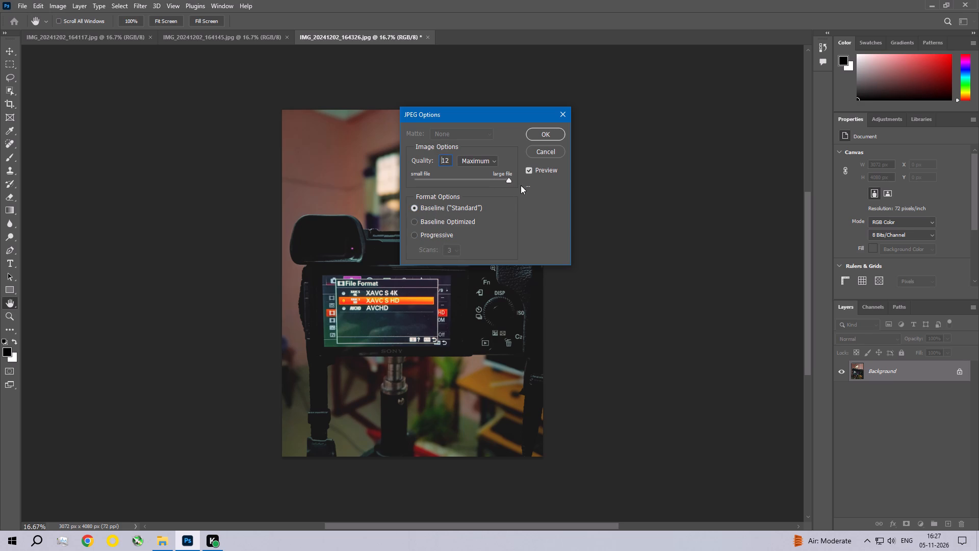
drag(521, 185, 526, 185)
click(554, 134)
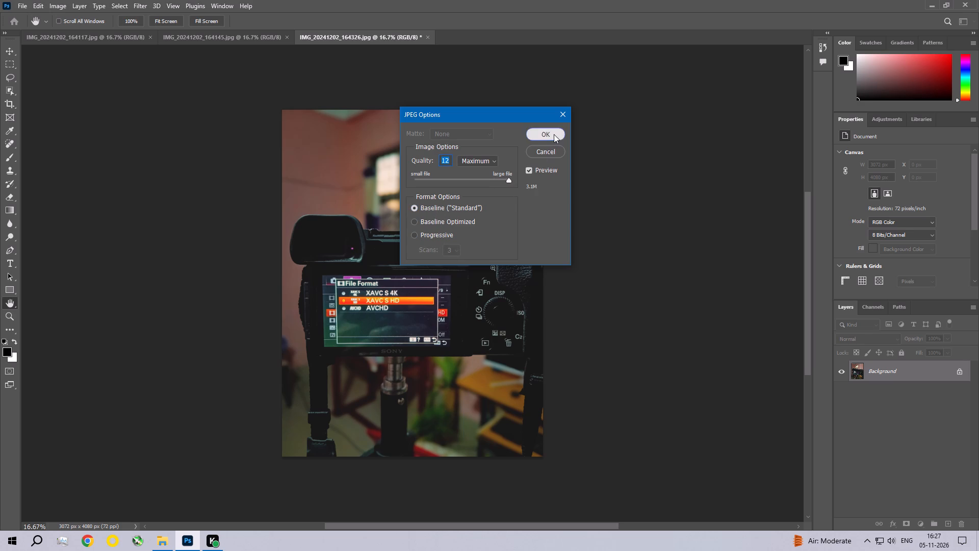
click(426, 37)
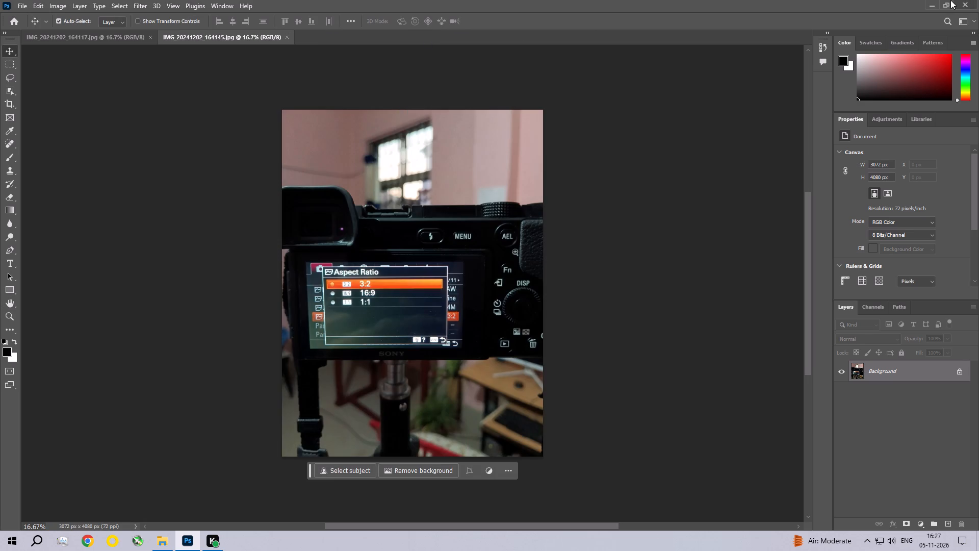
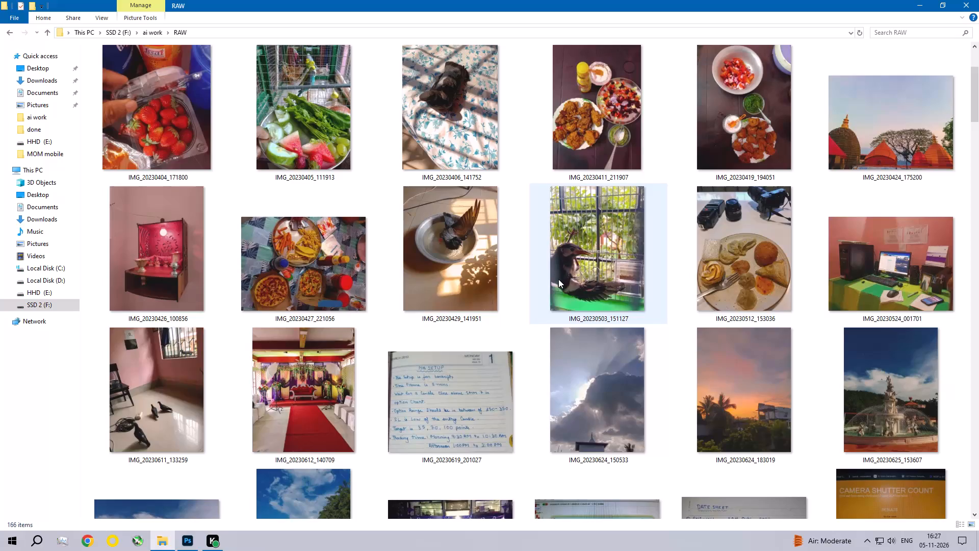
Examine the temple photo IMG_20230424_175200 from the RAW folder full-screen and up close.
double_click(903, 139)
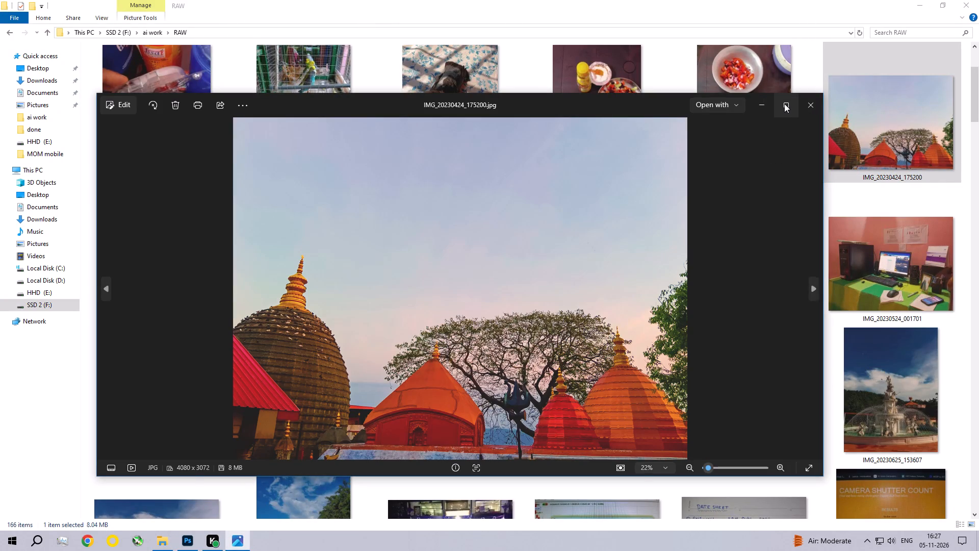
click(784, 104)
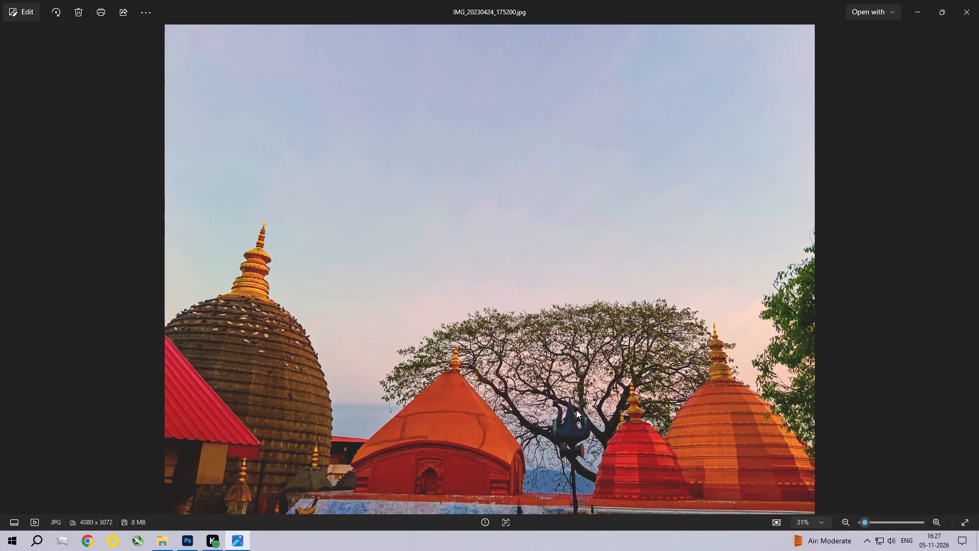
scroll(630, 374, up, 3)
scroll(630, 374, down, 1)
scroll(630, 374, up, 5)
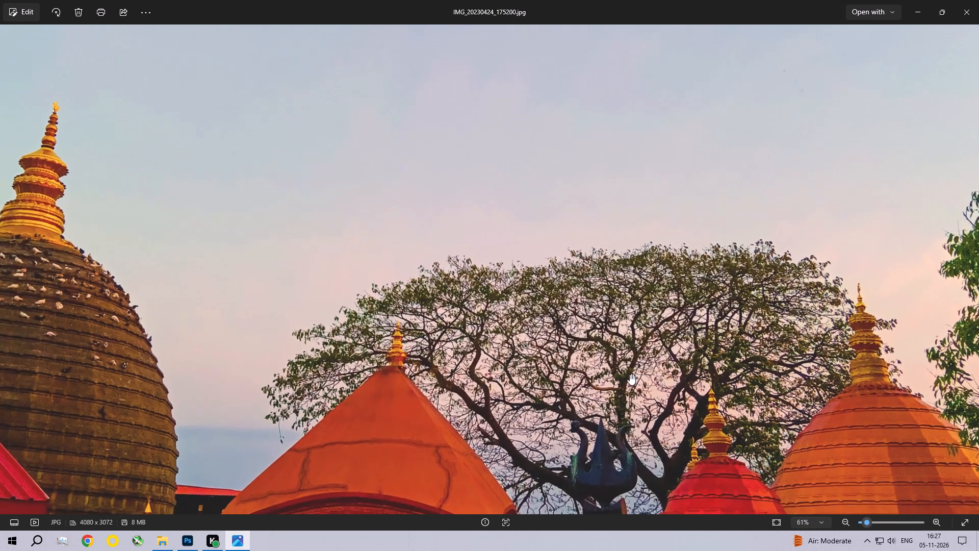
scroll(634, 377, down, 2)
scroll(638, 380, up, 1)
scroll(639, 381, down, 7)
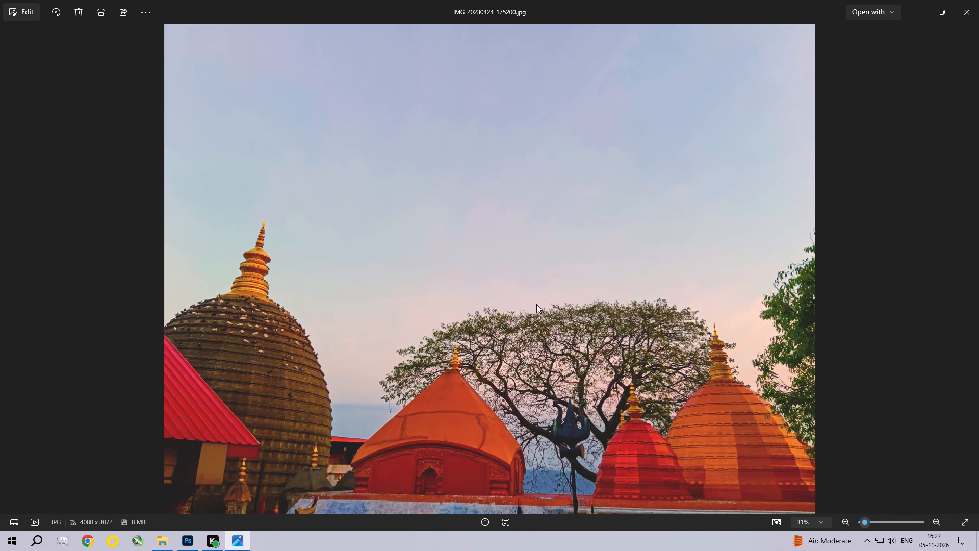
click(978, 0)
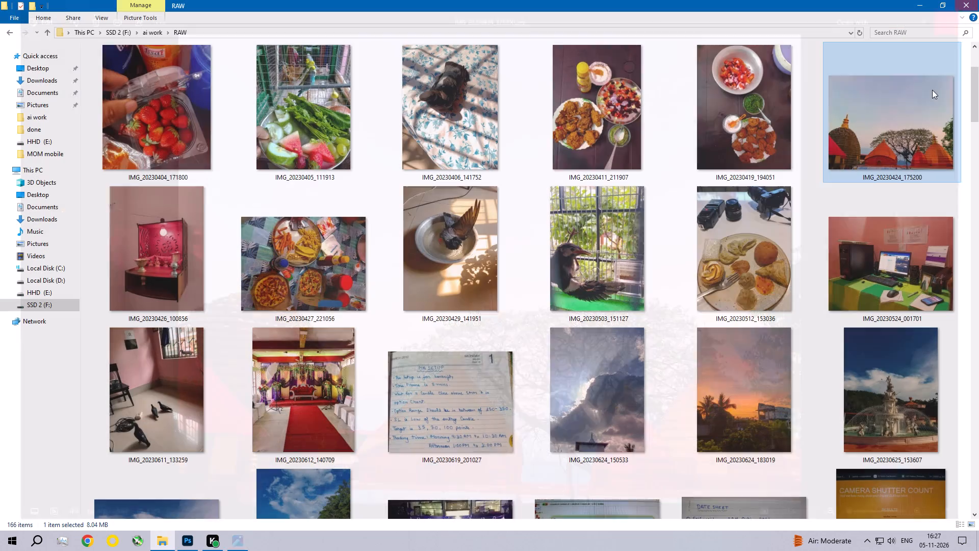
View the sunset photo IMG_20230624_183019 and the fountain photo IMG_20230625_153607 from the RAW folder.
double_click(738, 381)
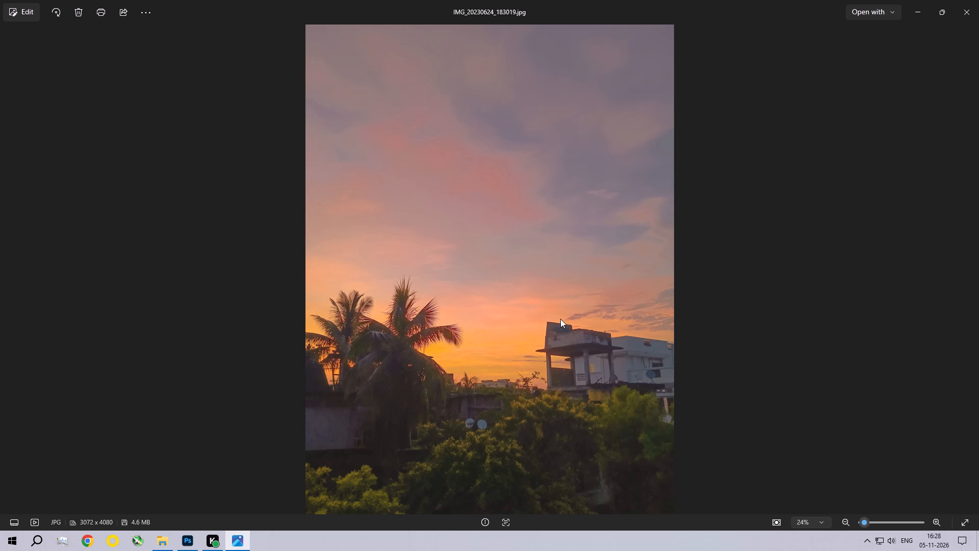
click(978, 0)
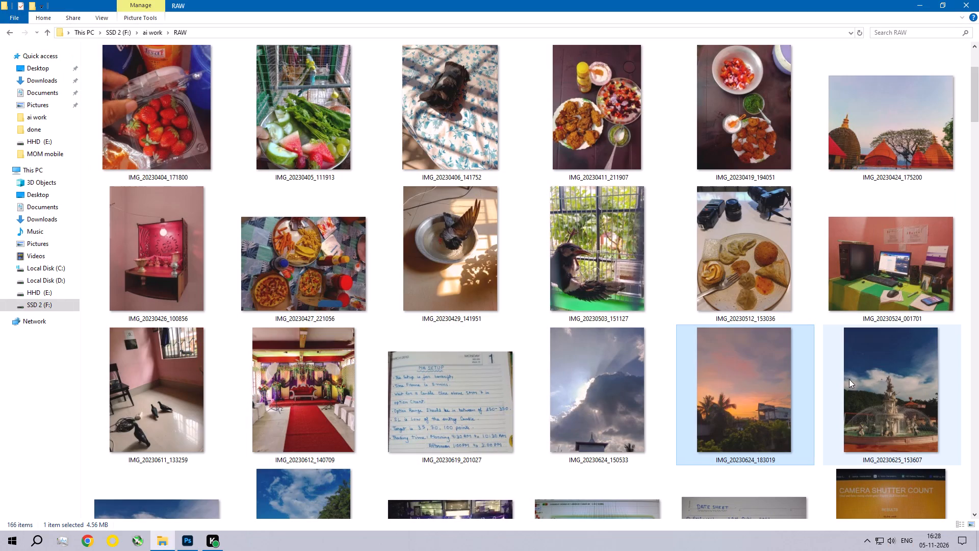
double_click(854, 379)
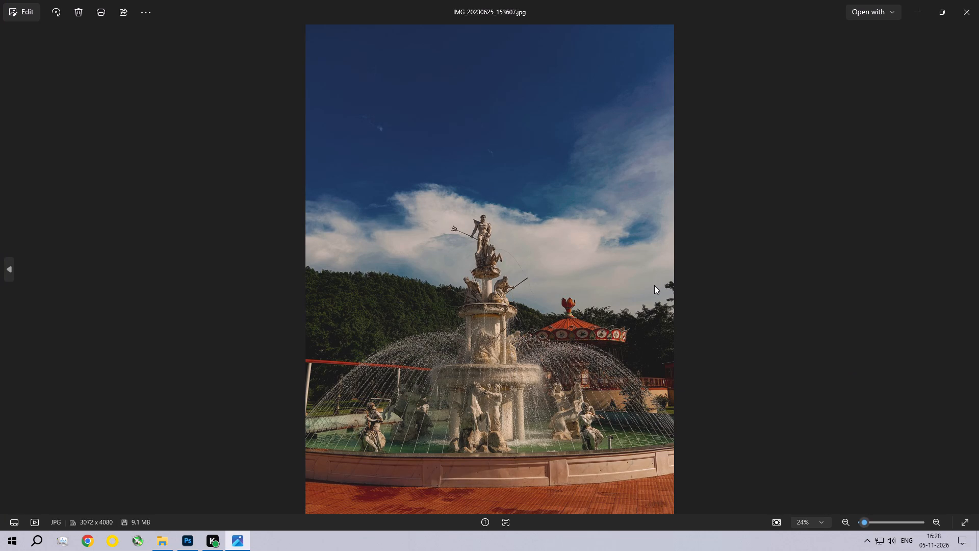
scroll(499, 264, up, 6)
drag(555, 354, 557, 243)
drag(557, 246, 557, 355)
click(978, 0)
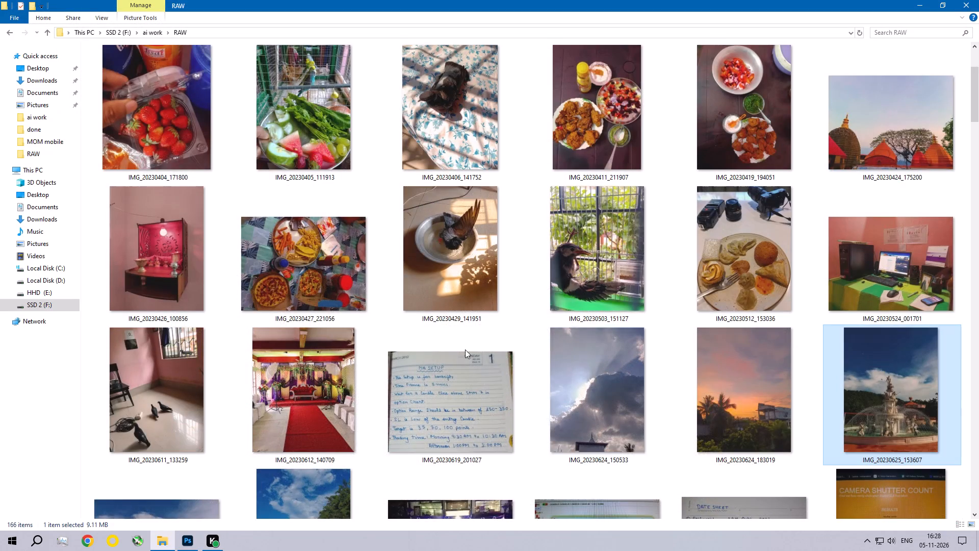
scroll(440, 328, up, 3)
scroll(440, 328, down, 4)
scroll(472, 275, up, 4)
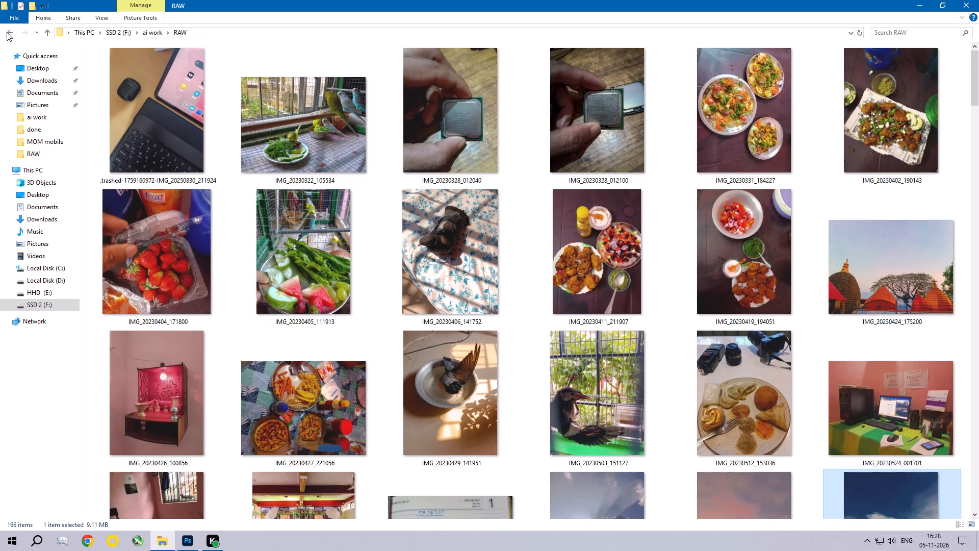
Browse the finished photos in the done folder and view IMG_20210407_155811 and IMG_20210409_205600.
click(7, 33)
double_click(147, 113)
scroll(541, 294, down, 2)
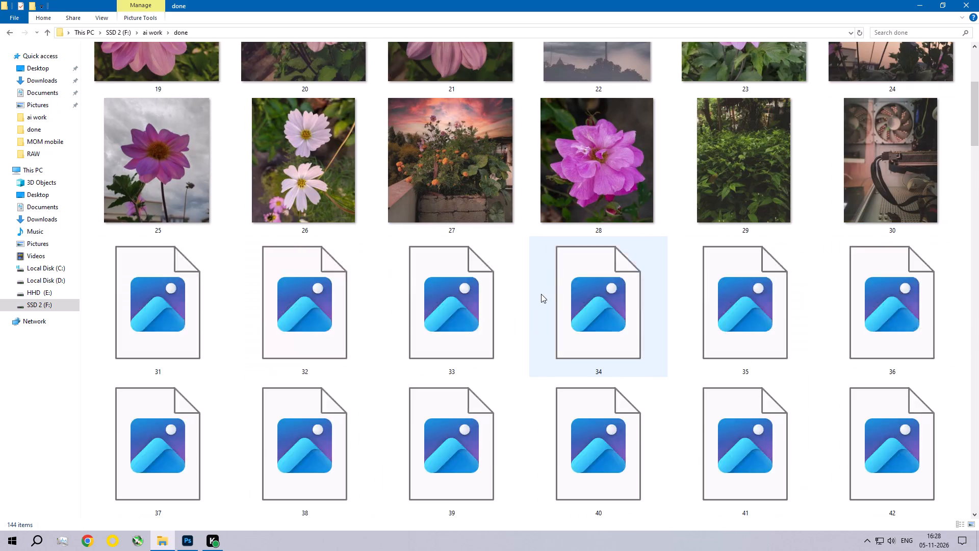
scroll(541, 294, down, 1)
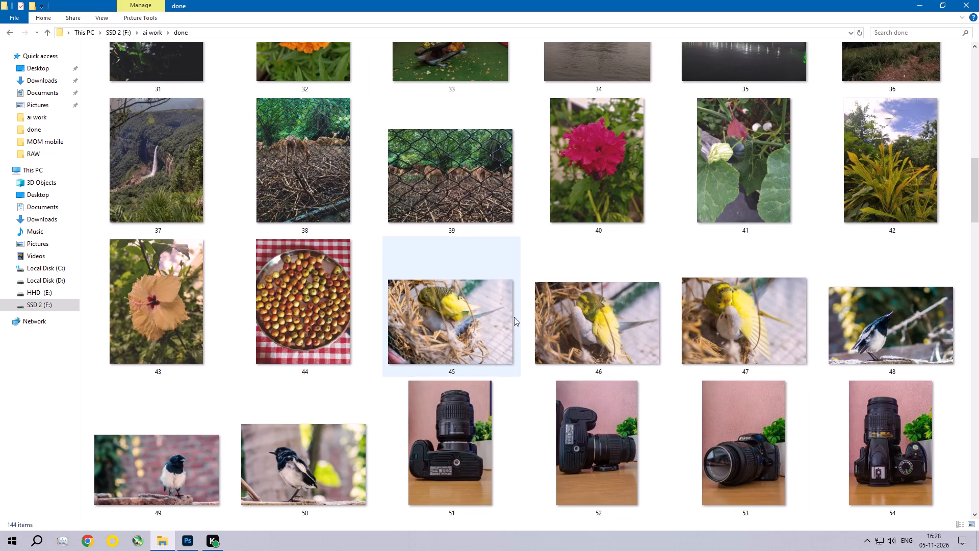
scroll(550, 320, down, 3)
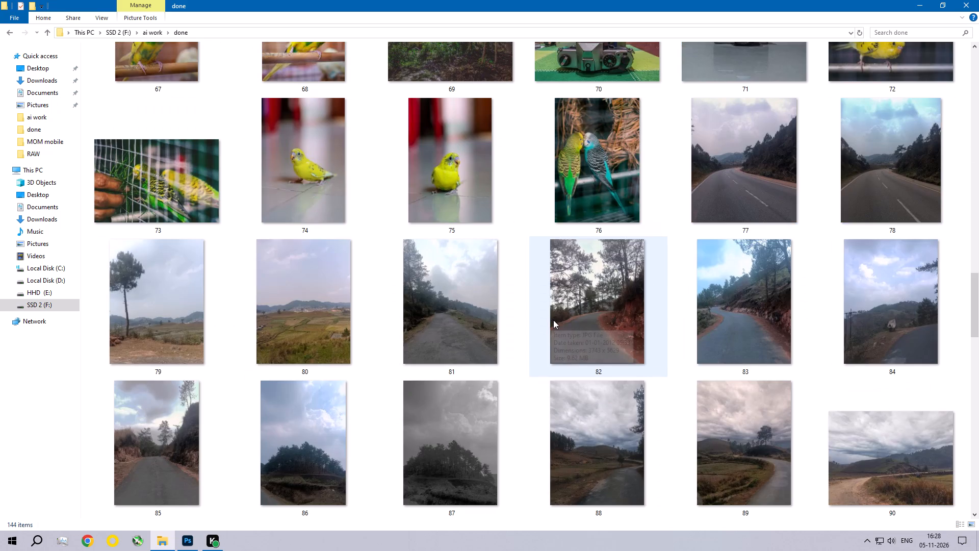
scroll(553, 320, down, 2)
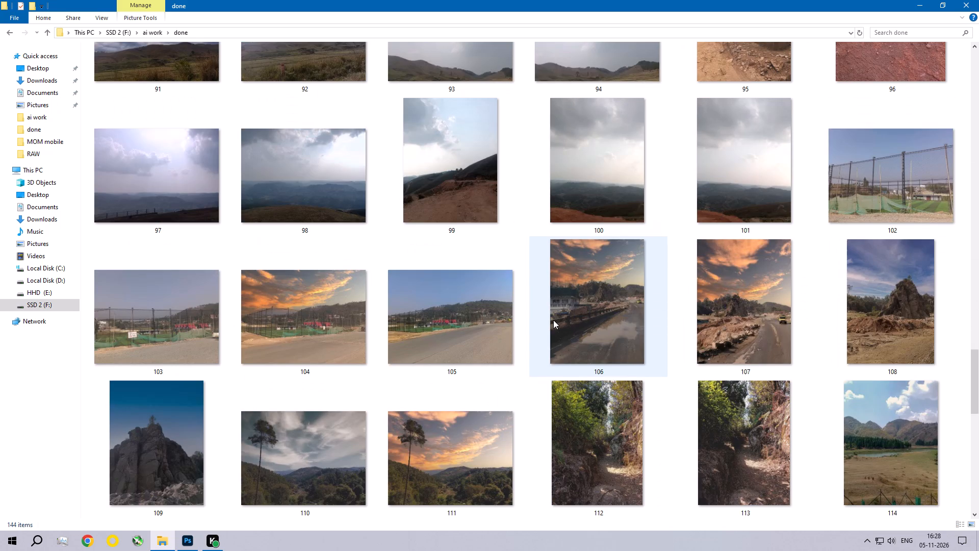
scroll(553, 320, down, 2)
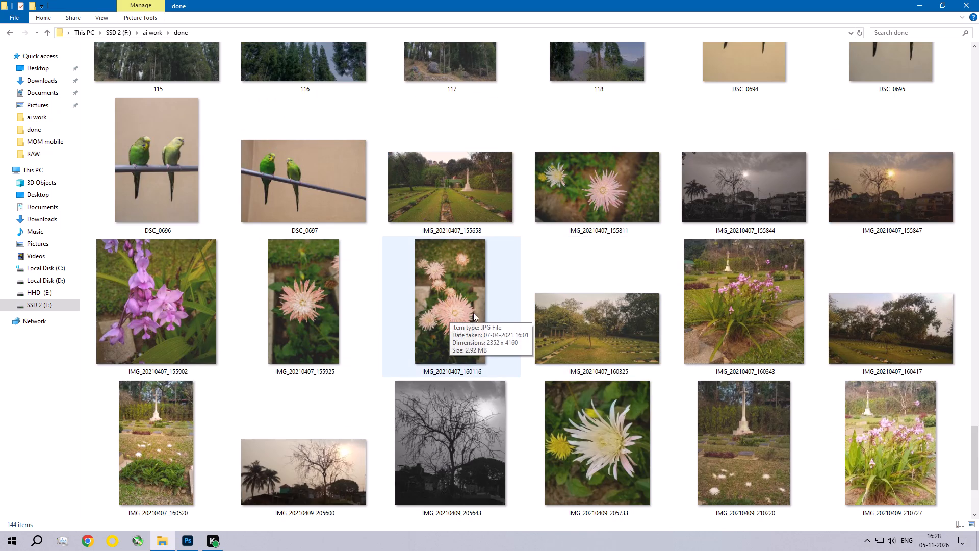
double_click(582, 197)
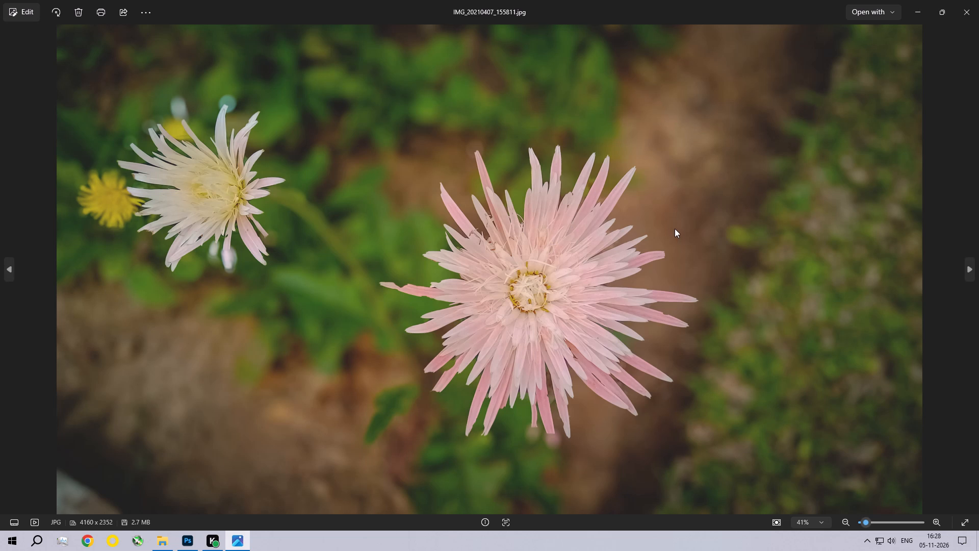
click(978, 0)
scroll(497, 345, down, 1)
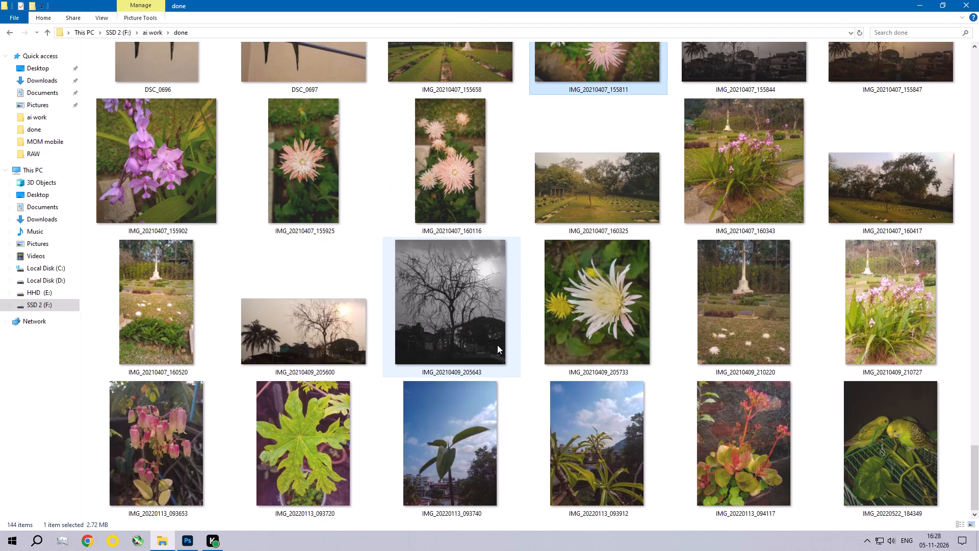
scroll(526, 384, down, 2)
double_click(288, 323)
click(978, 0)
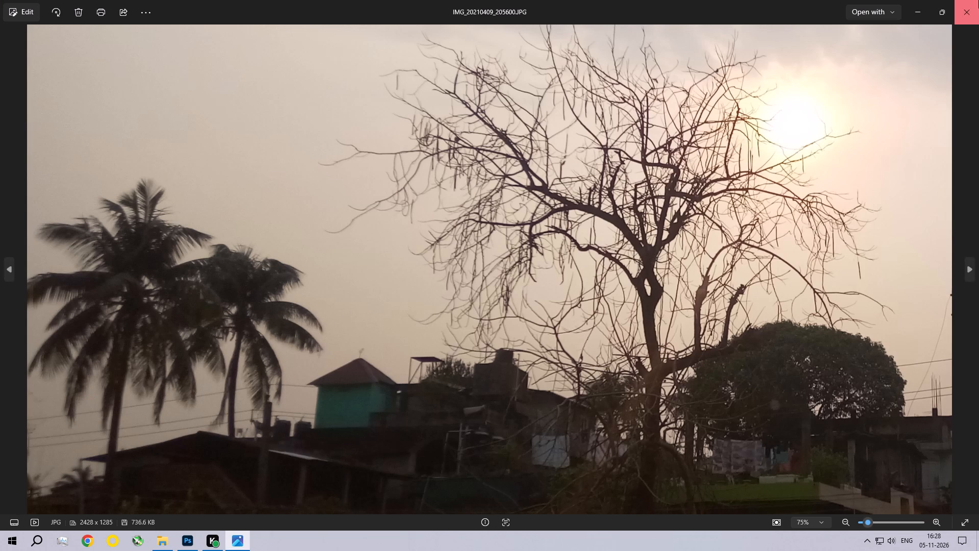
Examine the pink flower photo IMG_20210407_160116 from the done folder up close.
double_click(411, 163)
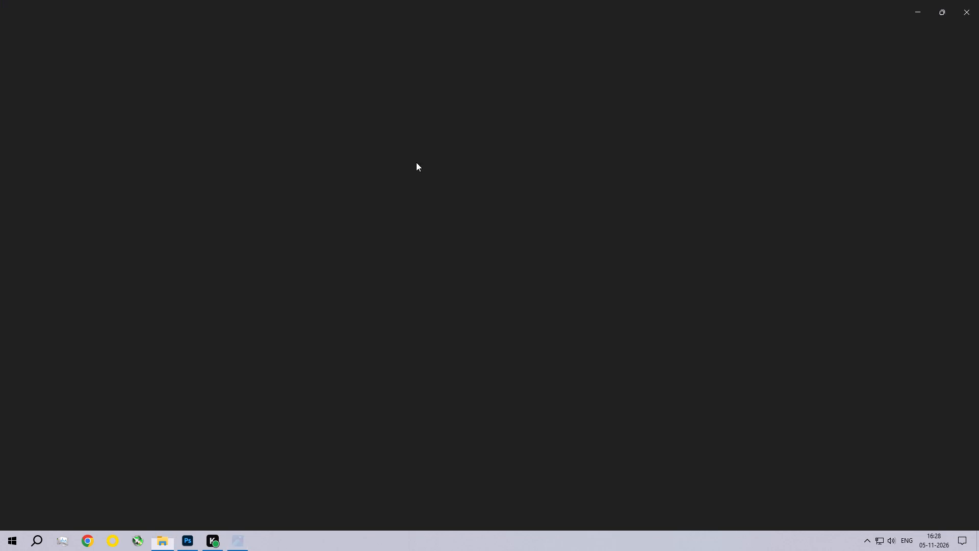
scroll(477, 308, up, 2)
scroll(491, 300, down, 3)
scroll(491, 300, up, 6)
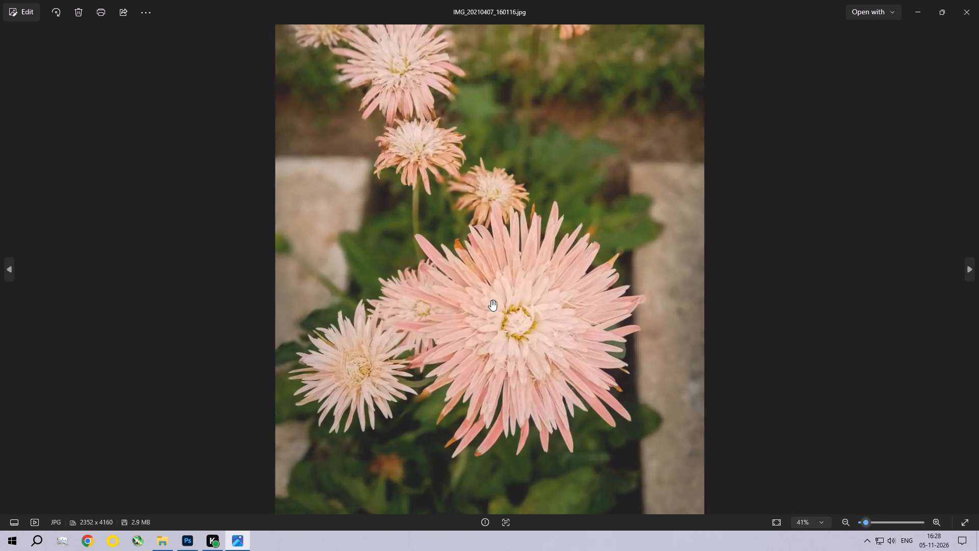
scroll(491, 300, up, 1)
scroll(491, 300, down, 4)
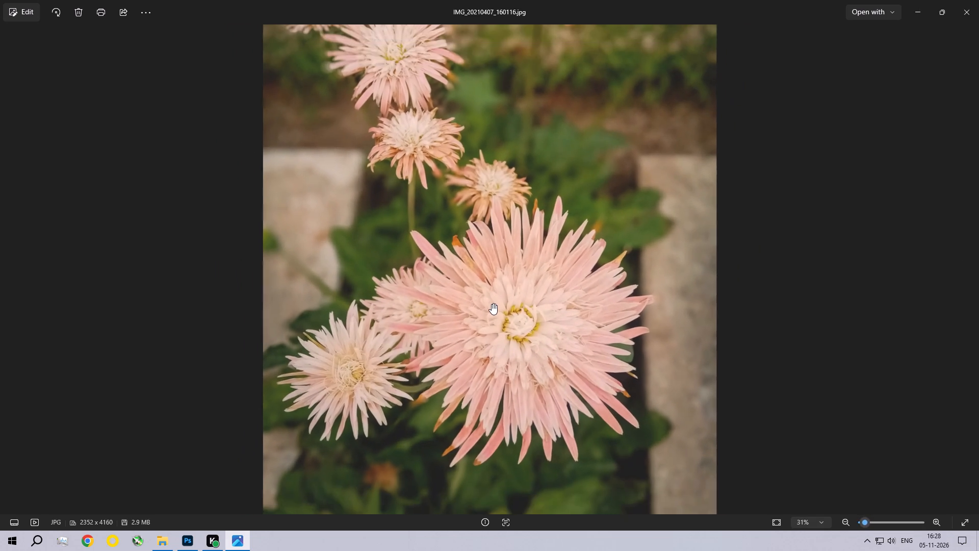
scroll(492, 304, down, 4)
click(978, 0)
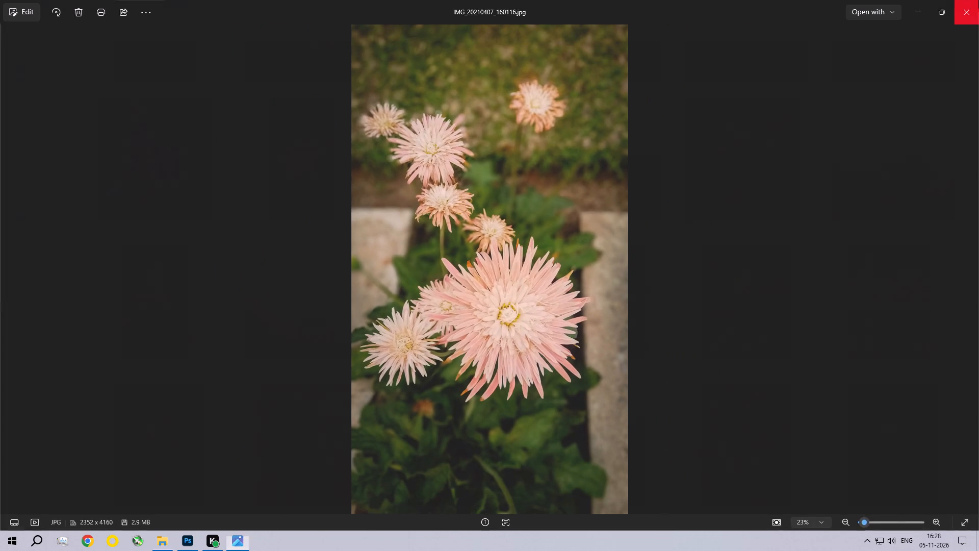
Return to the RAW folder and review the camera-screen photos from IMG_20241202_164104 through IMG_20241202_164145.
click(8, 33)
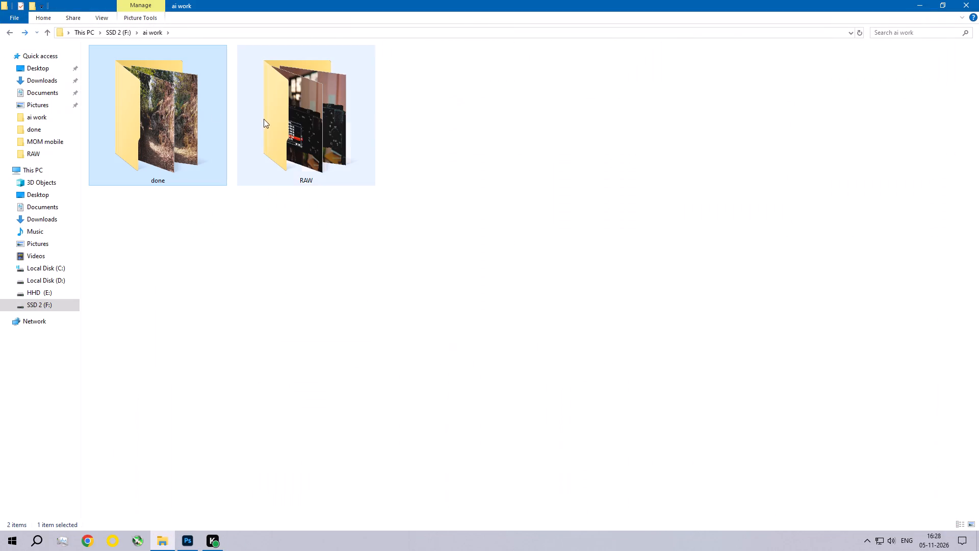
double_click(328, 128)
scroll(437, 292, down, 2)
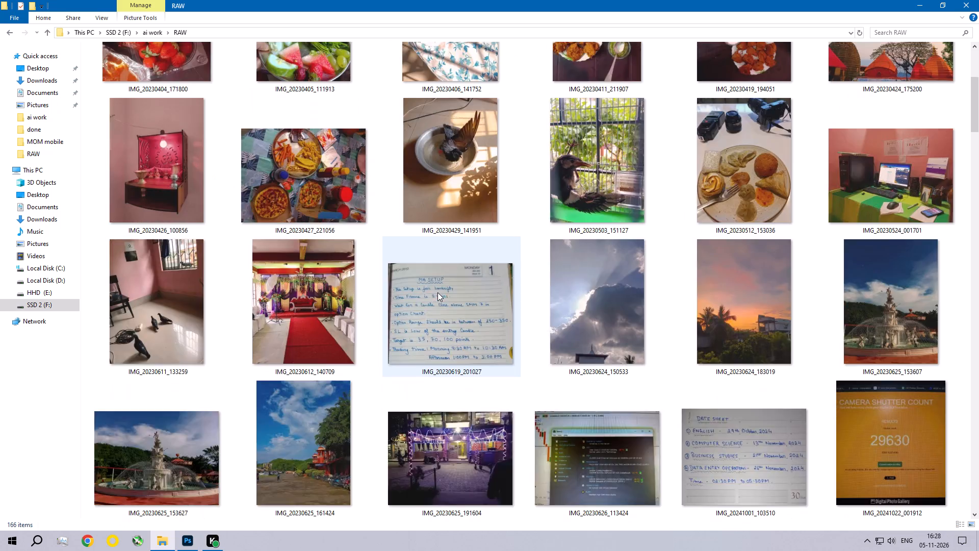
scroll(437, 292, down, 2)
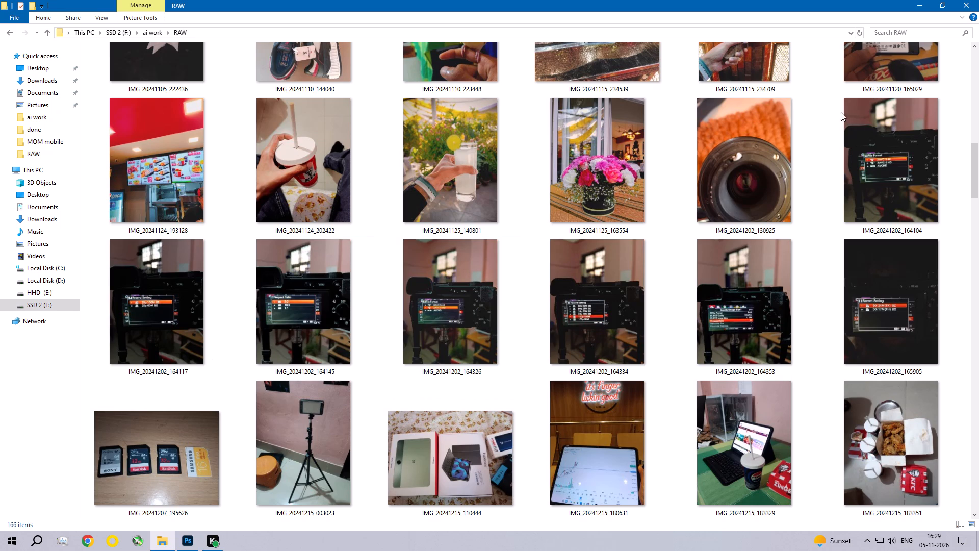
double_click(902, 160)
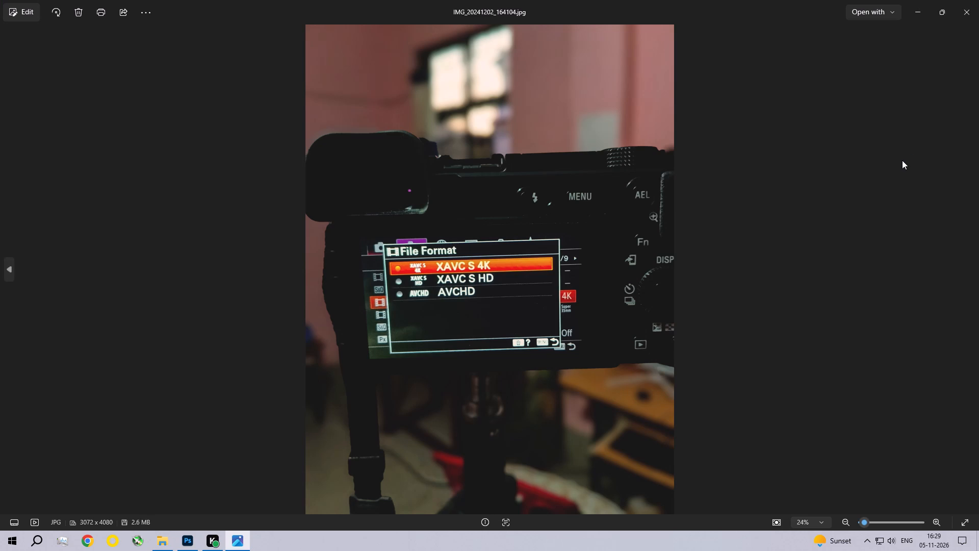
key(Right)
key(Right)
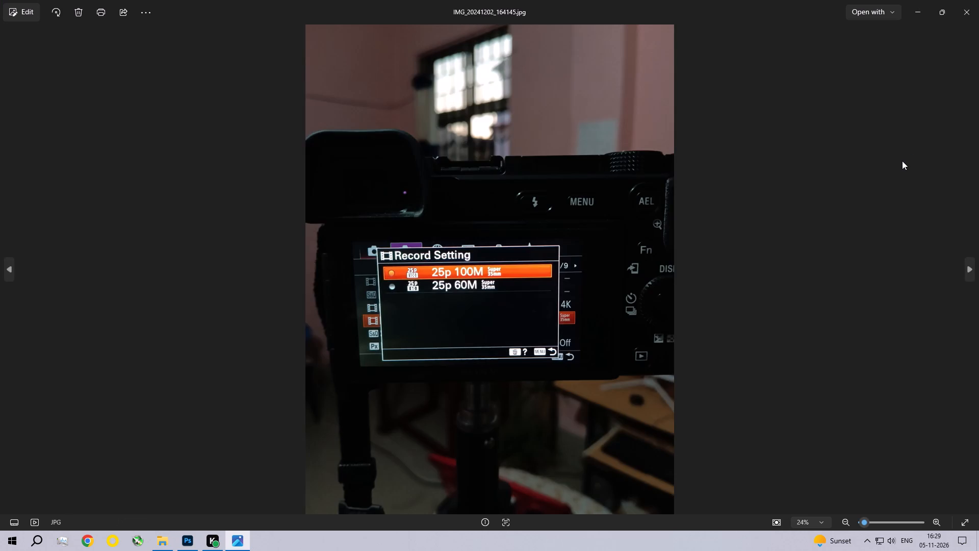
click(978, 0)
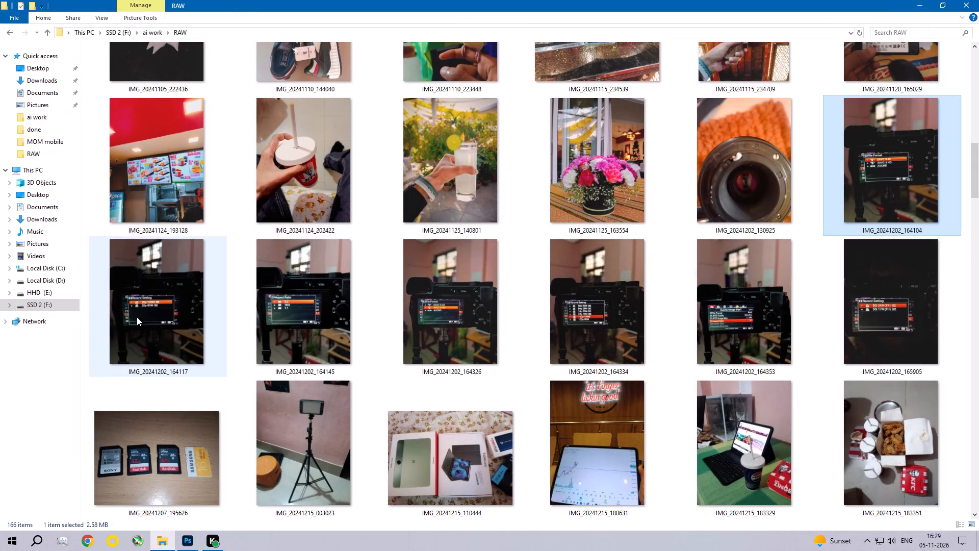
Switch back to Photoshop with the photo IMG_20241202_164145 open.
click(184, 547)
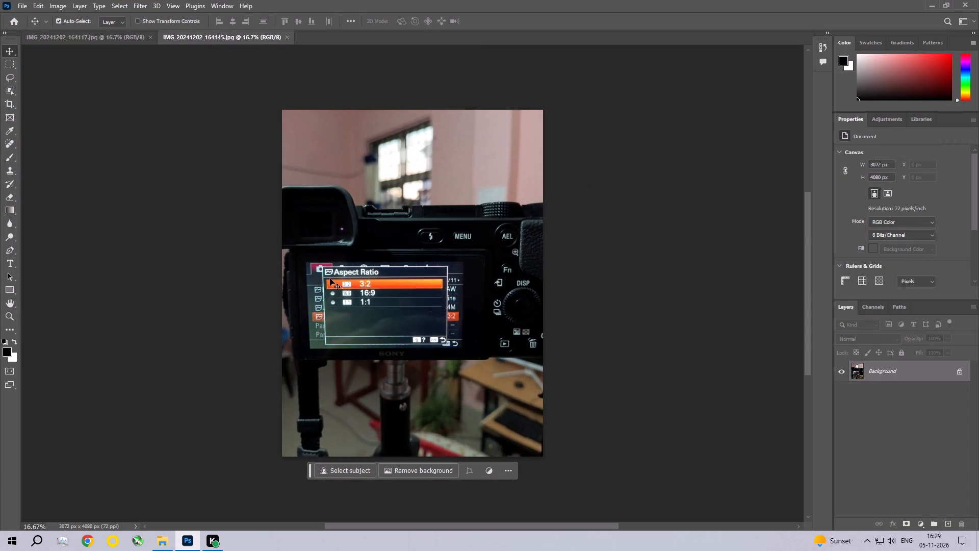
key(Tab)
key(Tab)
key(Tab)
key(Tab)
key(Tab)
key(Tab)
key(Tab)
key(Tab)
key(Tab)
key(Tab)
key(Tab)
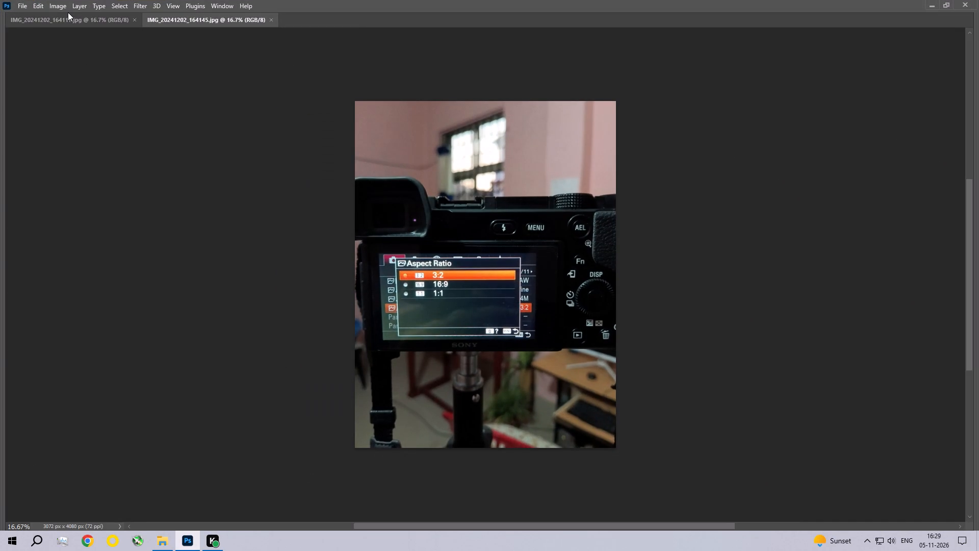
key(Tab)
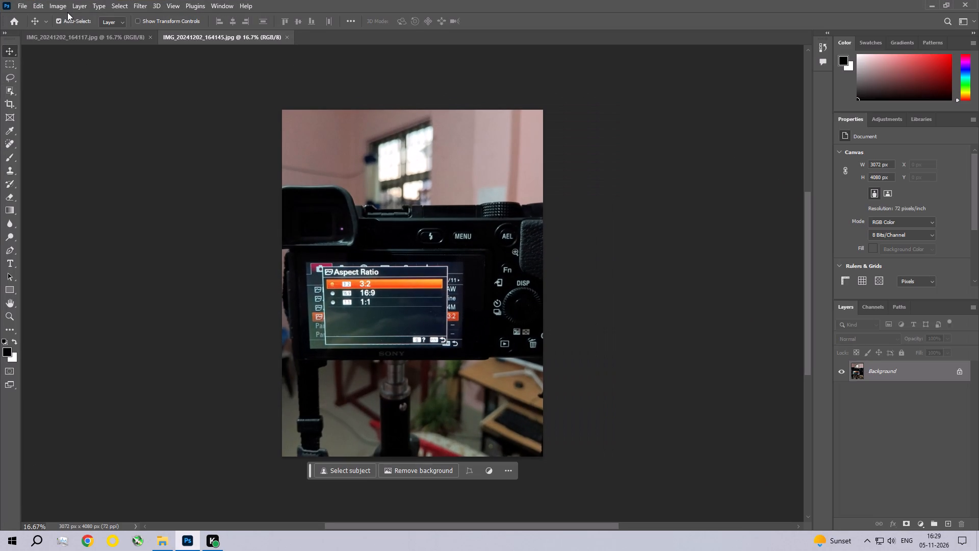
In the Camera Raw Filter, set Contrast to +20, Highlights to -17, Shadows to +35, Whites to -13 and Blacks to +20.
click(67, 12)
click(67, 7)
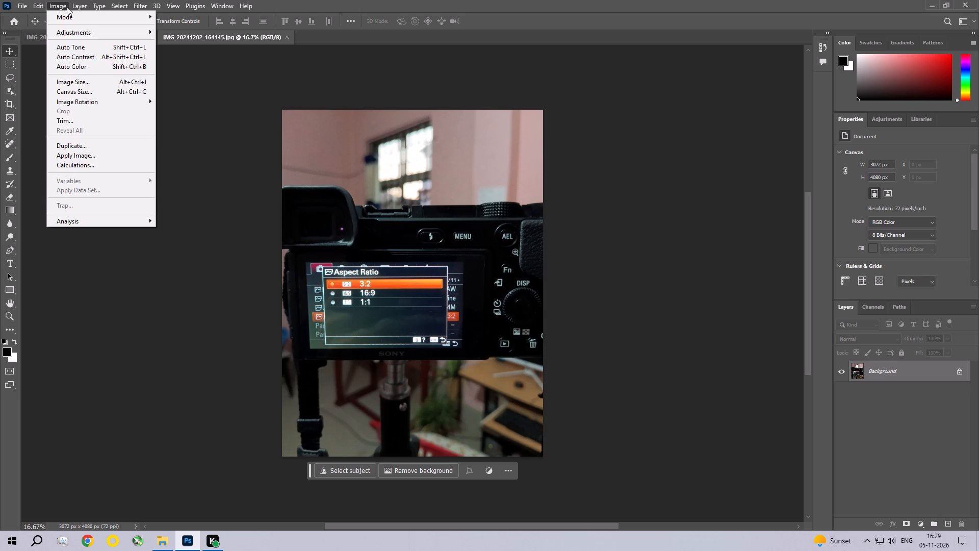
click(69, 28)
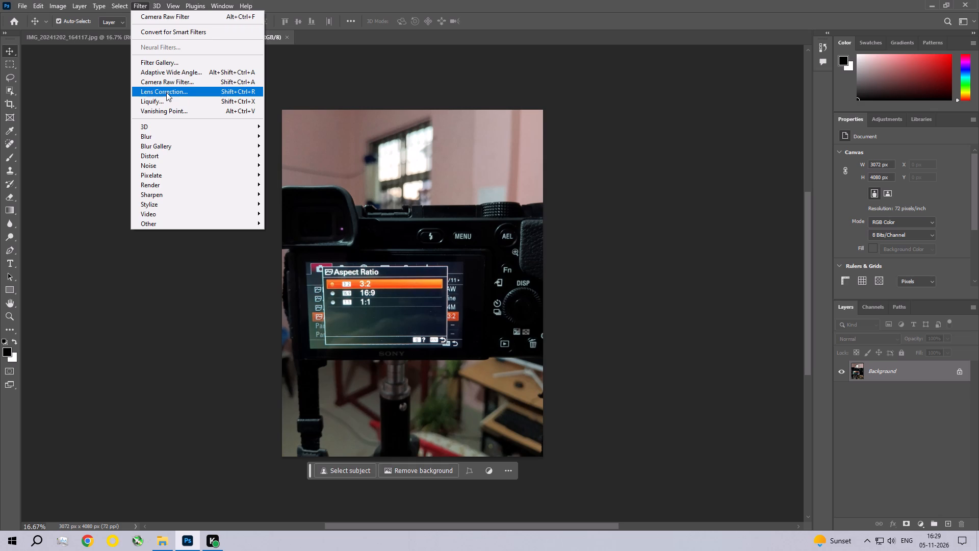
click(168, 84)
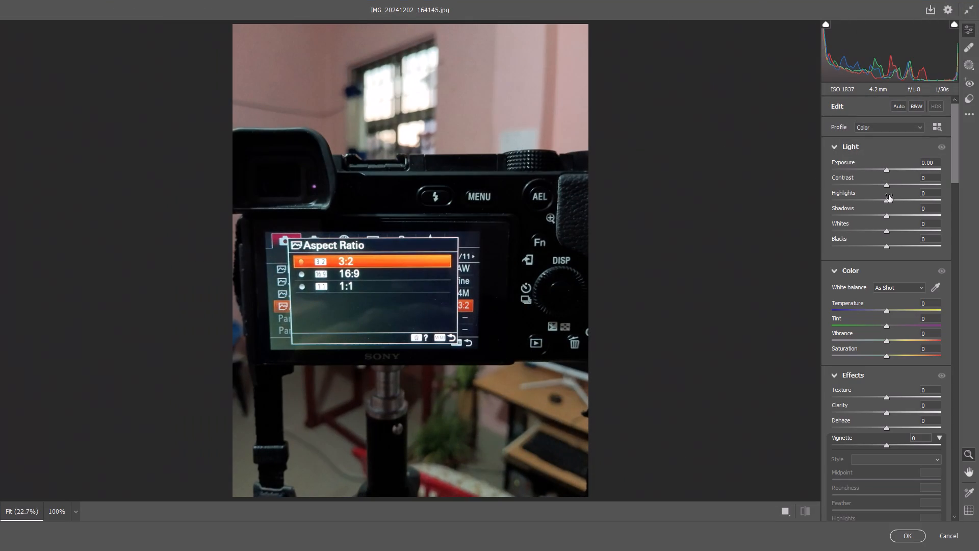
drag(888, 186, 897, 184)
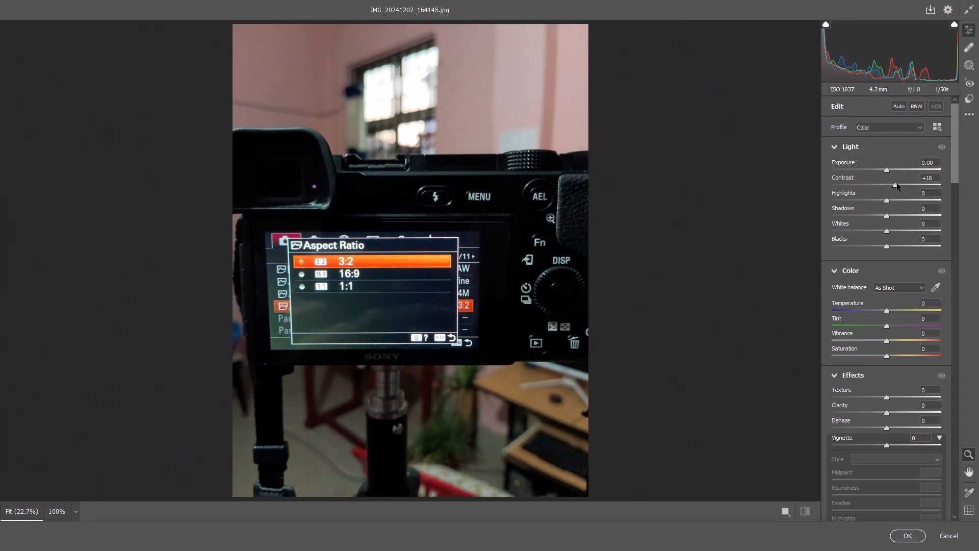
drag(897, 184, 899, 185)
drag(886, 201, 877, 200)
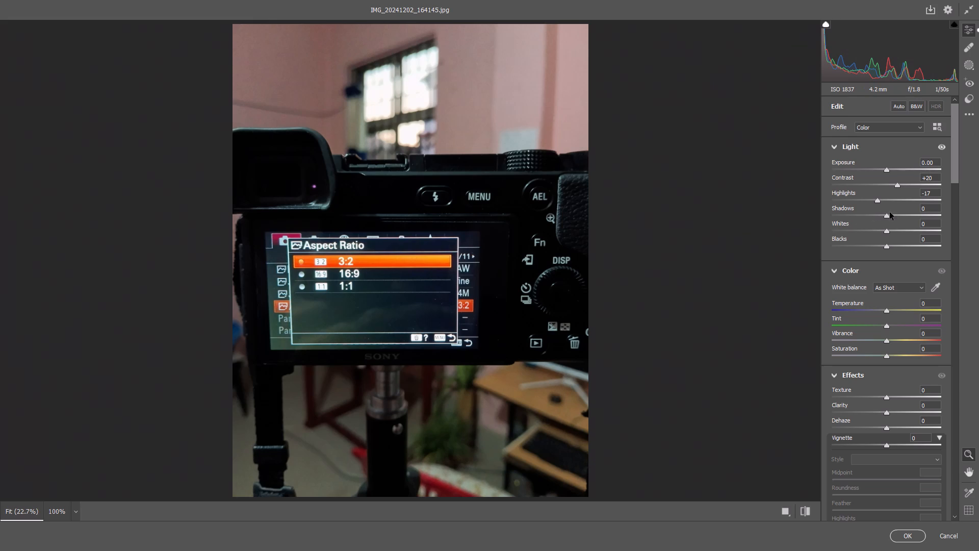
drag(889, 214, 901, 223)
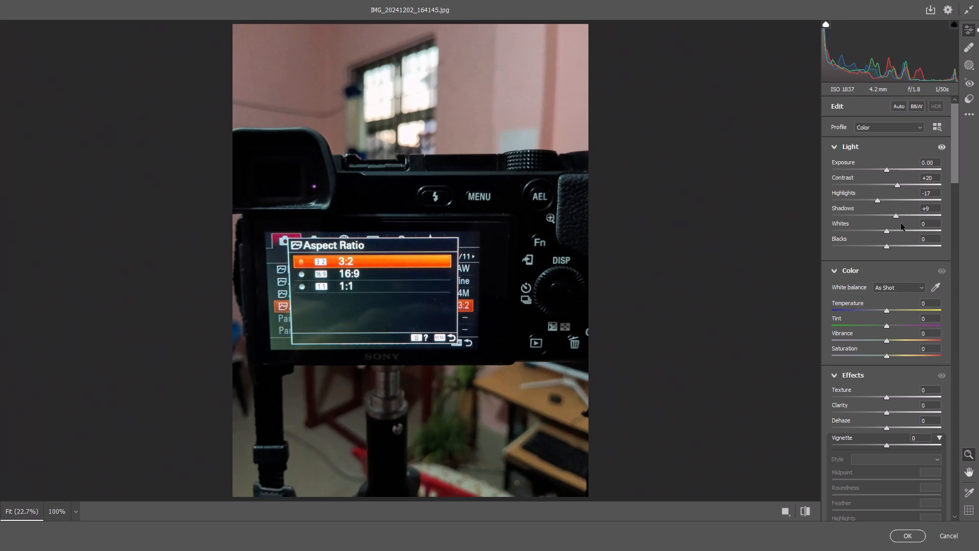
drag(901, 223, 908, 226)
drag(887, 232, 882, 232)
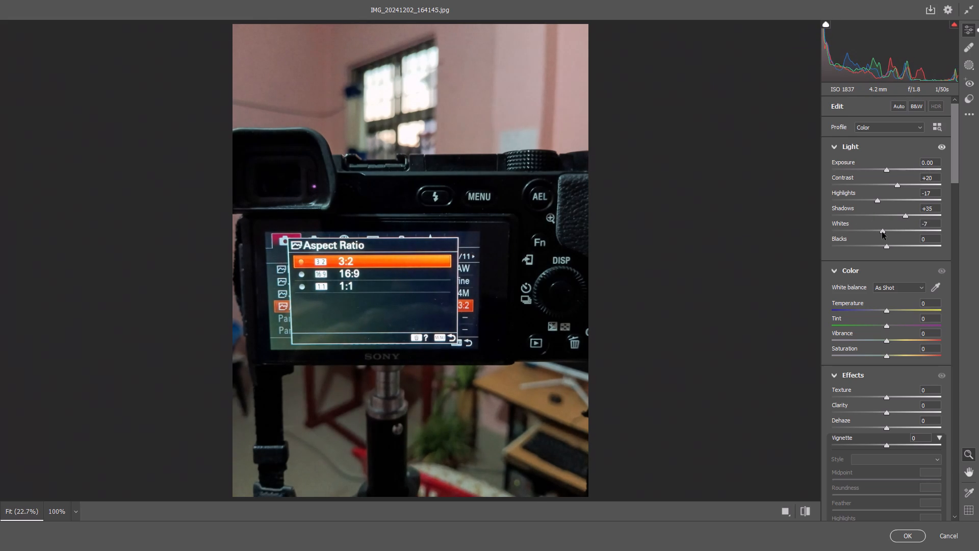
drag(882, 232, 880, 232)
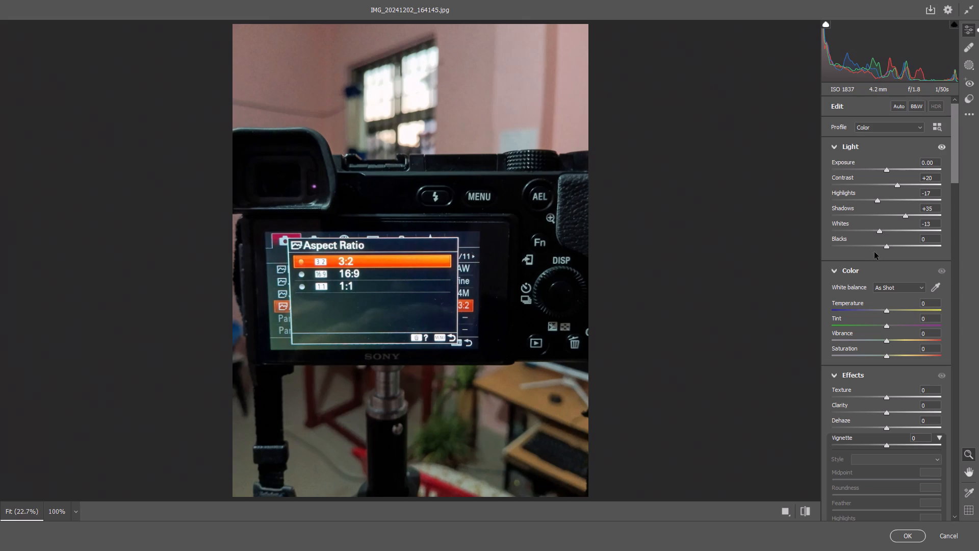
drag(886, 247, 897, 249)
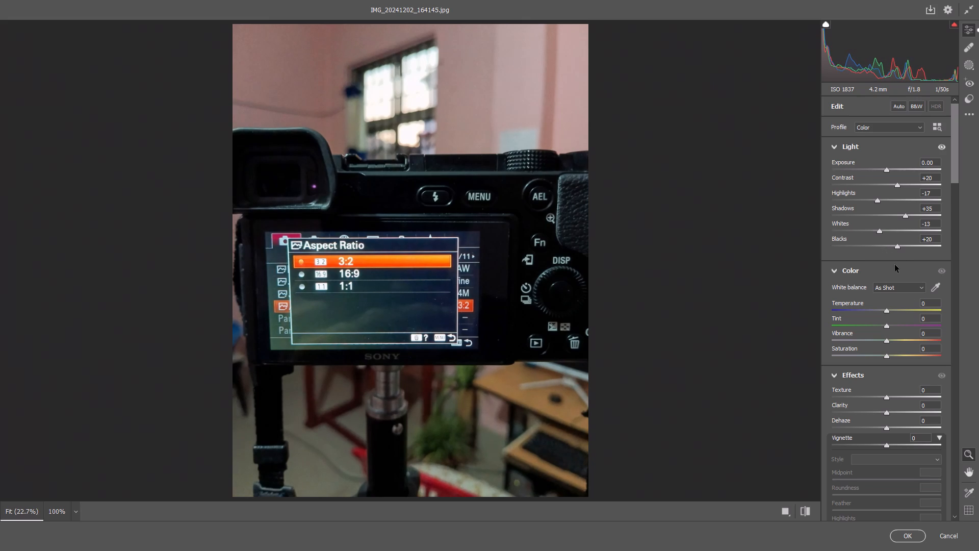
Raise the photo's colour intensity with Vibrance at +15 and Saturation at +22.
drag(956, 151, 954, 184)
drag(885, 163, 891, 165)
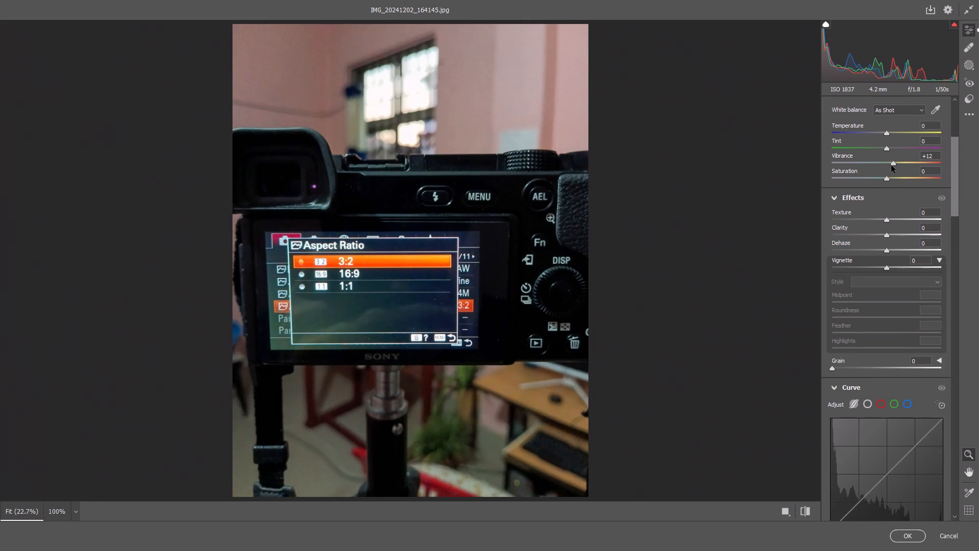
drag(891, 165, 893, 165)
drag(888, 178, 896, 179)
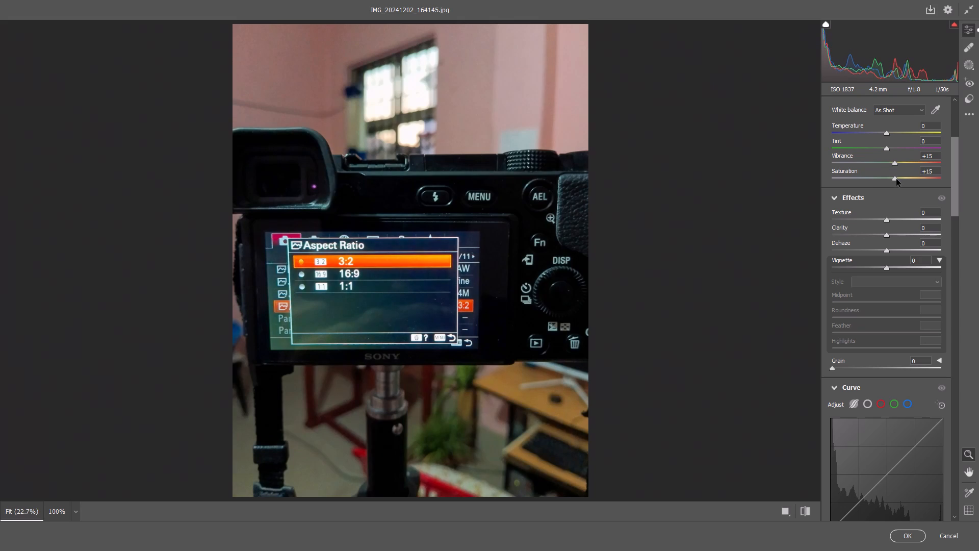
drag(896, 179, 900, 180)
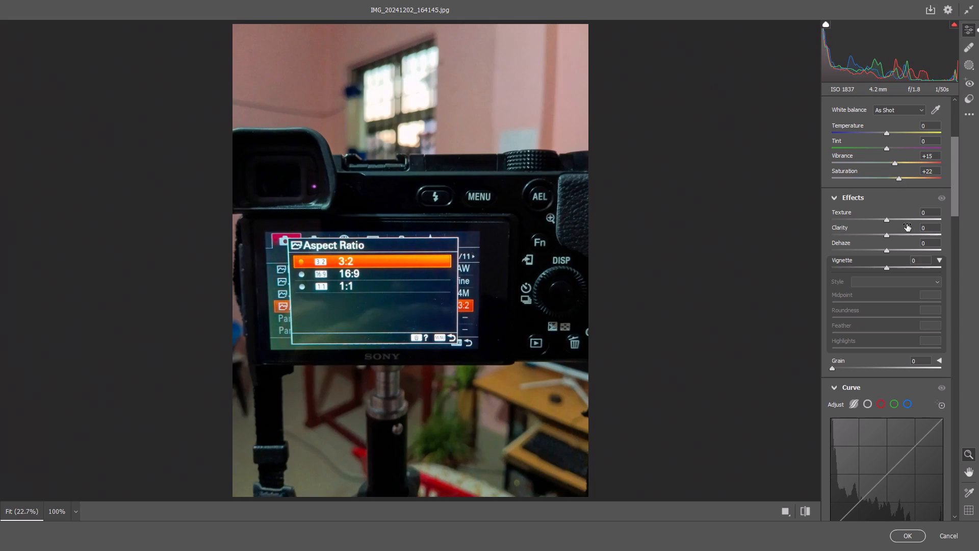
Set the photo's effects to Texture +12, Clarity +12 and Dehaze +6.
drag(885, 219, 892, 220)
drag(887, 235, 893, 237)
drag(886, 251, 892, 256)
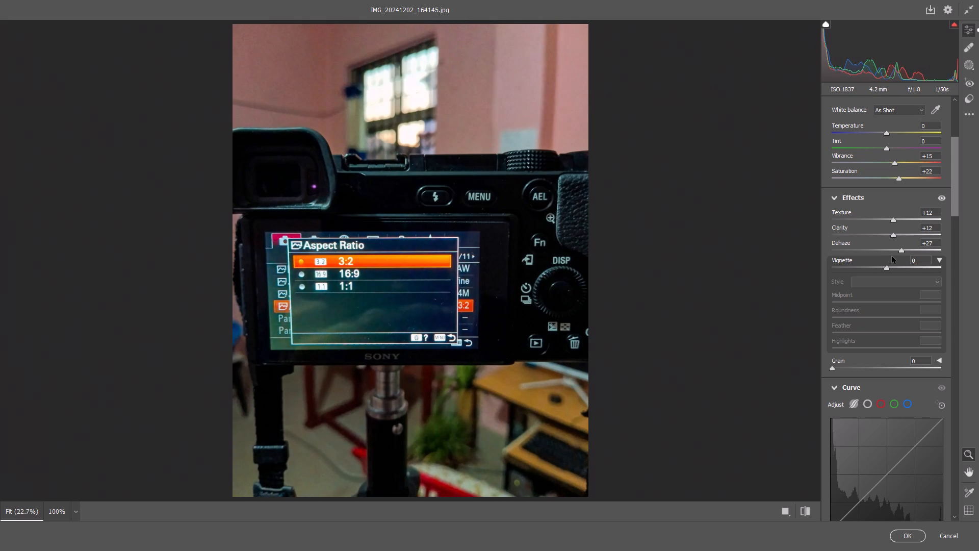
drag(892, 256, 894, 257)
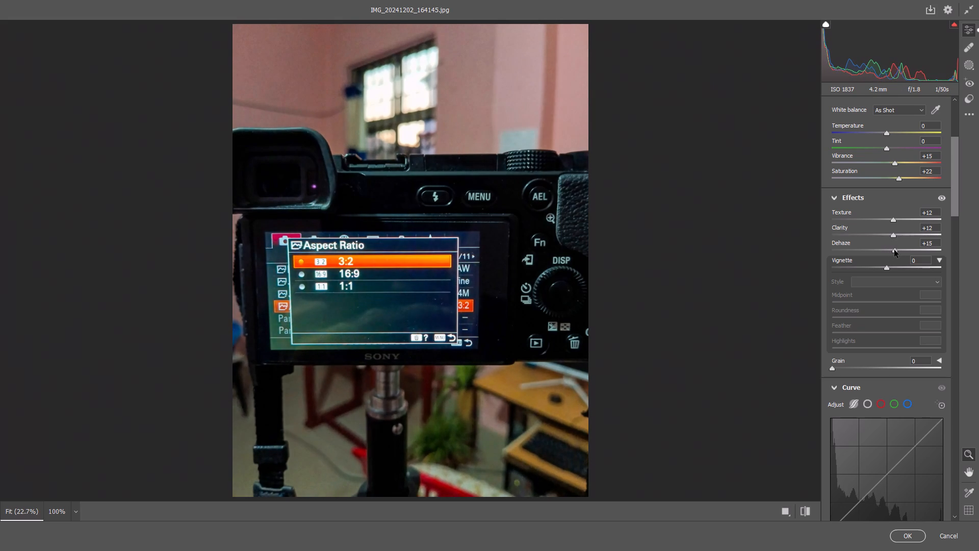
drag(894, 250, 889, 250)
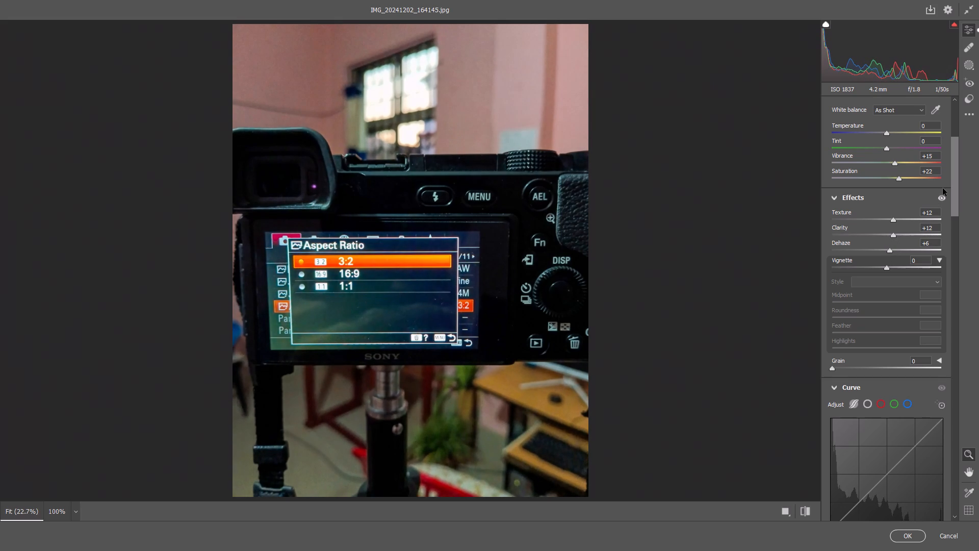
Lower the parametric tone curve's Highlights to -31 and Lights to -17.
drag(951, 177, 956, 247)
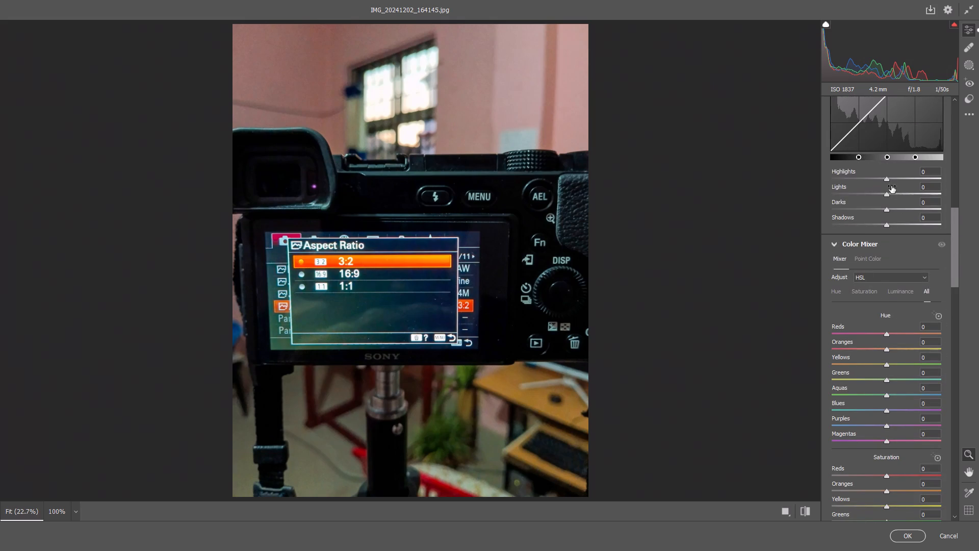
drag(888, 179, 871, 181)
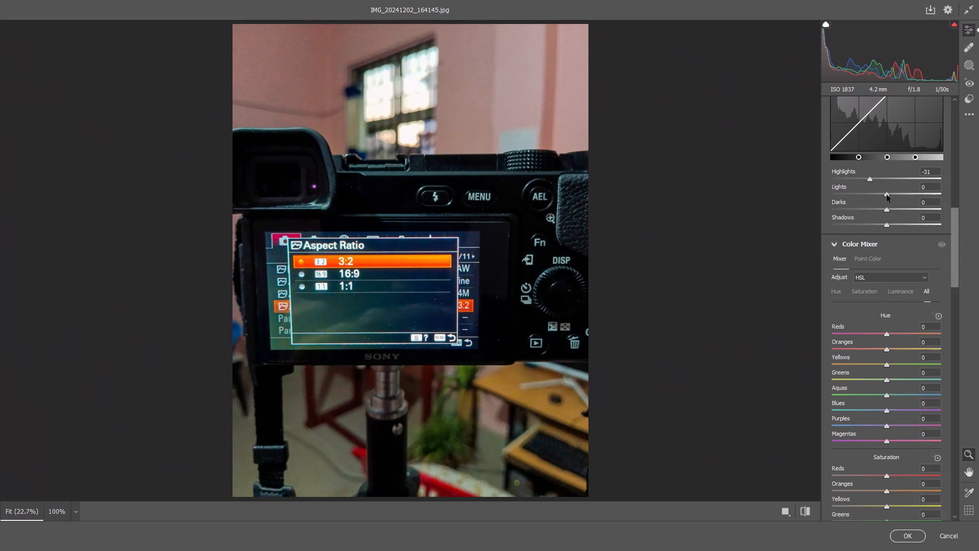
drag(887, 195, 878, 195)
Set the detail values to Sharpening 18, Noise Reduction 15 and Color Noise Reduction 21.
drag(957, 244, 957, 248)
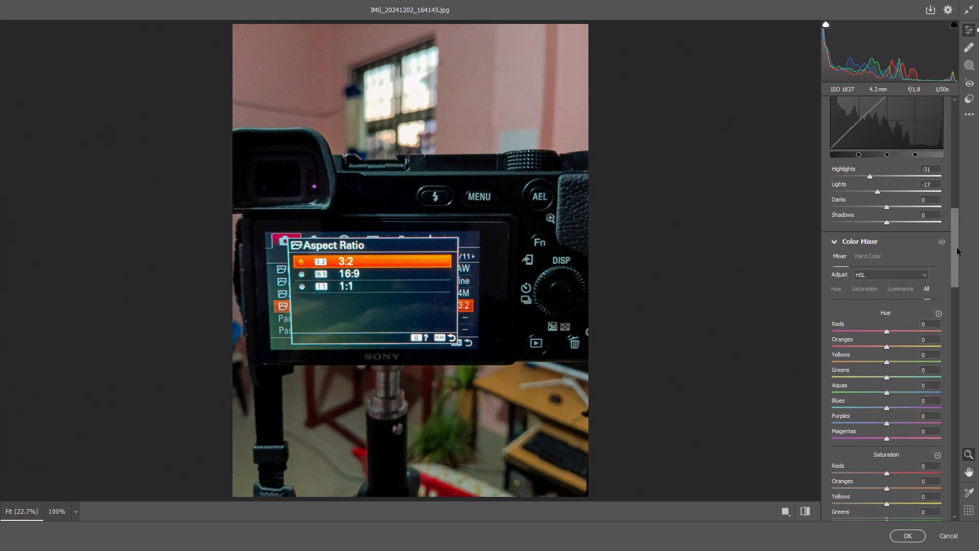
drag(957, 248, 959, 368)
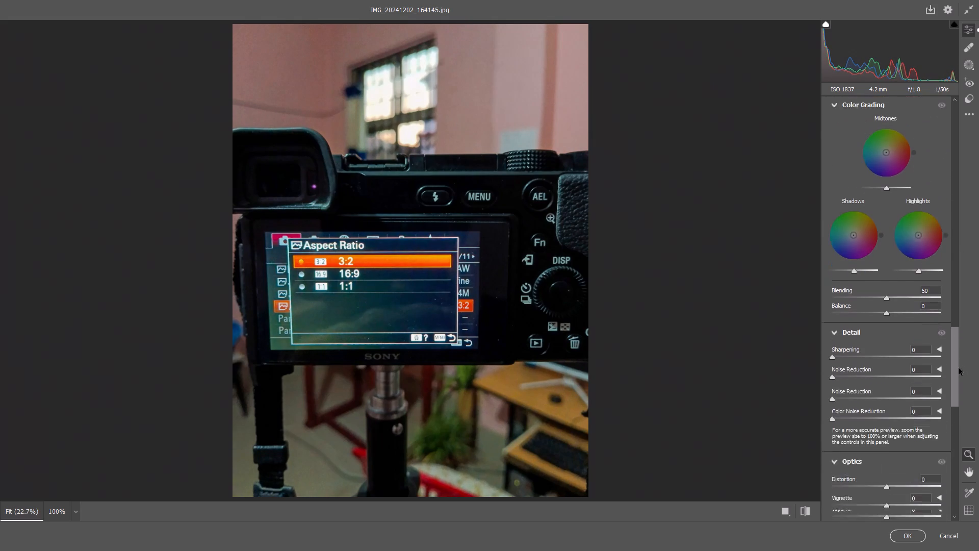
drag(959, 368, 954, 382)
drag(834, 278, 841, 281)
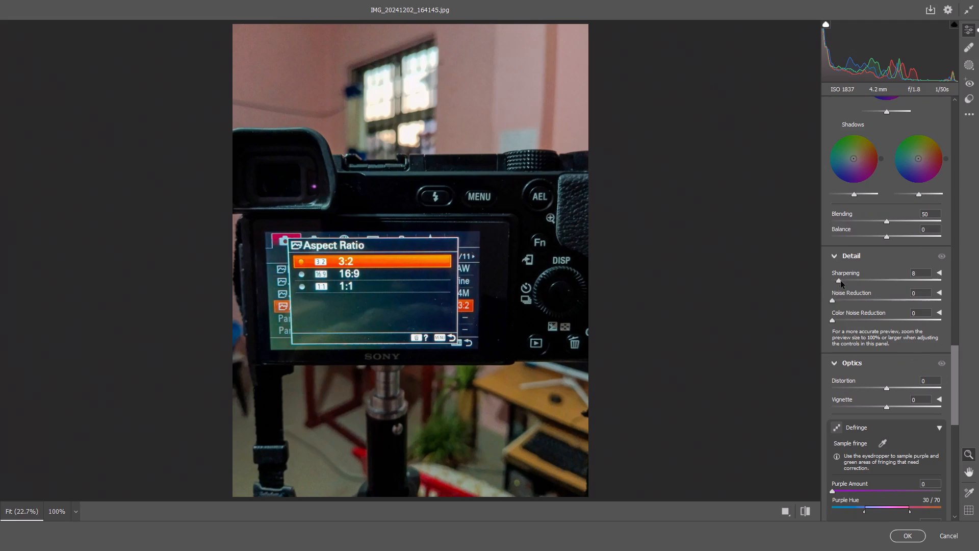
drag(841, 281, 847, 282)
drag(840, 302, 848, 303)
drag(843, 318, 854, 324)
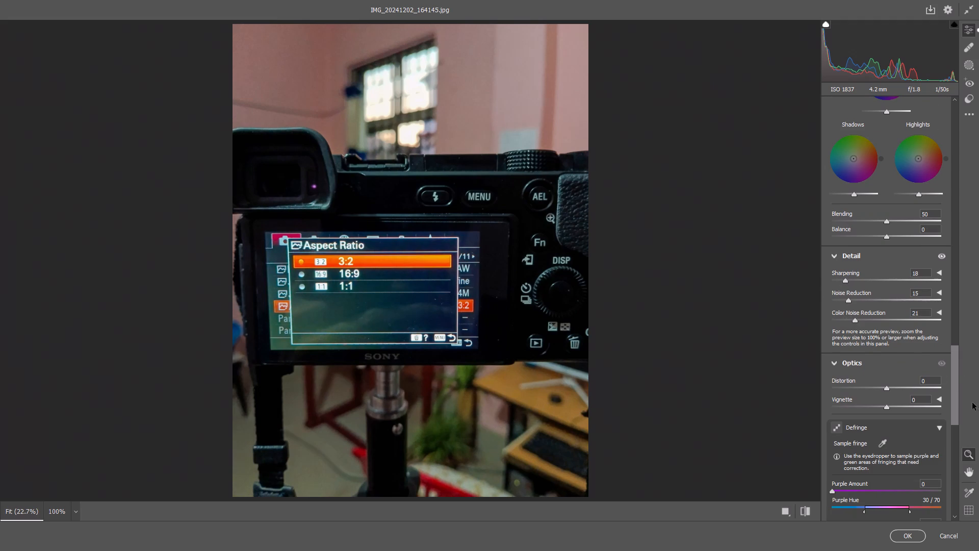
Apply Lens Blur with a Blur Amount of 58 and check the blurred edges around the camera body up close.
drag(956, 364, 959, 399)
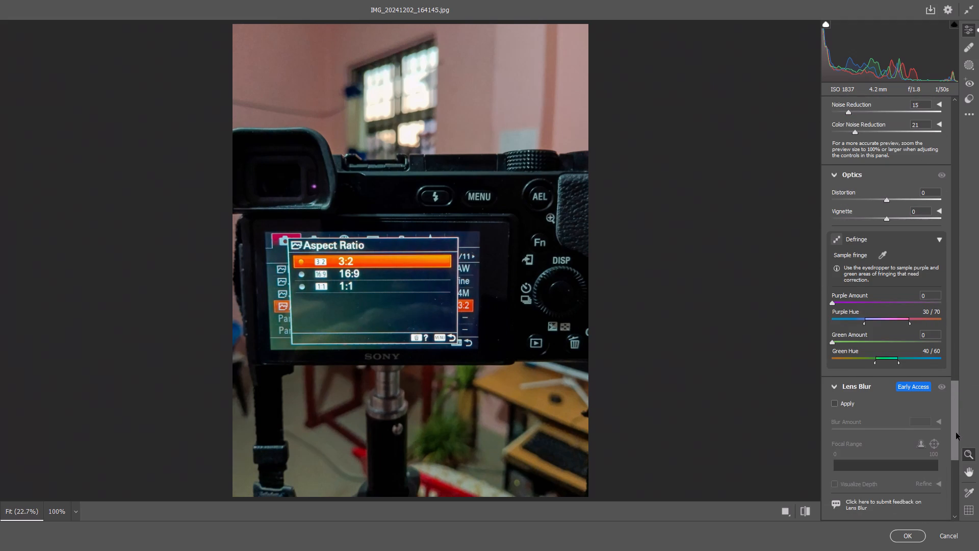
drag(957, 430, 958, 449)
click(834, 301)
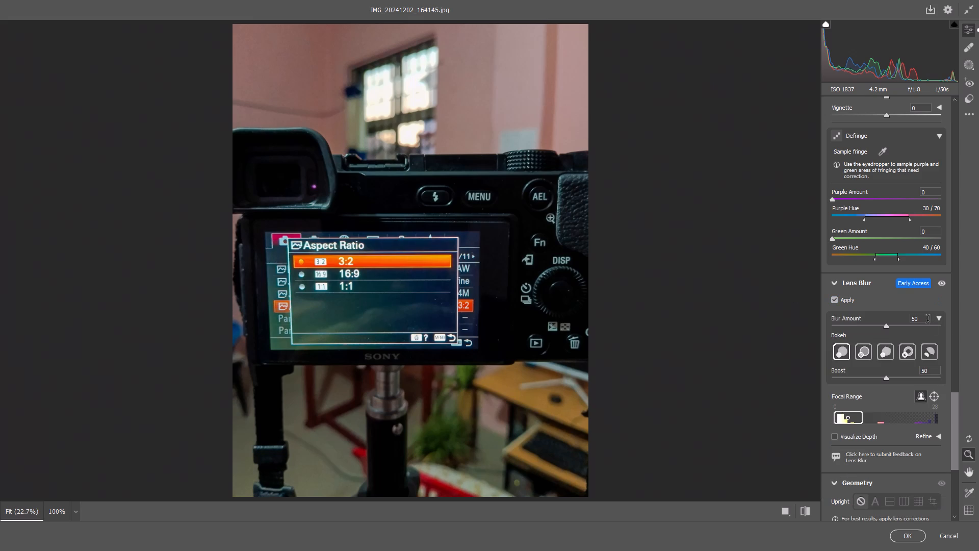
drag(886, 326, 893, 329)
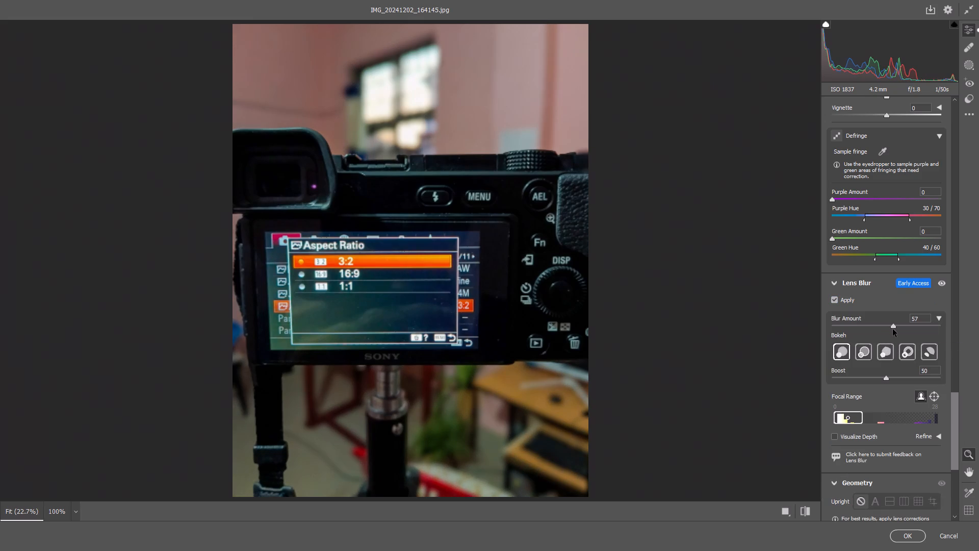
drag(893, 329, 894, 329)
click(467, 184)
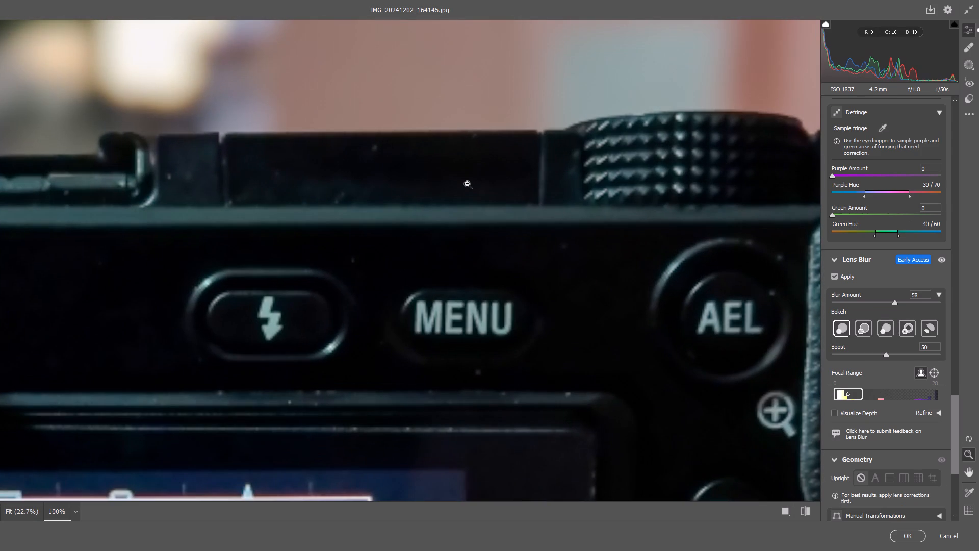
click(467, 184)
click(467, 184)
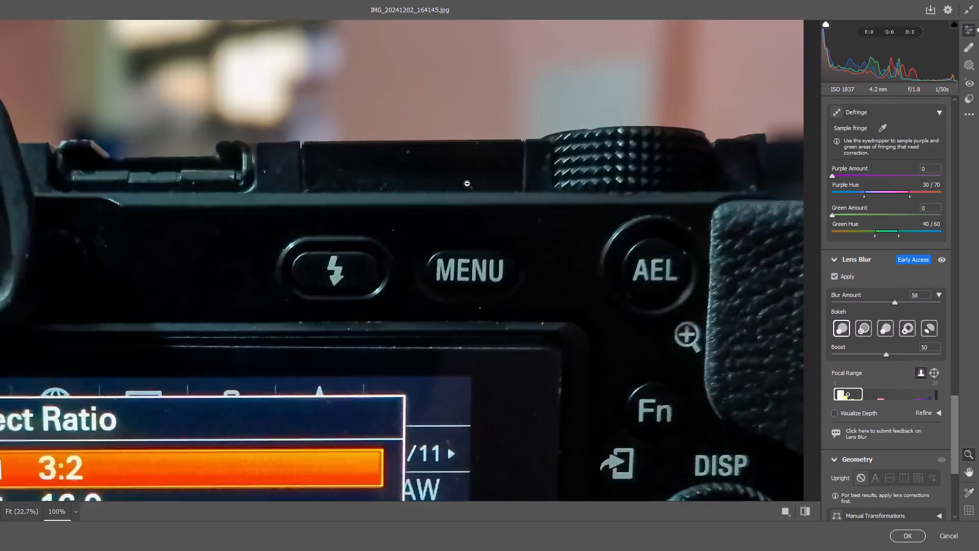
click(467, 184)
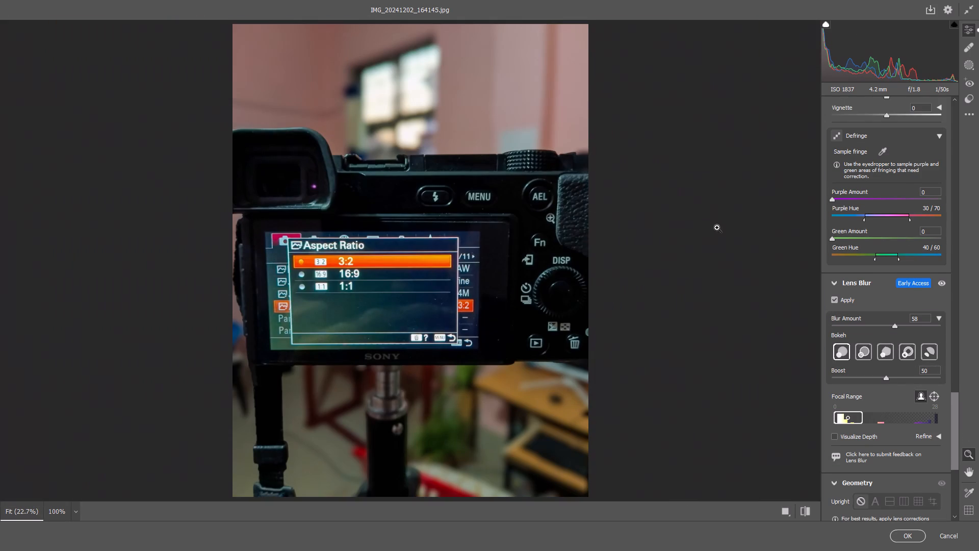
Compare the Lens Blur bokeh shapes and choose Bubble with Boost 61 and Blur Amount 70.
click(872, 353)
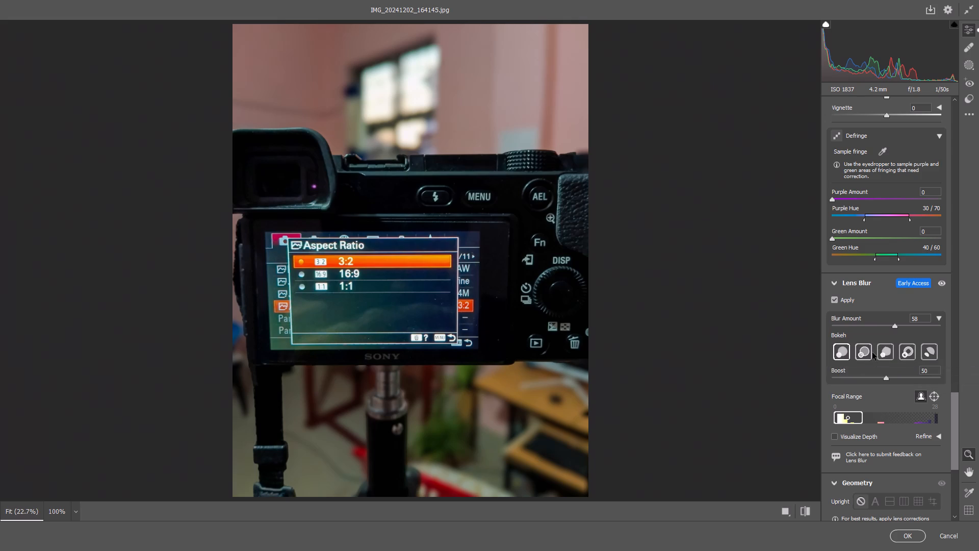
click(884, 356)
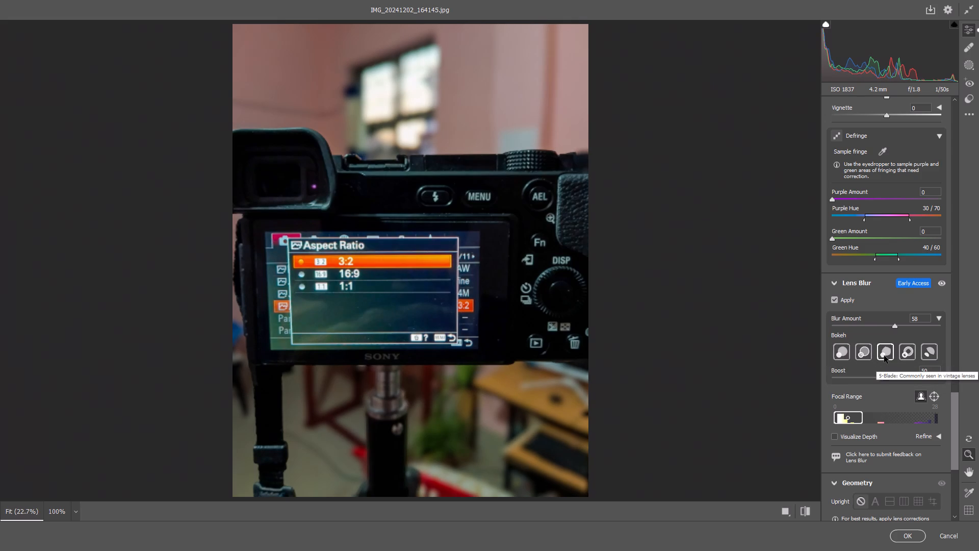
click(863, 356)
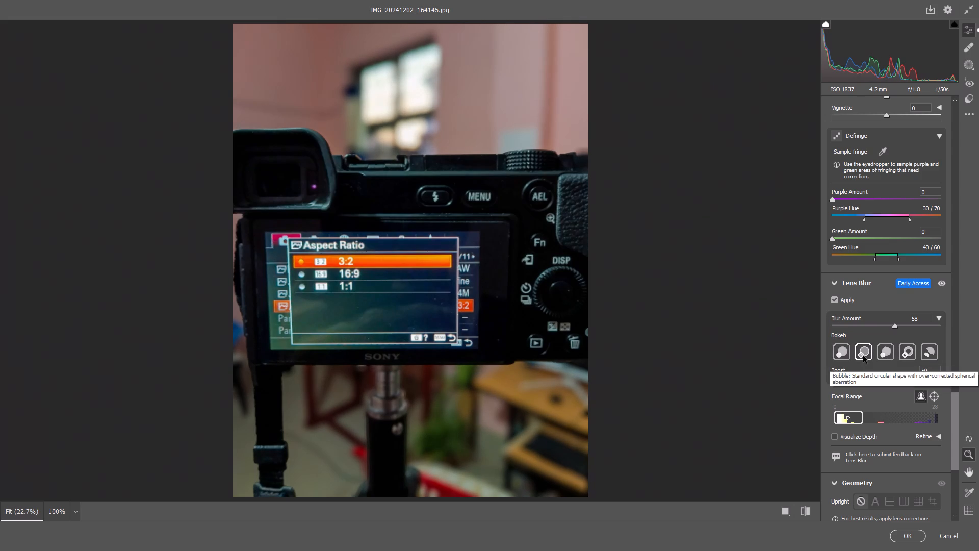
click(836, 354)
click(856, 354)
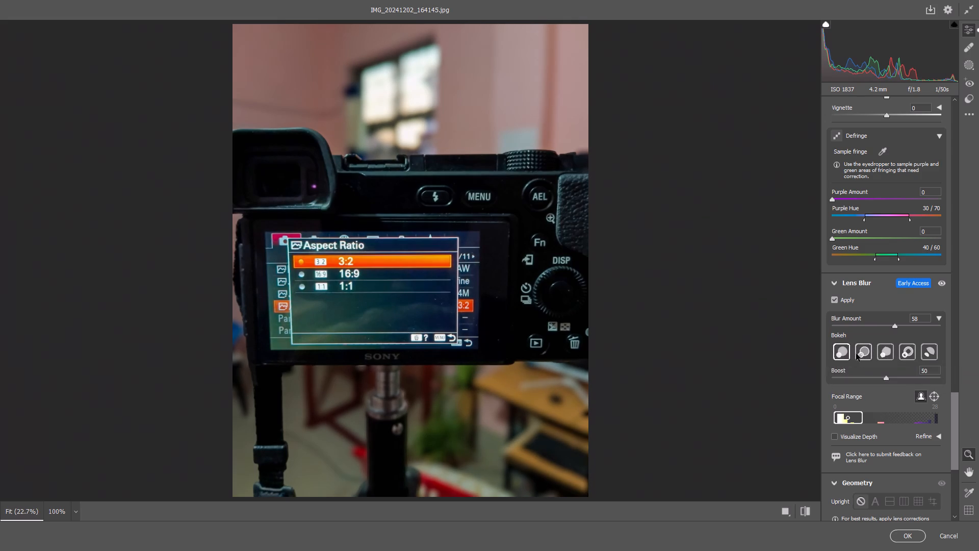
click(905, 353)
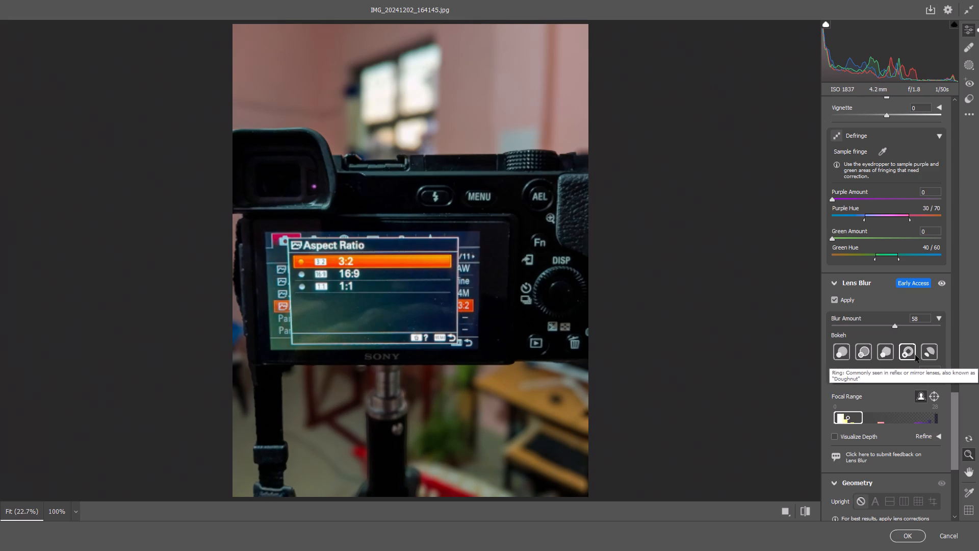
click(935, 357)
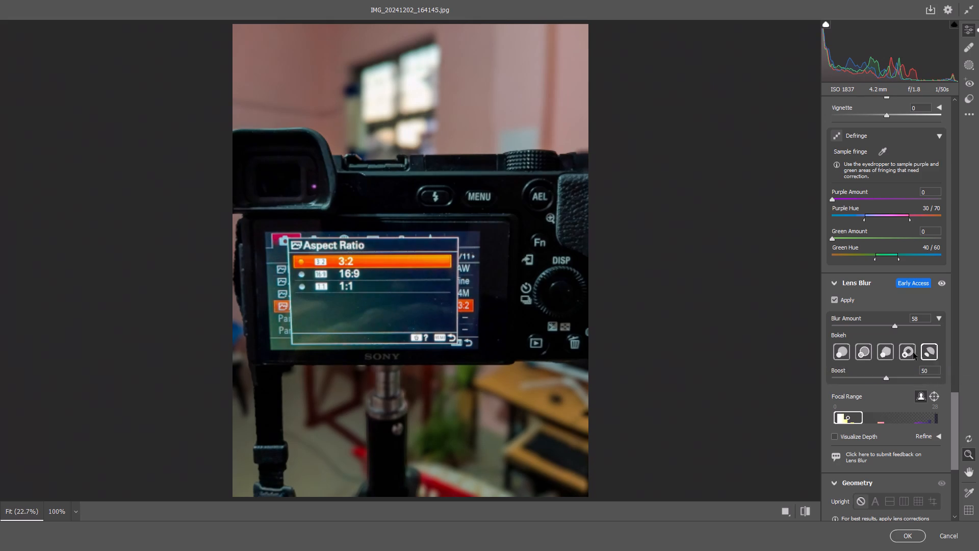
click(862, 353)
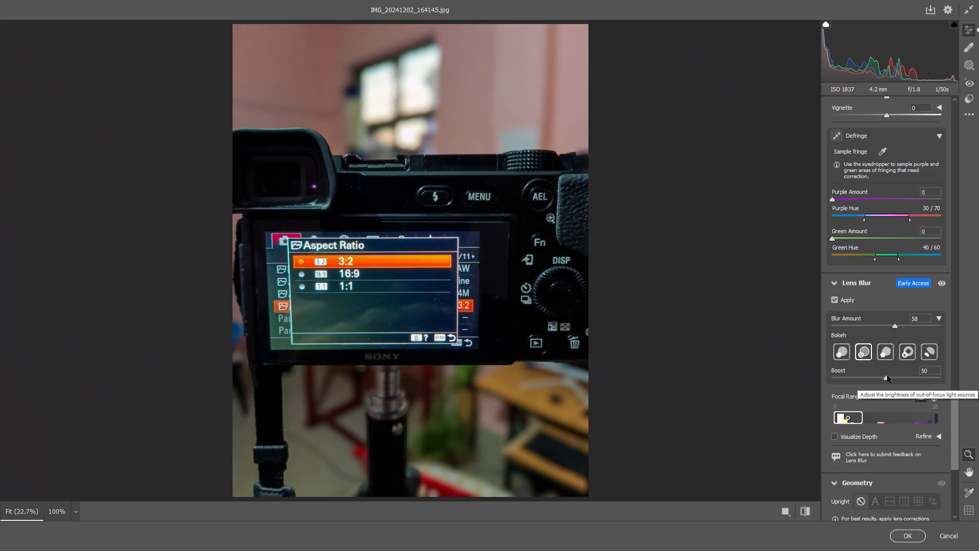
drag(890, 377, 898, 382)
drag(899, 324, 906, 328)
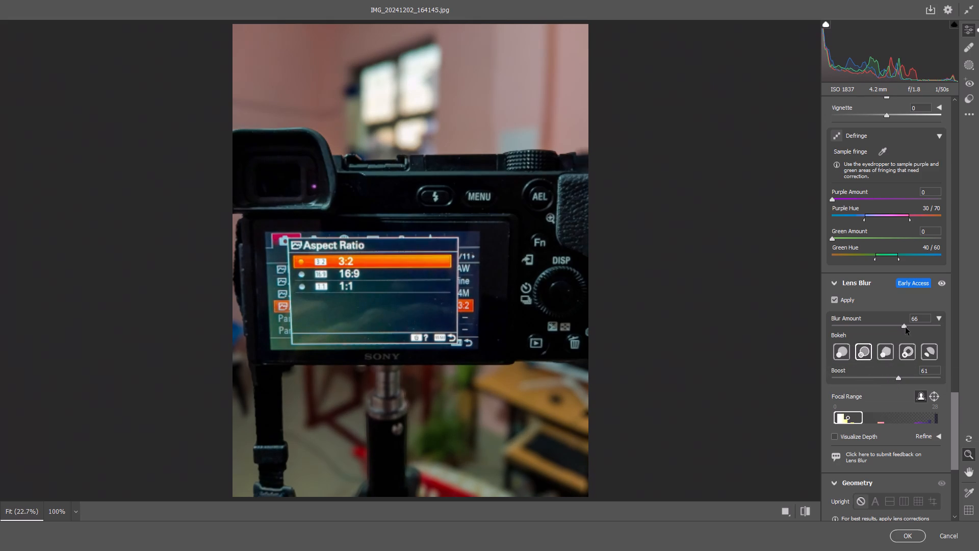
drag(906, 328, 908, 329)
Adjust the color mixer's Saturation by sampling areas of the photo, reaching Reds +33, Oranges +18 and Yellows -27.
drag(956, 437, 957, 421)
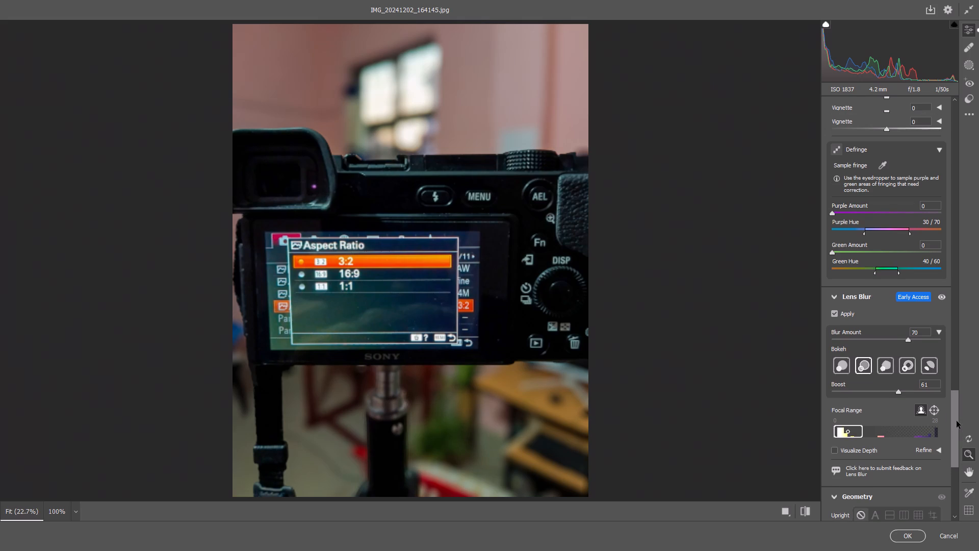
drag(957, 421, 963, 375)
drag(956, 417, 966, 325)
click(938, 121)
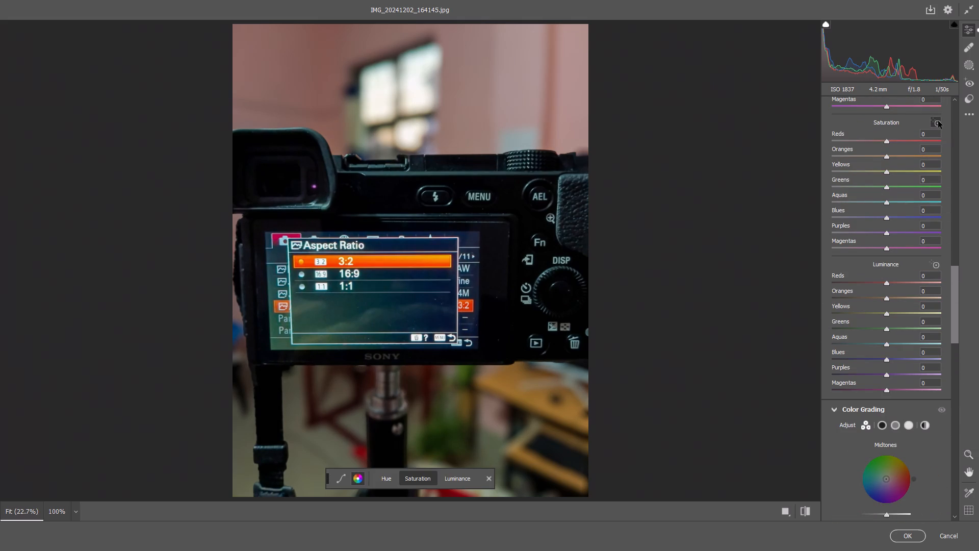
drag(516, 82, 524, 85)
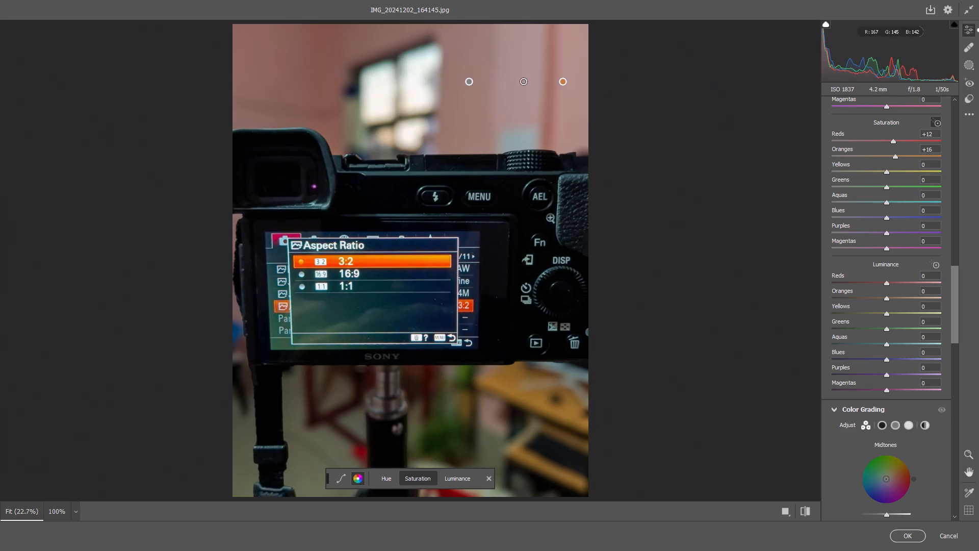
drag(524, 85, 537, 91)
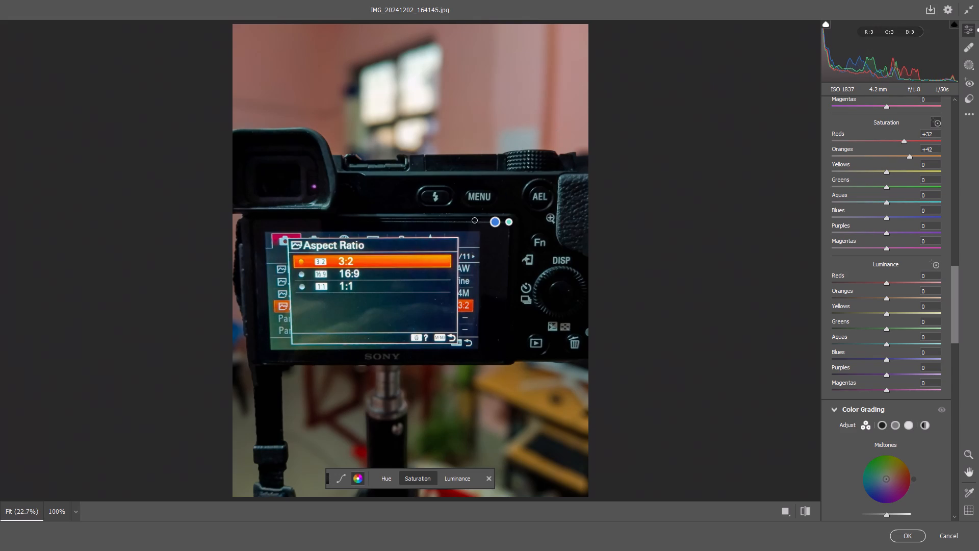
drag(435, 261, 440, 263)
drag(440, 263, 441, 264)
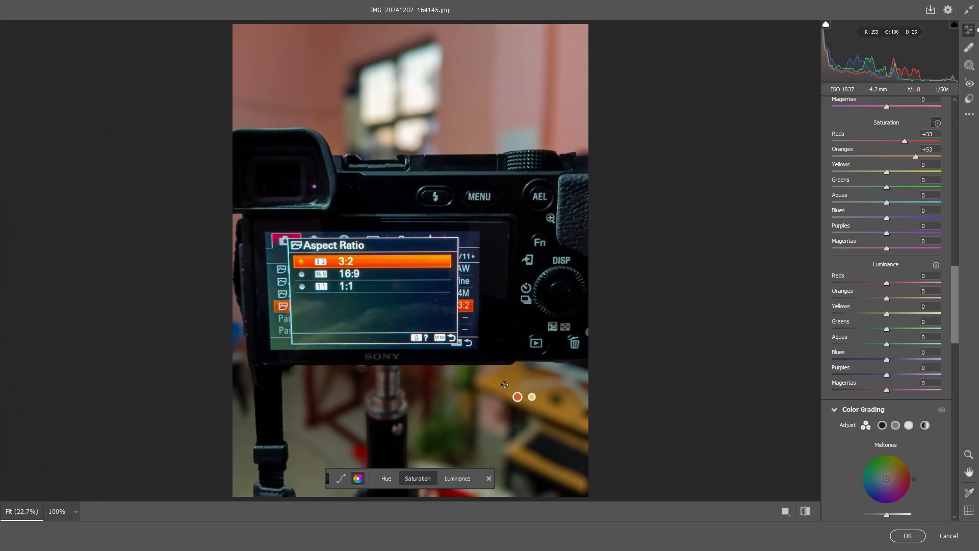
drag(505, 385, 487, 384)
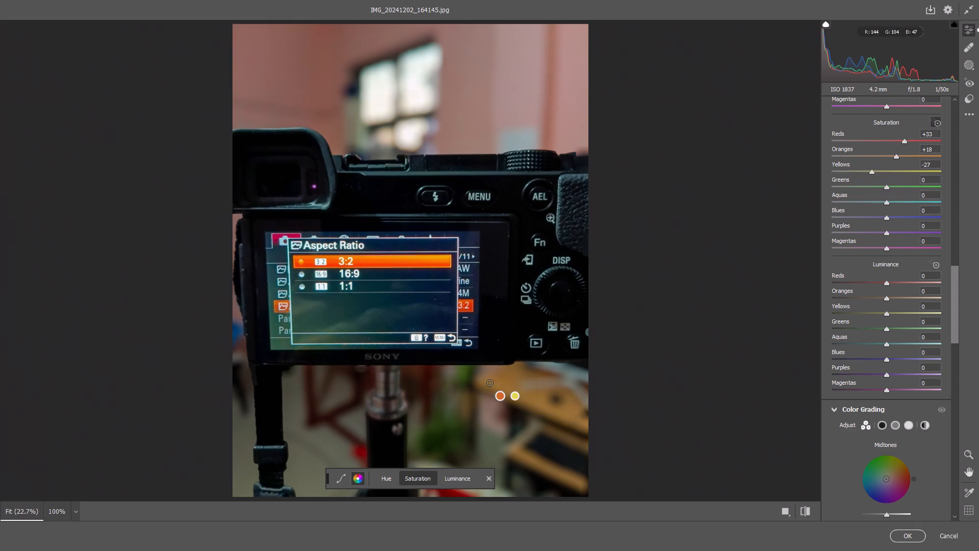
Raise the color mixer's Oranges Luminance to +17 and apply the Camera Raw edits to the photo.
drag(887, 297, 891, 299)
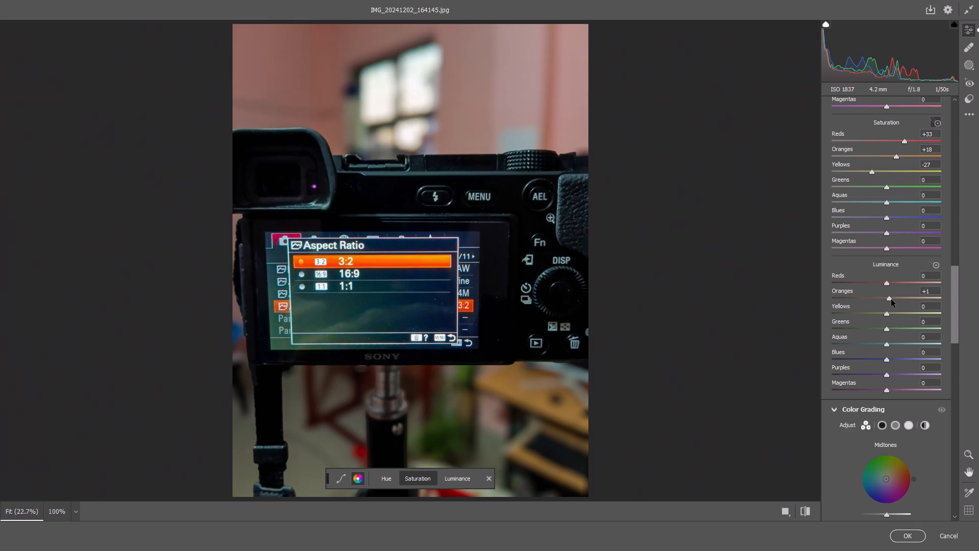
drag(891, 299, 896, 299)
drag(954, 299, 956, 325)
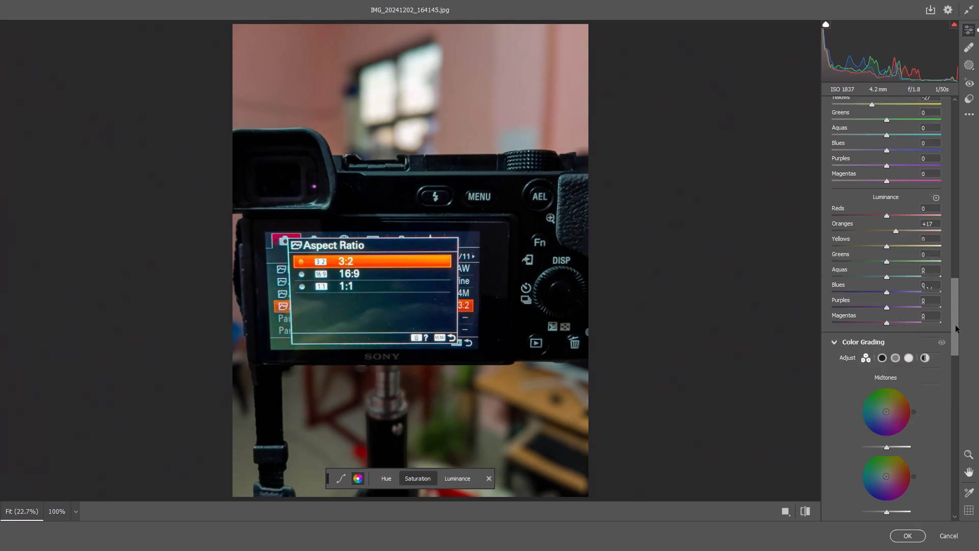
drag(956, 325, 958, 445)
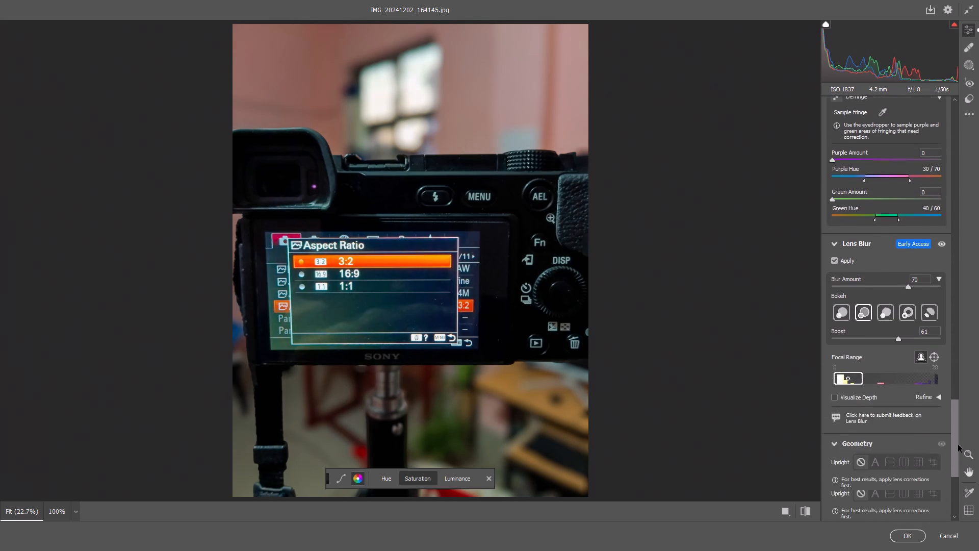
drag(958, 445, 959, 454)
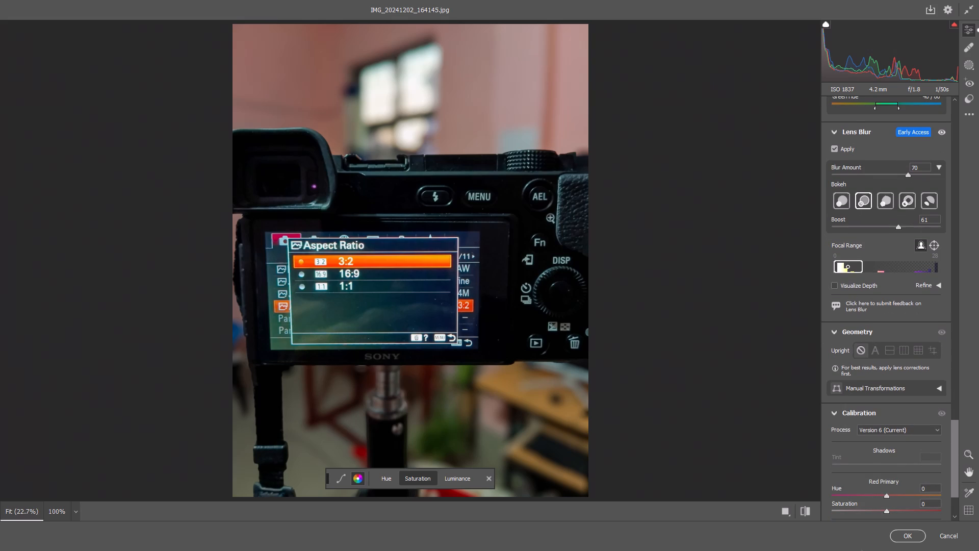
click(906, 535)
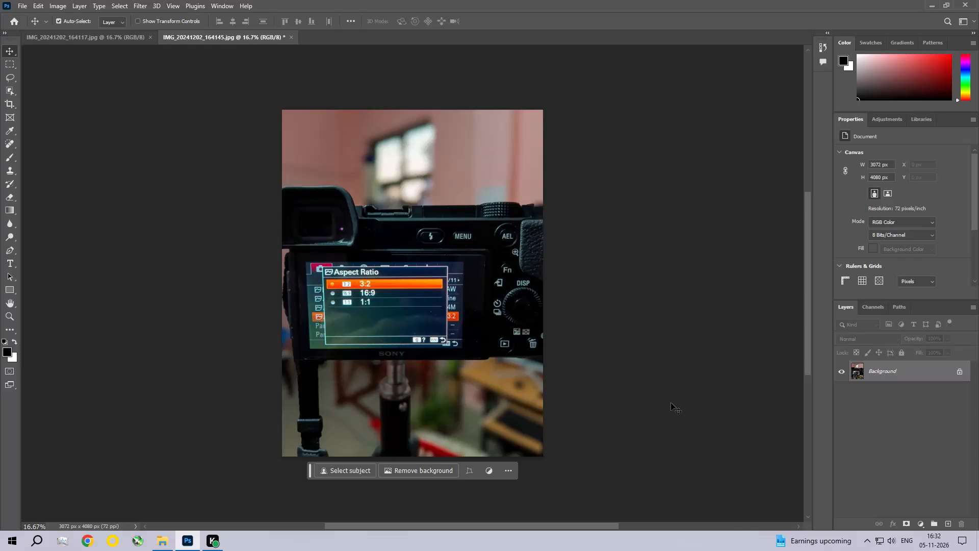
Apply a Photo Filter using Warming Filter (85) at 25% density with luminosity preserved.
click(55, 1)
click(74, 29)
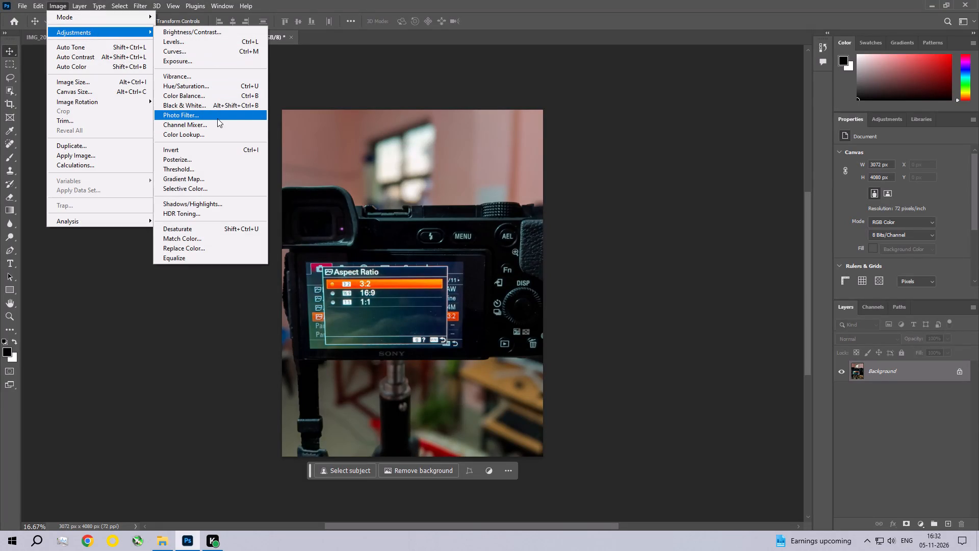
click(218, 116)
click(755, 119)
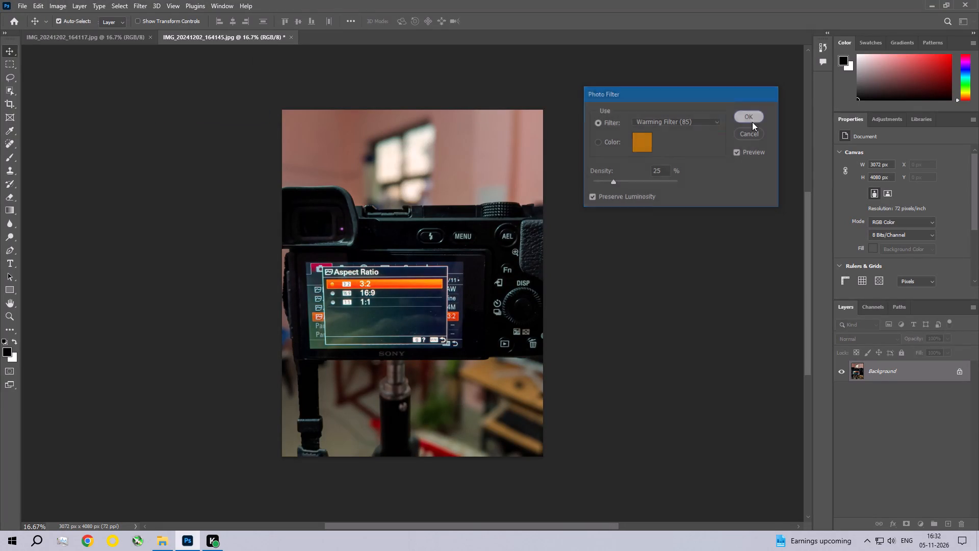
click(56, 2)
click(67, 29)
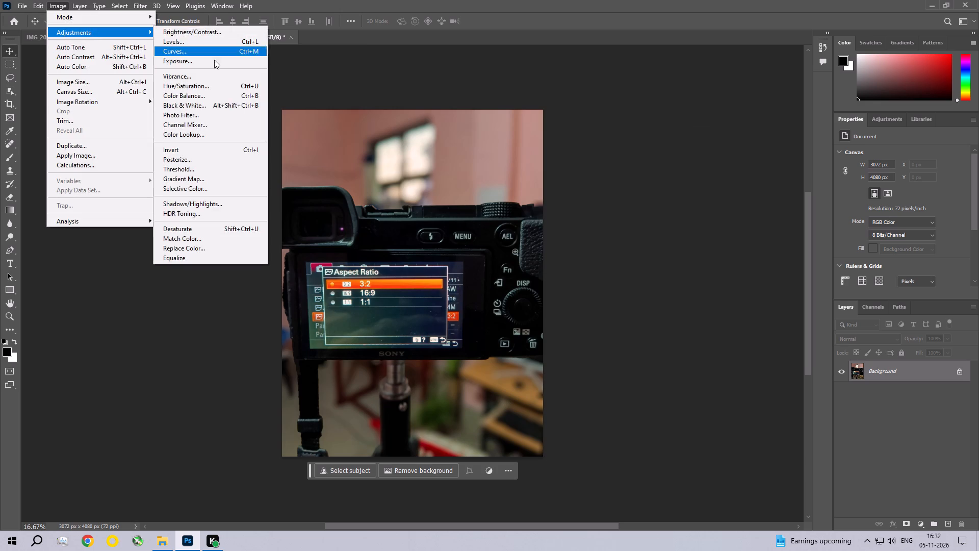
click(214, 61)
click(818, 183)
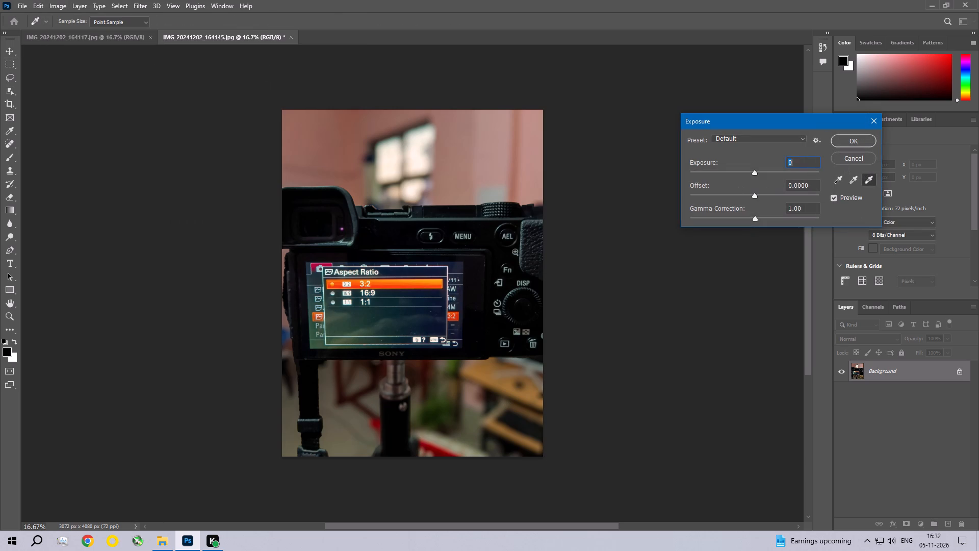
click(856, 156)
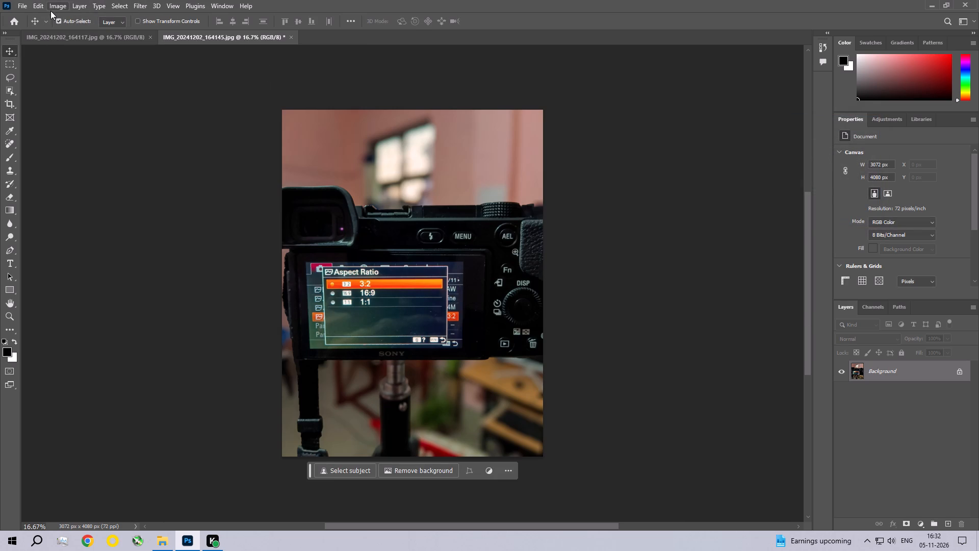
Apply an Exposure adjustment to the photo with Offset 0.0050, leaving Exposure at 0 and Gamma Correction at 1.00.
click(50, 11)
click(57, 35)
click(234, 64)
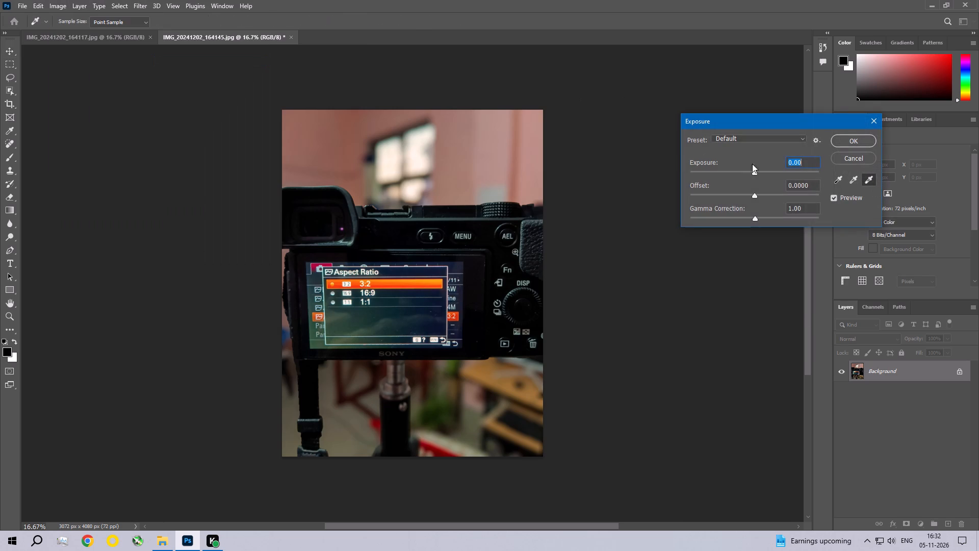
click(811, 187)
key(BackSpace)
key(BackSpace)
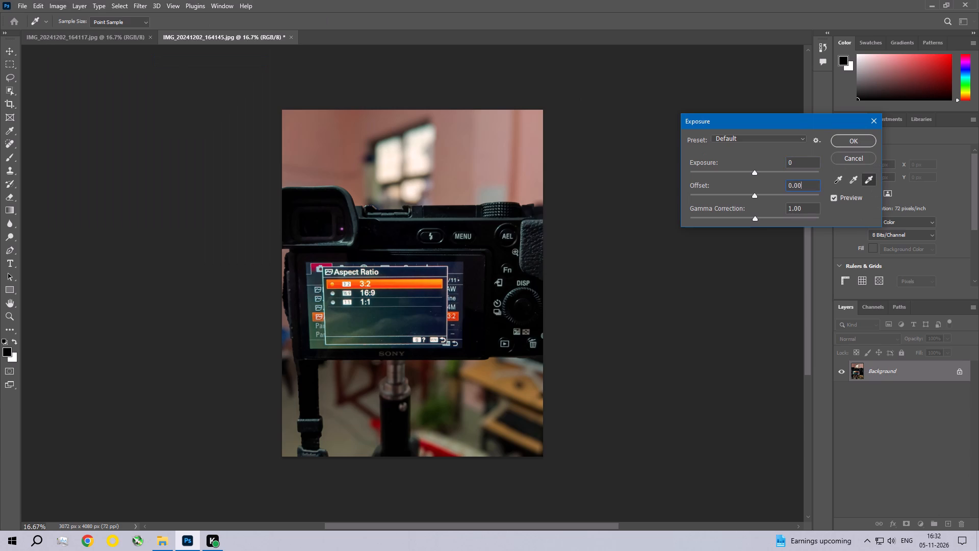
text(50)
key(Return)
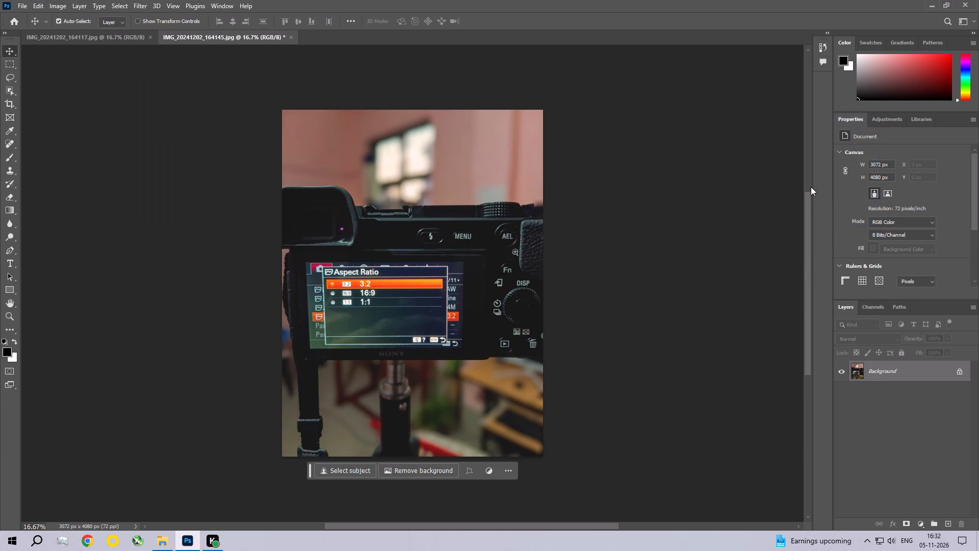
Save the retouched IMG_20241202_164145 over its existing JPEG file.
key(ctrl+s)
key(Return)
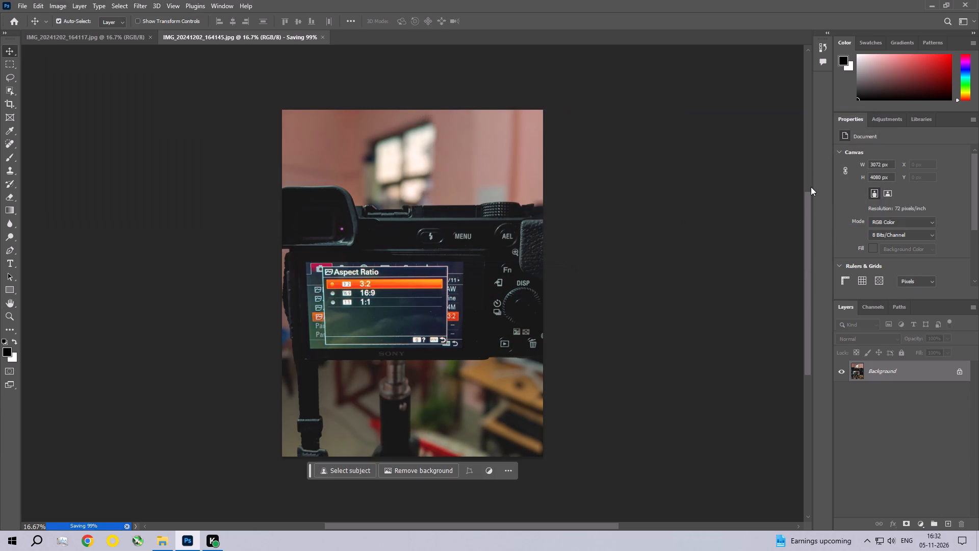
Check the camera body in IMG_20241202_164145 up close and close the photo.
key(ctrl+space)
key(ctrl+space)
key(ctrl+space)
key(ctrl+space)
key(ctrl+space)
key(ctrl+space)
key(ctrl+space)
key(ctrl+space)
key(ctrl+space)
key(ctrl+space)
key(ctrl+space)
key(ctrl+space)
key(ctrl+space)
key(ctrl+space)
key(ctrl+space)
key(ctrl+space)
key(ctrl+space)
key(ctrl+space)
key(ctrl+space)
key(ctrl+space)
ctrl+double_click(423, 231)
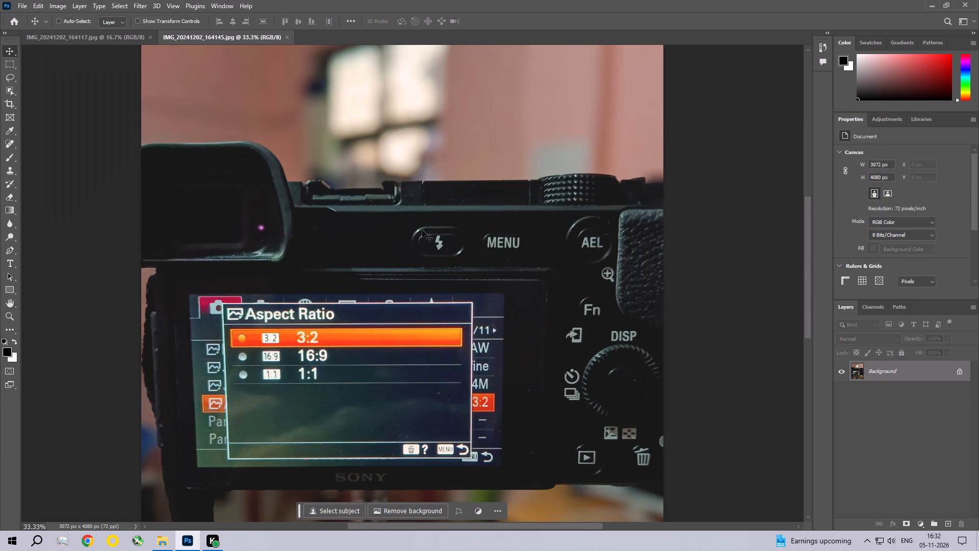
key(ctrl+0)
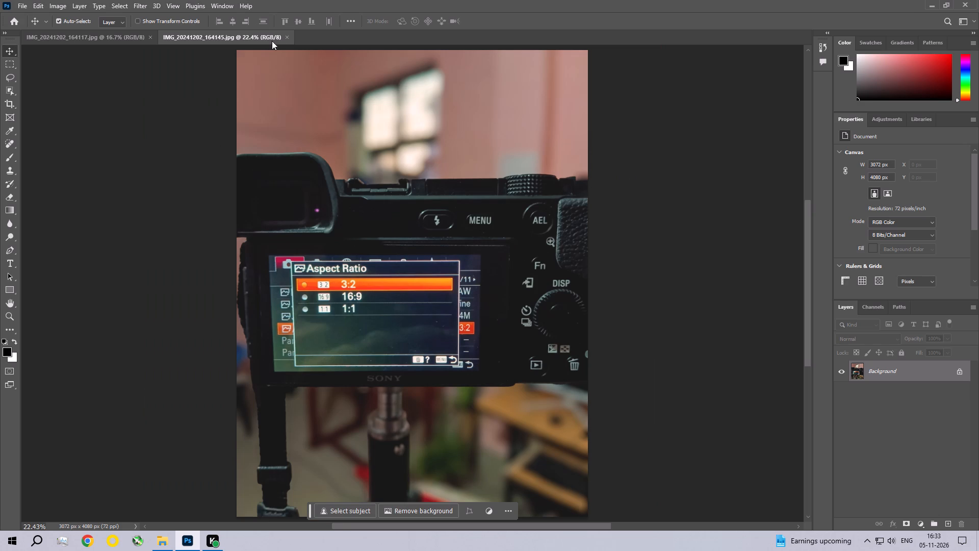
click(285, 36)
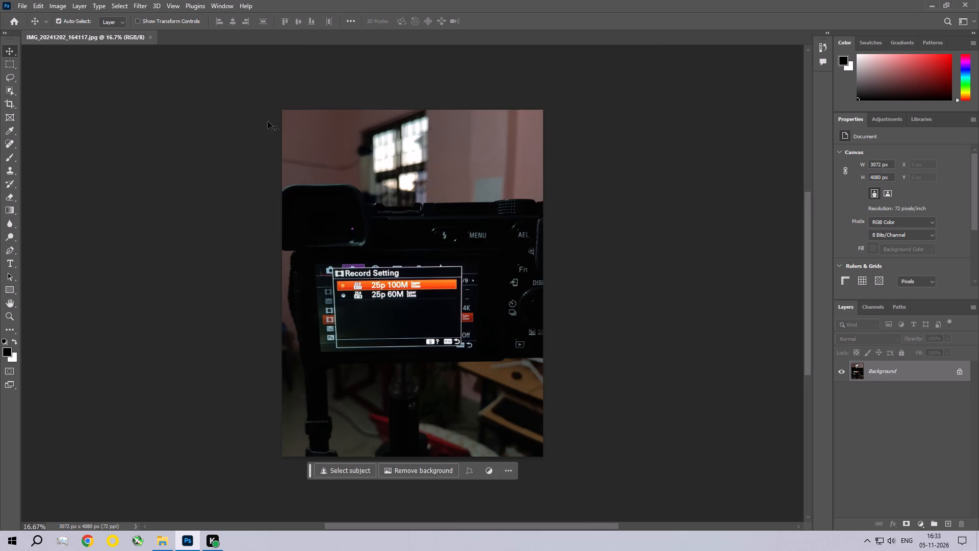
Open IMG_20241202_164117 in the Camera Raw Filter.
click(140, 0)
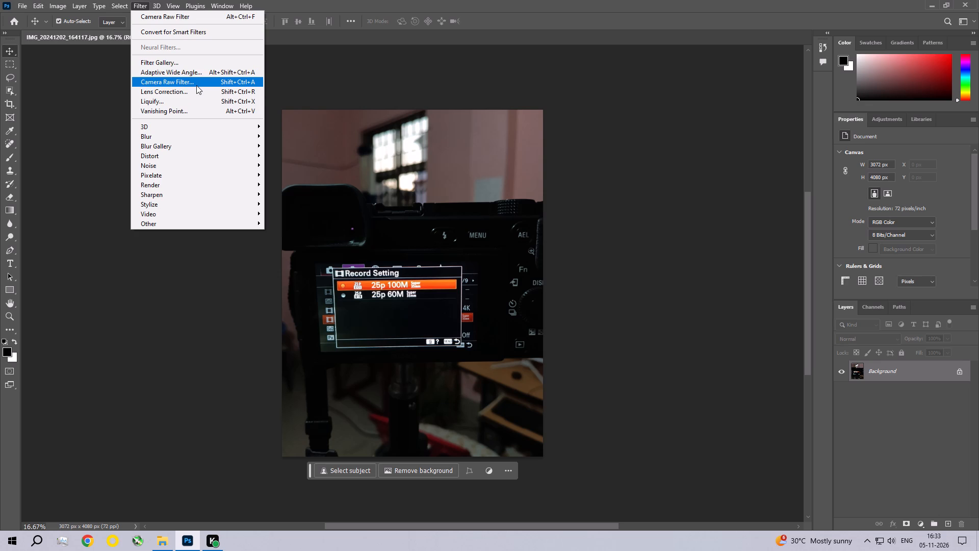
click(196, 85)
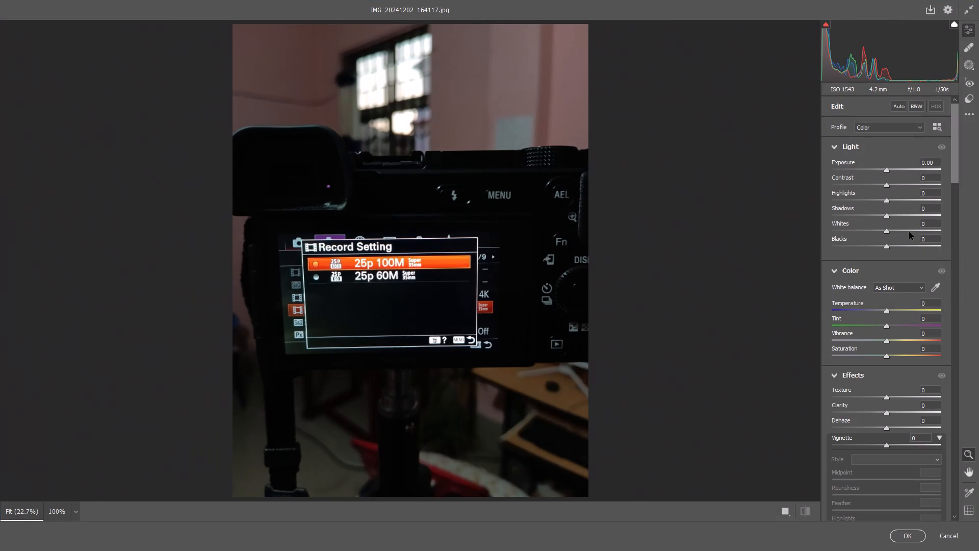
Set the photo's Light values to Exposure +0.75, Contrast +15, Highlights -25, Shadows +41, Whites -19 and Blacks +21.
drag(888, 171, 896, 174)
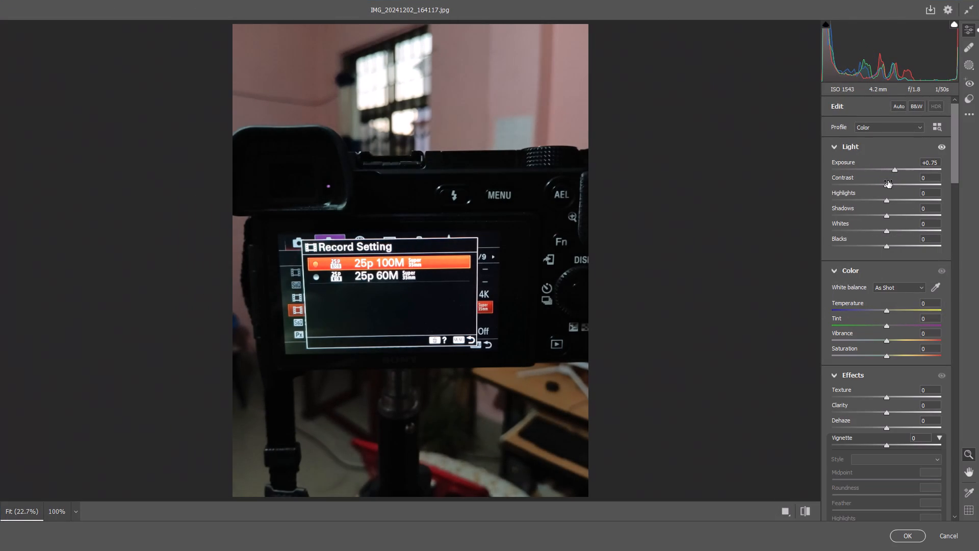
drag(886, 185, 894, 186)
drag(887, 199, 875, 202)
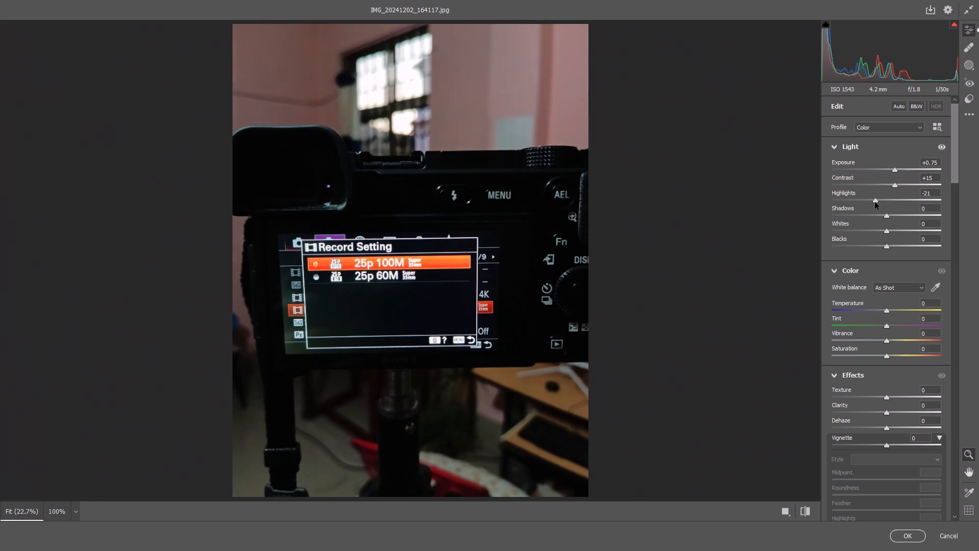
drag(875, 202, 873, 203)
drag(887, 215, 918, 224)
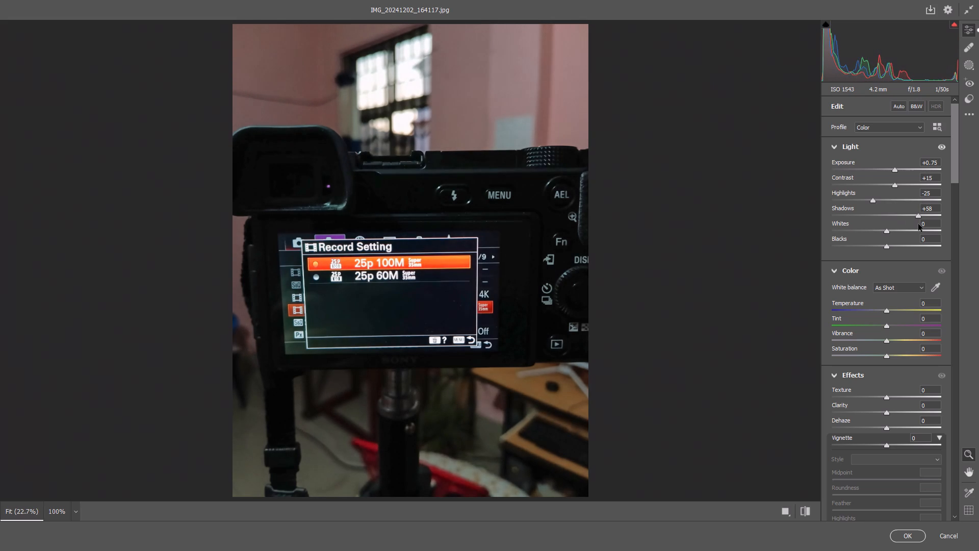
drag(918, 224, 909, 225)
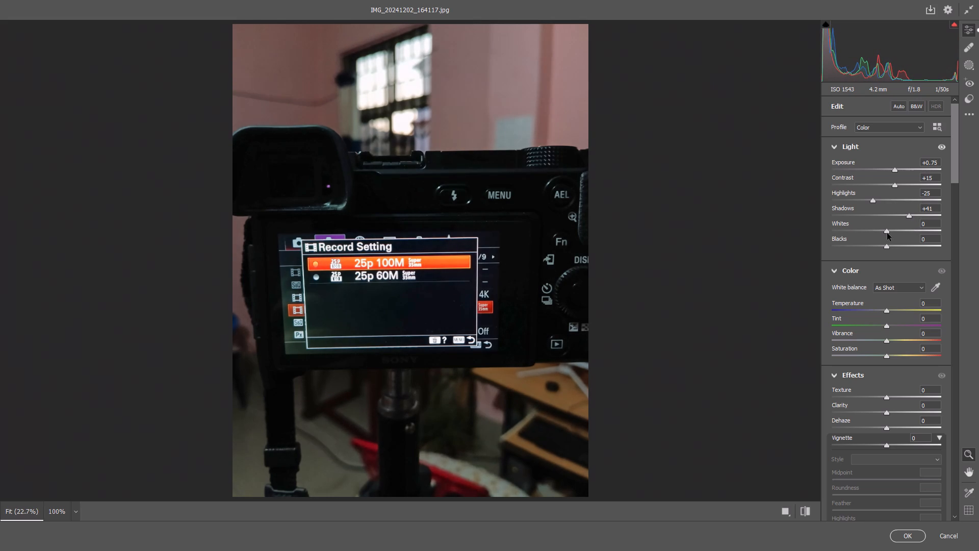
drag(887, 232, 877, 232)
drag(886, 246, 887, 246)
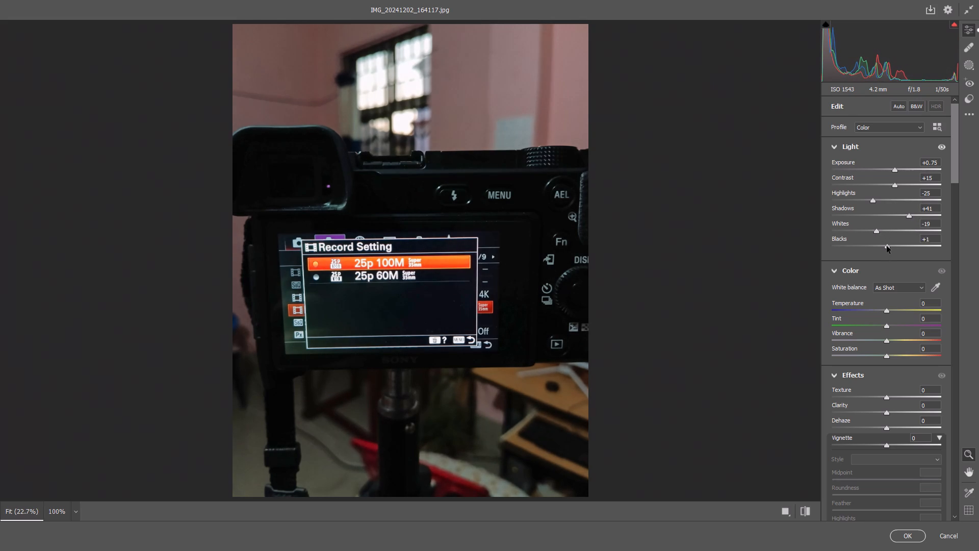
drag(887, 246, 898, 248)
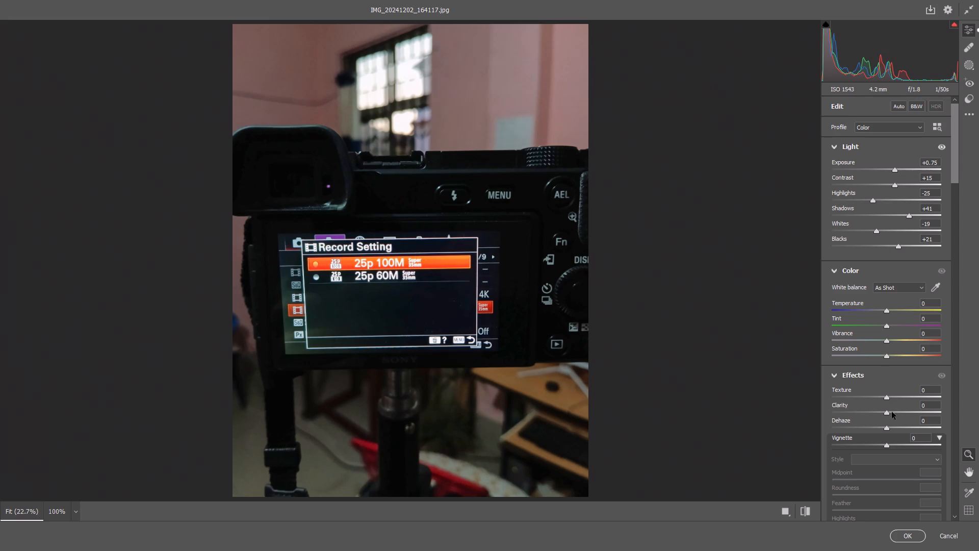
Set the photo's Effects to Texture +10, Clarity +8, Dehaze -16 and Vignette -15.
drag(888, 397, 892, 399)
drag(892, 399, 893, 399)
drag(888, 413, 892, 415)
drag(885, 427, 891, 429)
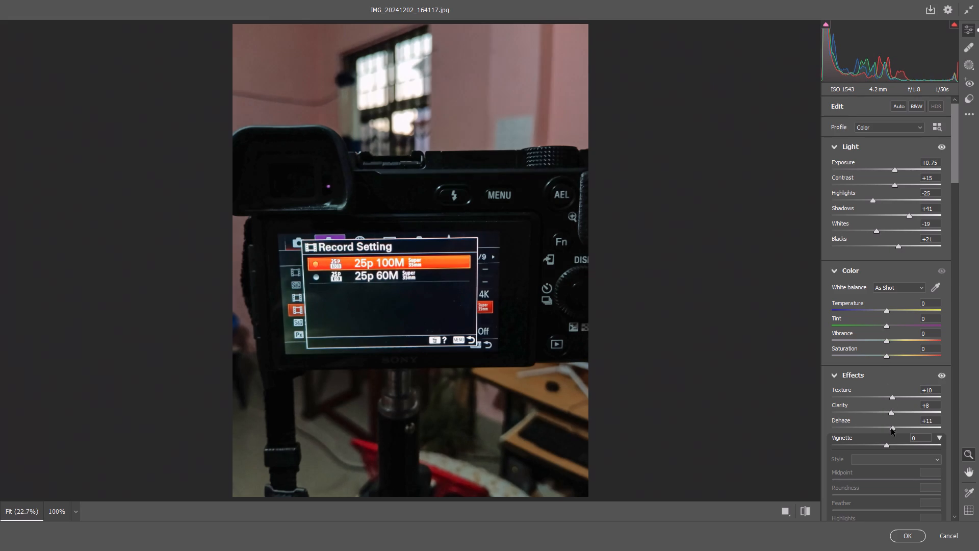
drag(891, 429, 877, 429)
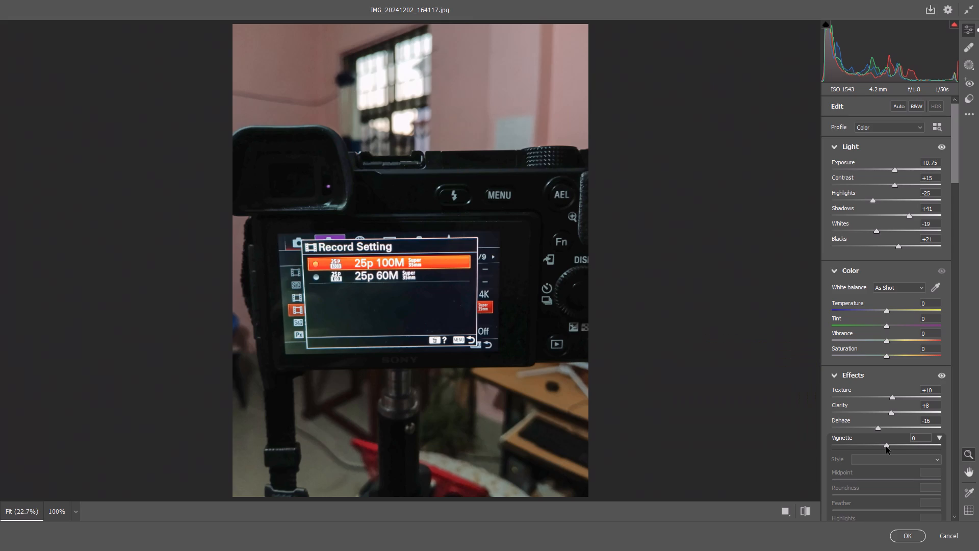
drag(887, 446, 883, 441)
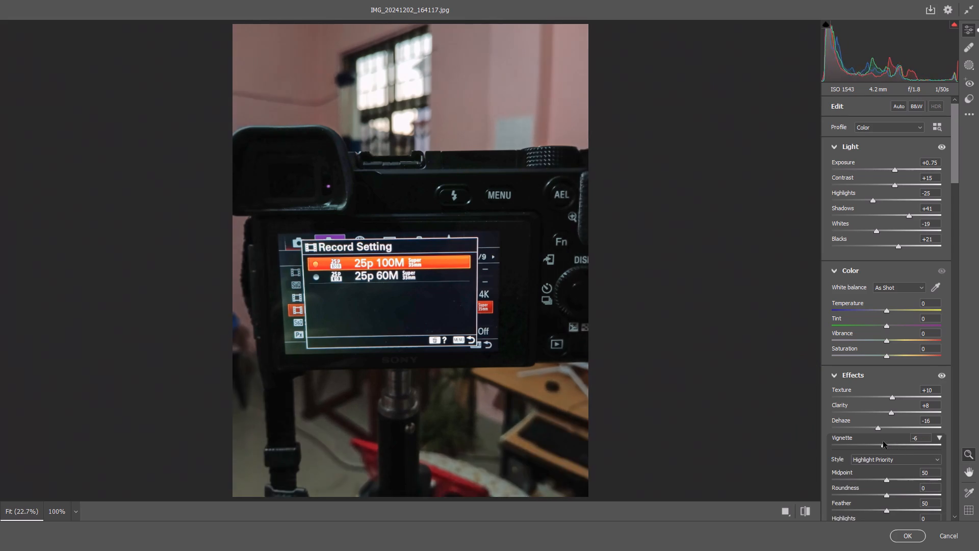
drag(883, 441, 879, 441)
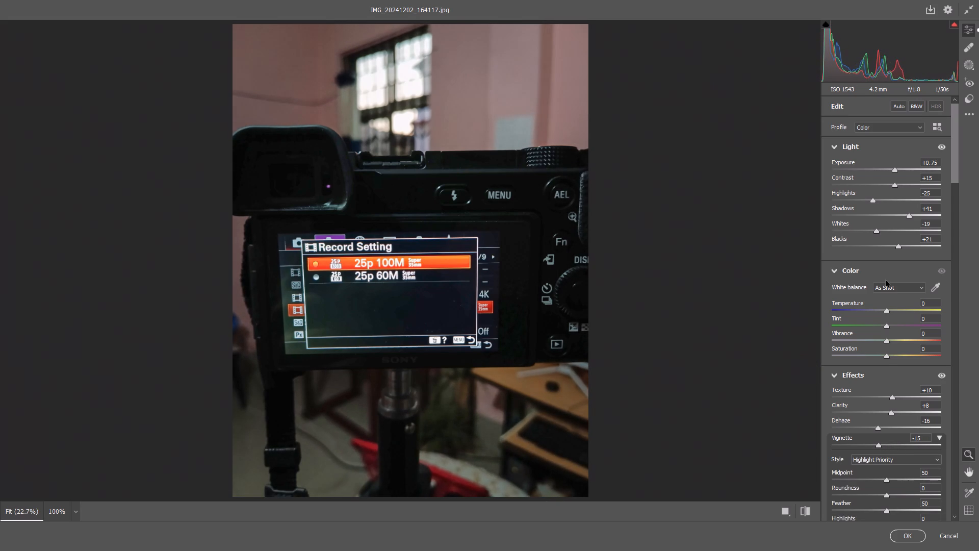
Lower the Shadows value in the Light adjustments to -9.
drag(911, 216, 900, 217)
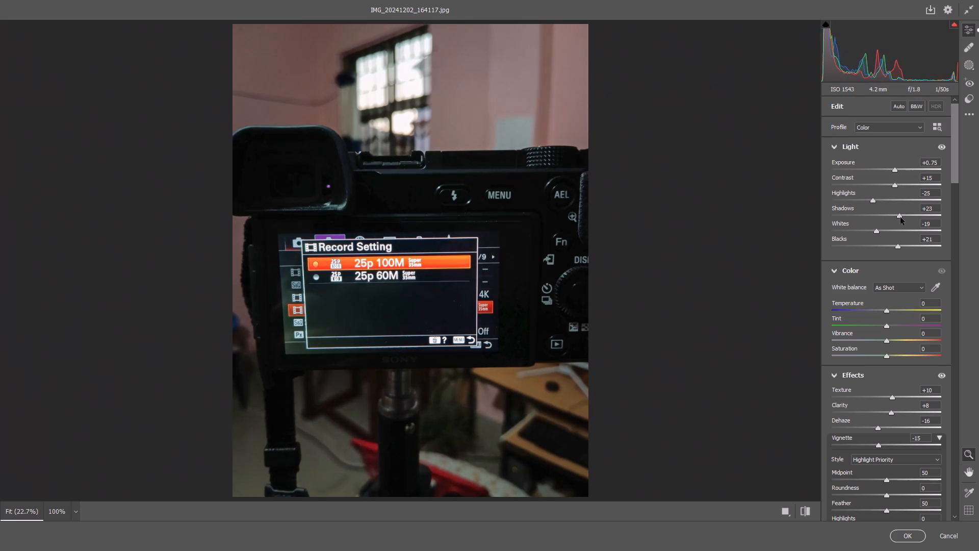
drag(900, 217, 883, 216)
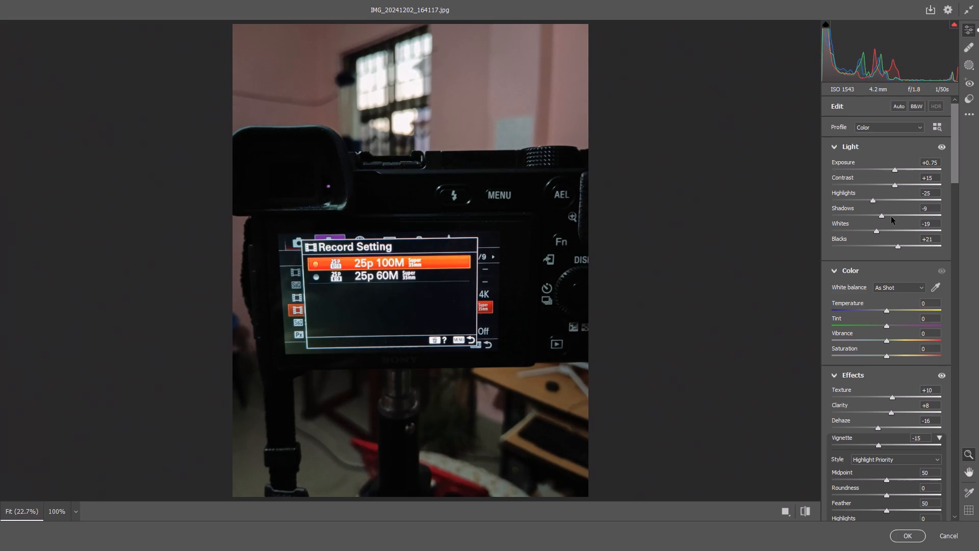
Adjust the parametric tone curve with Highlights at -24 and Lights at -15.
drag(954, 120, 957, 158)
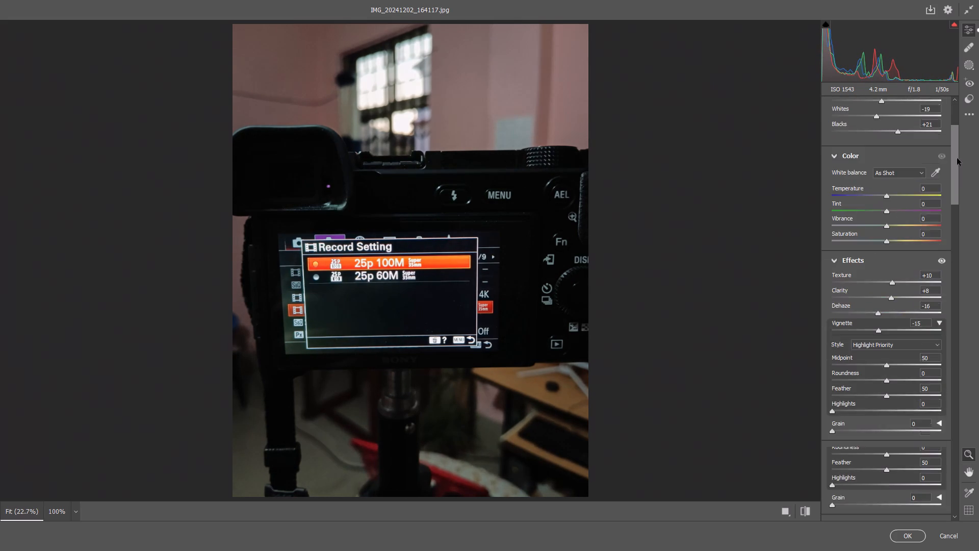
drag(957, 158, 957, 192)
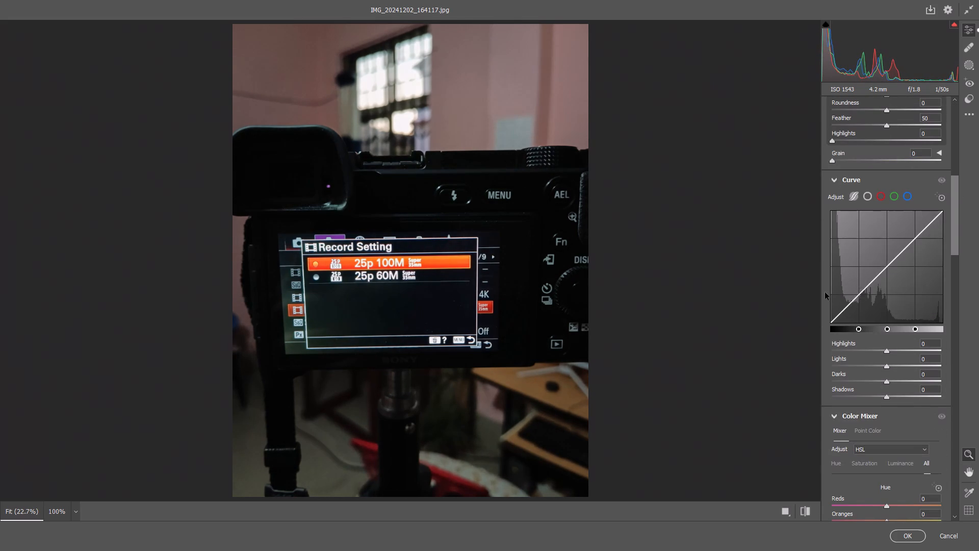
drag(886, 349, 882, 350)
drag(882, 350, 873, 353)
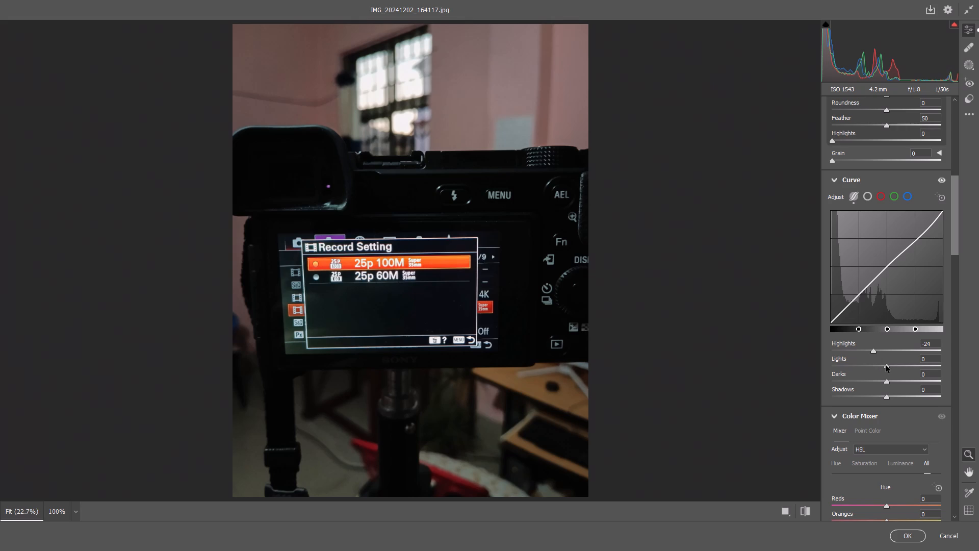
drag(886, 365, 880, 367)
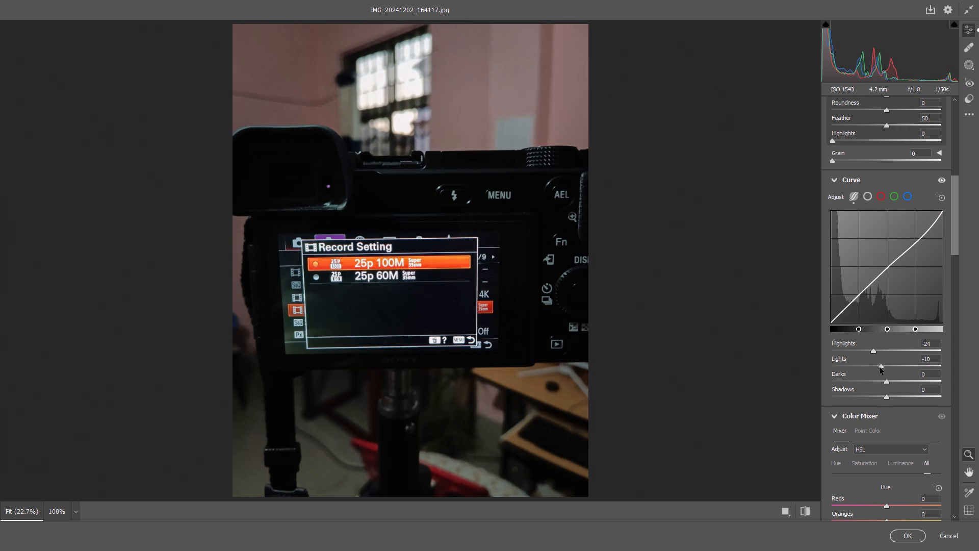
drag(880, 367, 878, 367)
Adjust Color Mixer saturation by sampling the wall, screen highlight, table and red chair, giving Reds +78, Oranges +45 and Yellows -21.
drag(957, 217, 957, 230)
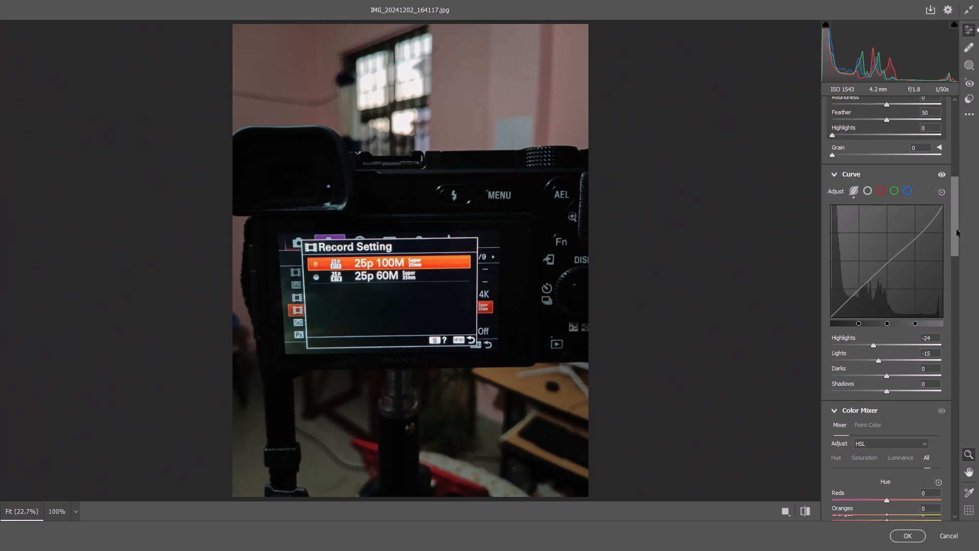
drag(957, 230, 951, 285)
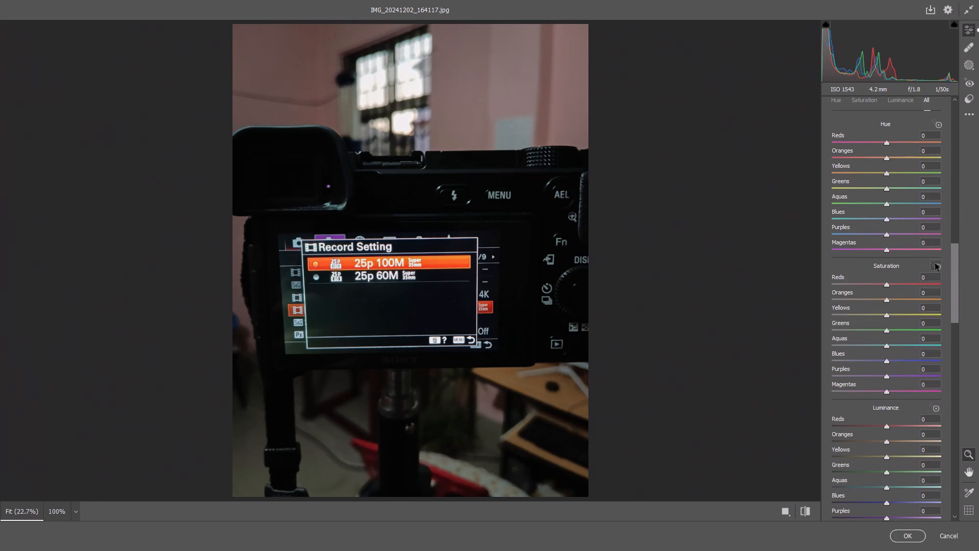
click(935, 268)
drag(493, 83, 507, 89)
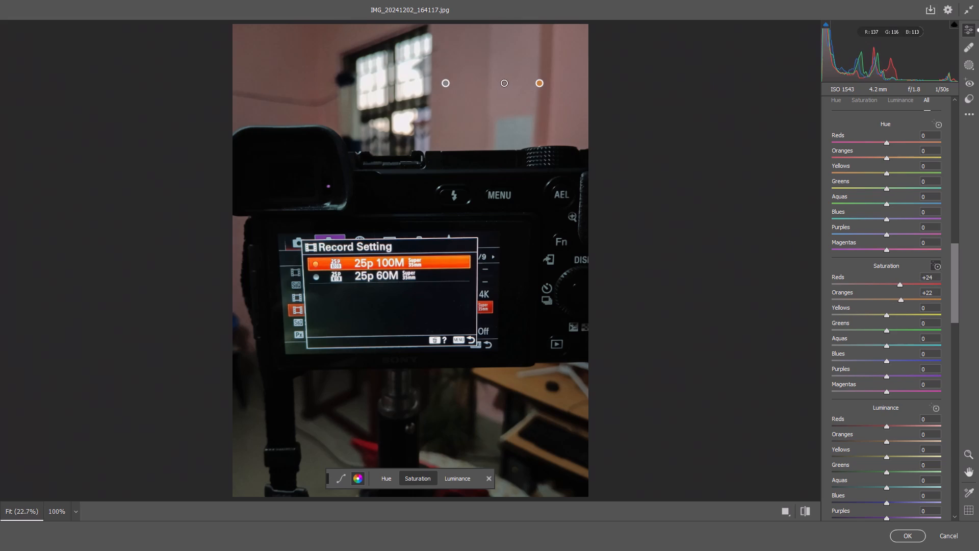
drag(507, 89, 514, 90)
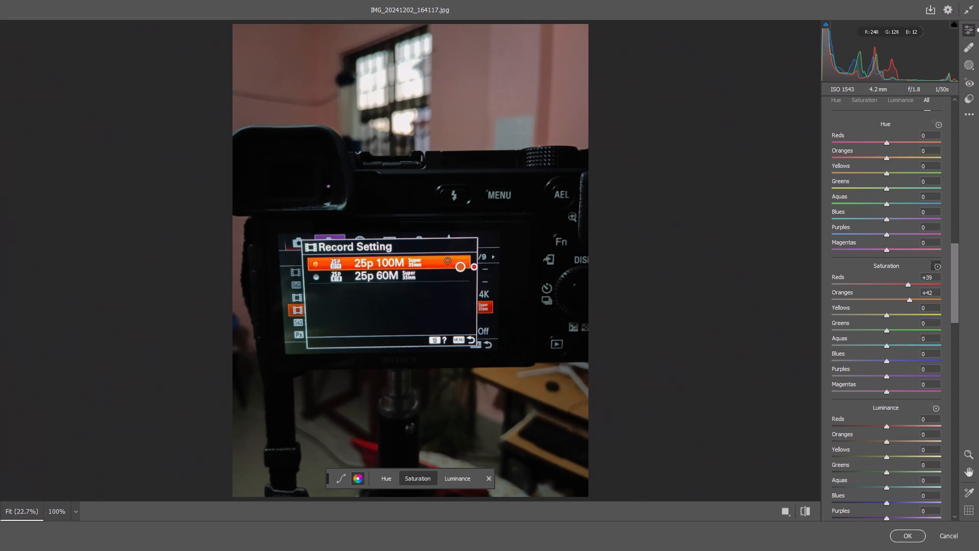
drag(447, 263, 457, 265)
drag(514, 381, 513, 380)
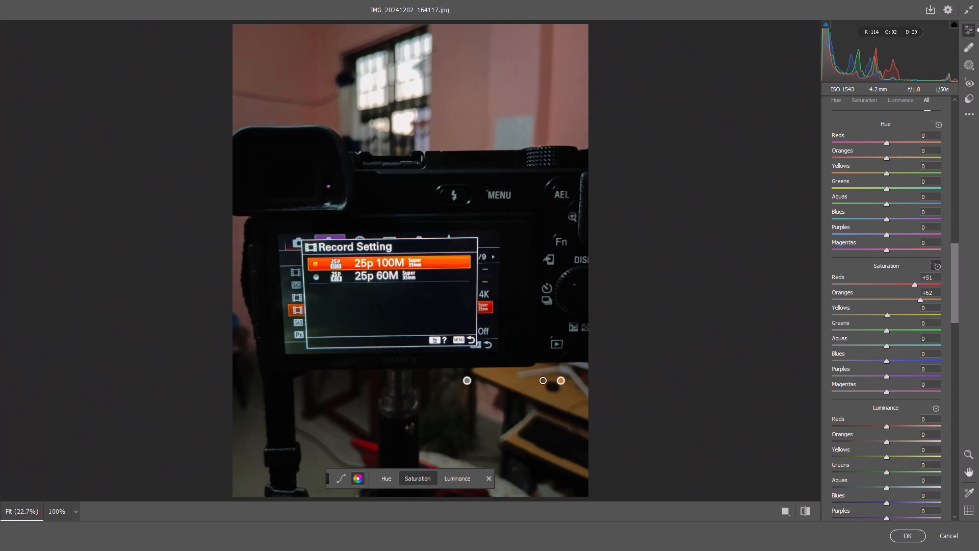
drag(513, 380, 500, 384)
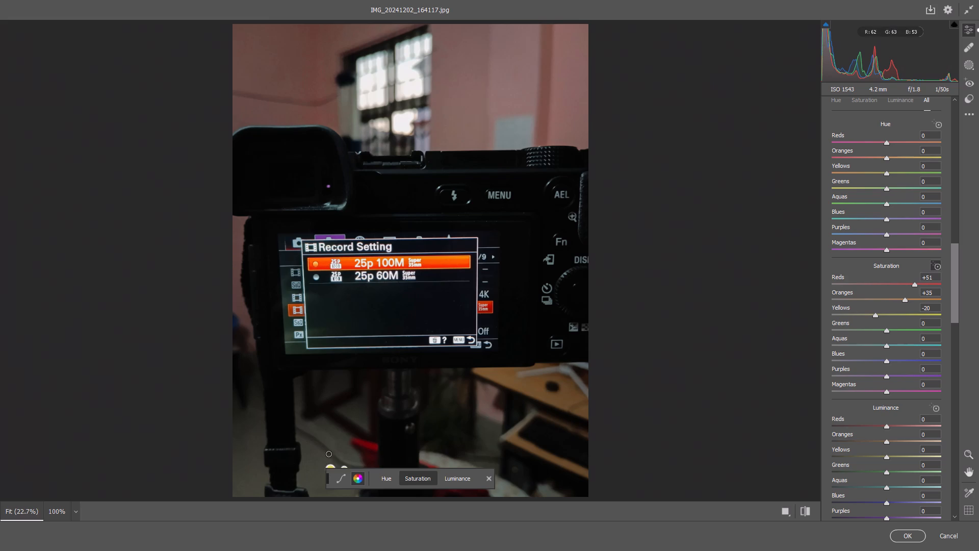
drag(363, 447, 376, 454)
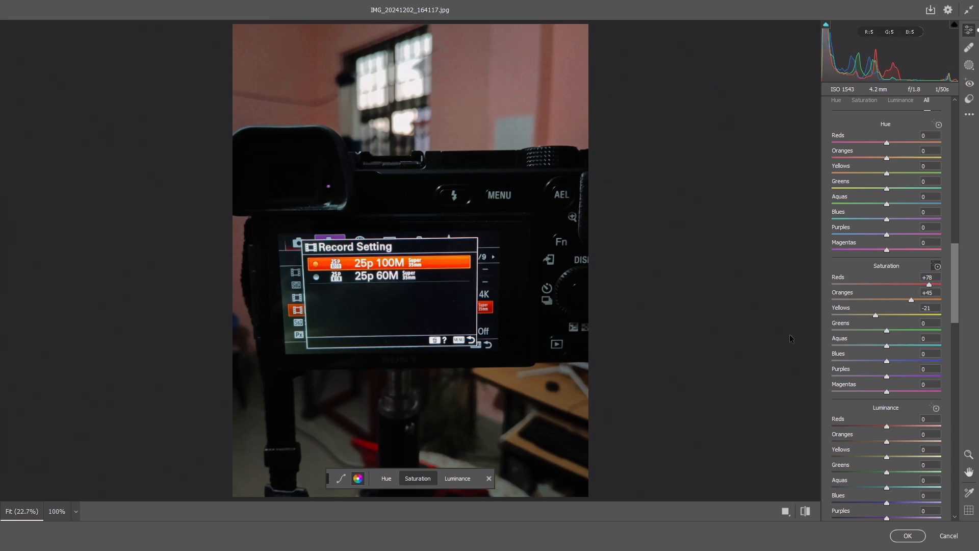
Set the Detail values to Sharpening 18, Noise Reduction 20 and Color Noise Reduction 15.
drag(955, 280, 962, 387)
drag(837, 252, 844, 253)
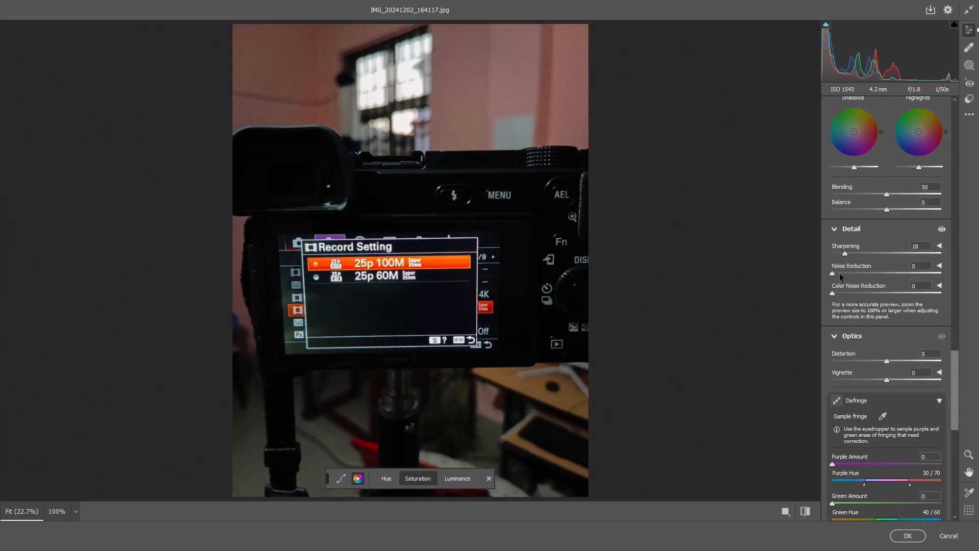
drag(840, 274, 844, 274)
drag(840, 293, 847, 294)
drag(847, 294, 848, 294)
click(852, 274)
click(505, 180)
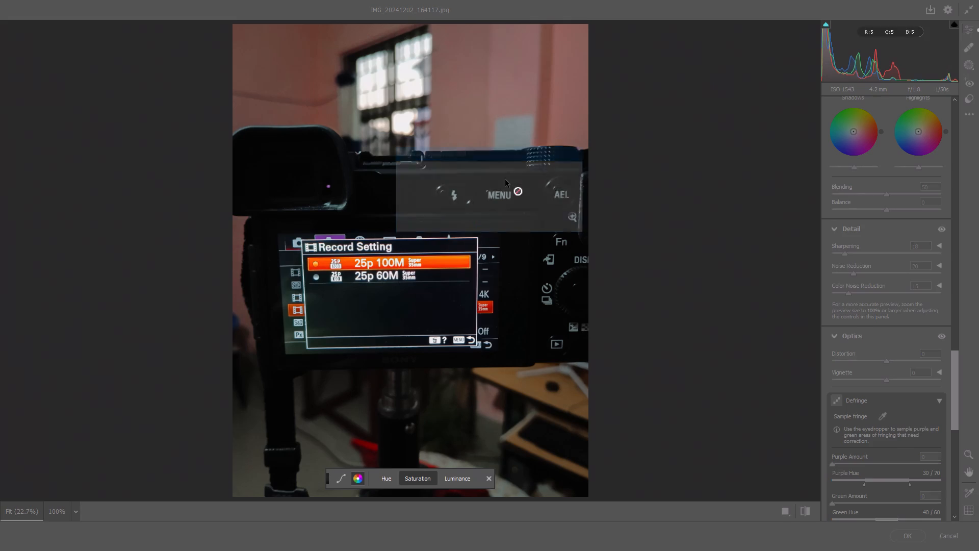
click(497, 221)
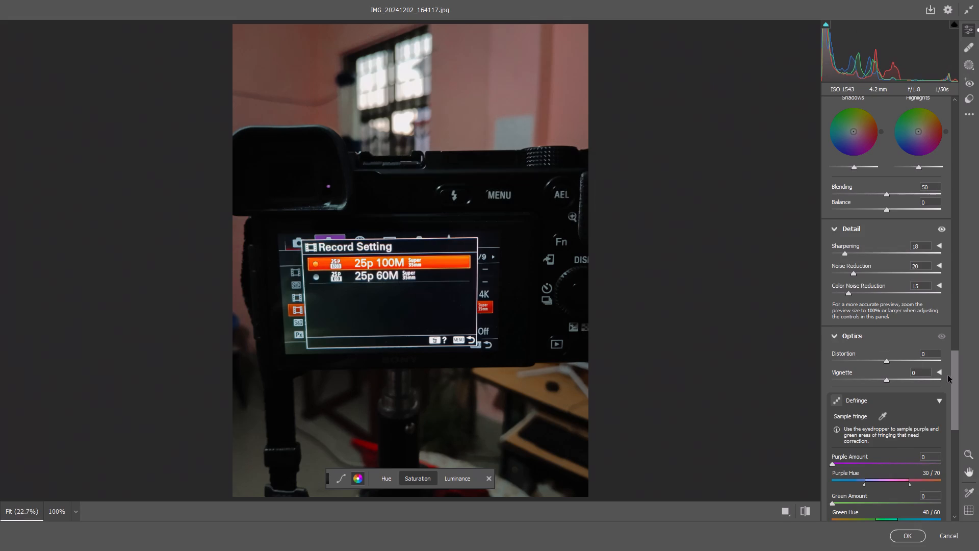
Enable Lens Blur, compare the bokeh shapes, choose Cat Eye, and apply the Camera Raw edits to the photo.
drag(958, 380, 952, 420)
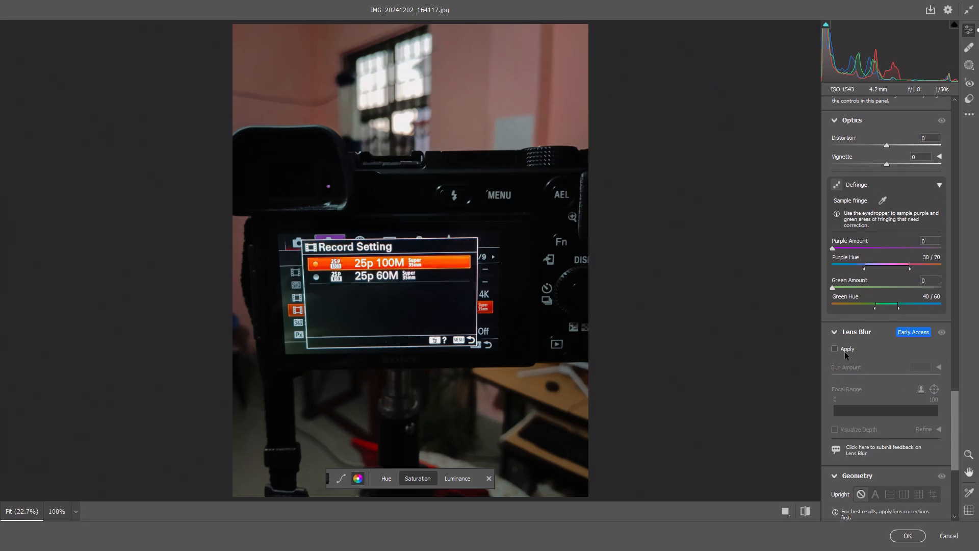
click(833, 349)
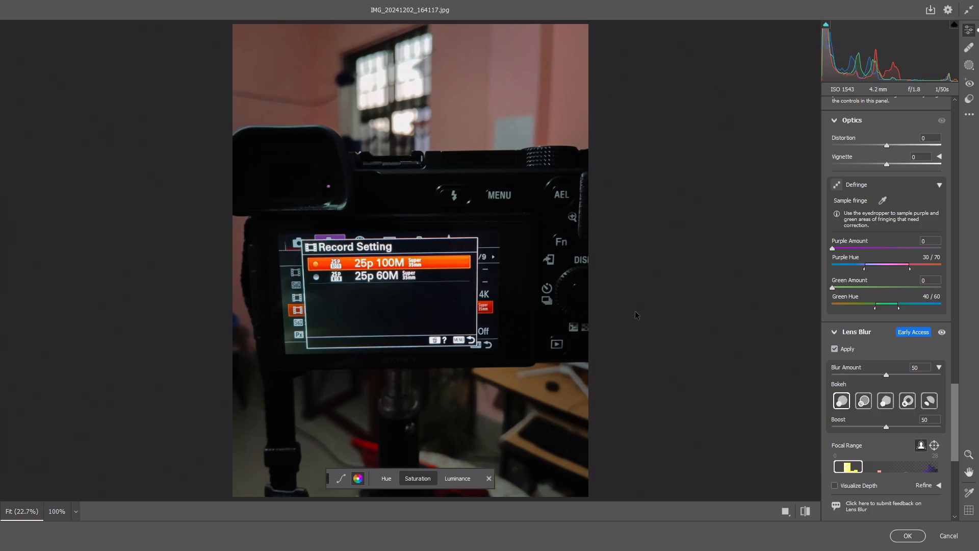
click(866, 405)
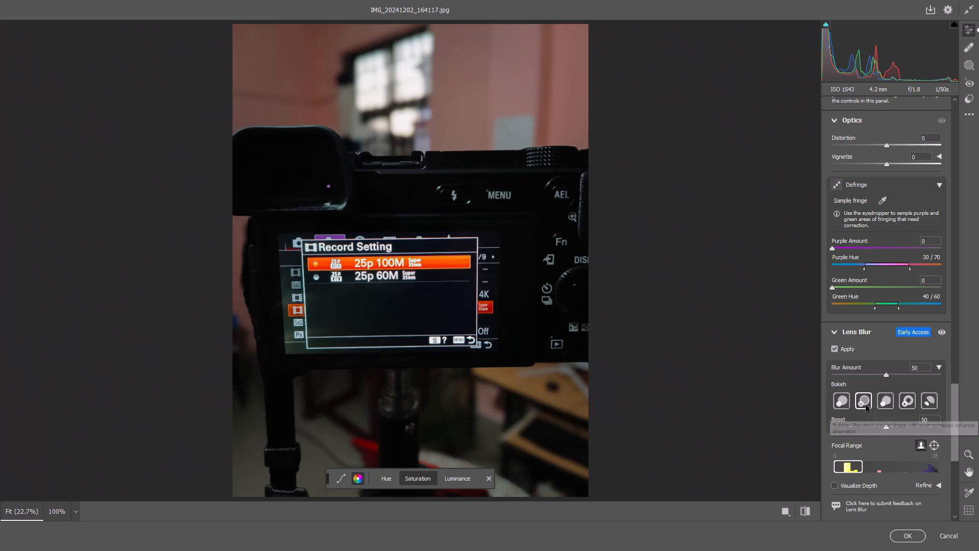
click(882, 400)
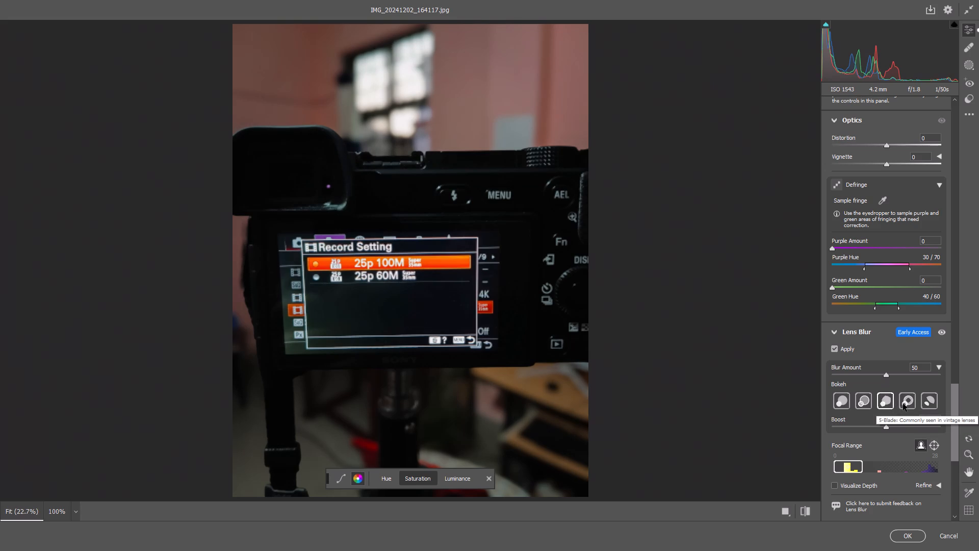
click(904, 402)
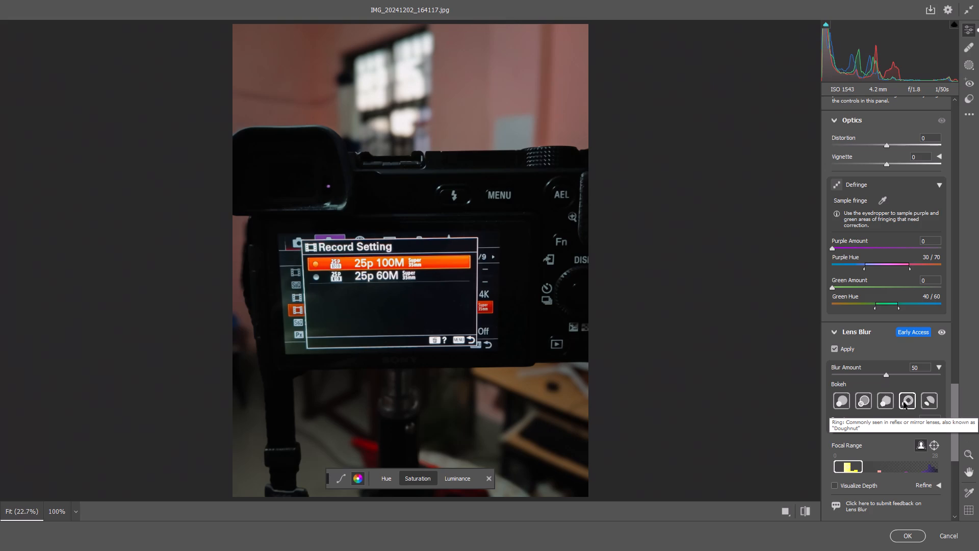
click(905, 402)
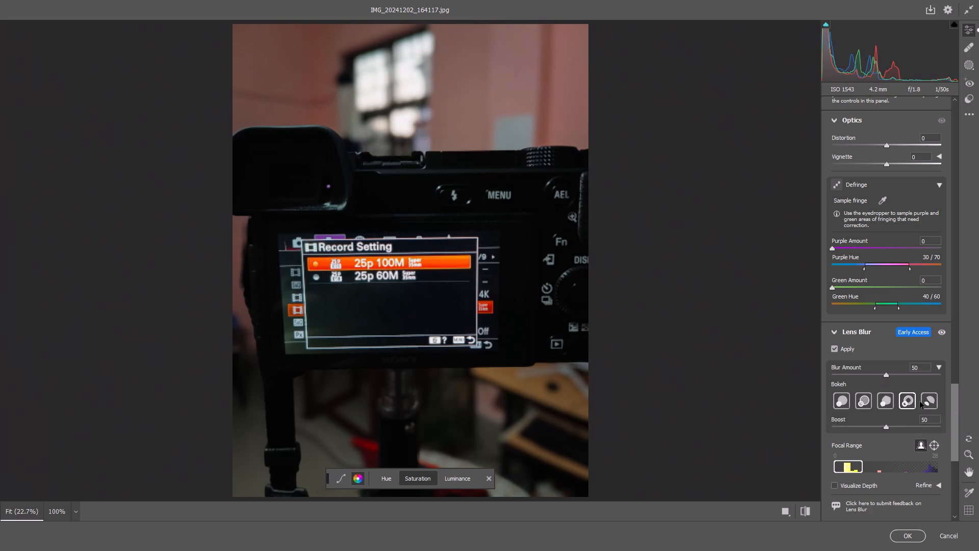
click(932, 402)
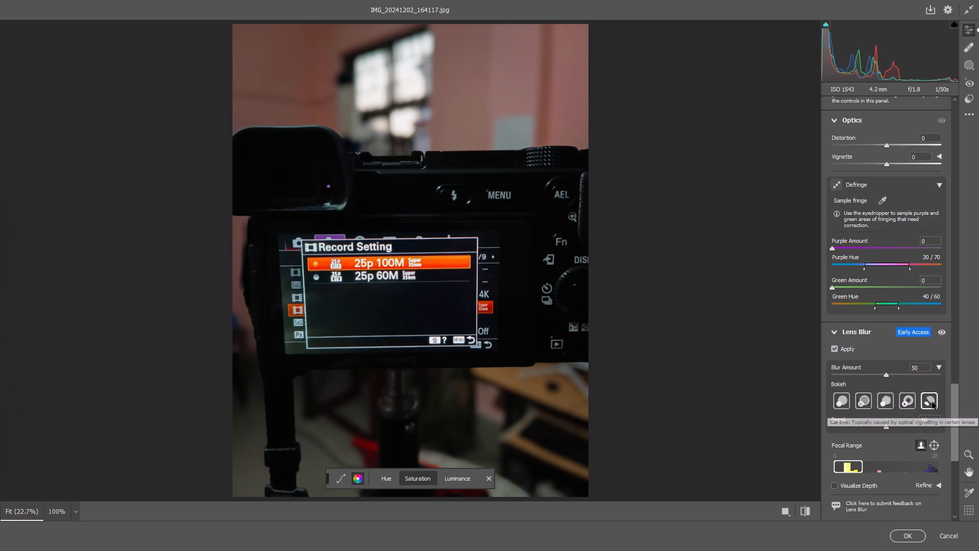
click(907, 537)
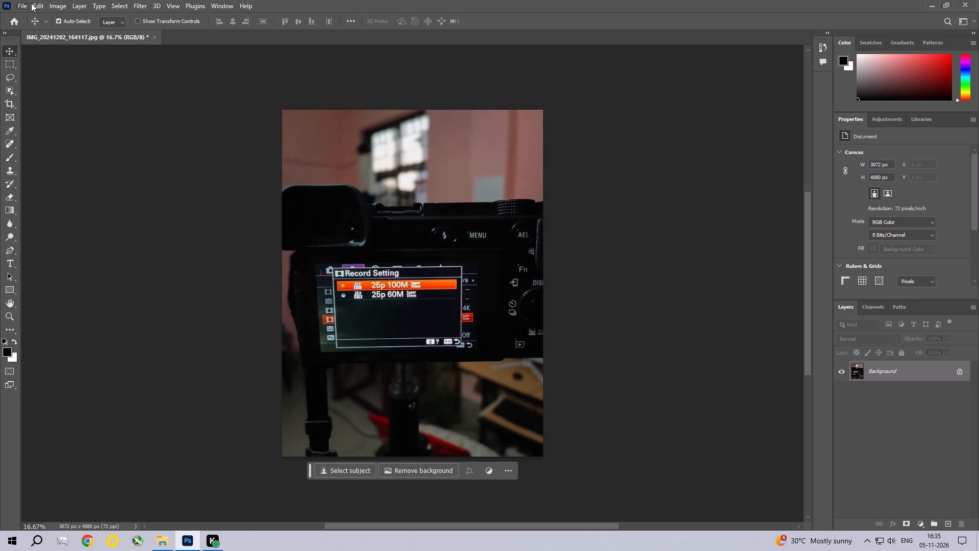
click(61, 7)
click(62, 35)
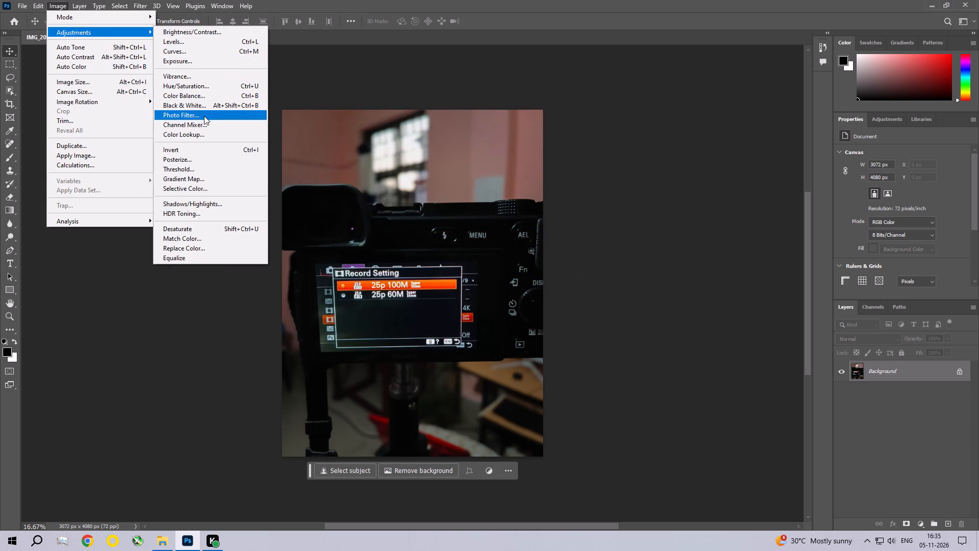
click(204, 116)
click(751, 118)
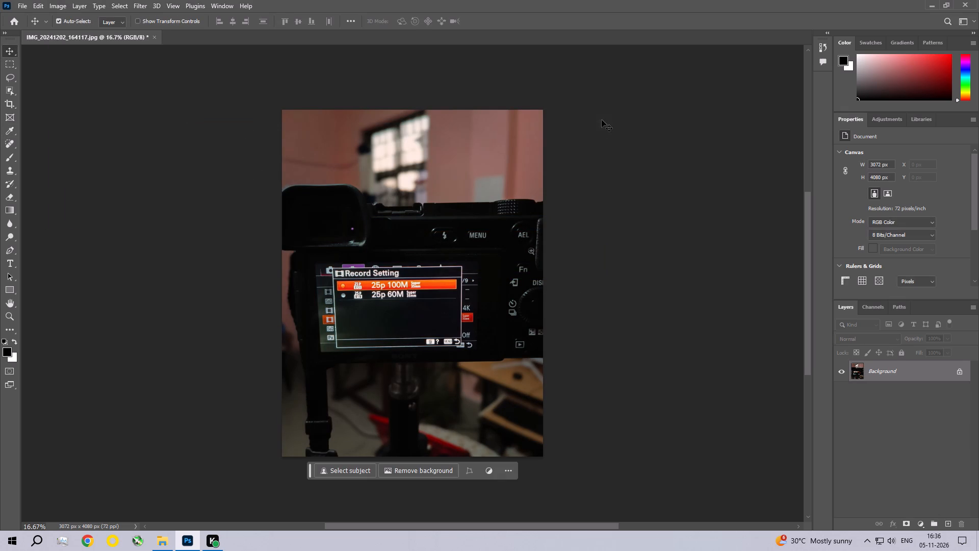
Apply an Exposure adjustment to the photo with Offset set to 0.0050.
click(72, 3)
click(66, 30)
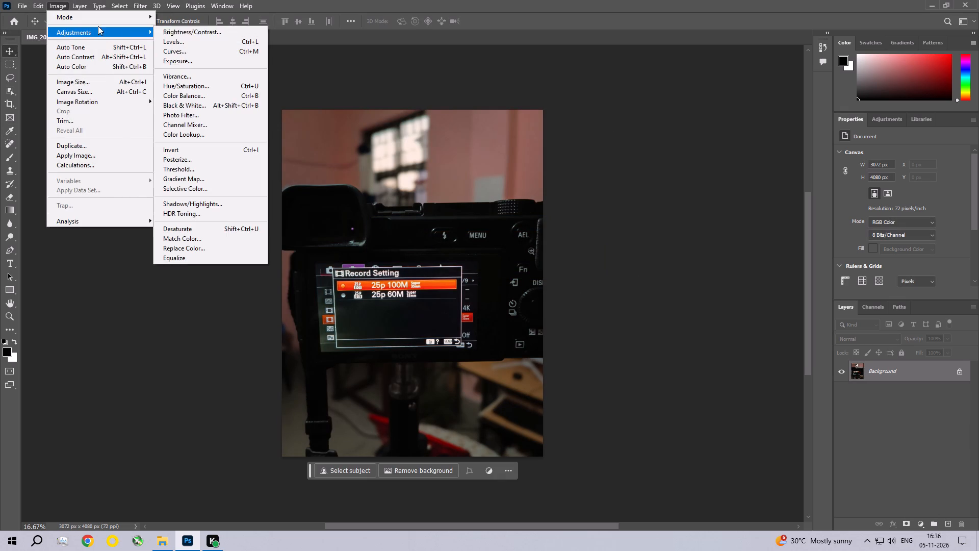
click(191, 62)
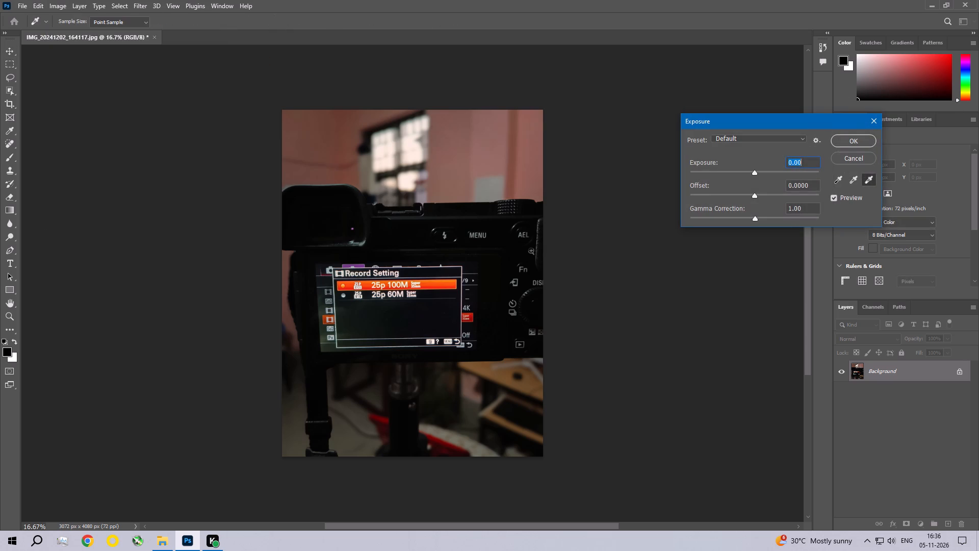
click(813, 188)
key(BackSpace)
key(BackSpace)
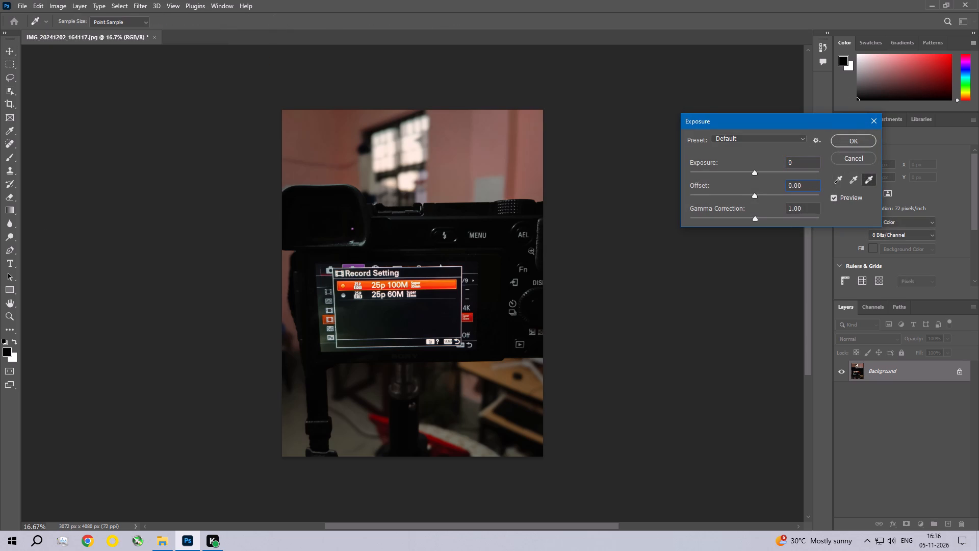
text(50)
key(Return)
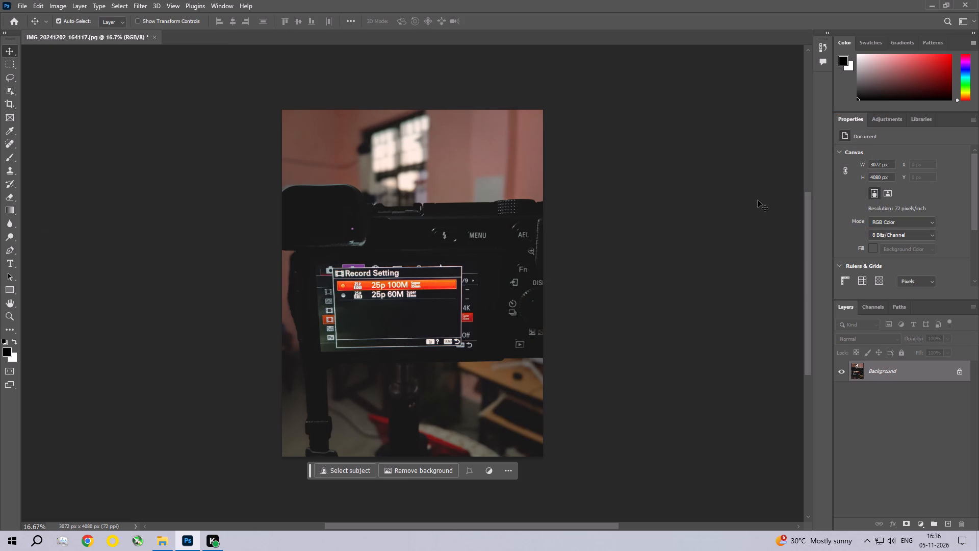
Save the graded photo IMG_20241202_164117 as a JPEG with the offered options.
key(ctrl+s)
key(Return)
Examine the camera body and Record Setting screen in the saved photo at closer zoom.
key(ctrl+space)
key(ctrl+space)
key(ctrl+space)
key(ctrl+space)
key(ctrl+space)
key(ctrl+space)
key(ctrl+space)
key(ctrl+space)
key(ctrl+space)
key(ctrl+space)
key(ctrl+space)
key(ctrl+space)
key(ctrl+space)
key(ctrl+space)
key(ctrl+space)
key(ctrl+space)
key(ctrl+space)
key(ctrl+space)
key(ctrl+space)
key(ctrl+space)
ctrl+double_click(444, 236)
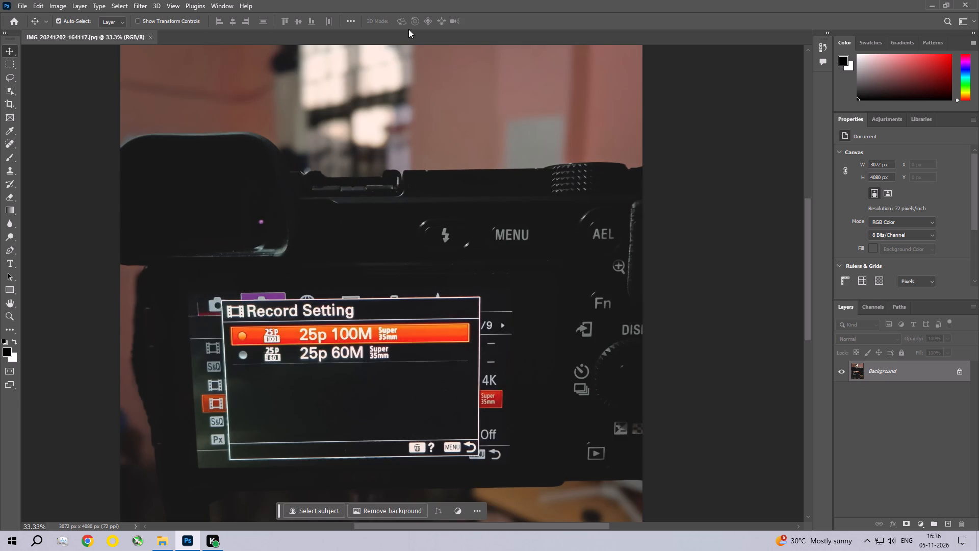
Close the IMG_20241202_164117 document.
click(150, 39)
Open the six photos from IMG_20241207_195626 to IMG_20241215_183351 in the RAW folder in Photoshop.
click(932, 3)
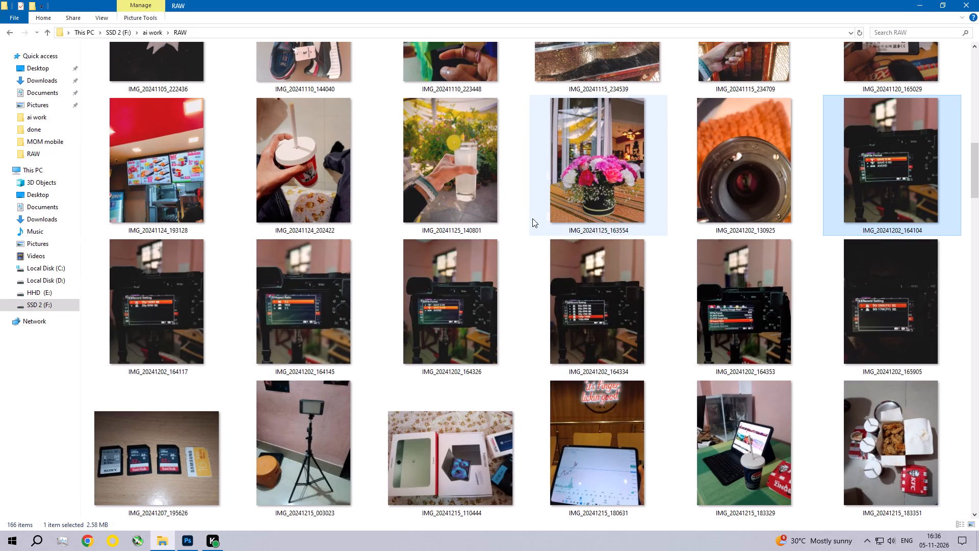
click(132, 467)
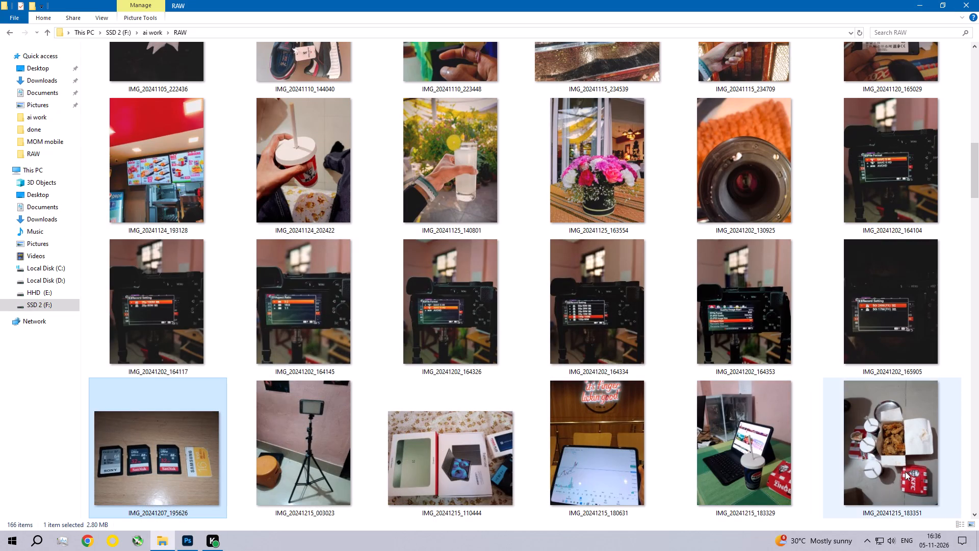
shift+click(905, 471)
drag(139, 436, 339, 439)
key(alt+Tab)
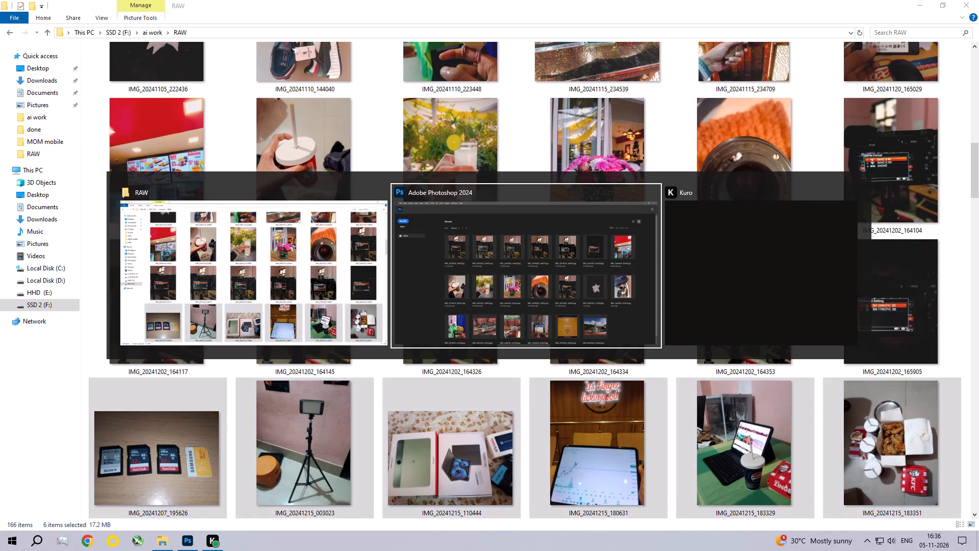
drag(339, 439, 836, 452)
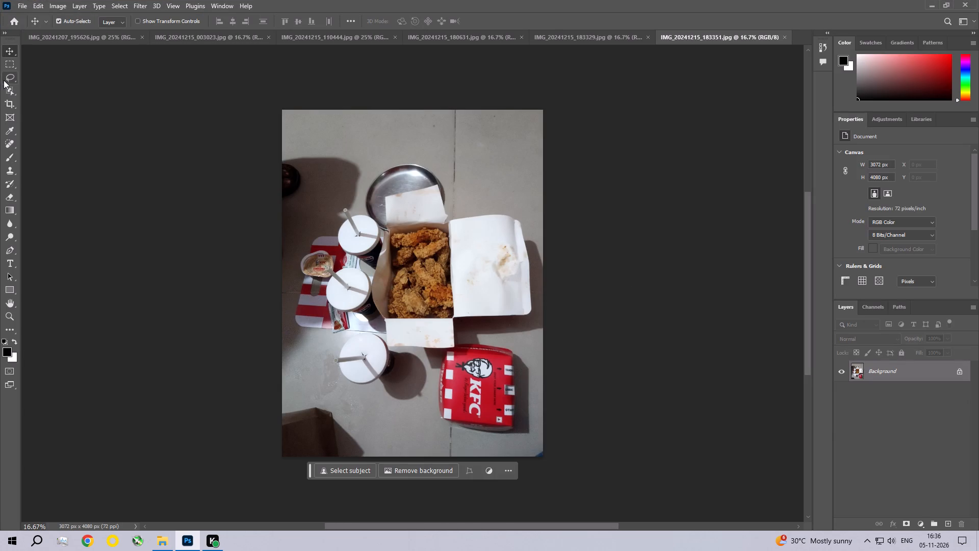
Crop all four edges of IMG_20241215_183351 around the food, to about 2760 x 3648 px.
click(8, 106)
click(677, 222)
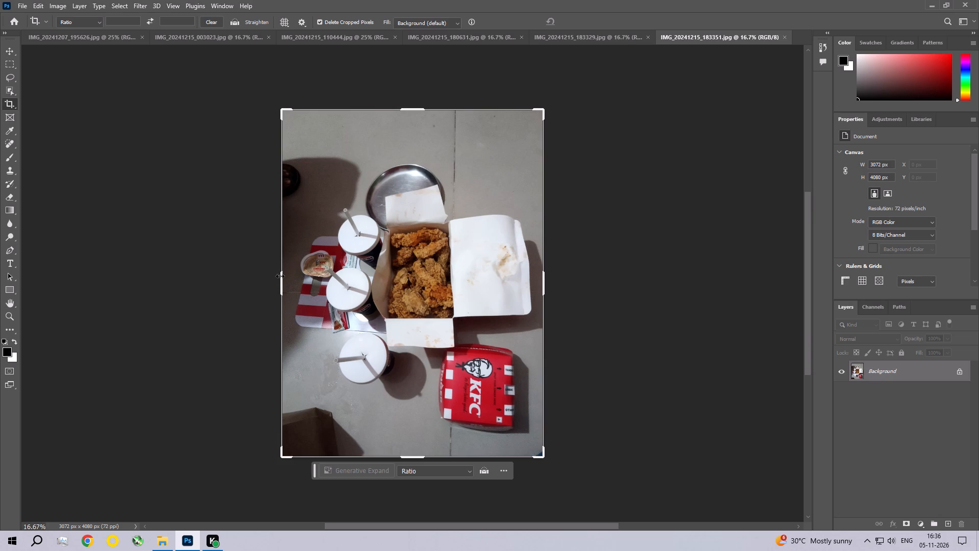
drag(281, 276, 289, 275)
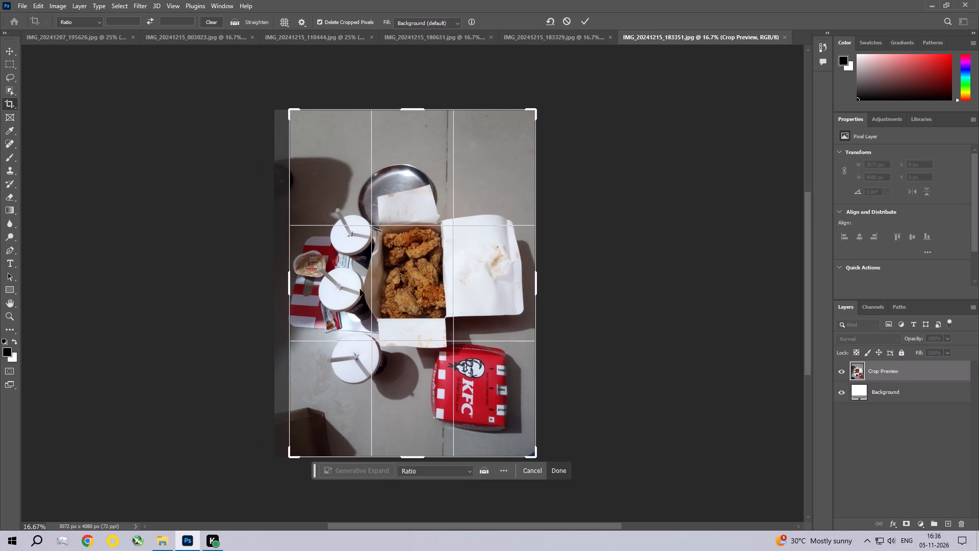
click(534, 275)
drag(536, 275, 531, 274)
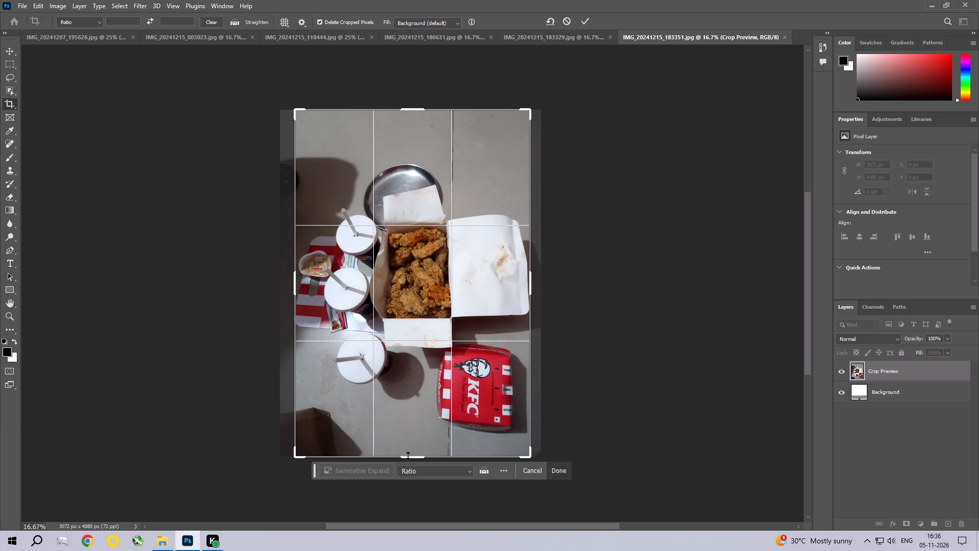
drag(408, 456, 416, 448)
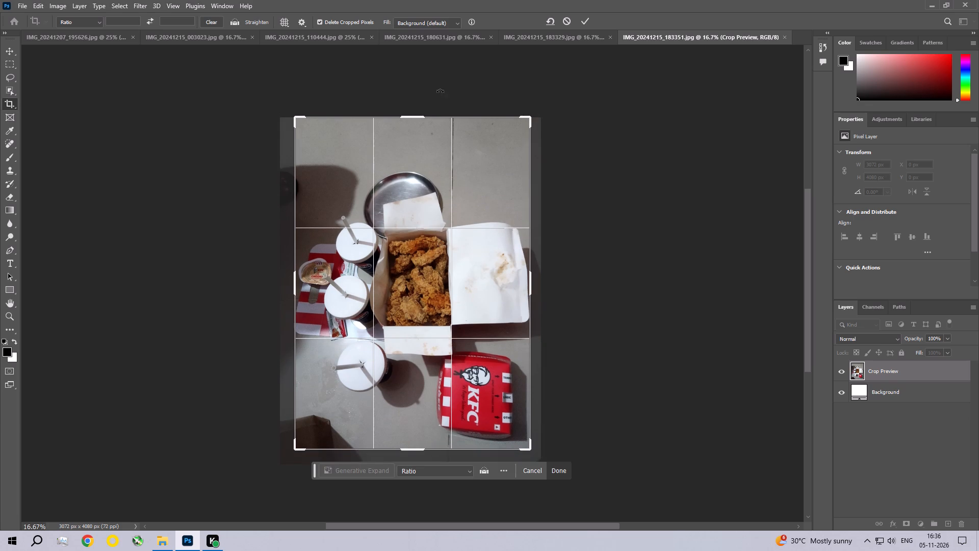
drag(411, 115, 409, 126)
click(404, 220)
click(404, 220)
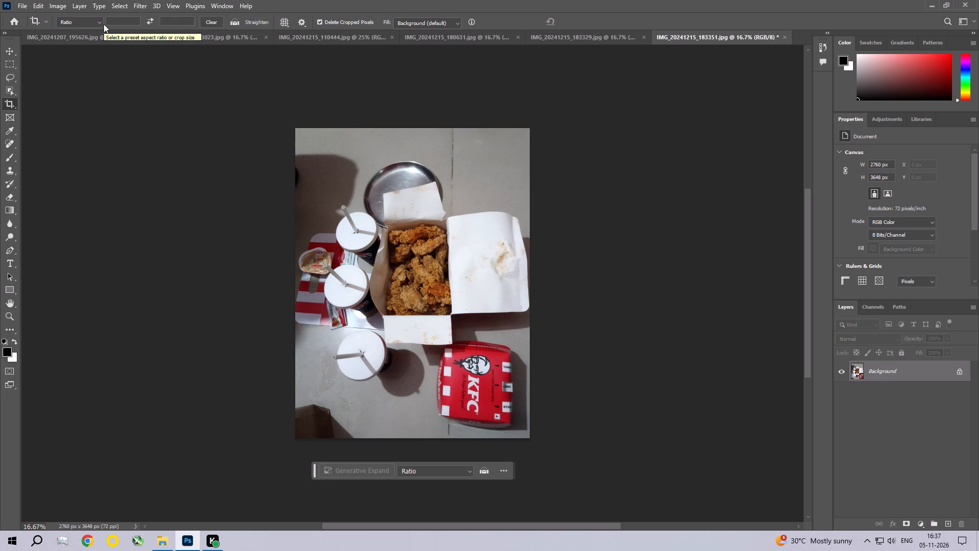
Open the Camera Raw Filter and set Contrast +21, Highlights -36, Shadows +21 and Whites -19.
click(80, 2)
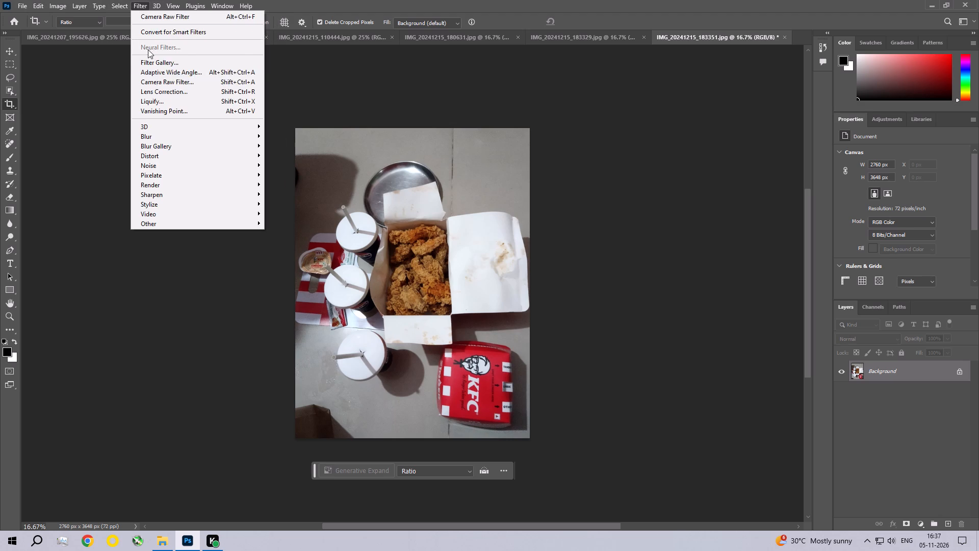
click(158, 83)
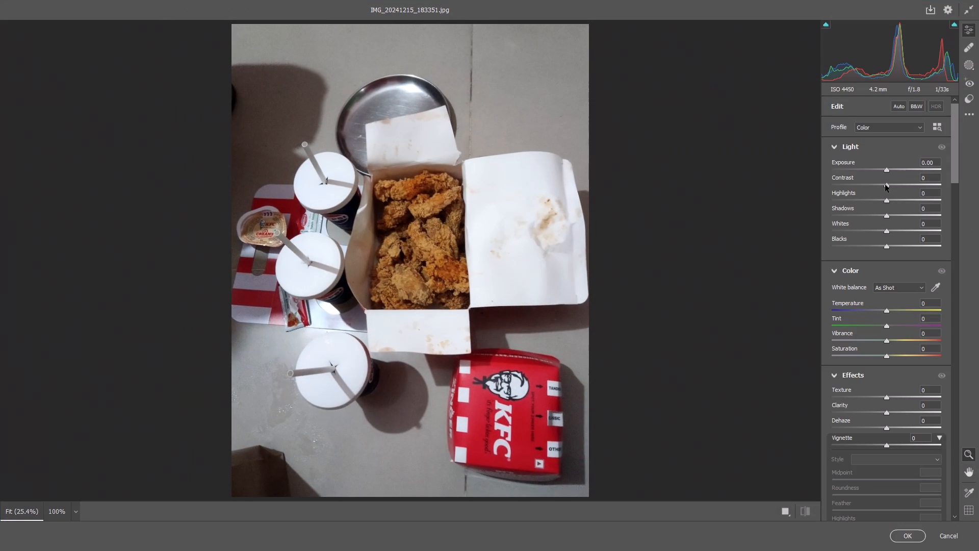
drag(887, 185, 895, 187)
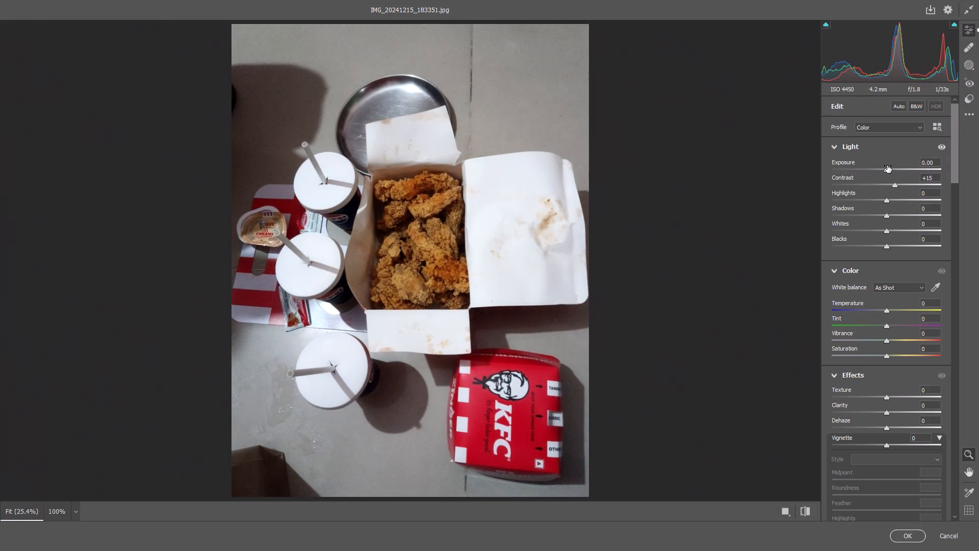
click(894, 185)
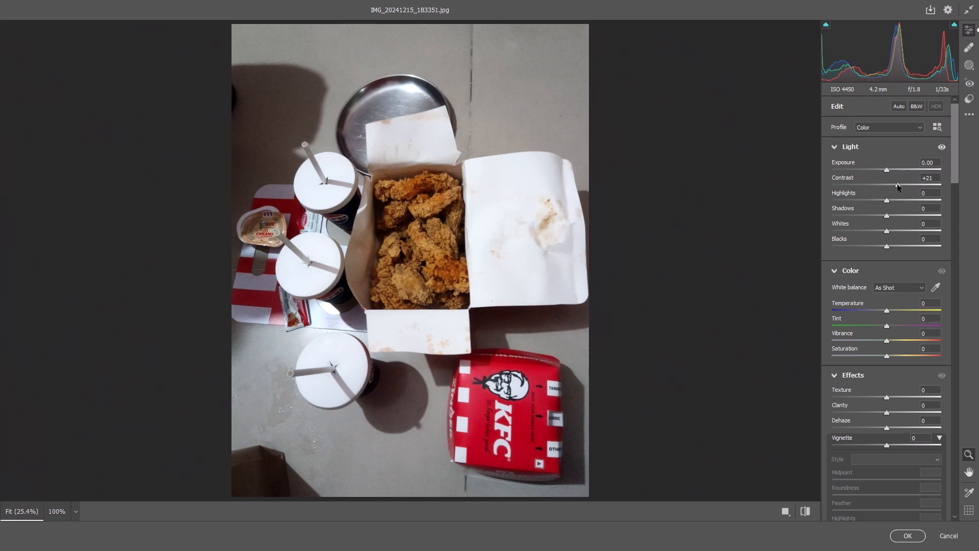
drag(886, 199, 878, 195)
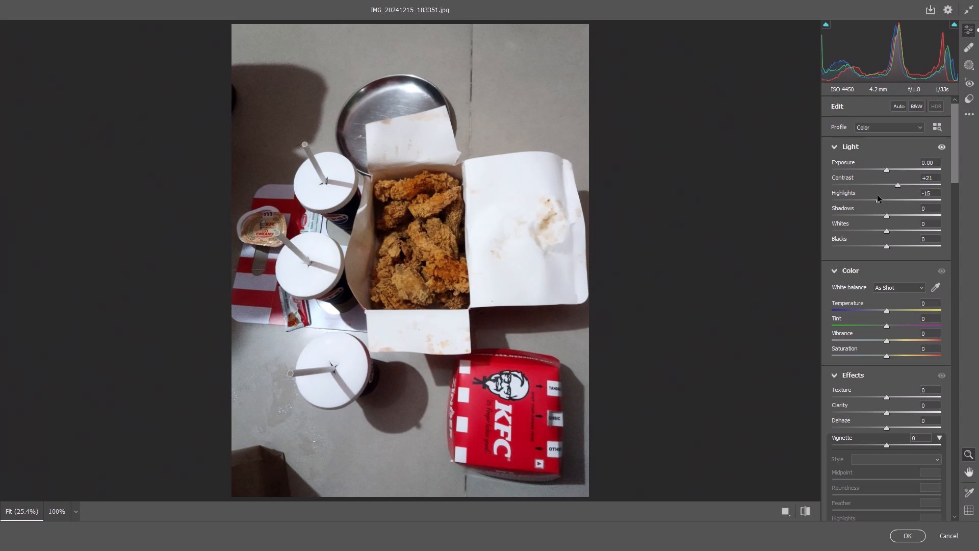
drag(878, 195, 866, 192)
drag(886, 215, 893, 217)
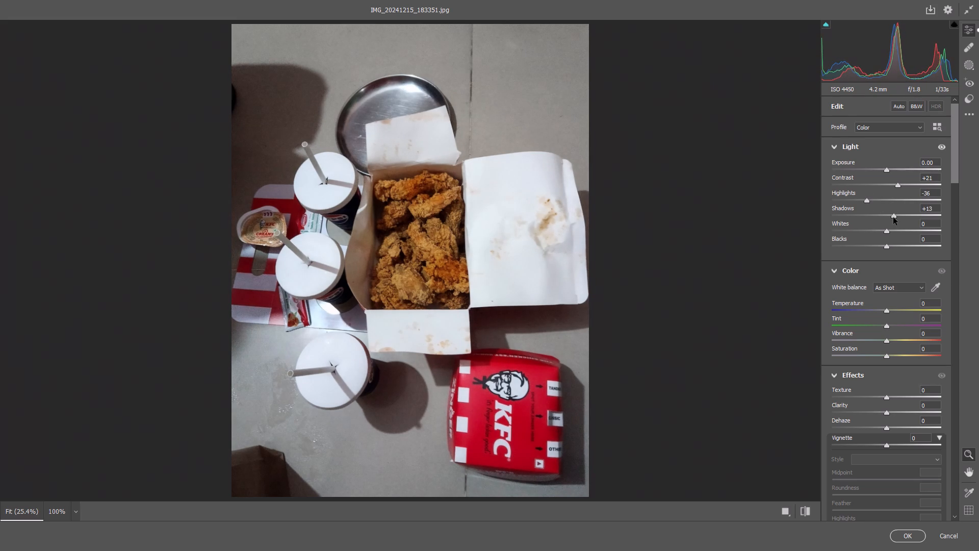
drag(893, 217, 897, 218)
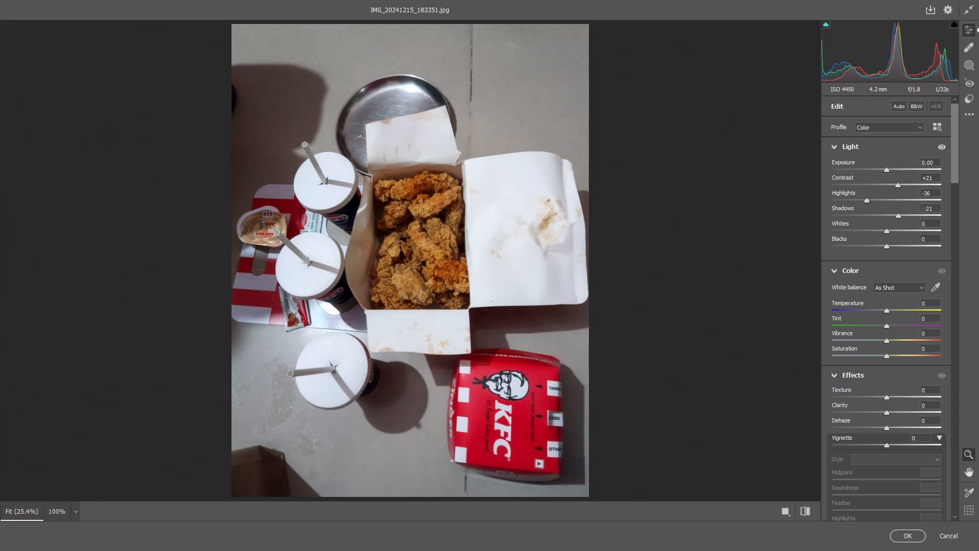
drag(887, 232, 877, 228)
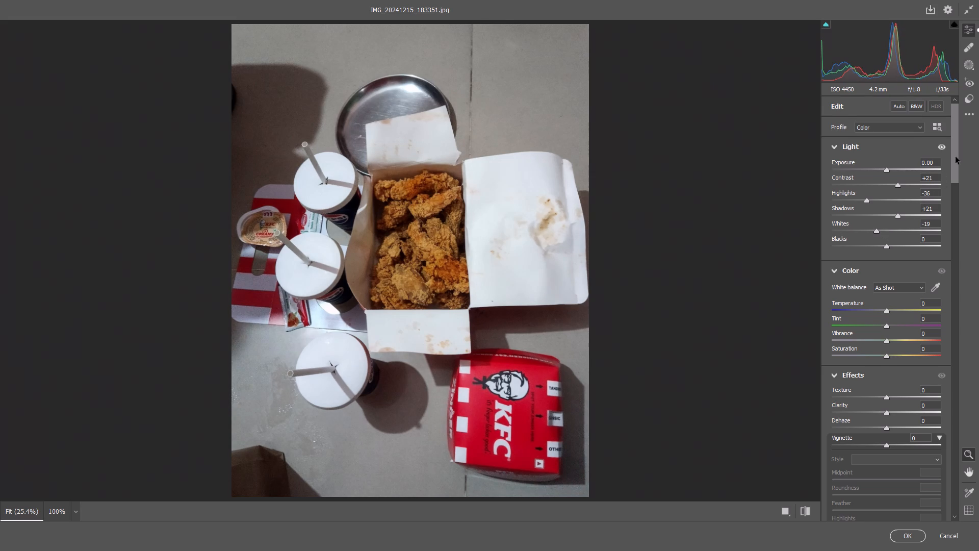
Raise Vibrance to +10 in the Color adjustments.
drag(956, 157, 952, 172)
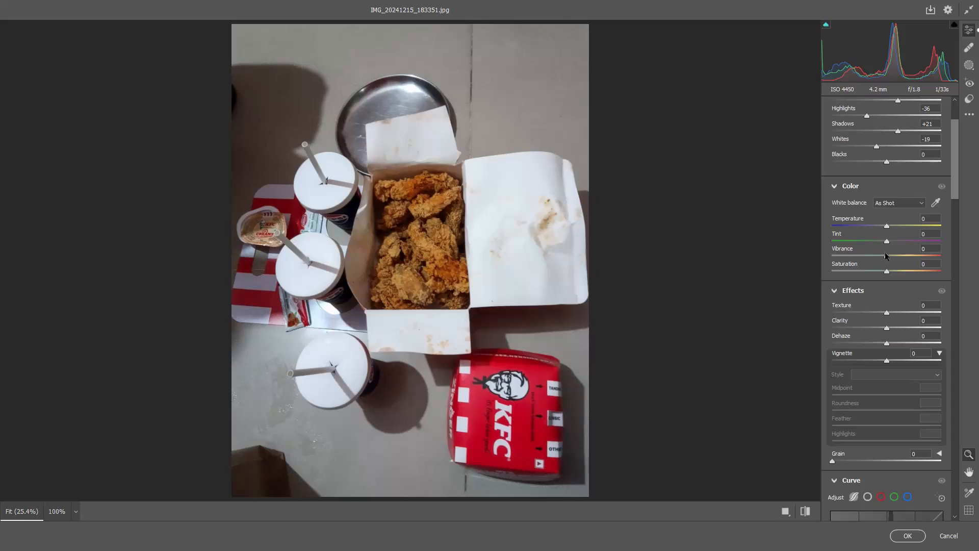
drag(888, 255, 893, 258)
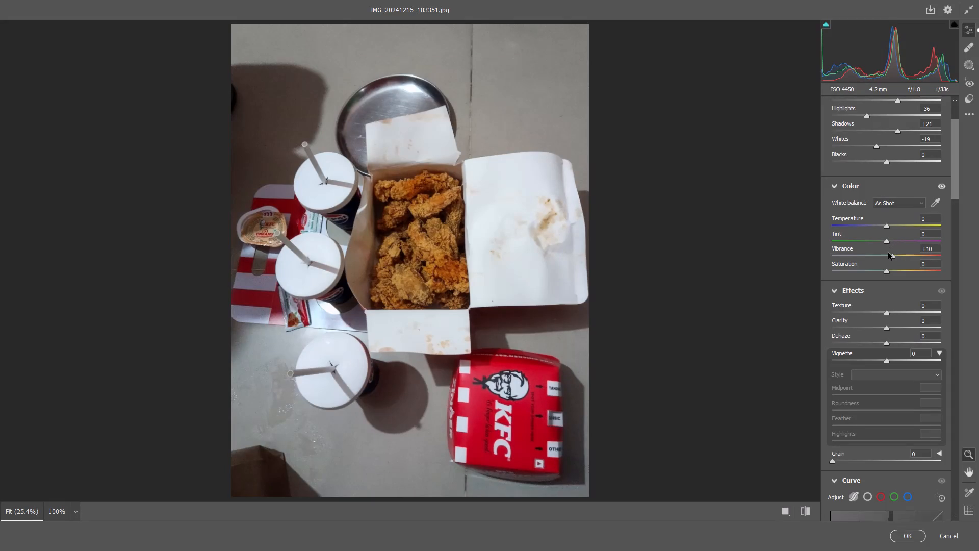
Raise Saturation to +21 in the Color adjustments.
drag(883, 272, 889, 275)
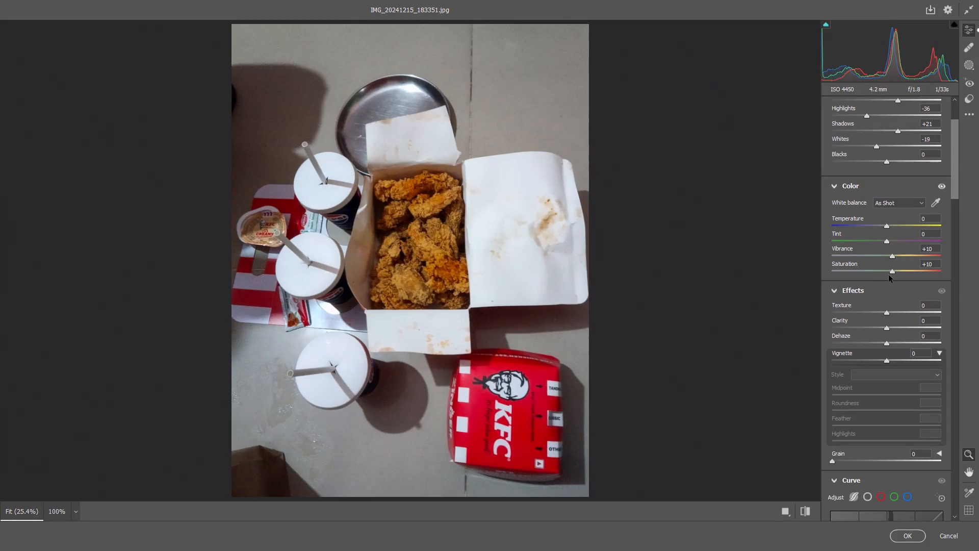
drag(889, 275, 891, 277)
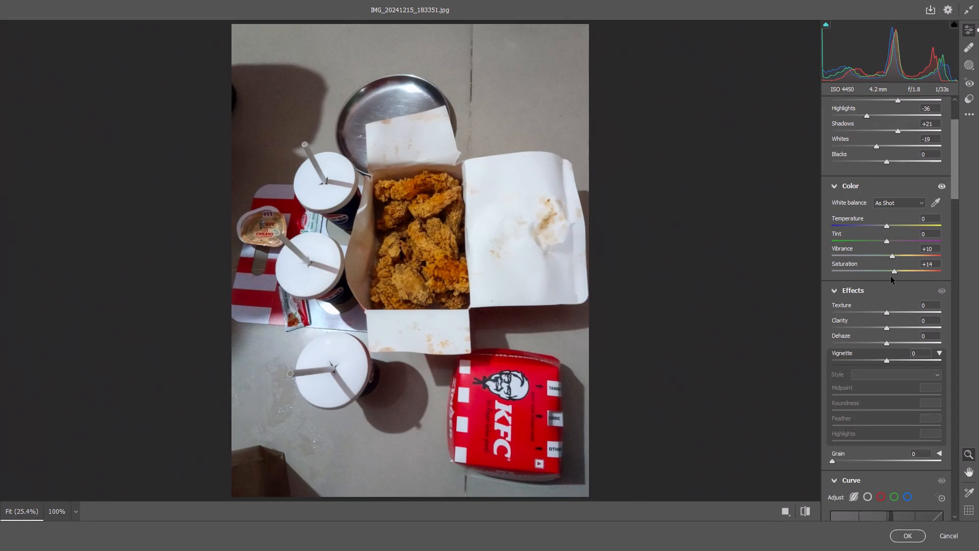
drag(891, 277, 893, 277)
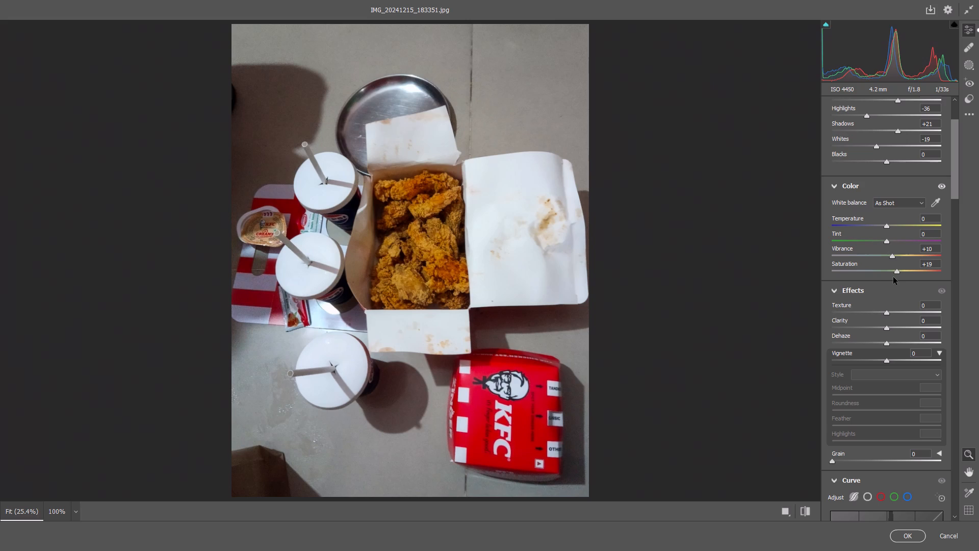
drag(893, 277, 895, 278)
Lower the parametric curve's Highlights to -27 and Lights to -15.
drag(956, 148, 956, 229)
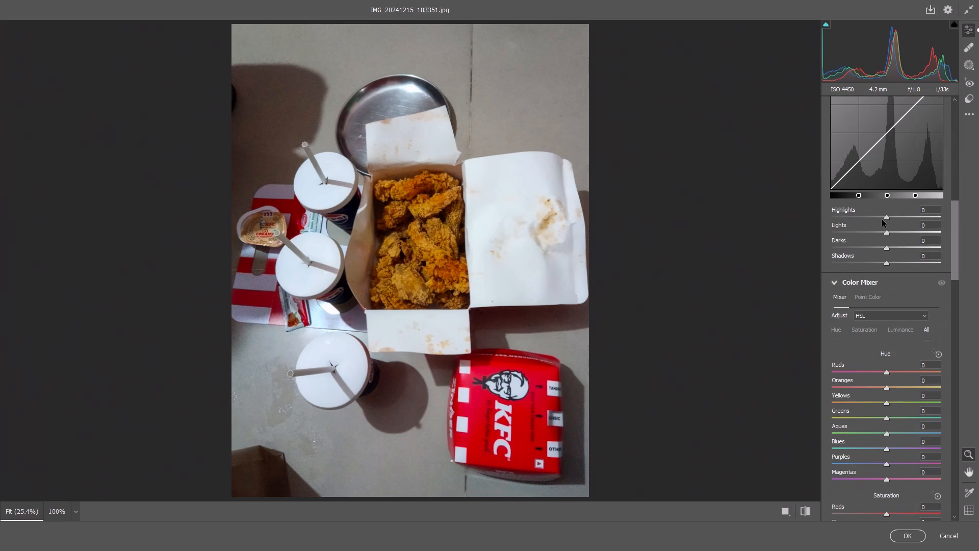
drag(883, 217, 871, 215)
drag(888, 233, 880, 230)
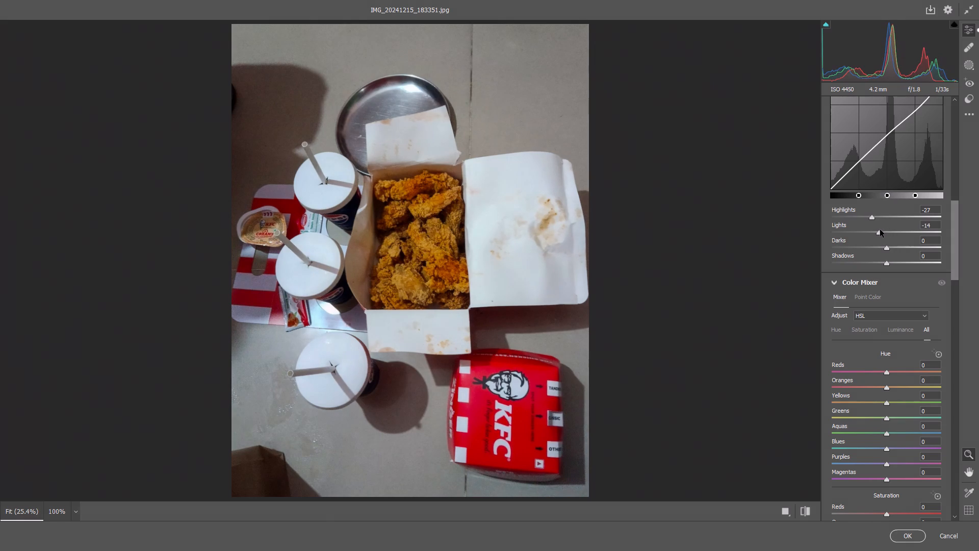
drag(880, 230, 880, 229)
Boost Color Mixer saturation by targeting colours in the photo: Blues +40, Purples +26, Reds +26, Oranges +25 and Yellows +1.
drag(955, 211, 957, 215)
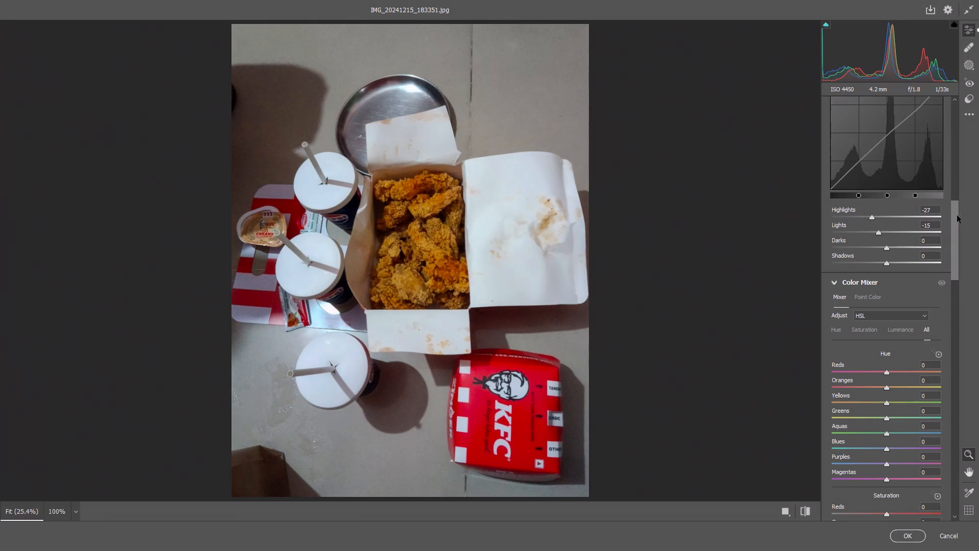
drag(957, 215, 952, 266)
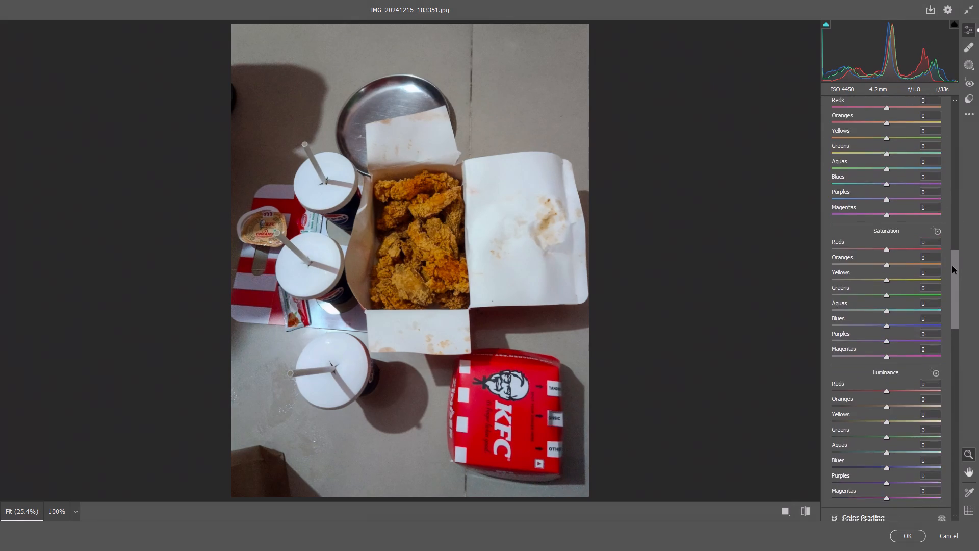
drag(952, 266, 950, 281)
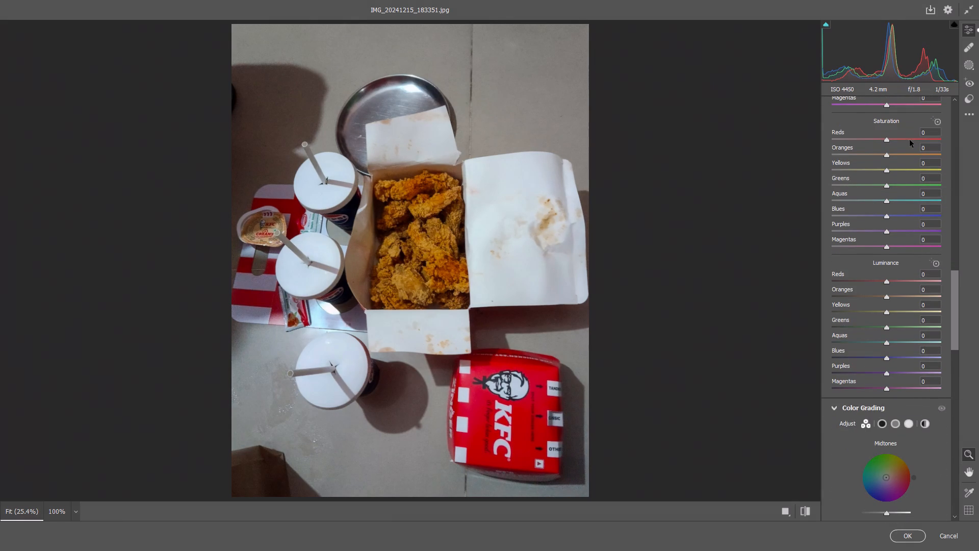
click(936, 122)
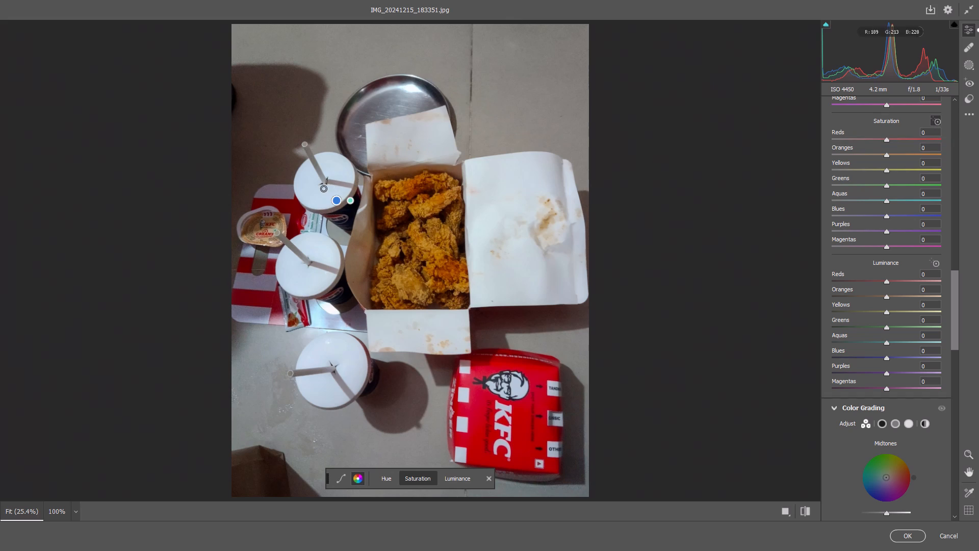
drag(350, 210, 368, 218)
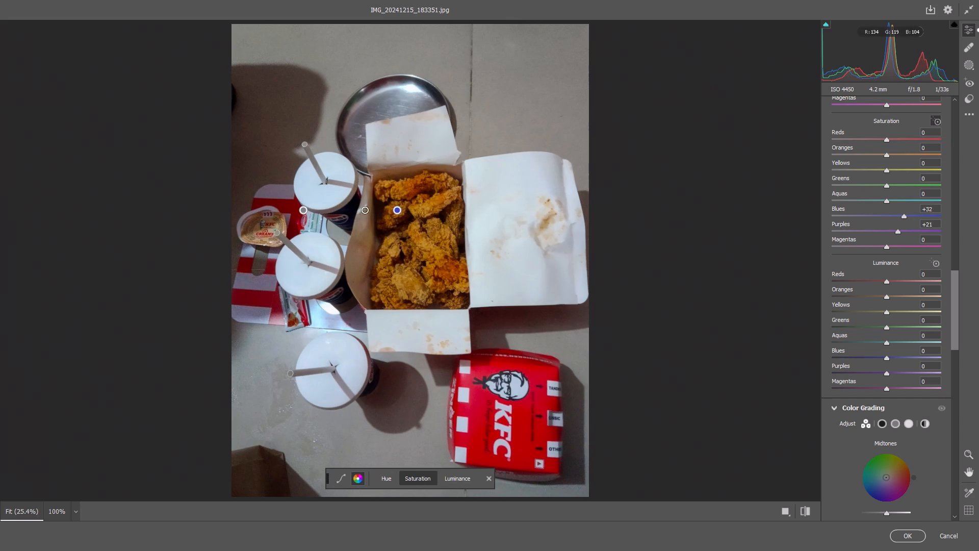
drag(368, 218, 371, 220)
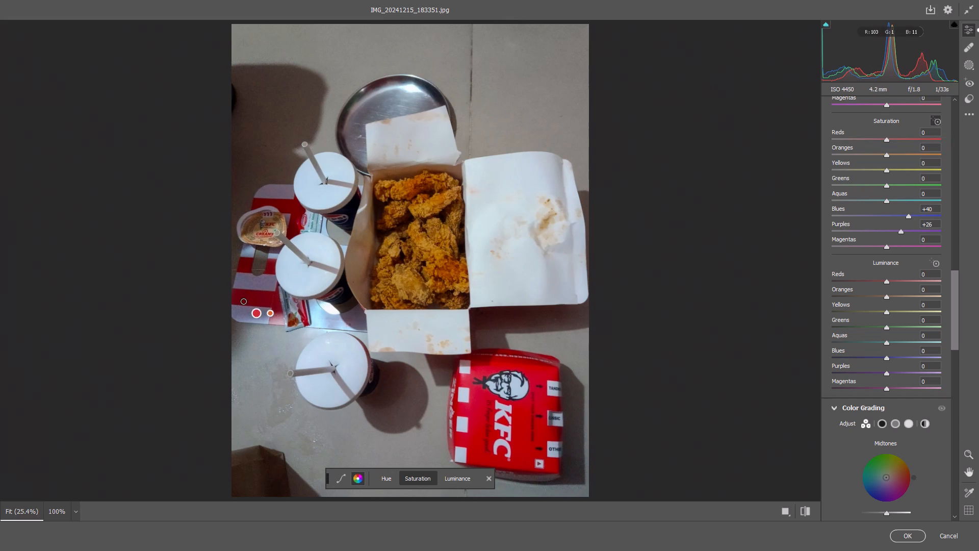
drag(244, 302, 257, 306)
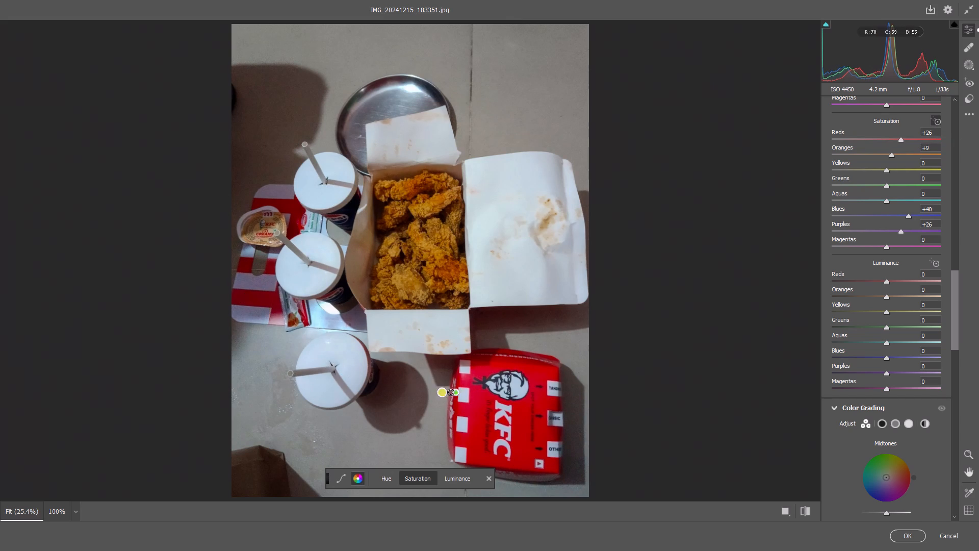
drag(247, 474, 255, 476)
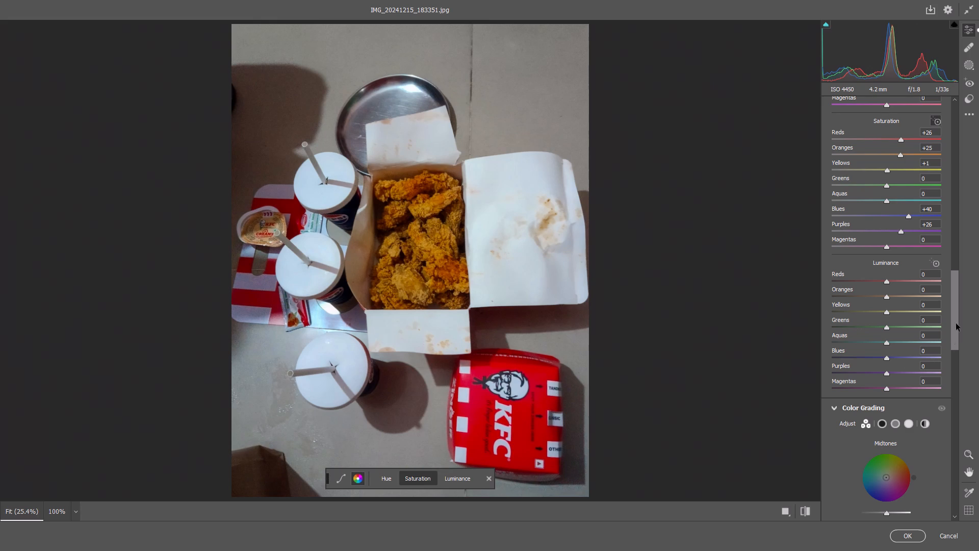
Set Sharpening to 13, Noise Reduction to 12 and Color Noise Reduction to 13, and apply the Camera Raw Filter.
drag(955, 293, 947, 362)
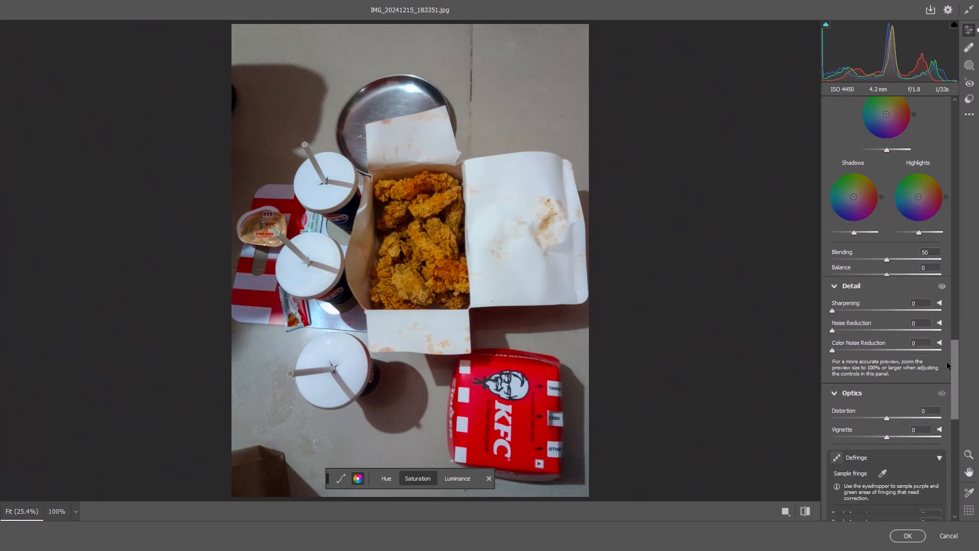
drag(947, 362, 947, 372)
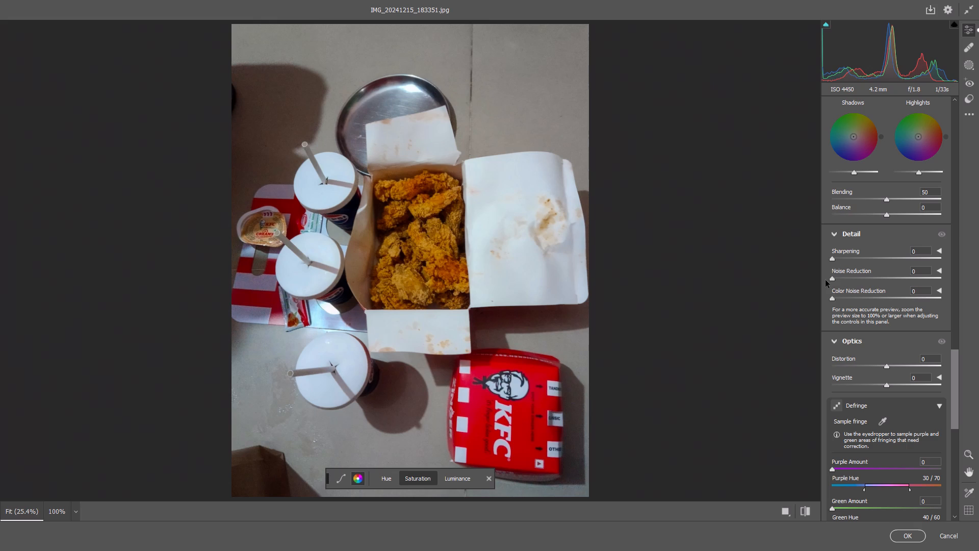
drag(834, 260, 843, 262)
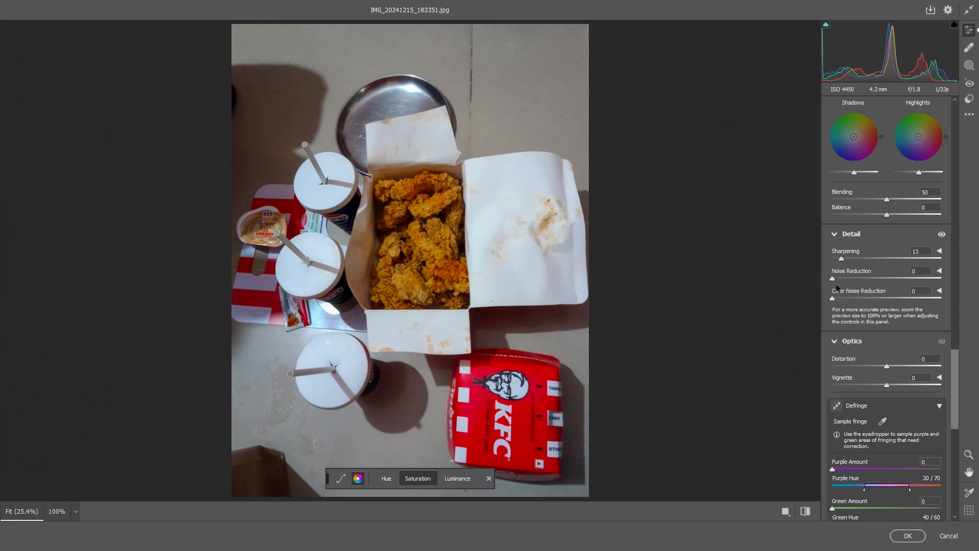
click(839, 281)
click(842, 278)
click(842, 296)
drag(955, 382, 940, 452)
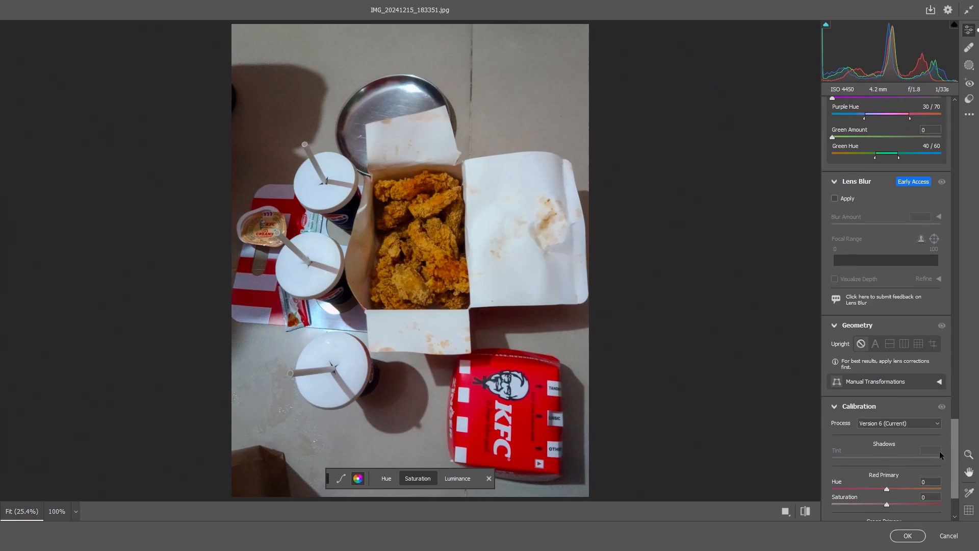
drag(940, 452, 943, 422)
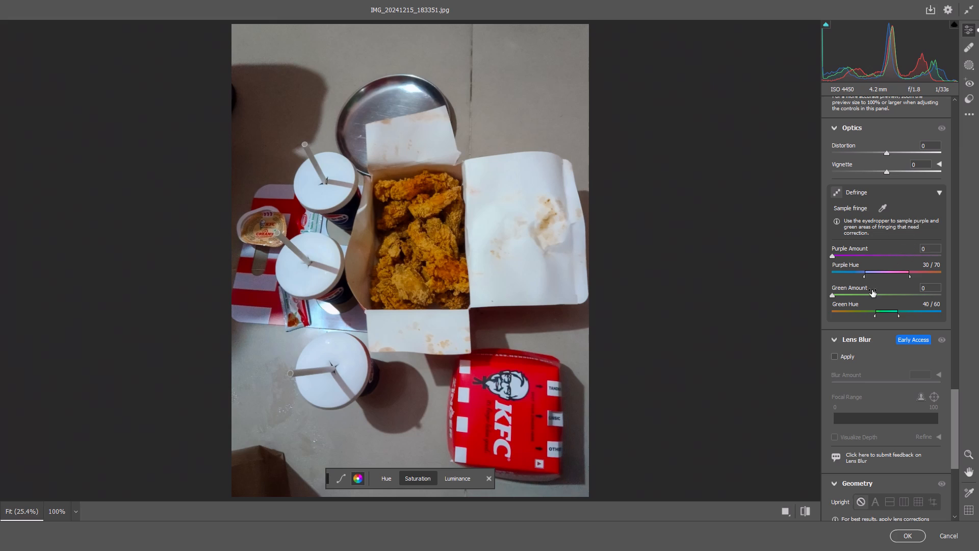
click(900, 538)
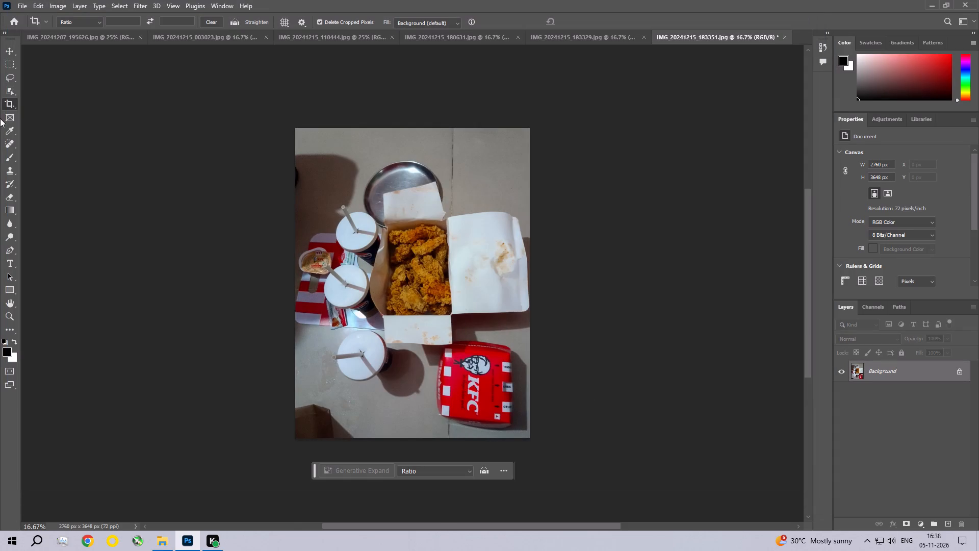
Apply an Exposure adjustment with Offset 0.0040 to the food photo and switch to the Move tool.
click(61, 0)
click(61, 32)
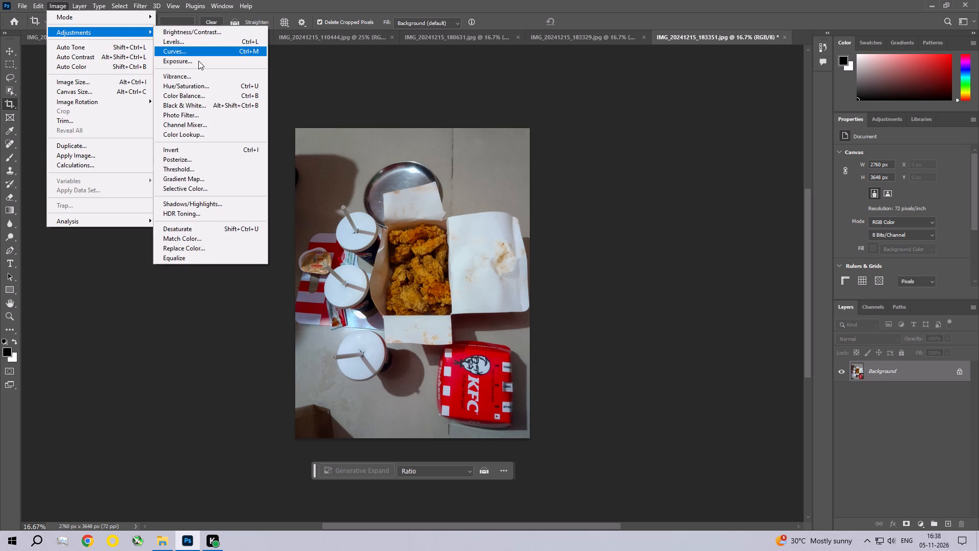
click(199, 61)
click(813, 183)
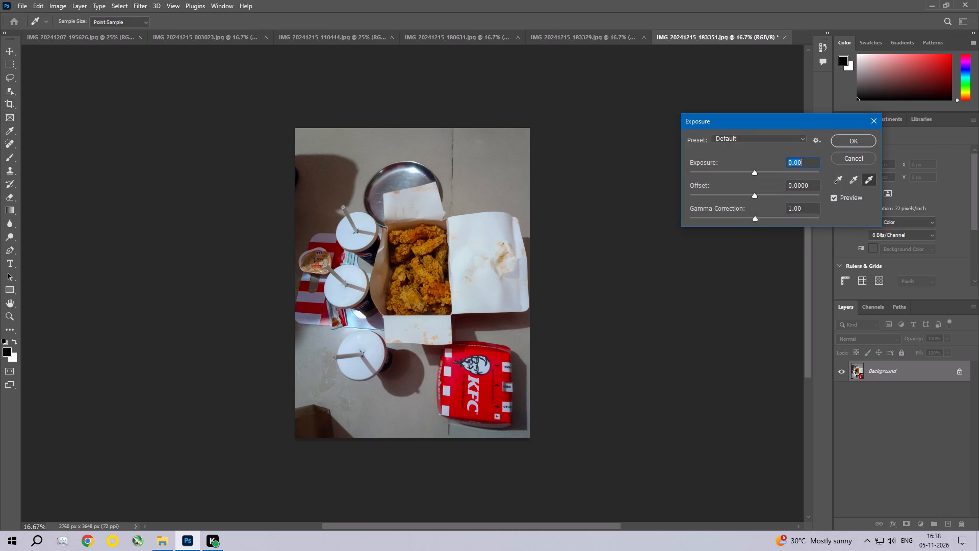
key(BackSpace)
key(BackSpace)
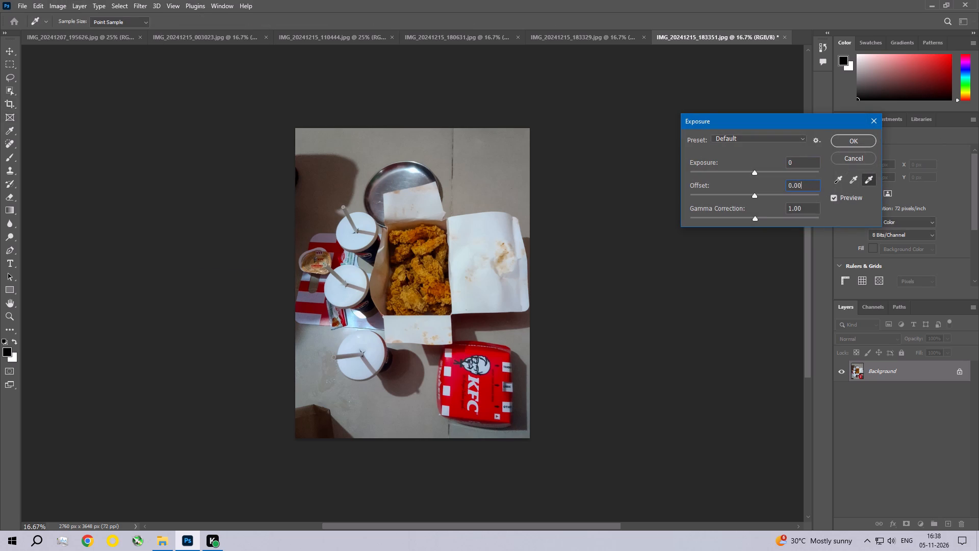
key(4)
key(0)
key(Return)
click(8, 53)
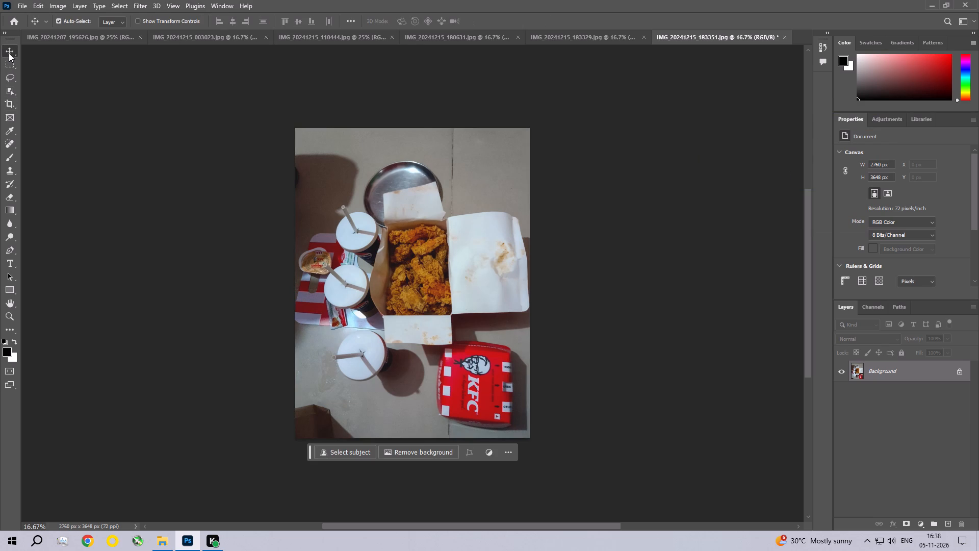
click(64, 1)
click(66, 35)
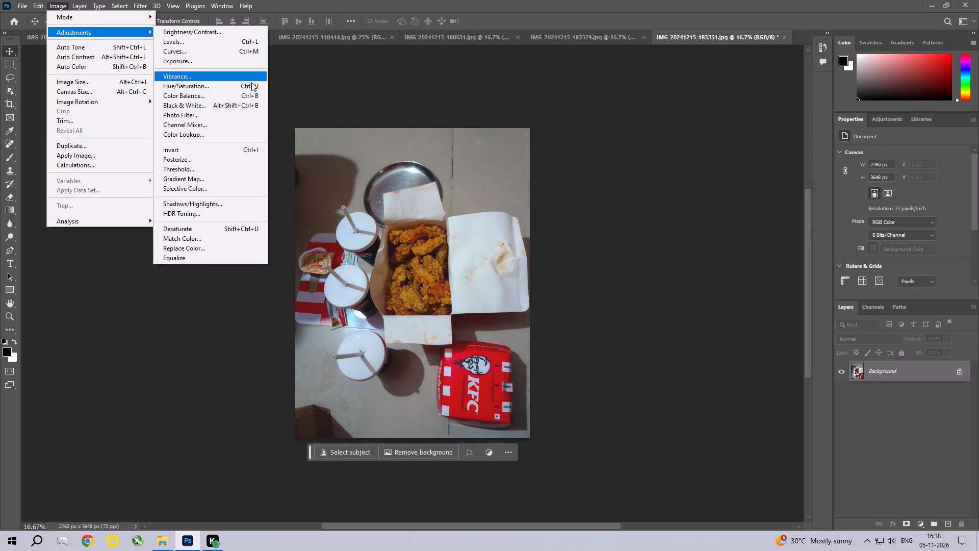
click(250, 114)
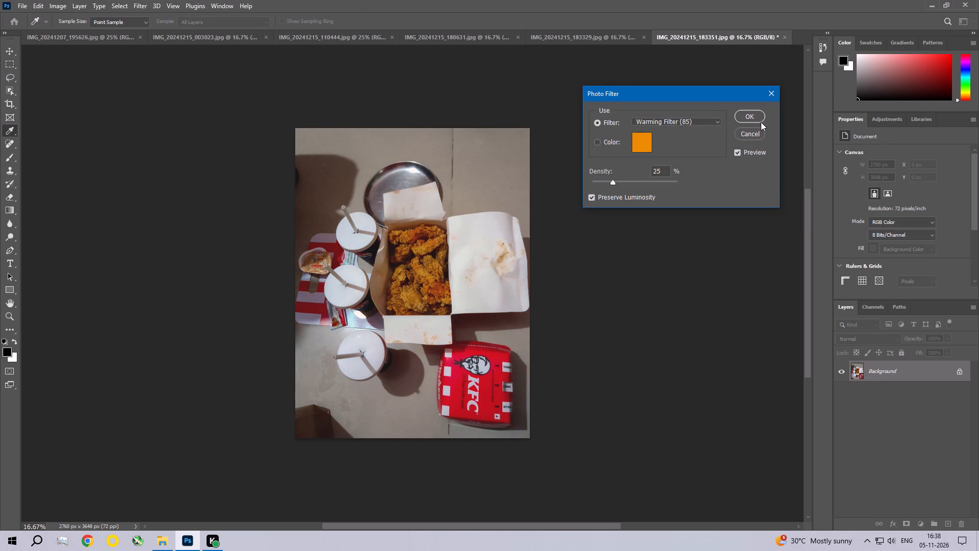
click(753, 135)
Apply a second Exposure adjustment with Offset 0.0040 to the food photo.
click(50, 0)
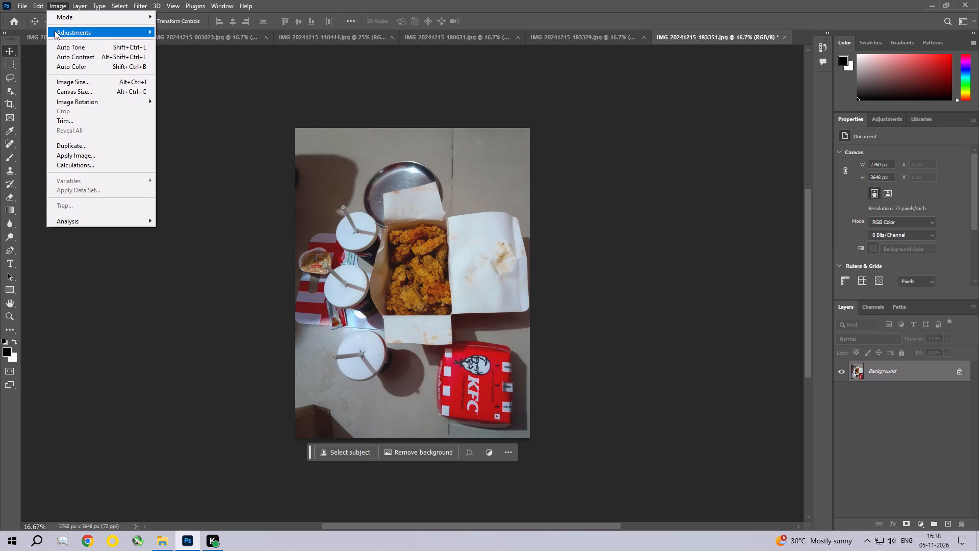
click(55, 31)
click(245, 63)
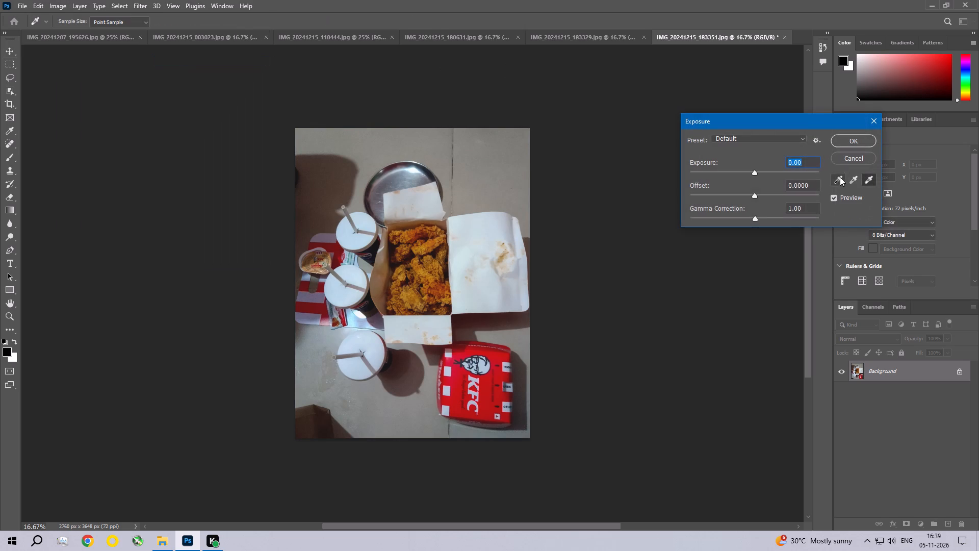
click(814, 185)
key(BackSpace)
key(BackSpace)
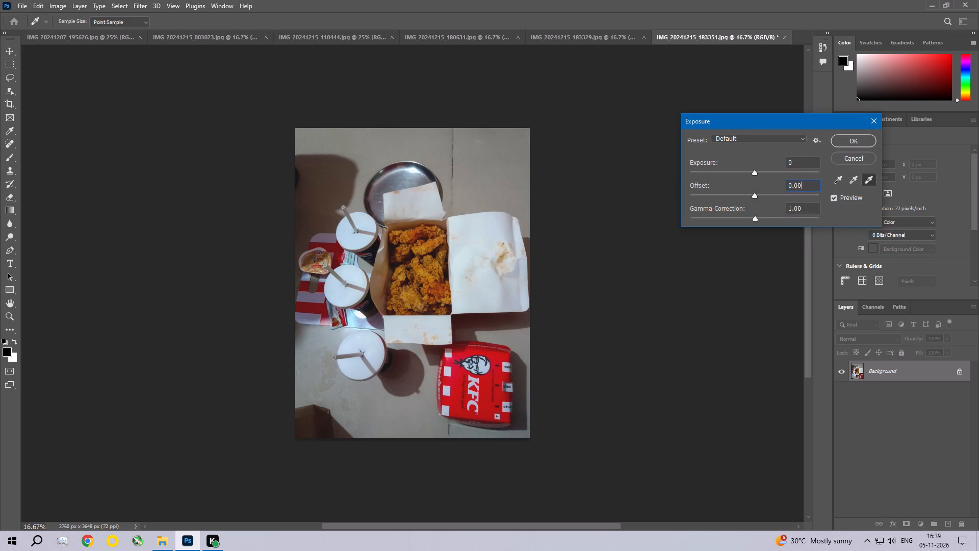
text(40)
key(Return)
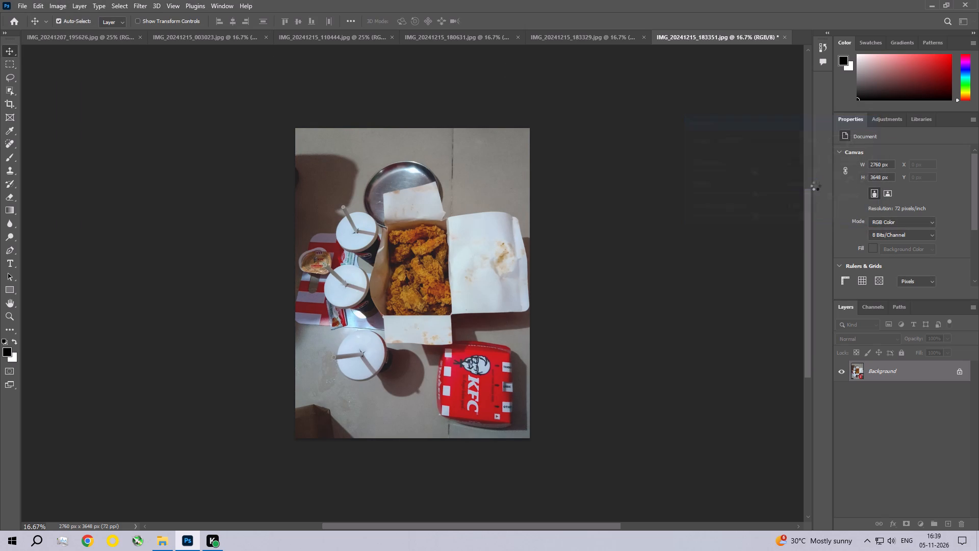
Save IMG_20241215_183351 as a baseline standard JPEG at quality 12 (Maximum).
key(ctrl+s)
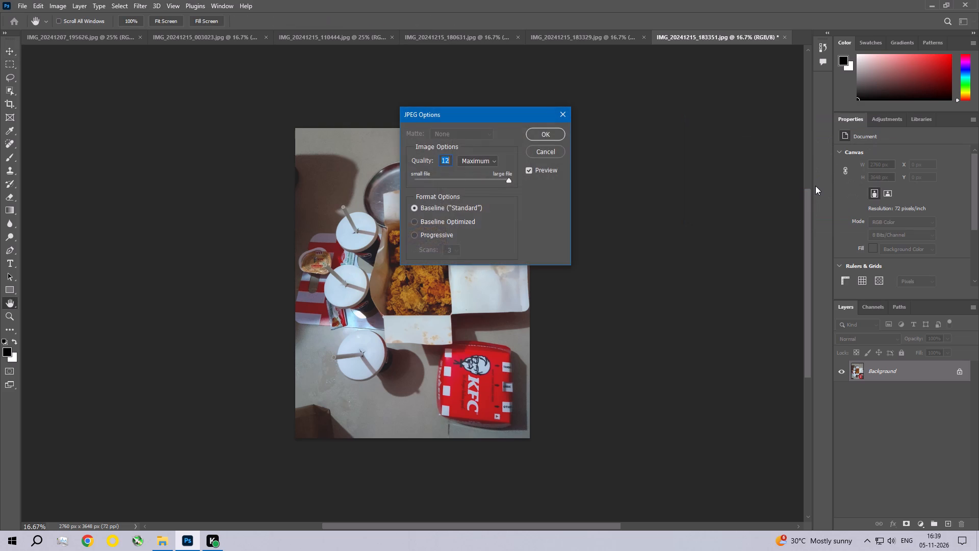
key(Return)
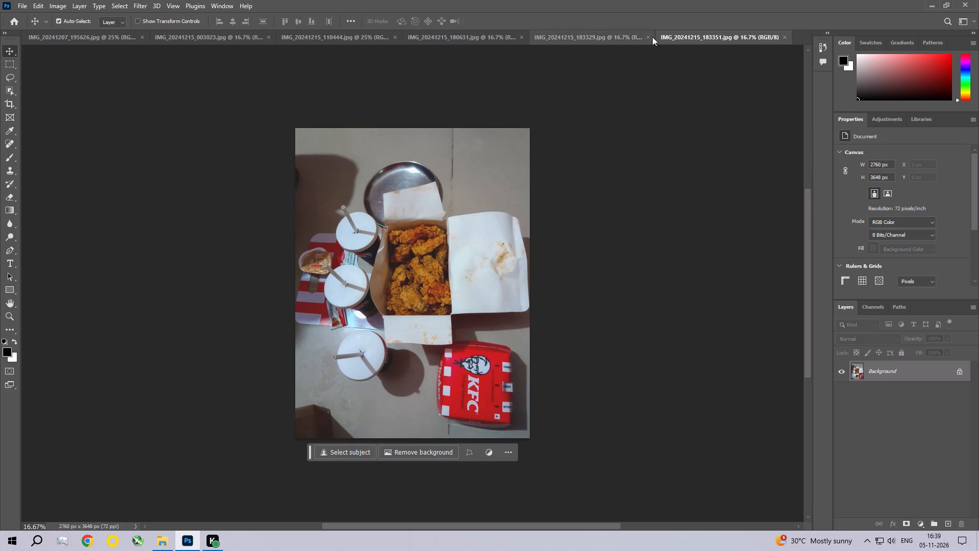
Close the saved IMG_20241215_183351 photo.
click(785, 38)
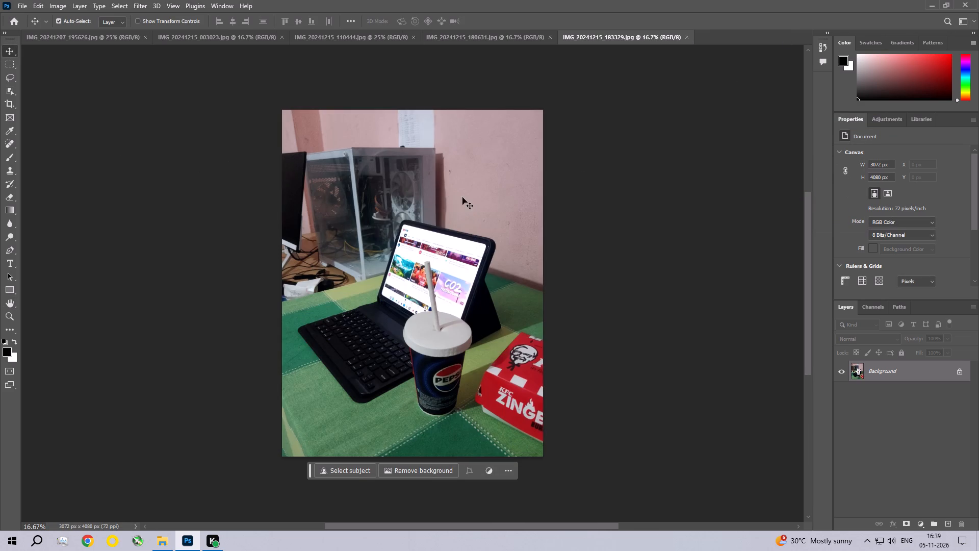
Remove the dark spot on the pink wall beside the PC case's shadow with a Content-Aware fill, and deselect.
key(ctrl+space)
key(ctrl+space)
key(ctrl+space)
key(ctrl+space)
key(ctrl+space)
key(ctrl+space)
key(ctrl+space)
key(ctrl+space)
key(ctrl+space)
key(ctrl+space)
key(ctrl+space)
key(ctrl+space)
key(ctrl+space)
key(ctrl+space)
key(ctrl+space)
key(ctrl+space)
key(ctrl+space)
key(ctrl+space)
key(ctrl+space)
key(ctrl+space)
ctrl+triple_click(463, 165)
ctrl+click(463, 165)
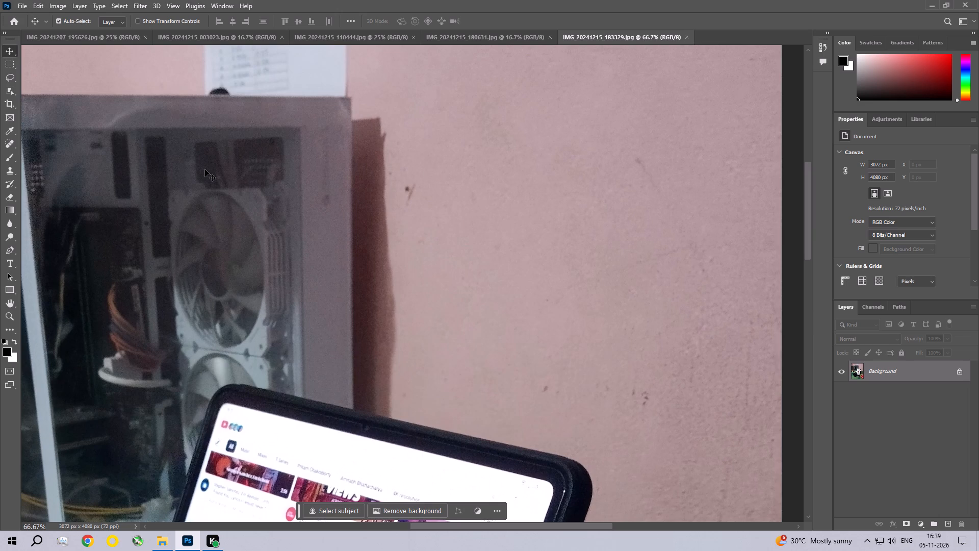
click(10, 65)
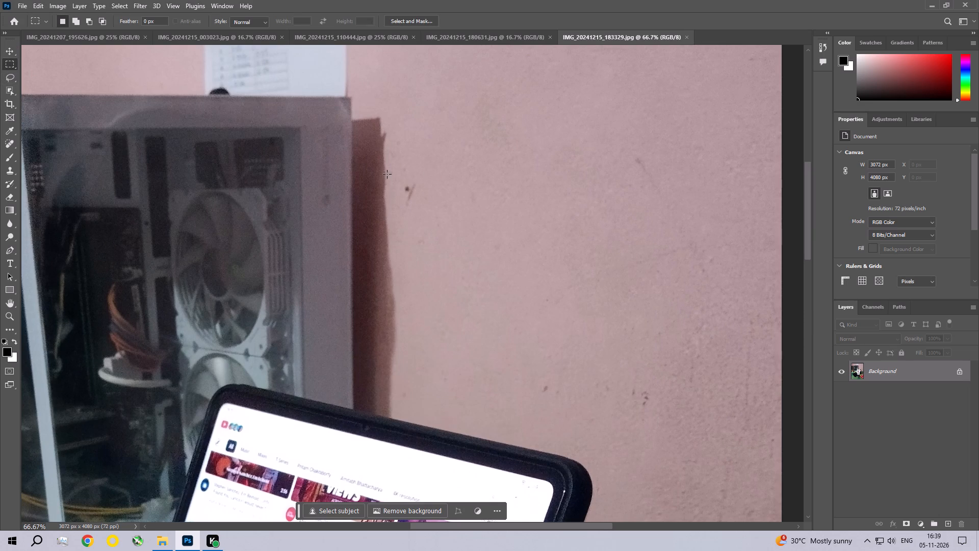
drag(388, 172, 424, 217)
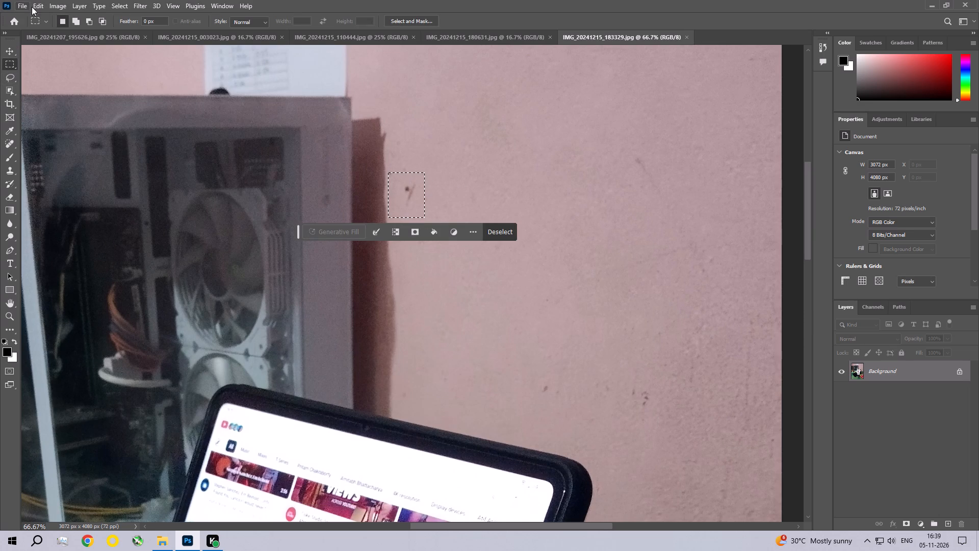
click(42, 8)
click(55, 163)
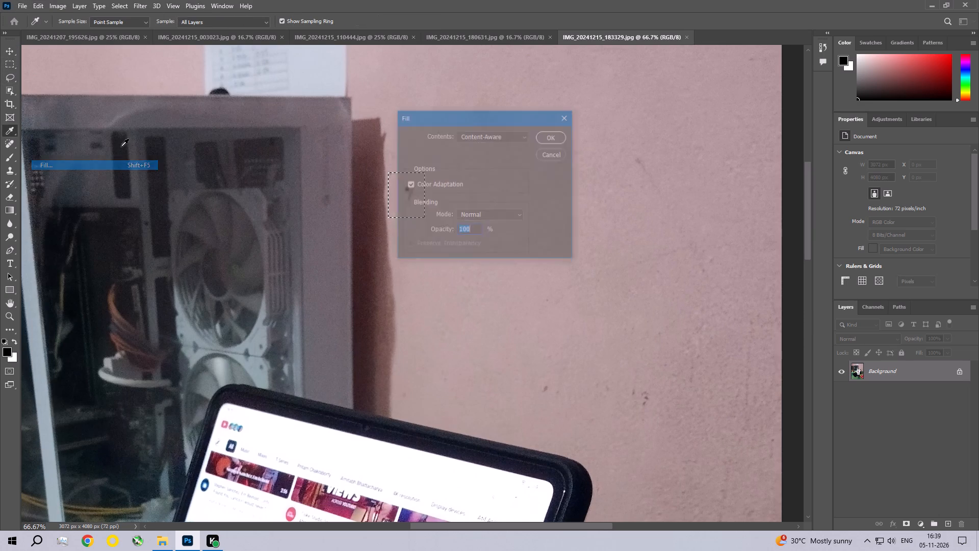
click(544, 139)
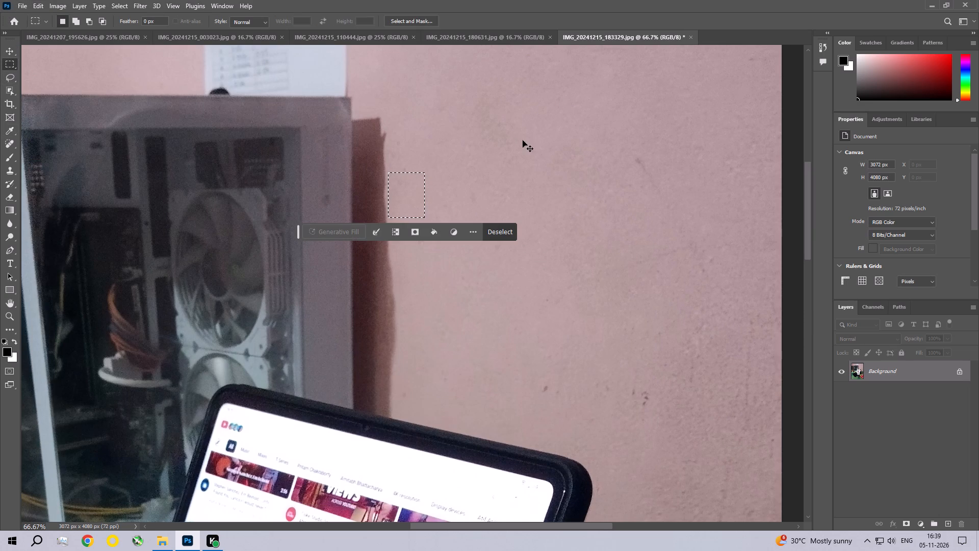
key(ctrl+d)
Remove the small speck in the middle of the pink wall with a Content-Aware fill, and deselect.
drag(481, 236, 489, 240)
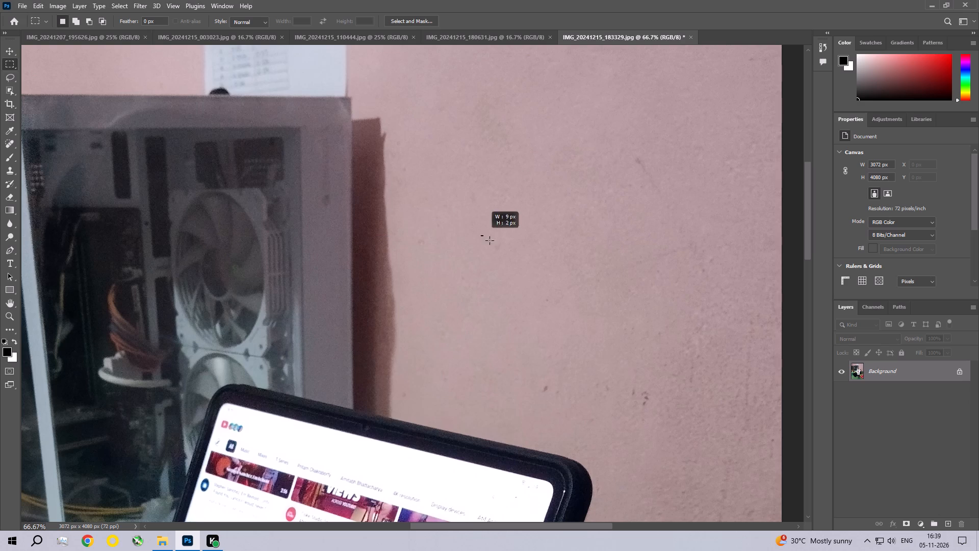
drag(489, 240, 513, 265)
click(35, 3)
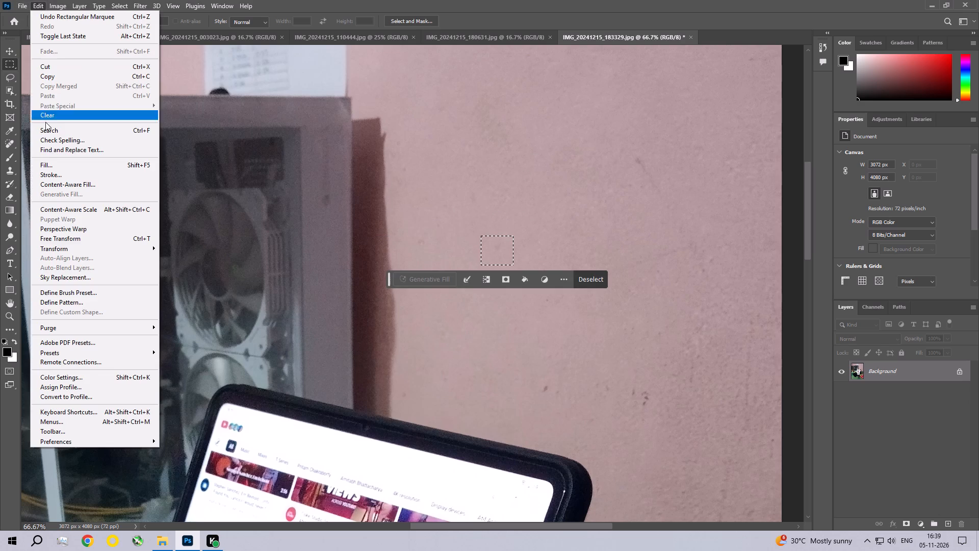
click(44, 169)
click(552, 138)
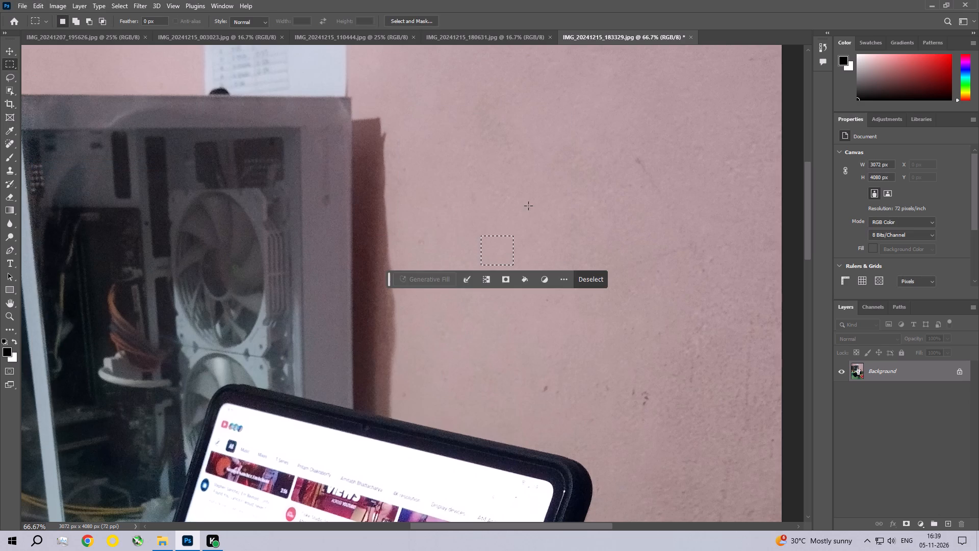
key(ctrl+d)
Remove the small dark mark on the wall just above the tablet's upper edge with a Content-Aware fill, and deselect.
drag(533, 366, 570, 409)
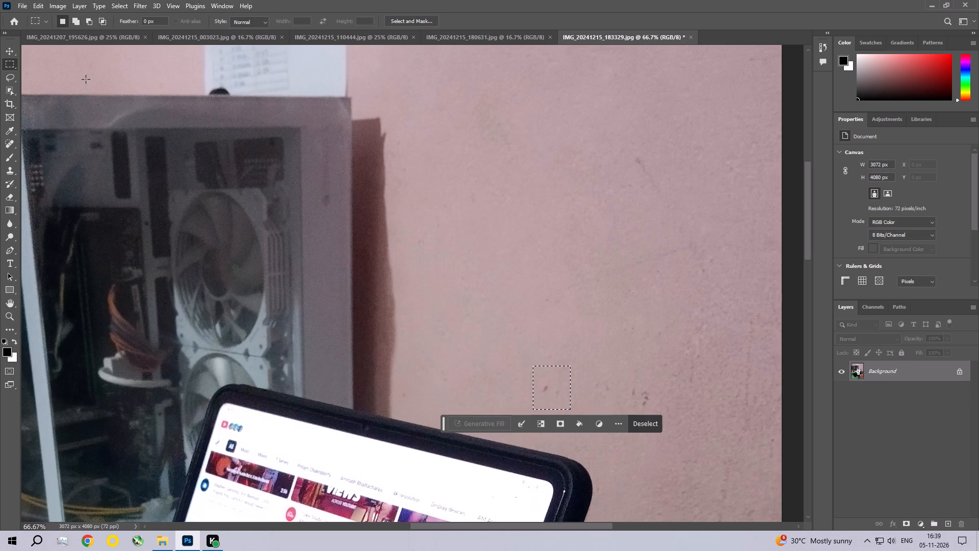
click(39, 7)
click(45, 165)
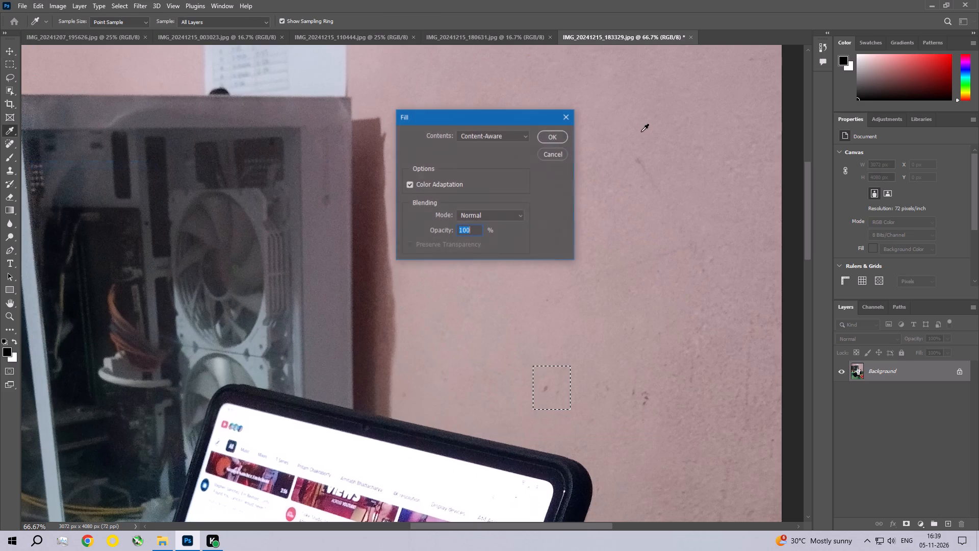
click(550, 137)
key(ctrl+d)
Content-Aware fill the faint speck on the wall just left of the dark mark cluster above the tablet's corner, and deselect.
key(space)
key(space)
key(space)
key(space)
key(space)
key(space)
key(space)
key(space)
drag(569, 332, 463, 206)
drag(472, 242, 525, 282)
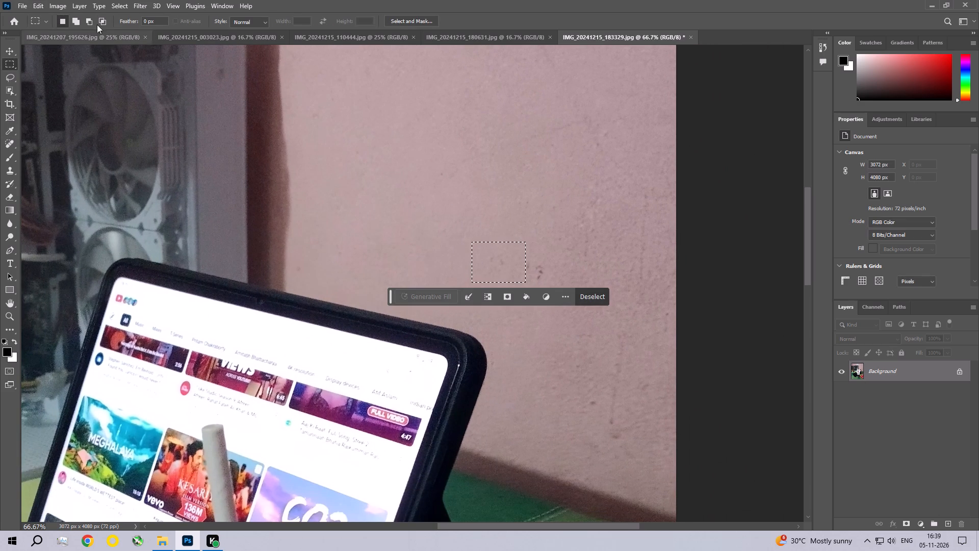
click(32, 7)
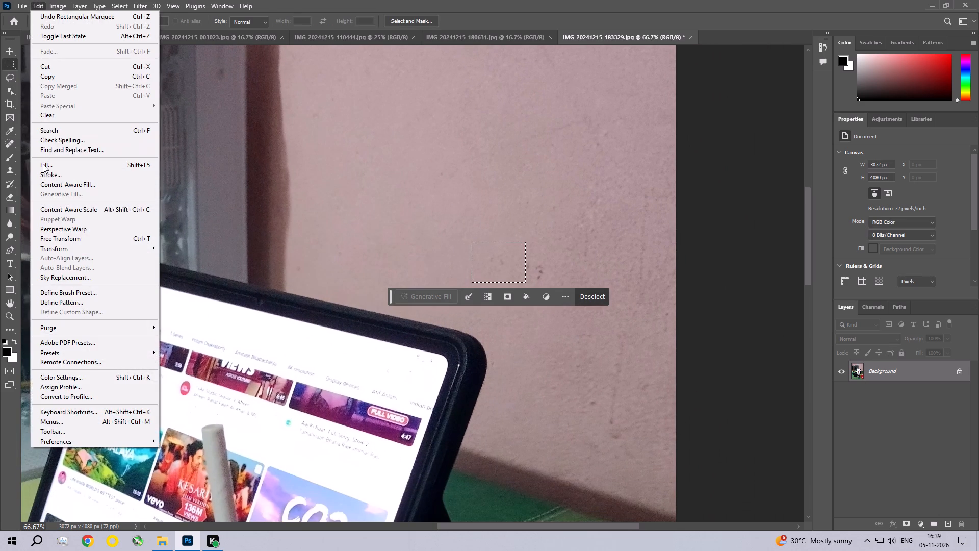
click(43, 164)
click(552, 134)
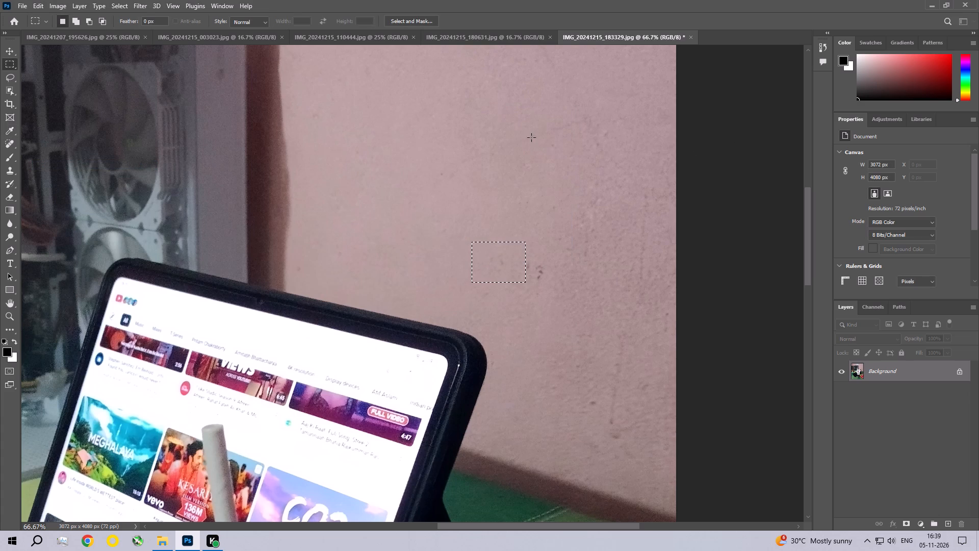
key(ctrl+d)
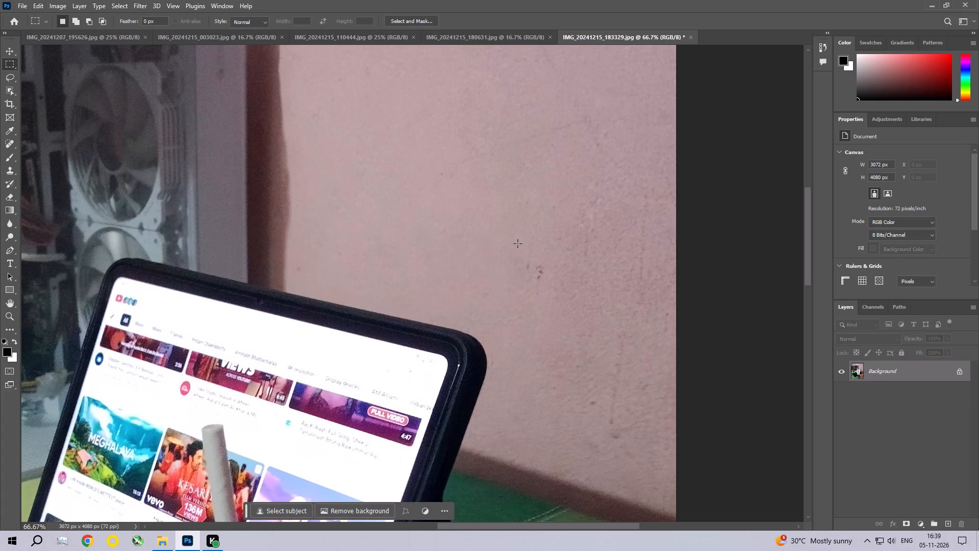
Remove the cluster of dark marks on the wall above the tablet's right corner with a Content-Aware fill, and deselect.
drag(518, 243, 550, 302)
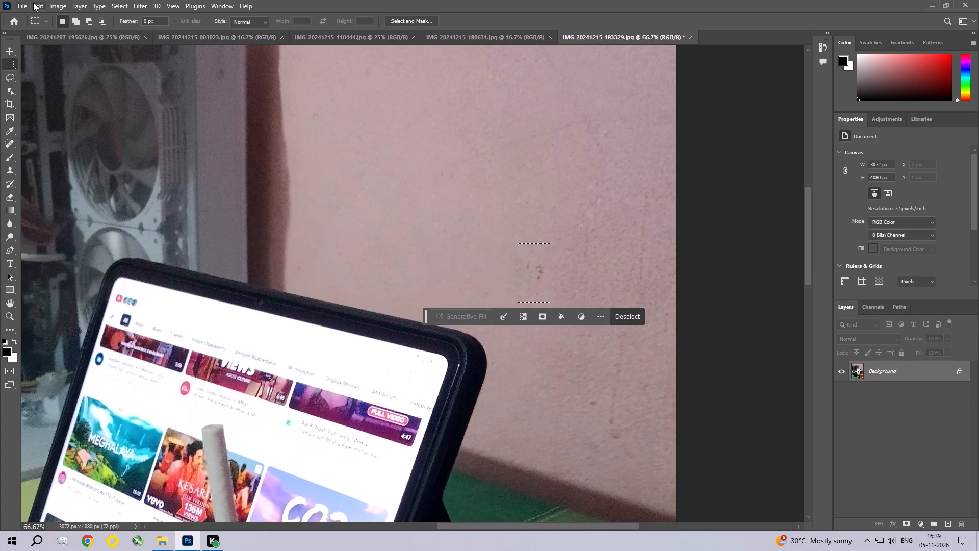
click(38, 9)
click(55, 168)
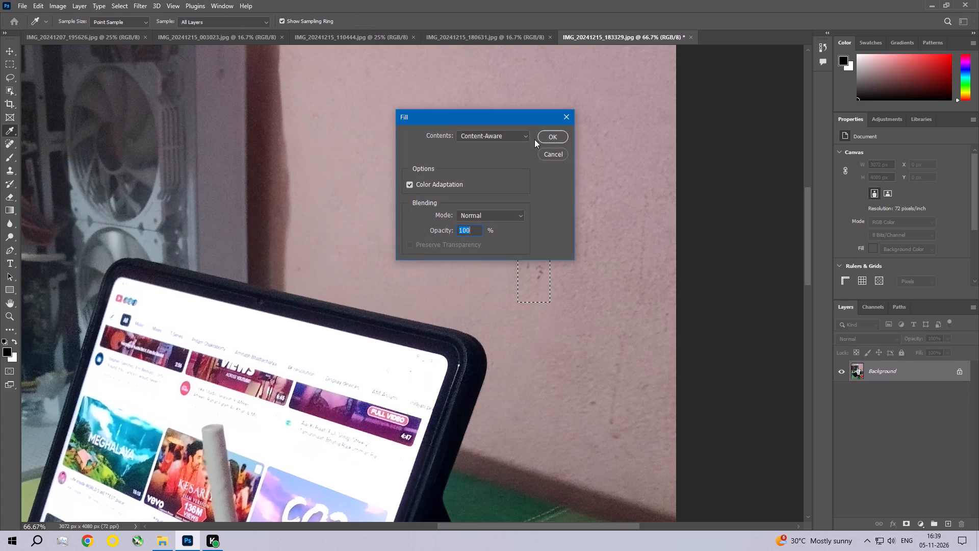
click(546, 136)
key(ctrl+d)
Remove the streak and spots low on the wall, between the tablet and the photo's right edge, with a Content-Aware fill, and deselect.
key(space)
key(space)
key(space)
key(space)
key(space)
key(space)
key(space)
key(space)
key(space)
key(space)
key(space)
key(space)
key(space)
drag(592, 316, 513, 242)
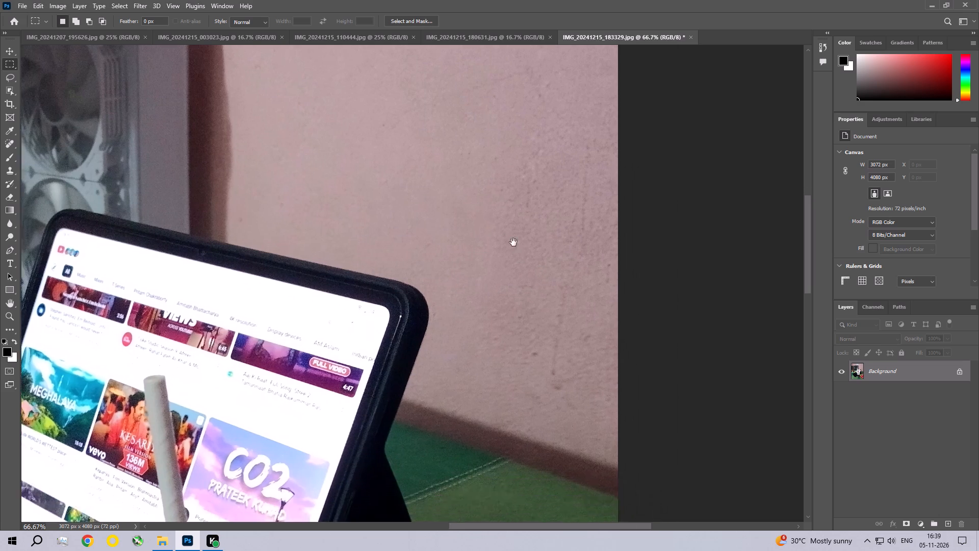
drag(513, 242, 505, 231)
drag(497, 292, 545, 362)
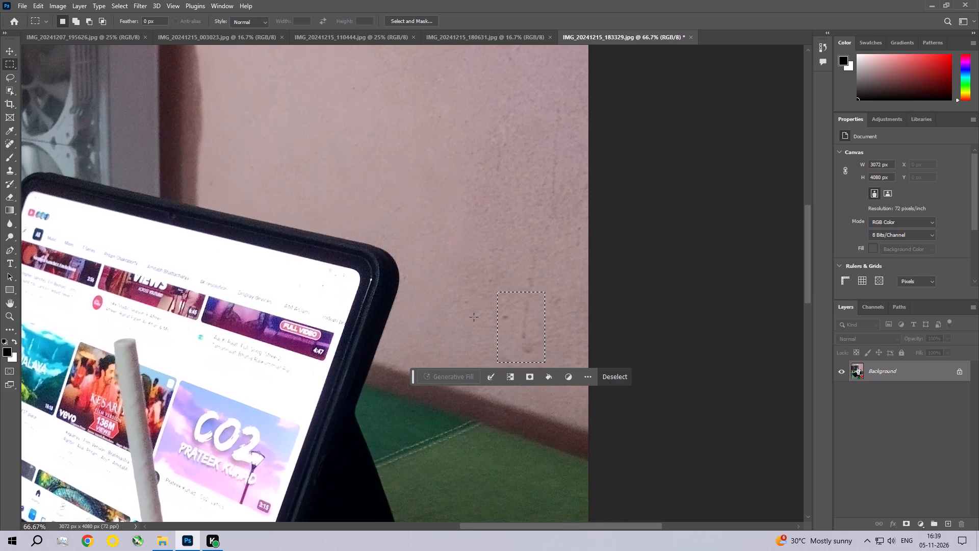
click(33, 0)
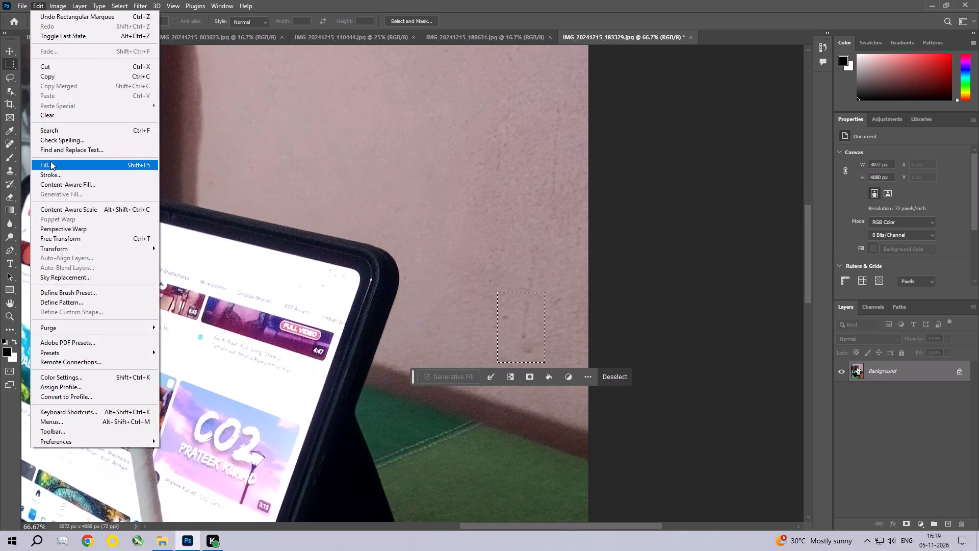
click(50, 161)
click(542, 140)
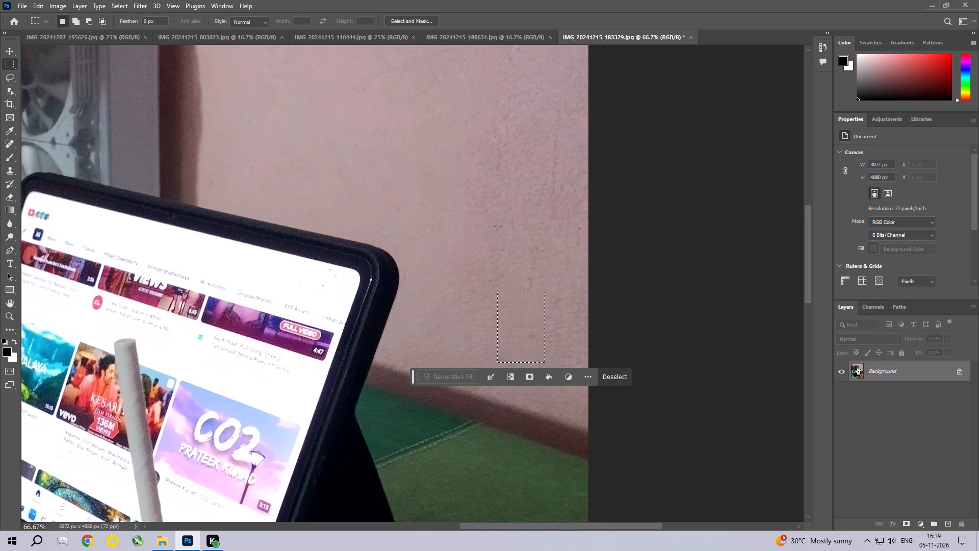
key(ctrl+d)
Remove the diagonal scratch on the upper part of the pink wall with a Content-Aware fill, and deselect.
key(space)
key(space)
key(space)
key(space)
key(space)
key(space)
key(space)
key(space)
key(space)
key(space)
key(space)
key(space)
key(space)
key(space)
key(space)
key(space)
key(space)
drag(497, 154, 500, 337)
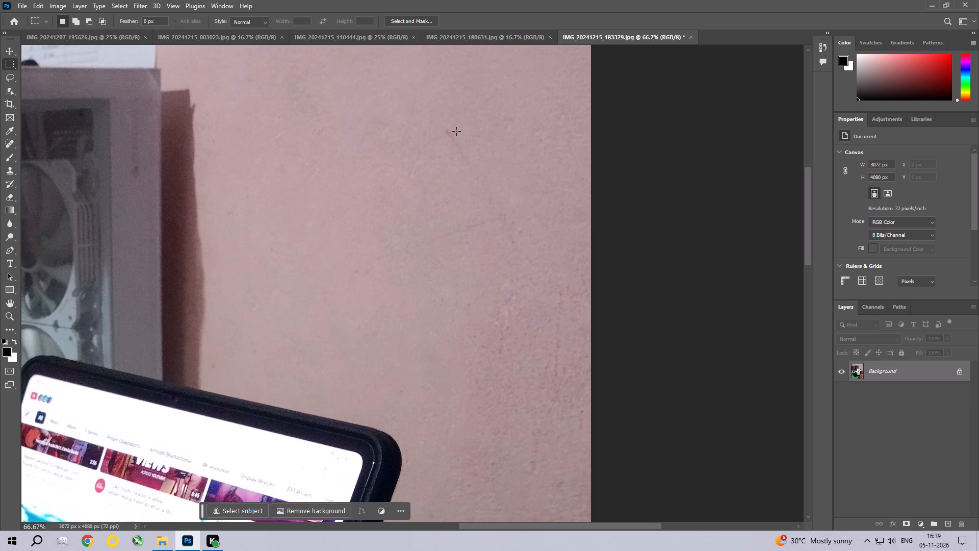
drag(435, 116, 473, 173)
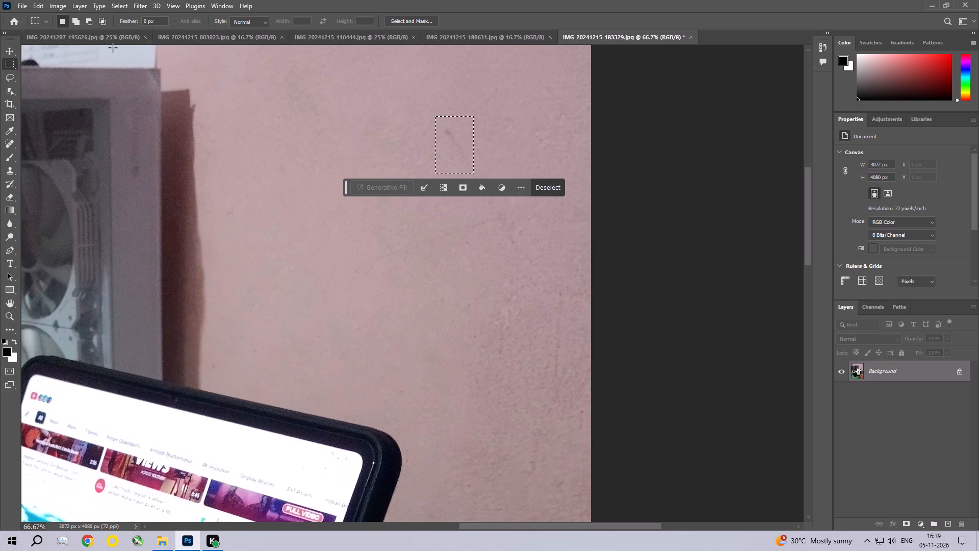
click(35, 5)
click(51, 165)
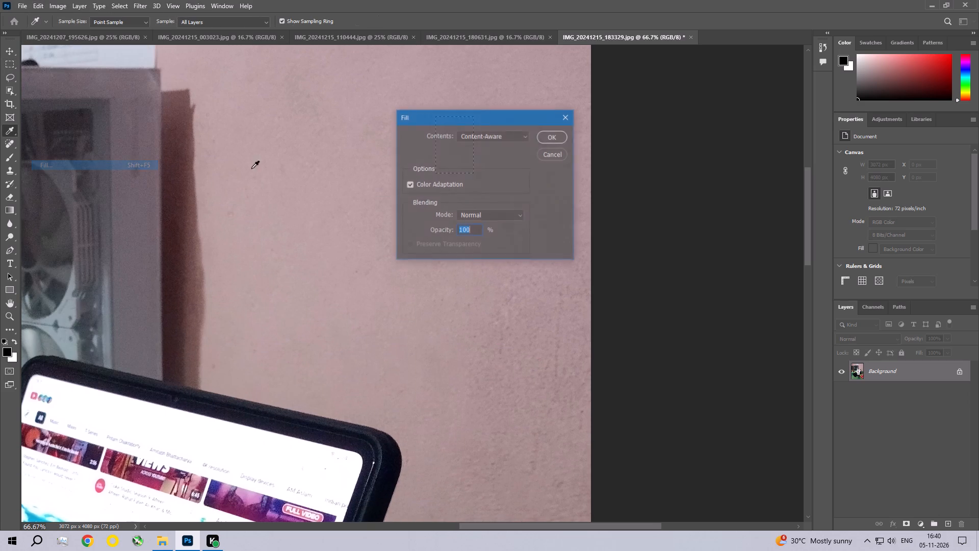
click(542, 136)
key(ctrl+d)
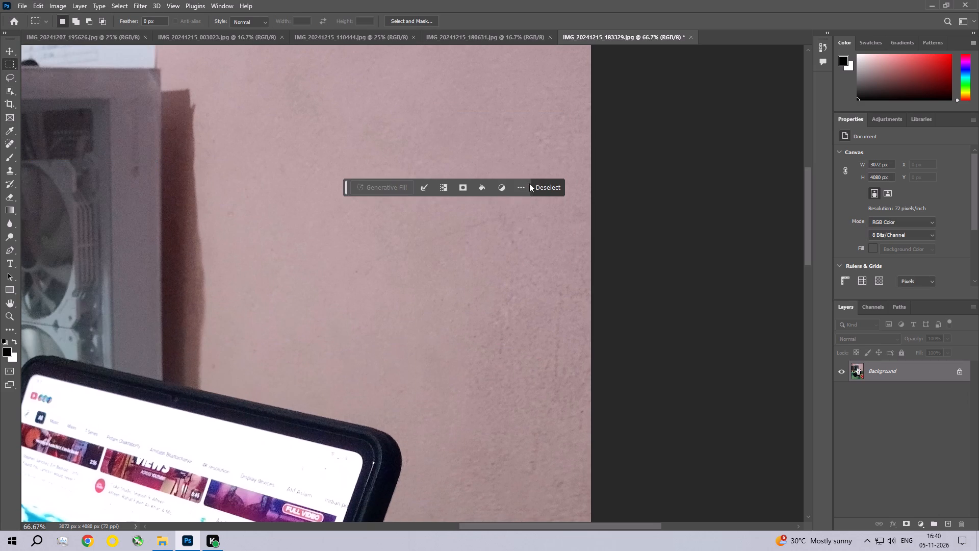
Remove the tiny speck on the upper wall, a little right of the PC case's shadow, with a Content-Aware fill, and deselect.
key(space)
key(space)
key(space)
key(space)
key(space)
key(space)
key(space)
key(space)
key(space)
key(space)
key(space)
key(space)
key(space)
key(space)
key(space)
key(space)
key(space)
key(space)
key(space)
key(space)
drag(447, 162, 427, 339)
drag(311, 338, 398, 291)
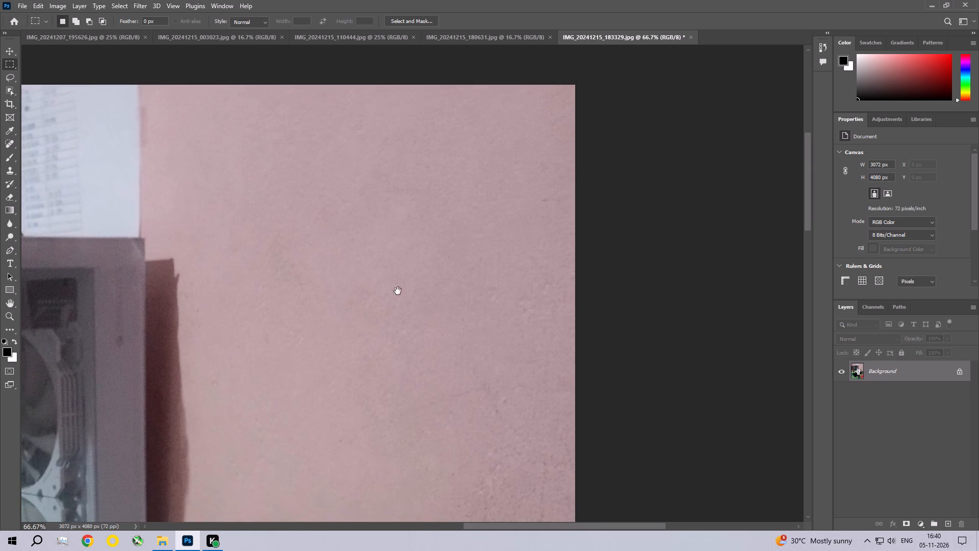
drag(398, 291, 407, 284)
drag(348, 272, 366, 314)
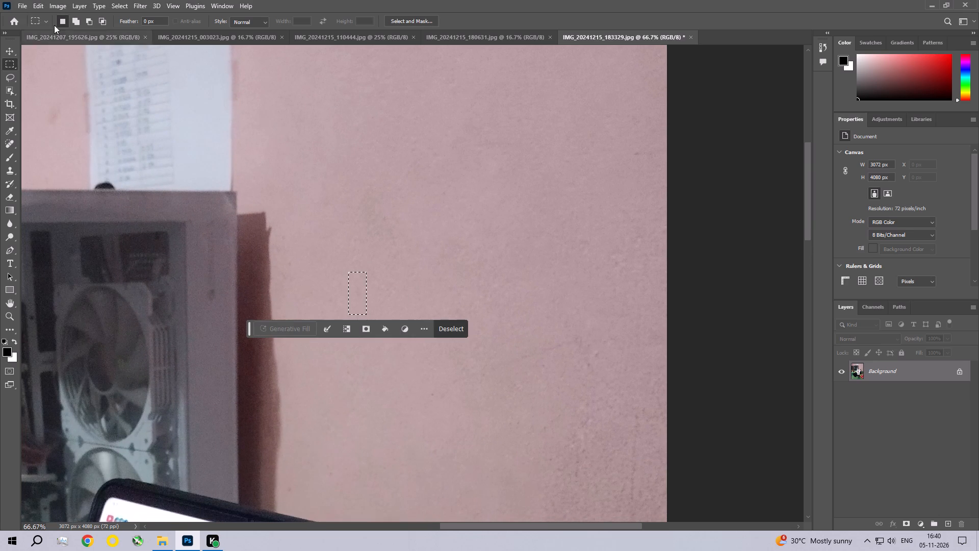
click(37, 0)
click(55, 167)
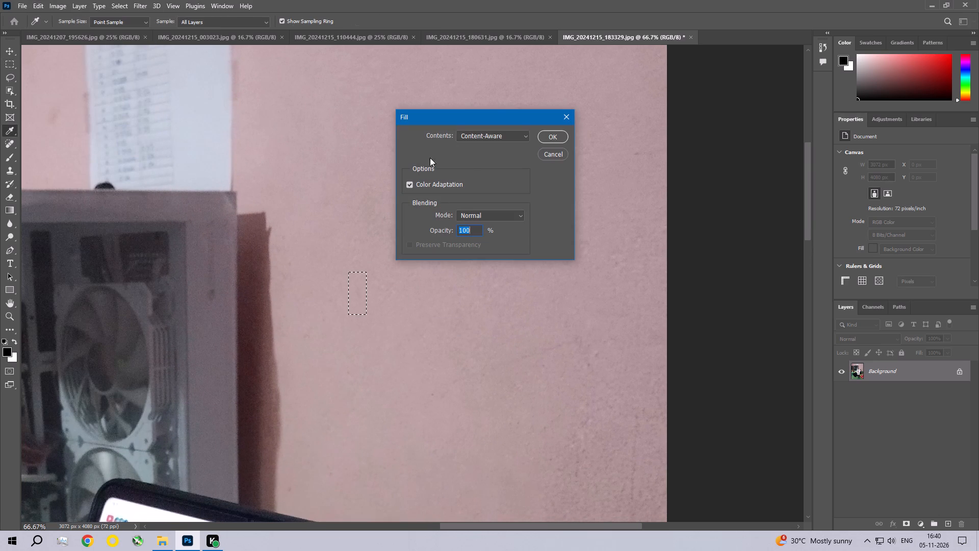
click(554, 142)
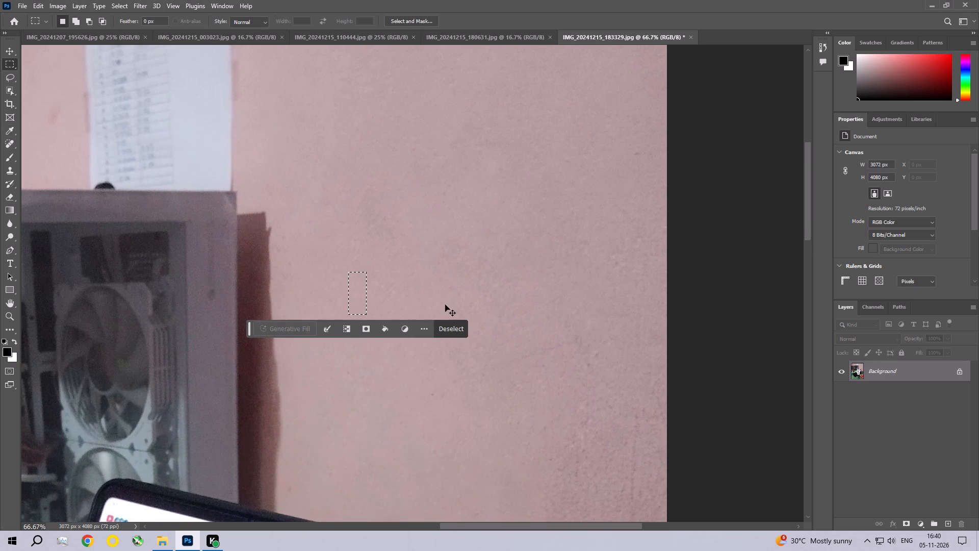
key(ctrl+d)
Remove the vertical streak on the wall near the photo's right edge, just above the earlier filled streak area, with a Content-Aware fill.
key(space)
key(space)
key(space)
key(space)
key(space)
key(space)
key(space)
key(space)
key(space)
key(space)
key(space)
key(space)
key(space)
key(space)
key(space)
key(space)
key(space)
key(space)
key(space)
key(space)
drag(458, 312, 358, 145)
drag(353, 230, 332, 210)
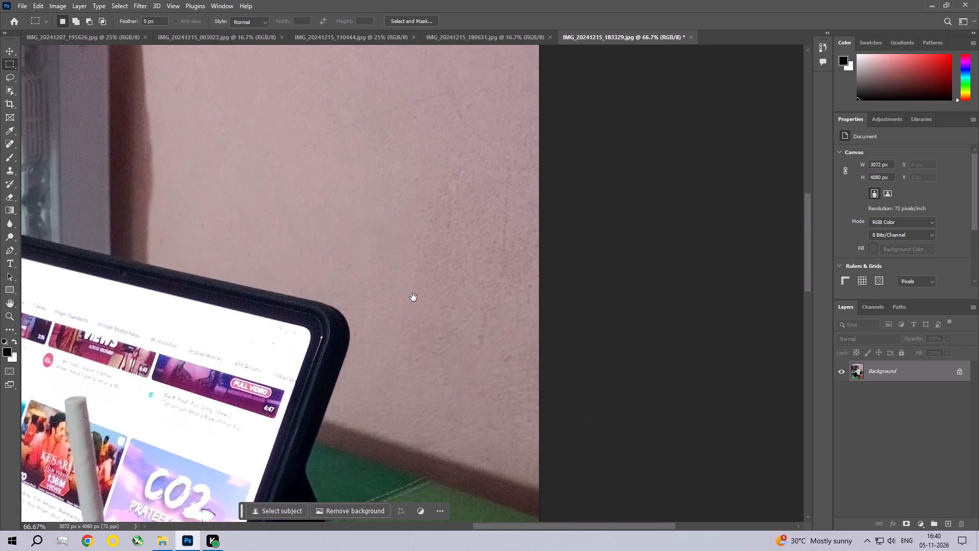
drag(460, 293, 503, 363)
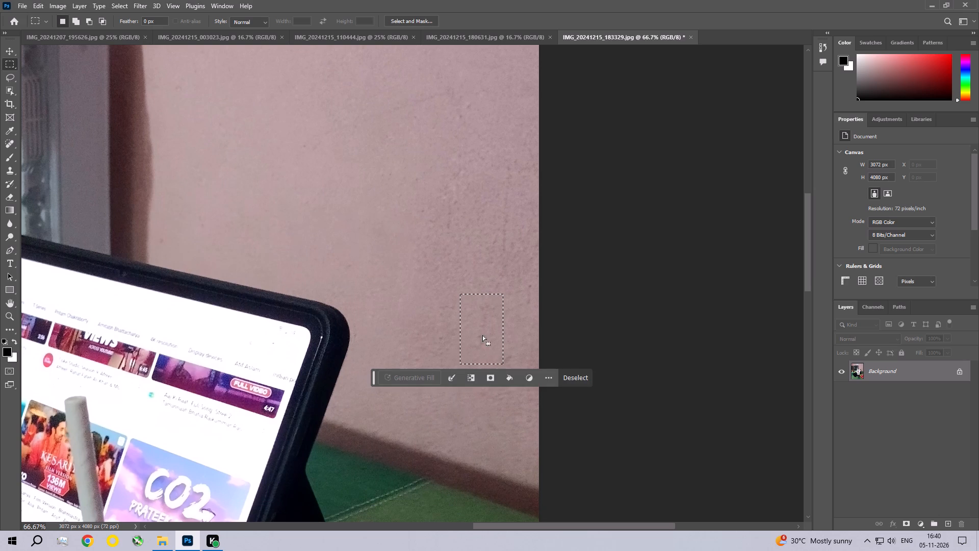
click(38, 7)
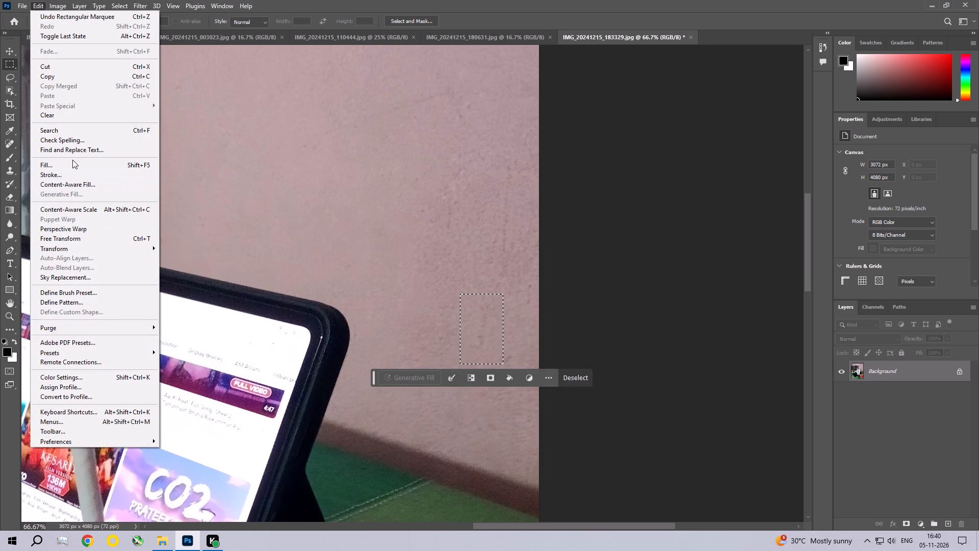
click(71, 165)
click(543, 140)
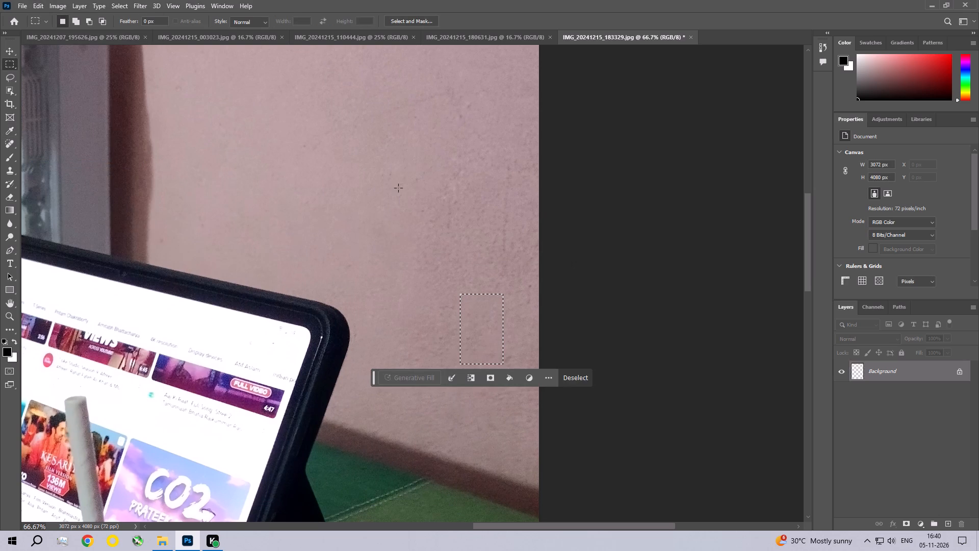
Clear the current selection, then remove the small spot low on the wall near the photo's right edge with a Content-Aware fill, and deselect.
key(ctrl+d)
key(space)
key(space)
key(space)
key(space)
key(space)
key(space)
key(space)
key(space)
key(space)
key(space)
key(space)
key(space)
key(space)
key(space)
key(space)
key(space)
key(space)
key(space)
key(space)
key(space)
drag(478, 346, 429, 191)
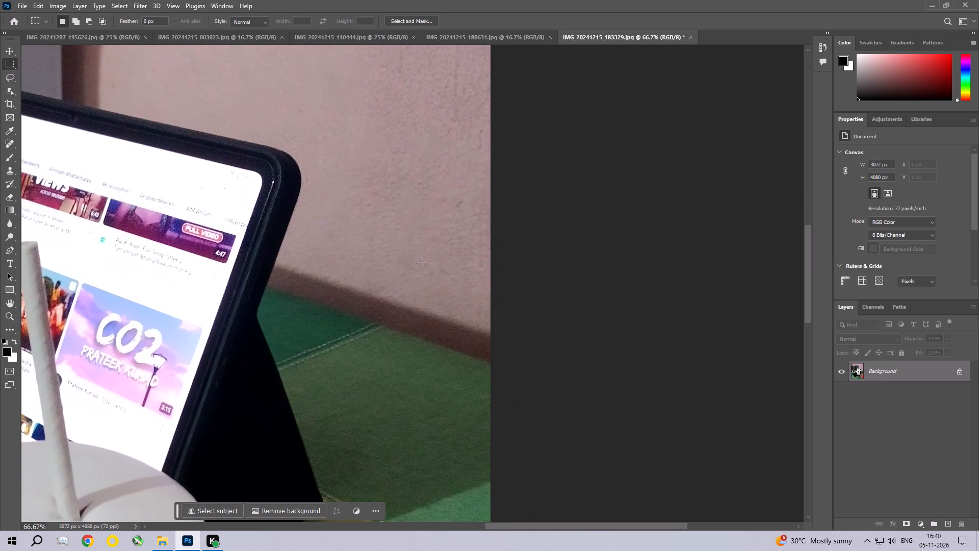
drag(444, 194, 474, 219)
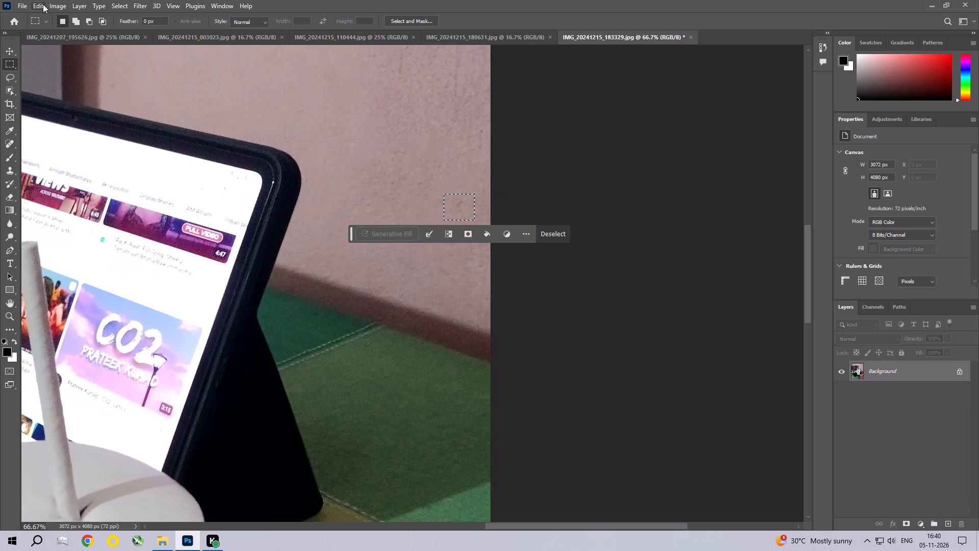
click(40, 3)
click(69, 167)
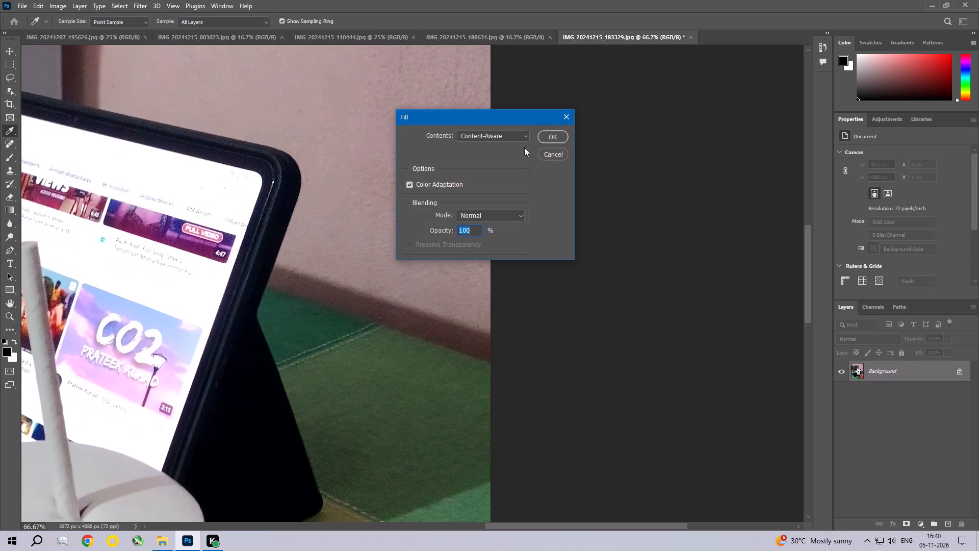
click(546, 138)
key(ctrl+d)
Remove the faint smudge on the pink wall above the PC case's front corner with a Content-Aware fill, and deselect.
key(space)
key(space)
key(space)
key(space)
key(space)
key(space)
key(space)
key(space)
key(space)
key(space)
key(space)
key(space)
key(space)
key(space)
key(space)
key(space)
key(space)
key(space)
key(space)
key(space)
drag(388, 146, 391, 248)
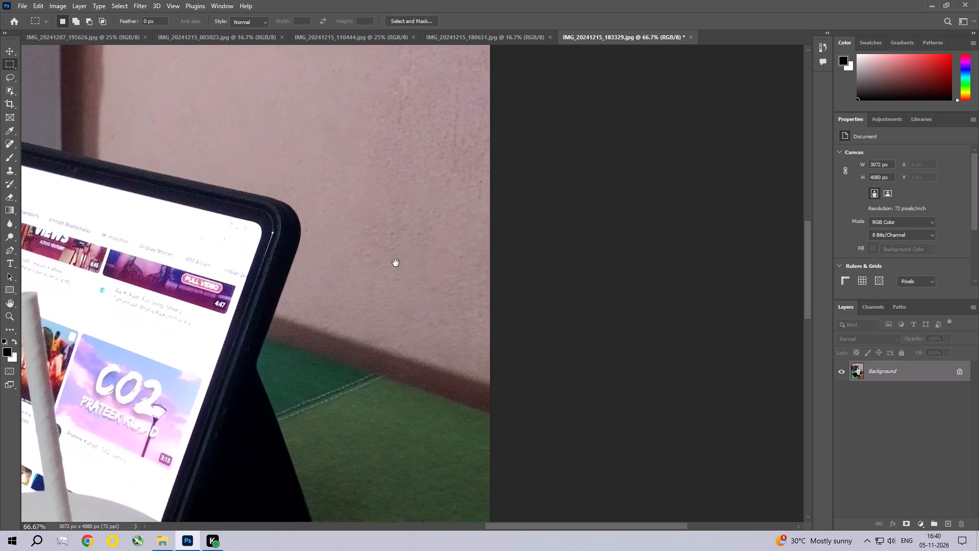
drag(418, 222, 432, 299)
drag(434, 231, 642, 215)
drag(423, 236, 448, 347)
drag(293, 220, 332, 215)
drag(222, 209, 258, 258)
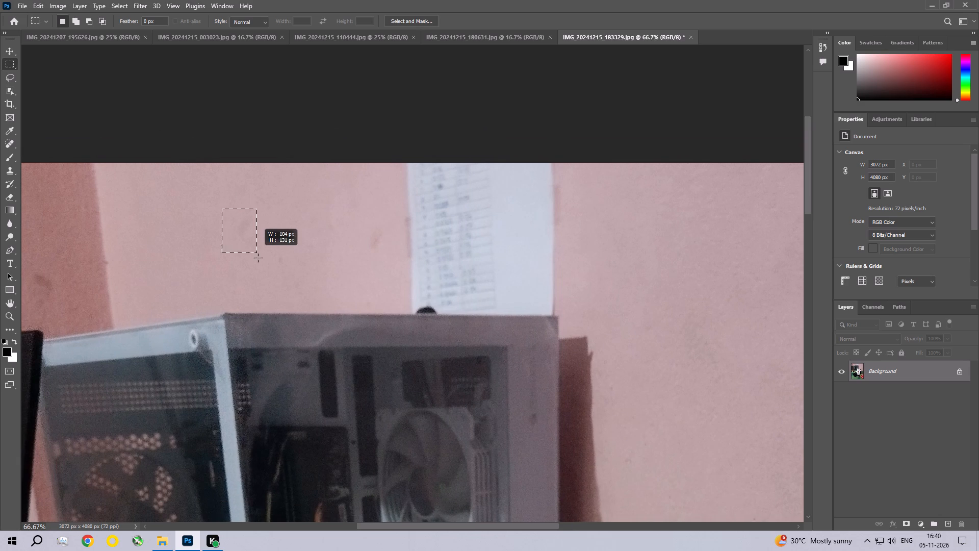
drag(258, 258, 259, 260)
click(42, 7)
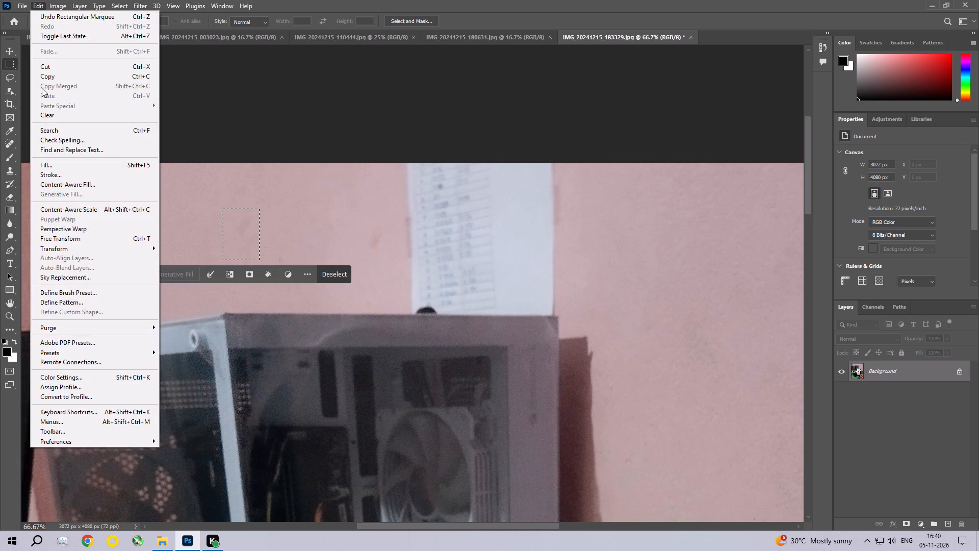
click(50, 163)
click(559, 133)
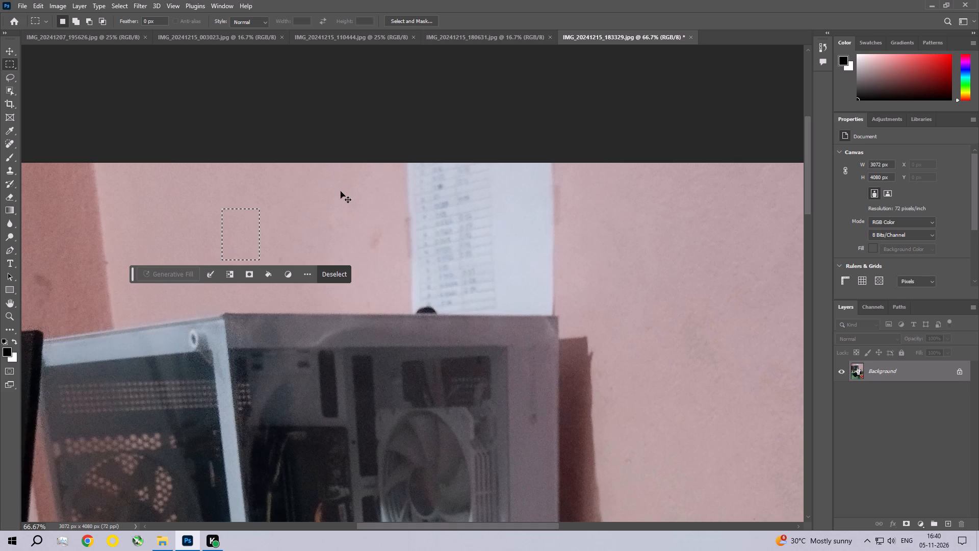
key(ctrl+d)
Remove the small speck on the wall above the PC case, left of the hanging paper sheet, with a Content-Aware fill, and deselect.
drag(313, 210, 340, 237)
click(38, 4)
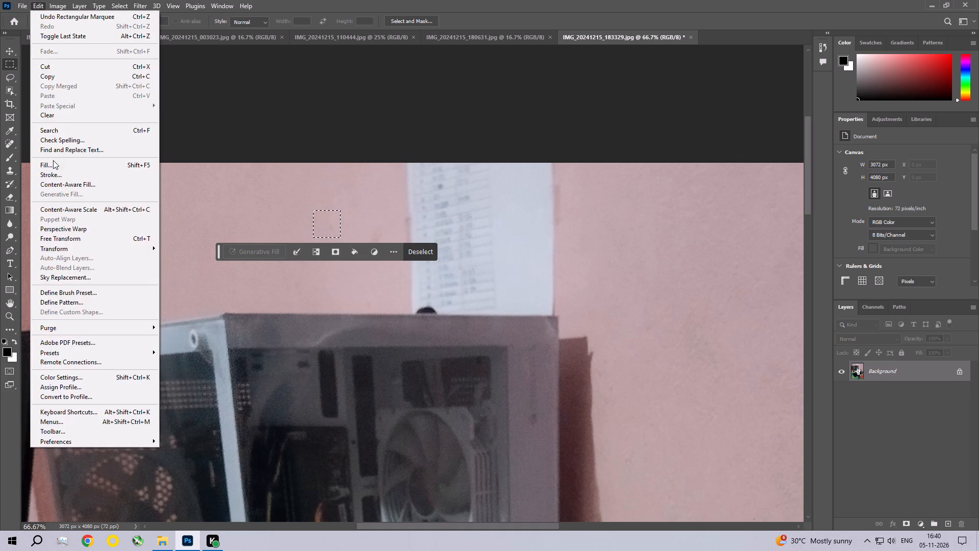
click(53, 160)
click(544, 130)
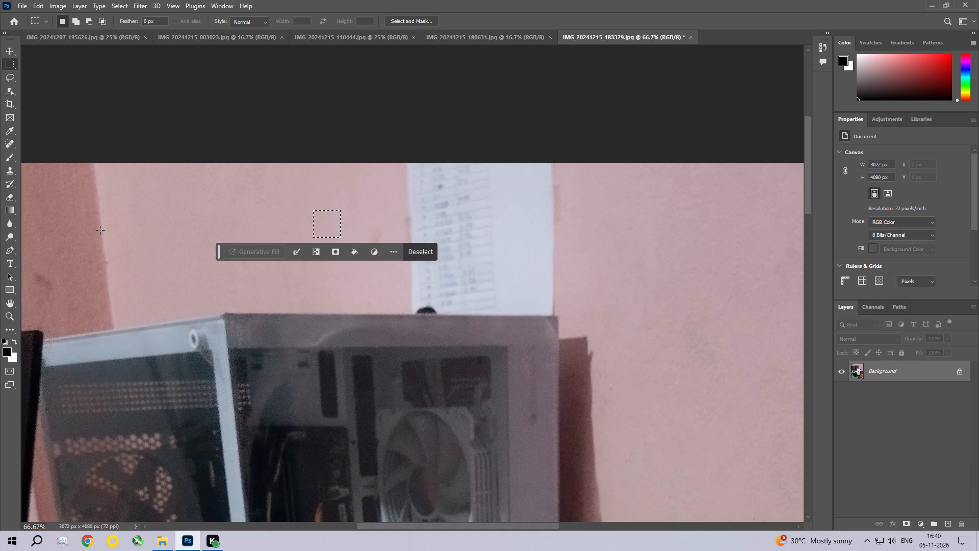
key(ctrl+d)
Remove the reddish mark on the wall just beside the hanging paper sheet's left edge with a Content-Aware fill, and deselect.
drag(355, 217, 378, 261)
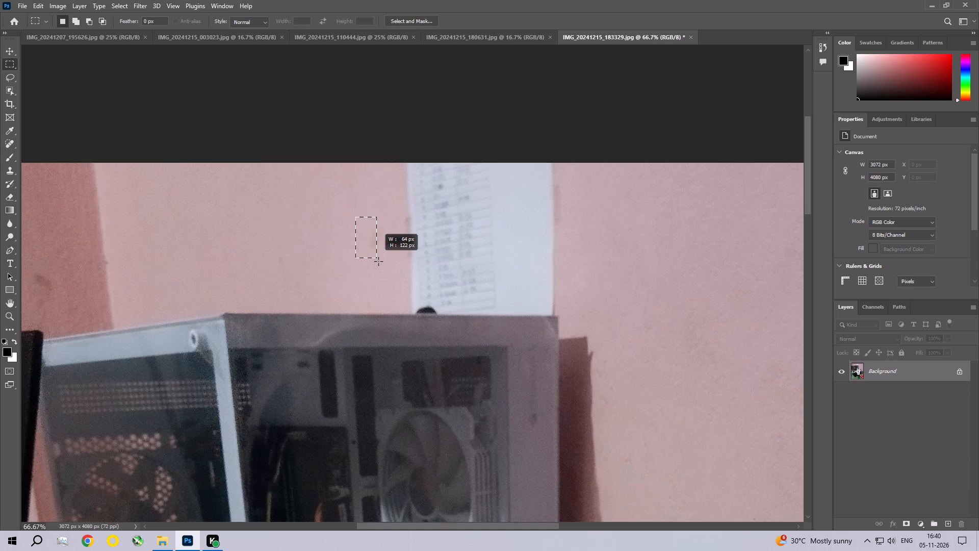
drag(378, 261, 391, 263)
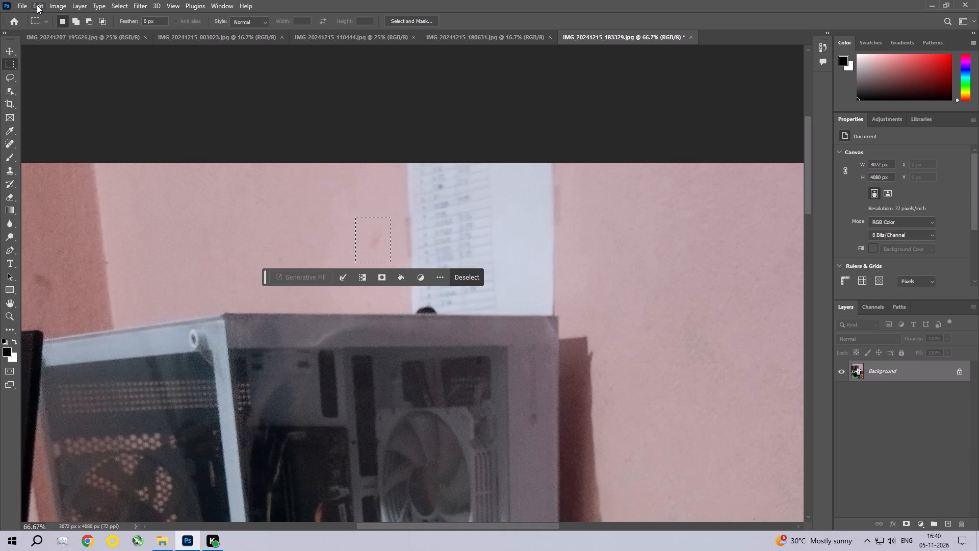
click(37, 5)
click(53, 166)
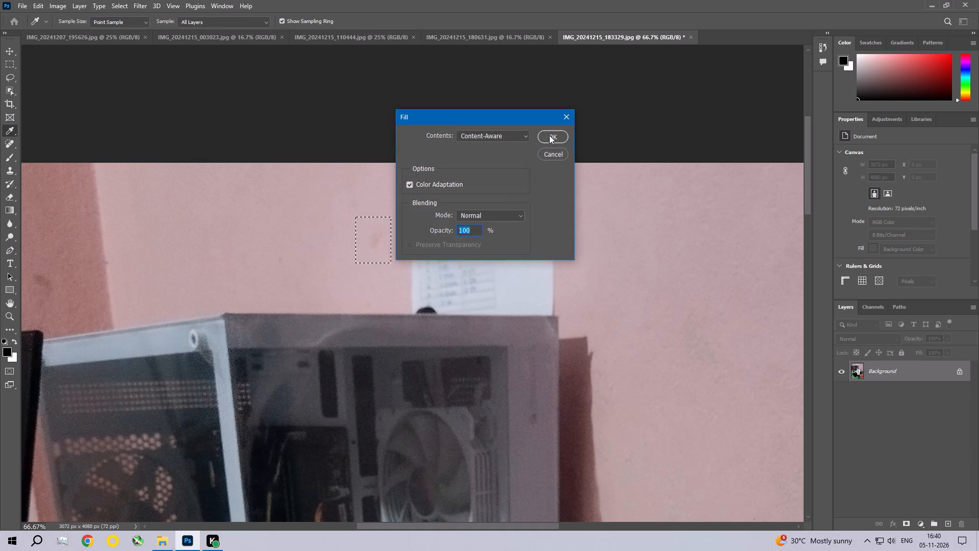
click(549, 135)
key(ctrl+d)
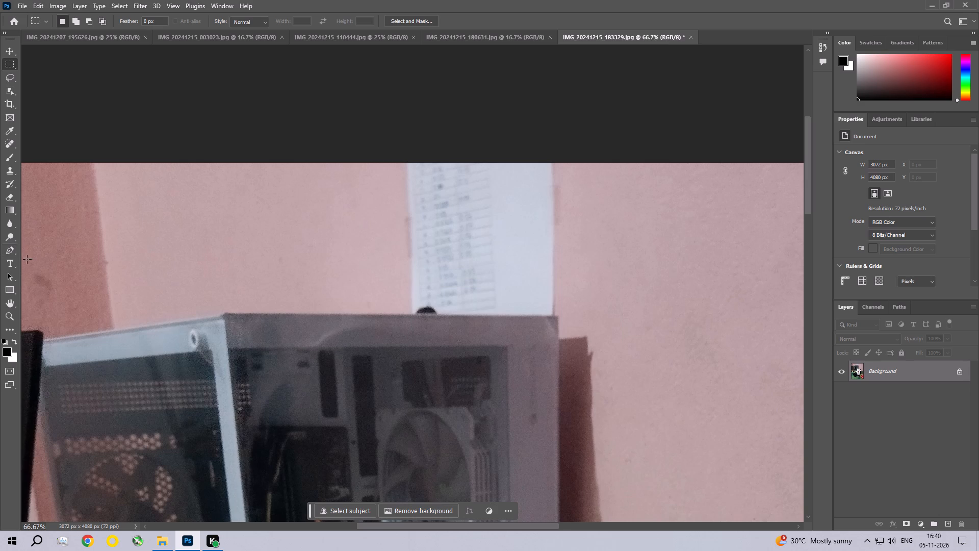
Remove the dark spot on the dark red wall band, just above the black monitor, with a Content-Aware fill, and deselect.
drag(22, 261, 61, 306)
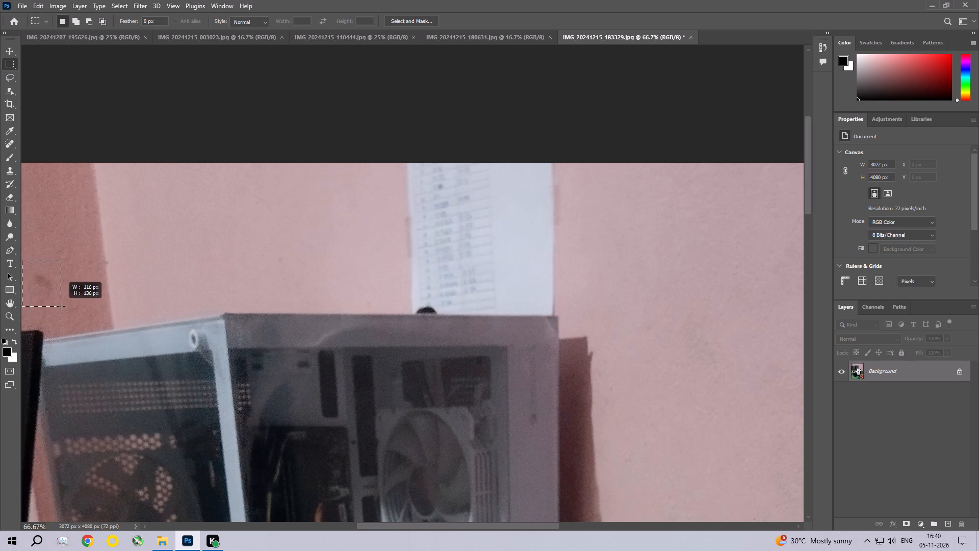
click(38, 6)
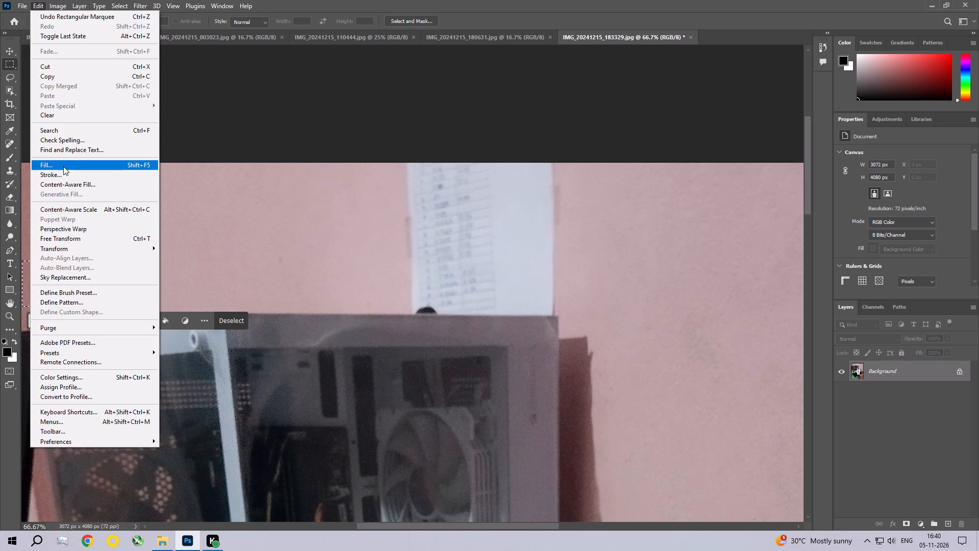
click(63, 166)
click(548, 138)
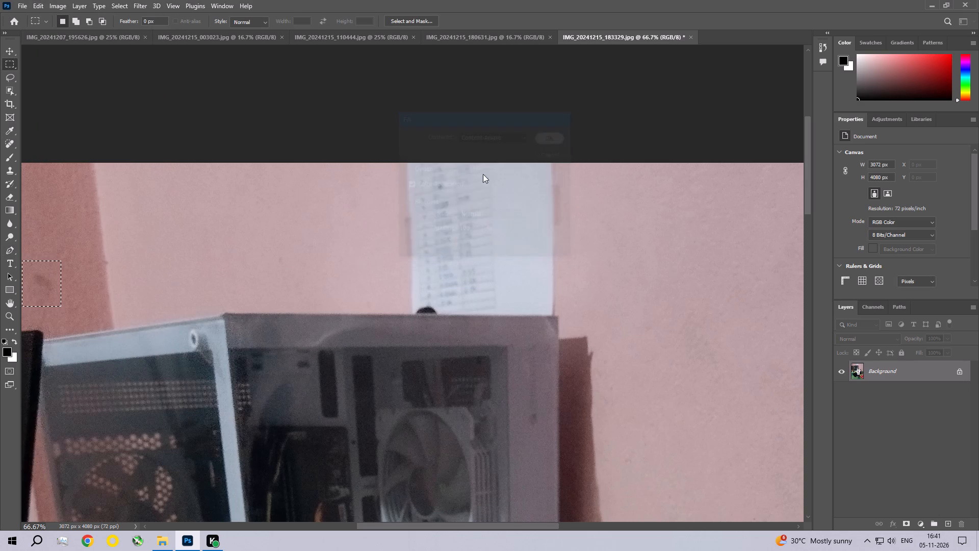
key(ctrl+d)
Remove the faint mark low on the dark red wall band, beside the PC case's top, with a Content-Aware fill, and deselect.
key(space)
key(space)
key(space)
key(space)
key(space)
key(space)
key(space)
key(space)
key(space)
key(space)
key(space)
key(space)
key(space)
key(space)
key(space)
key(space)
key(space)
drag(133, 268, 244, 183)
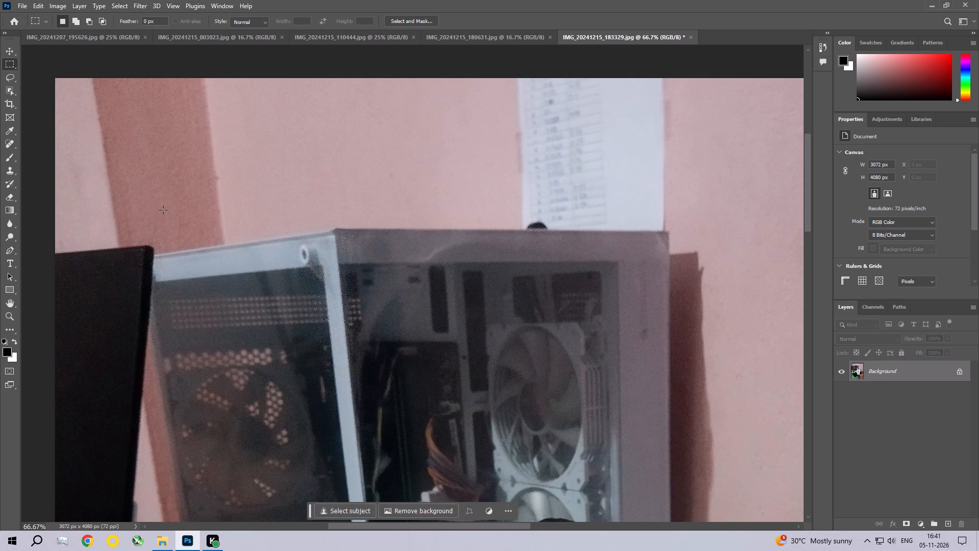
drag(164, 199, 197, 235)
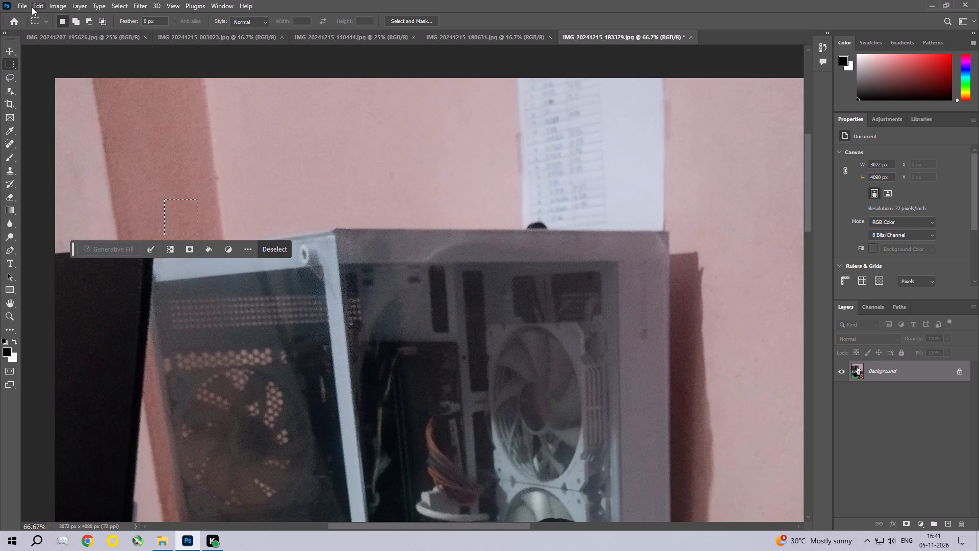
click(32, 7)
click(56, 165)
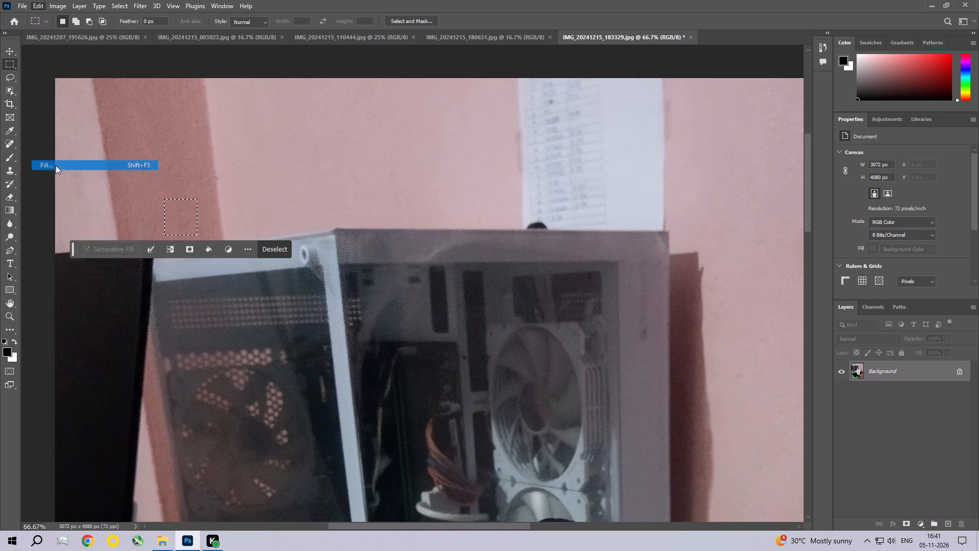
click(550, 138)
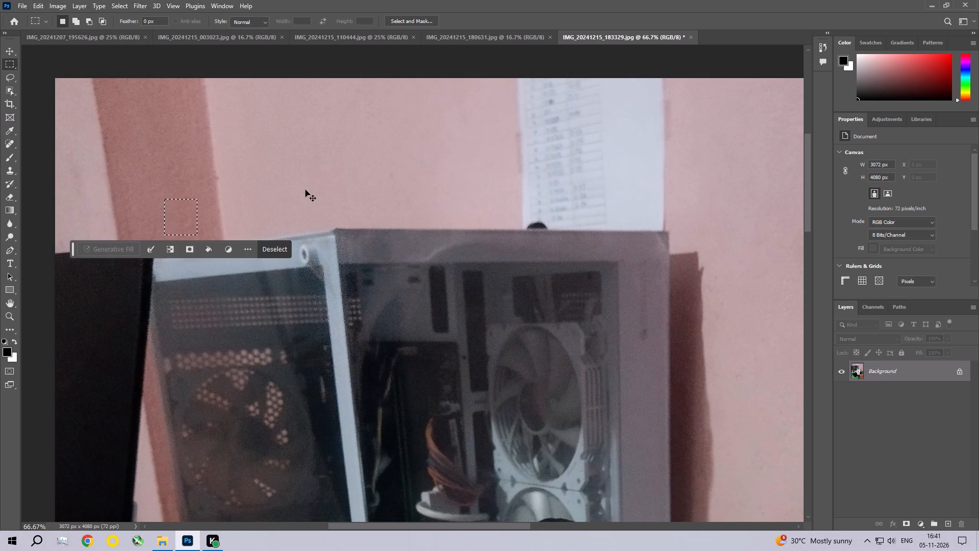
key(ctrl+d)
Remove the smudge on the pale wall strip at the photo's left edge, above the monitor, with a Content-Aware fill, and deselect.
key(space)
key(space)
key(space)
key(space)
key(space)
key(space)
key(space)
key(space)
key(space)
key(space)
key(space)
key(space)
key(space)
key(space)
key(space)
key(space)
key(space)
key(space)
key(space)
key(space)
drag(181, 179, 291, 122)
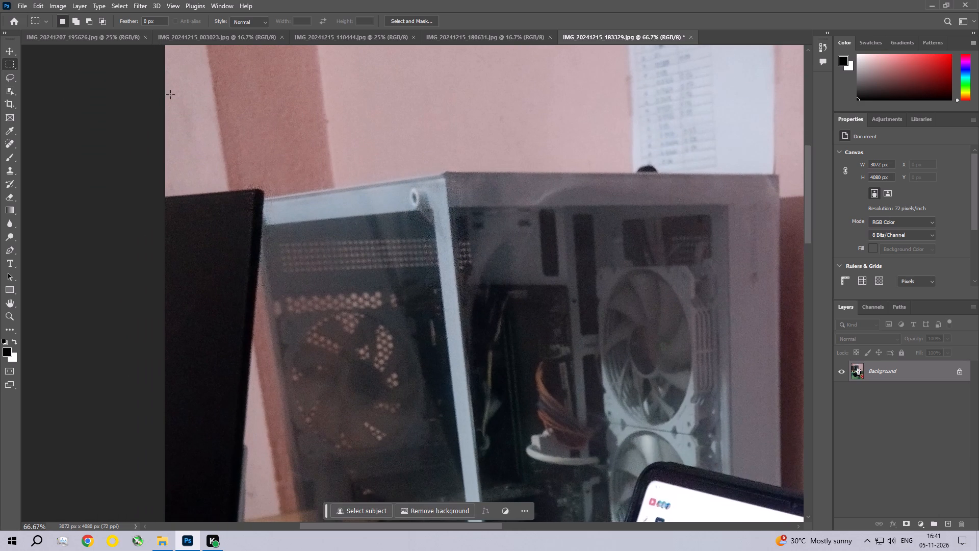
drag(165, 91, 202, 148)
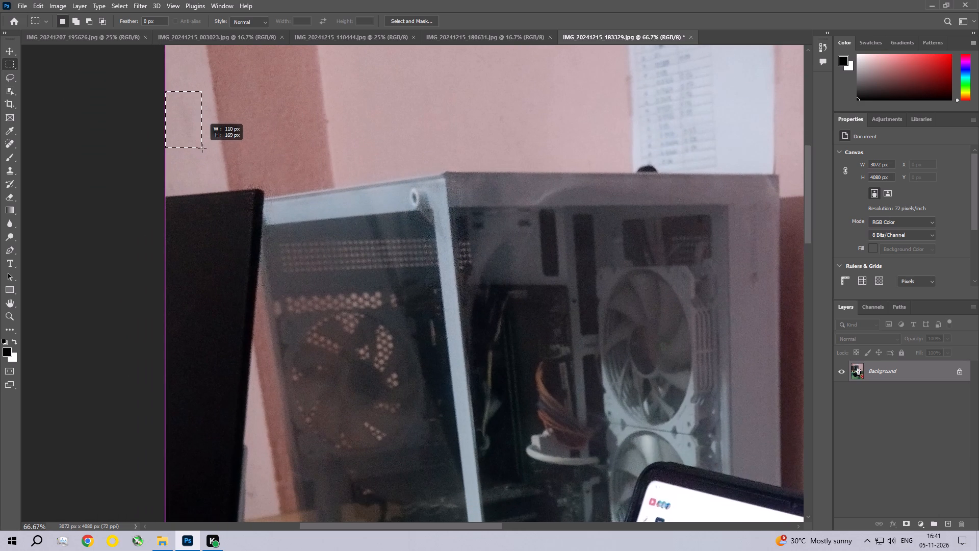
drag(202, 148, 203, 148)
click(37, 5)
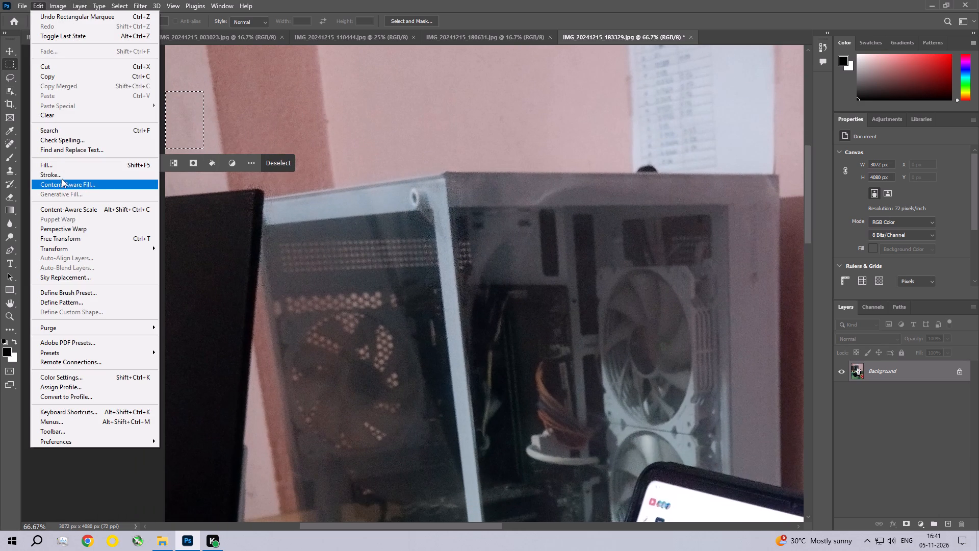
click(64, 166)
click(551, 137)
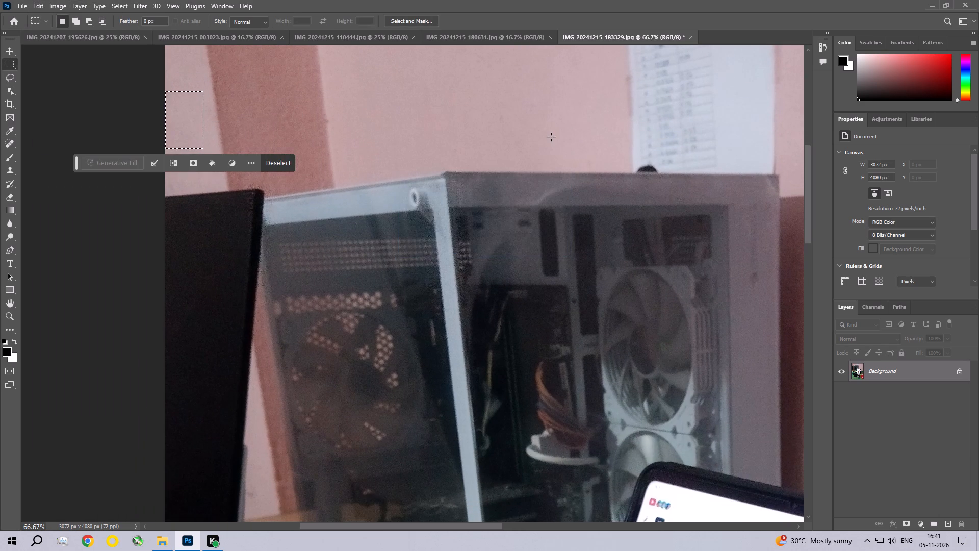
key(ctrl+d)
Remove the blemish where the wall meets the brown border, just right of the tablet, with a Content-Aware fill.
key(space)
key(space)
key(space)
key(space)
key(space)
key(space)
key(space)
key(space)
key(space)
key(space)
key(space)
key(space)
key(space)
key(space)
key(space)
key(space)
key(space)
key(space)
key(space)
key(space)
drag(615, 151, 218, 165)
drag(454, 281, 406, 171)
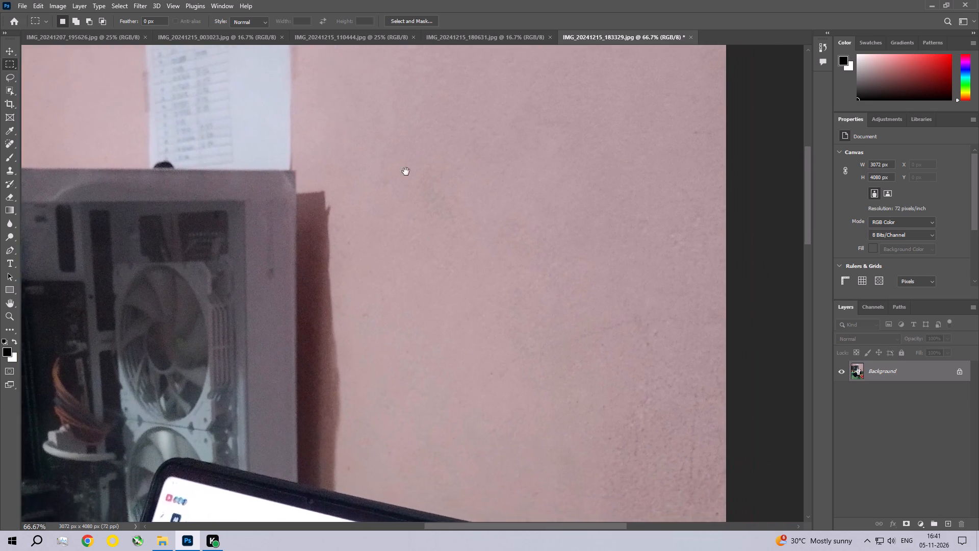
drag(406, 171, 404, 152)
drag(389, 223, 389, 169)
drag(378, 208, 296, 234)
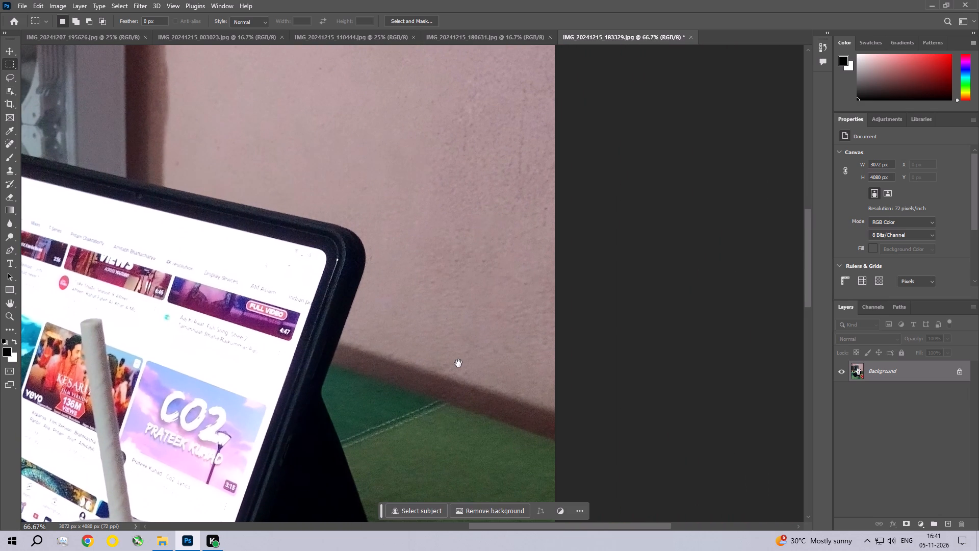
ctrl+click(428, 365)
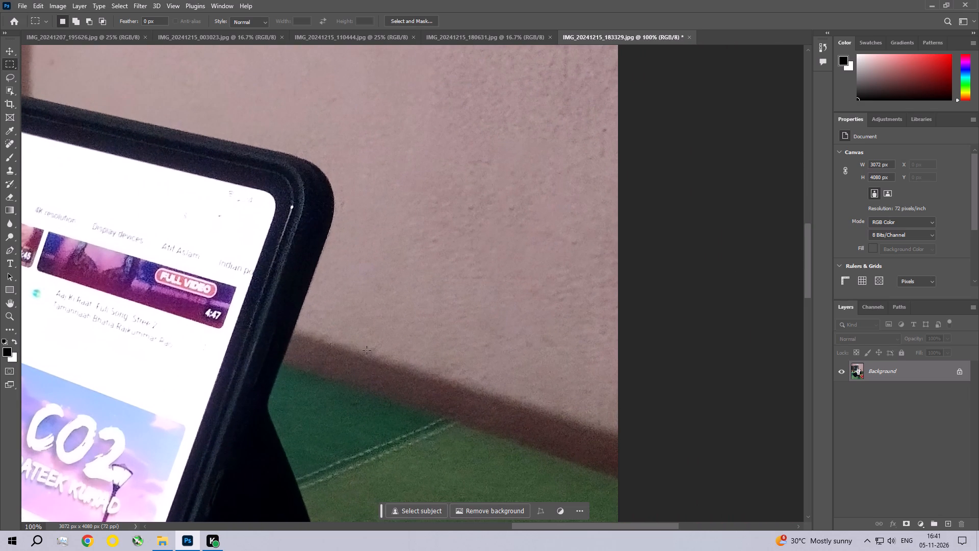
drag(340, 328, 403, 369)
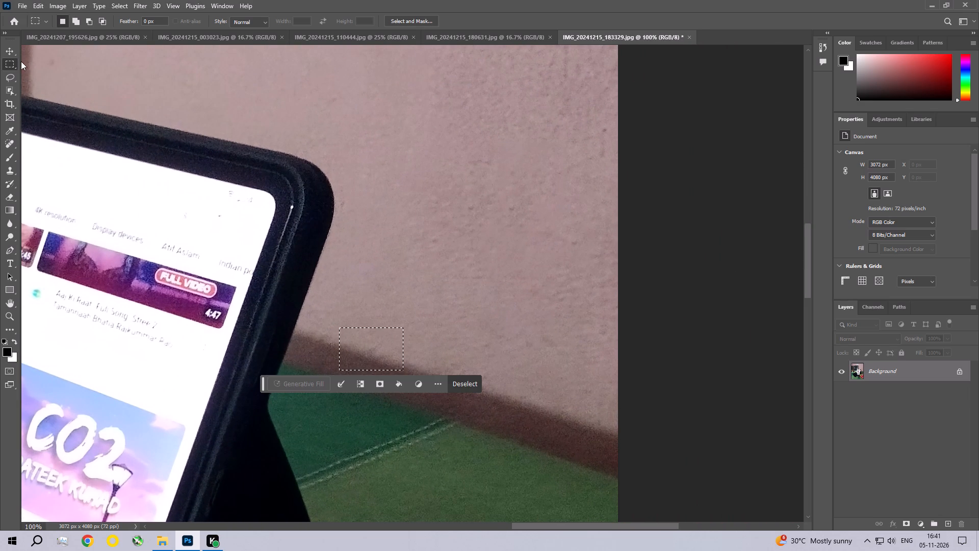
click(39, 6)
click(56, 169)
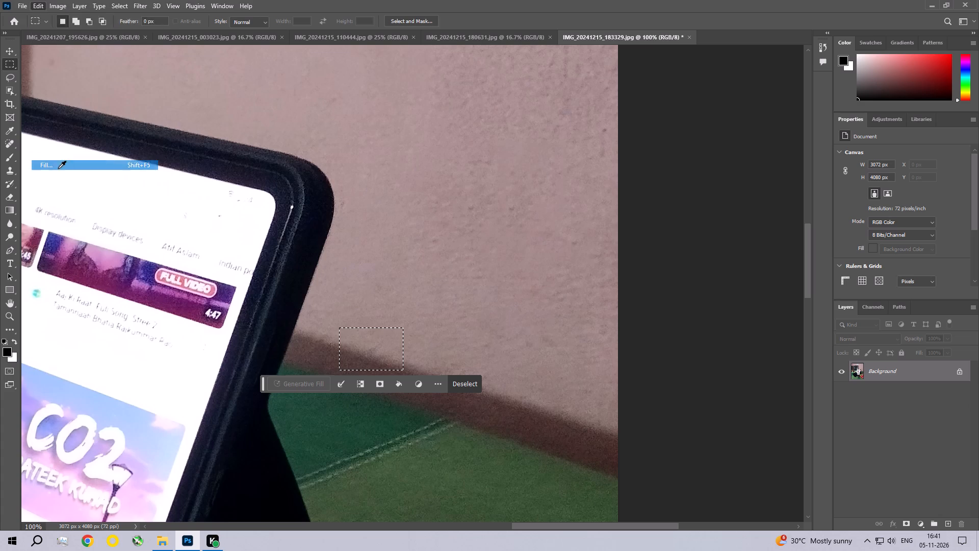
click(547, 137)
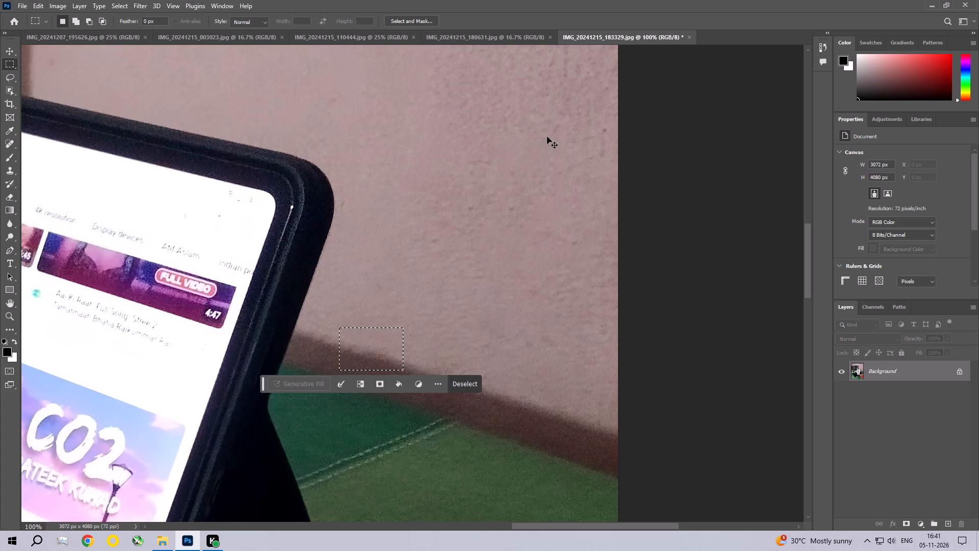
Deselect, and remove the small dark mark on the pink wall at the photo's right edge, above the tablet's level, with a Content-Aware fill.
key(ctrl+d)
key(space)
key(space)
key(space)
key(space)
key(space)
key(space)
key(space)
key(space)
key(space)
key(space)
key(space)
key(space)
key(space)
key(space)
key(space)
key(space)
key(space)
key(space)
key(space)
key(space)
drag(529, 201, 509, 262)
drag(506, 240, 506, 266)
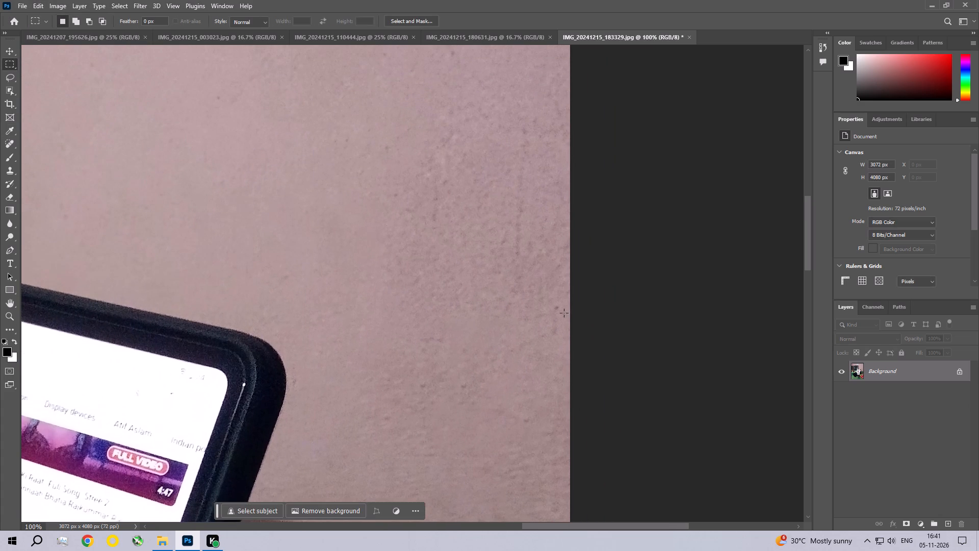
drag(543, 296, 565, 337)
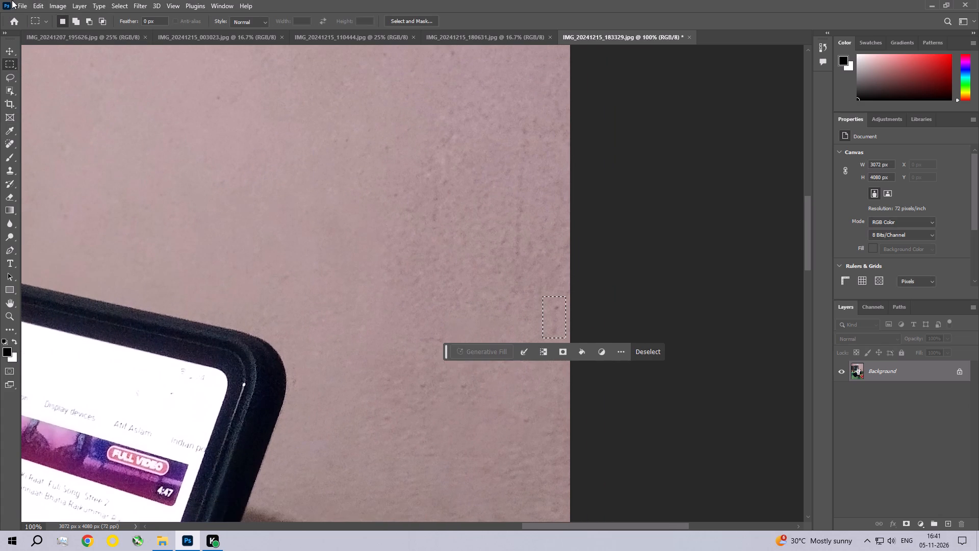
click(36, 0)
click(65, 164)
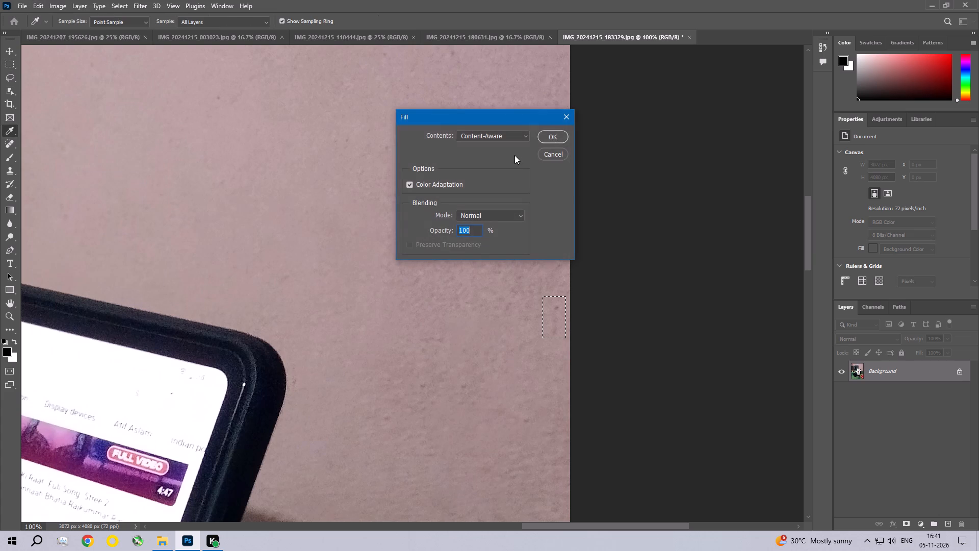
click(546, 139)
key(ctrl+d)
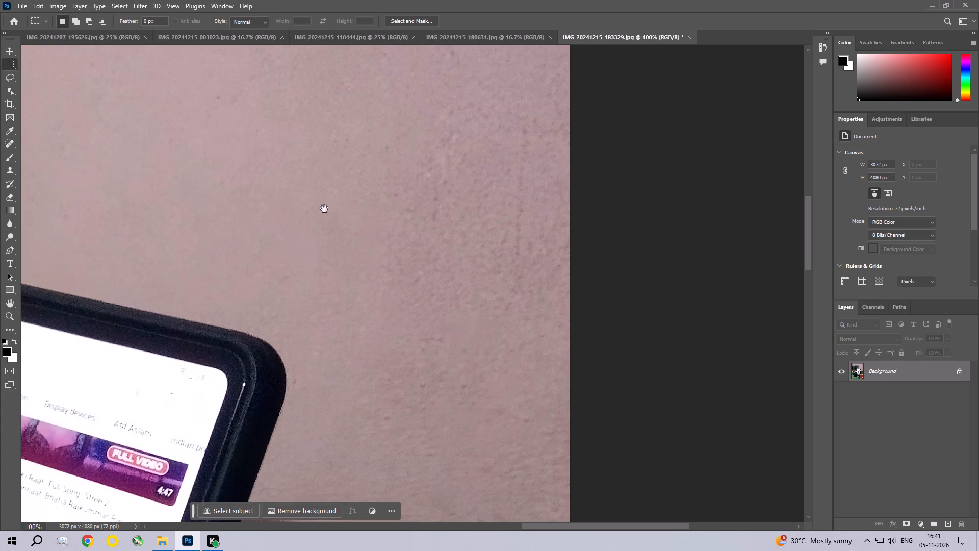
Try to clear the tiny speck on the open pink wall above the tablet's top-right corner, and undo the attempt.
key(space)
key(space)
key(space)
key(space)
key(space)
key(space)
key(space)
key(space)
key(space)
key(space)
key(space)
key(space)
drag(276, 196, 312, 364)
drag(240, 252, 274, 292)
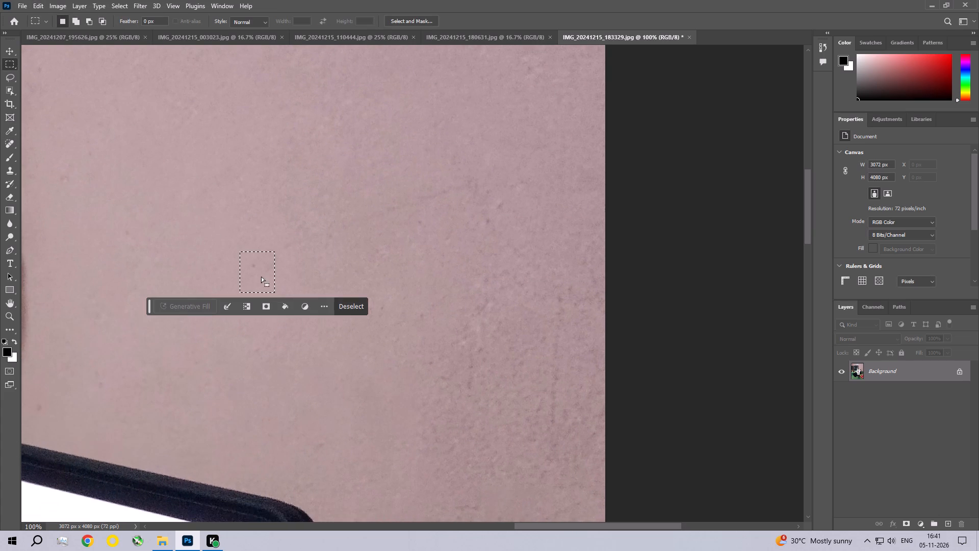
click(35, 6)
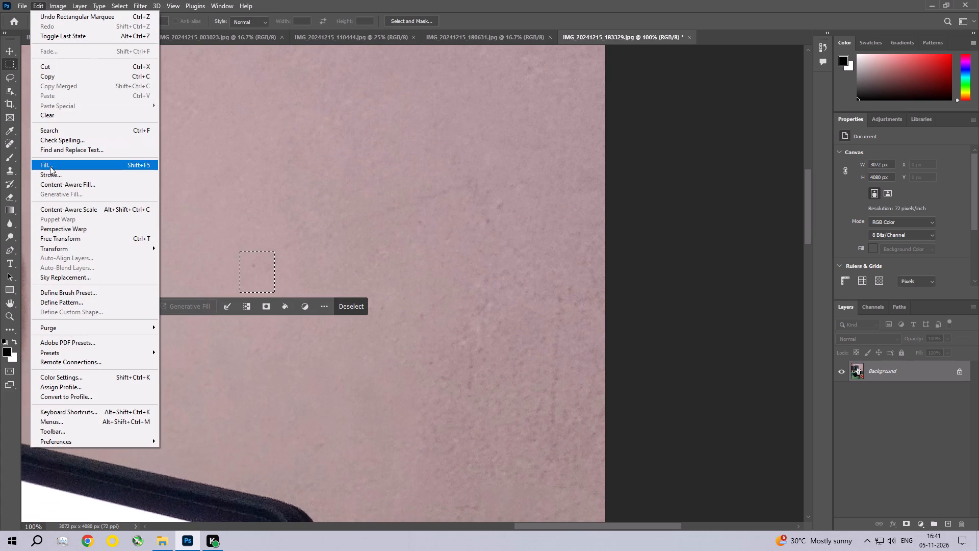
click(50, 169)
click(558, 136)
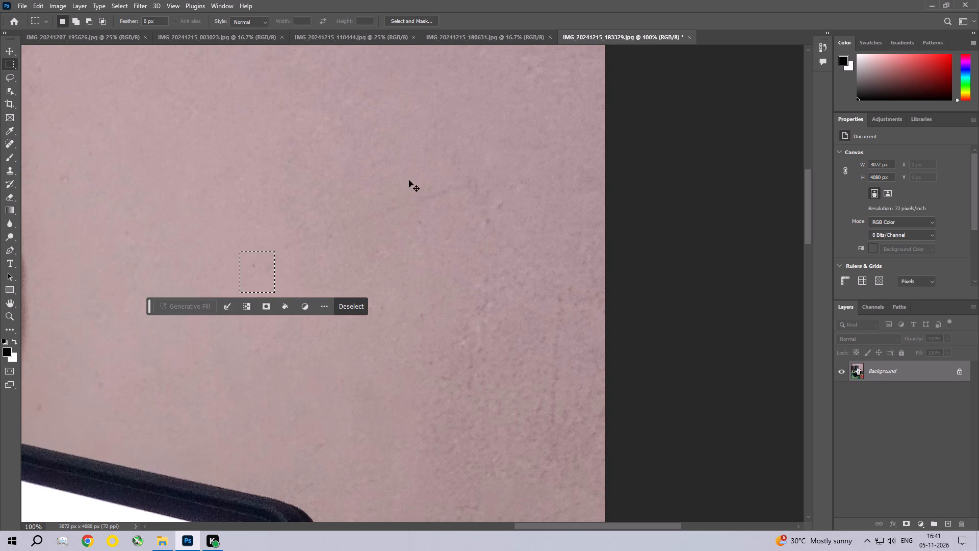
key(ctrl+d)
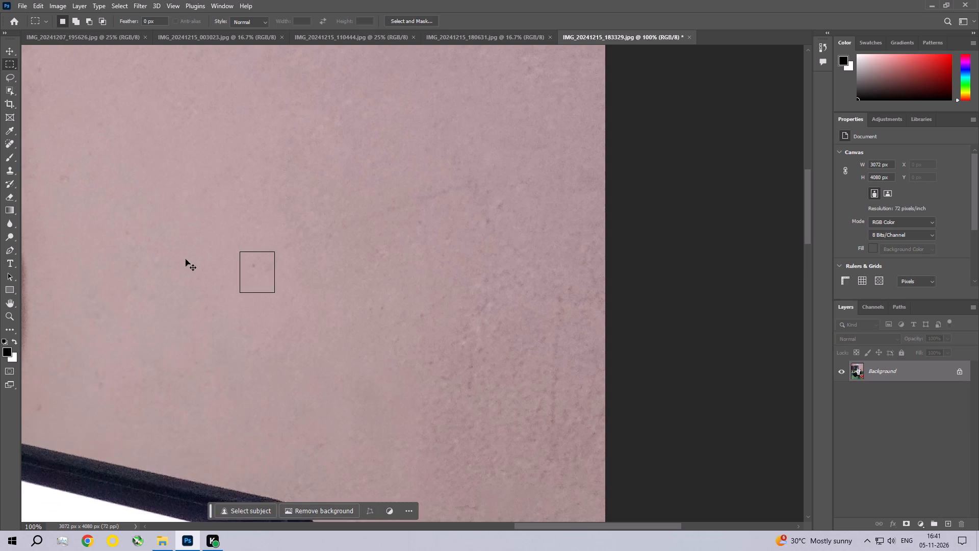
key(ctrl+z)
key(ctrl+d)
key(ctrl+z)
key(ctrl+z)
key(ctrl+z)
Remove the tiny speck on the open pink wall above the tablet's top-right corner with a Content-Aware fill, and deselect.
drag(243, 251, 273, 285)
click(34, 0)
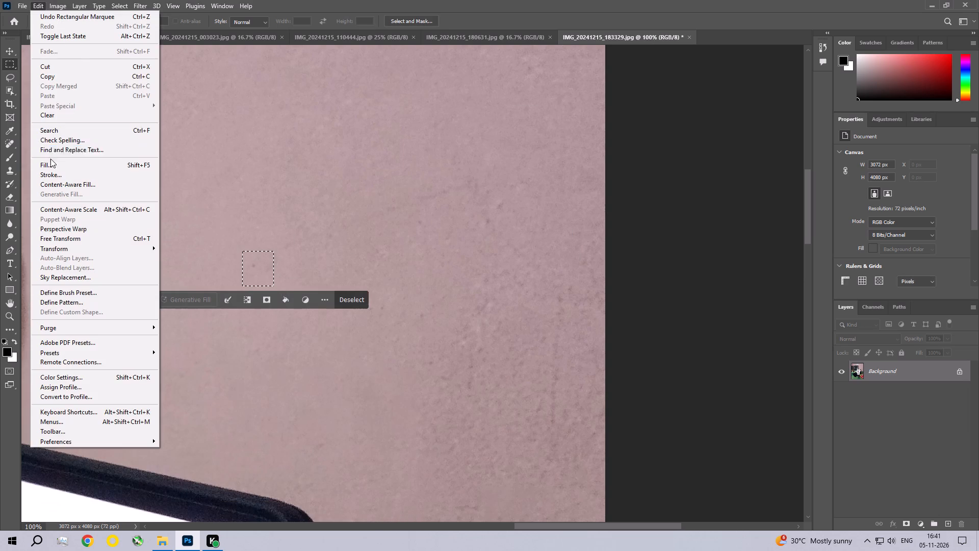
click(50, 165)
click(552, 139)
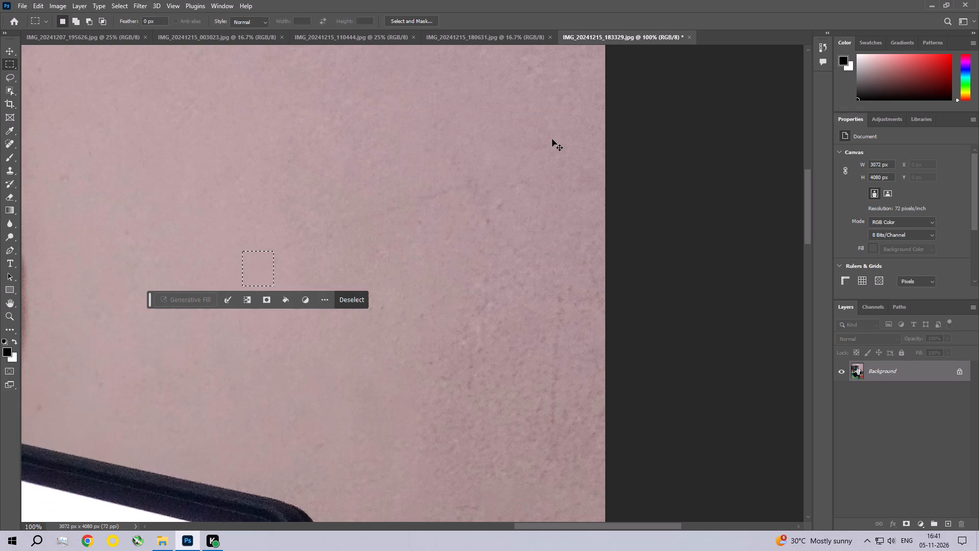
key(ctrl+d)
Remove the small mark on the pink wall beside the PC case's brown shadow, just above the tablet's top edge, with a Content-Aware fill.
key(space)
key(space)
key(space)
key(space)
key(space)
key(space)
key(space)
key(space)
key(space)
key(space)
key(space)
key(space)
drag(94, 369, 305, 246)
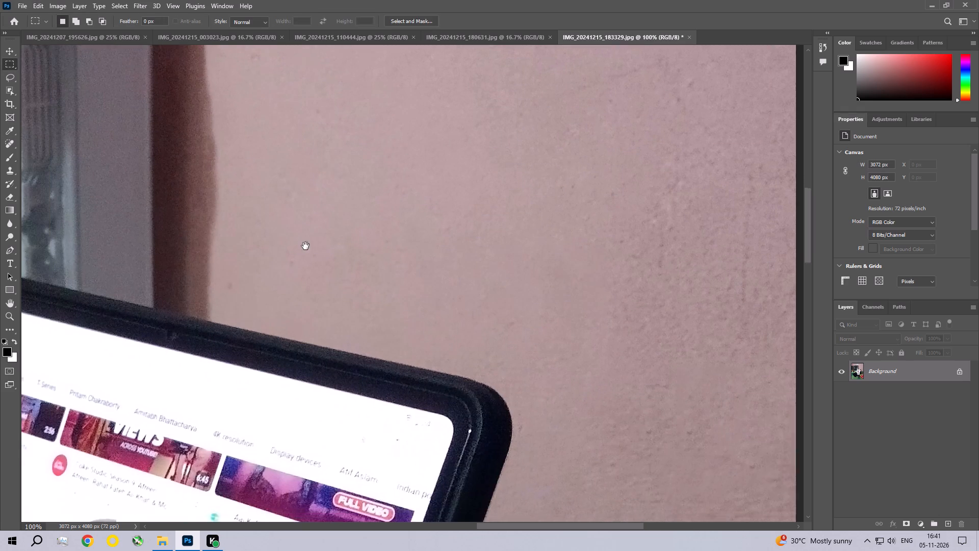
drag(305, 246, 316, 243)
drag(246, 272, 270, 293)
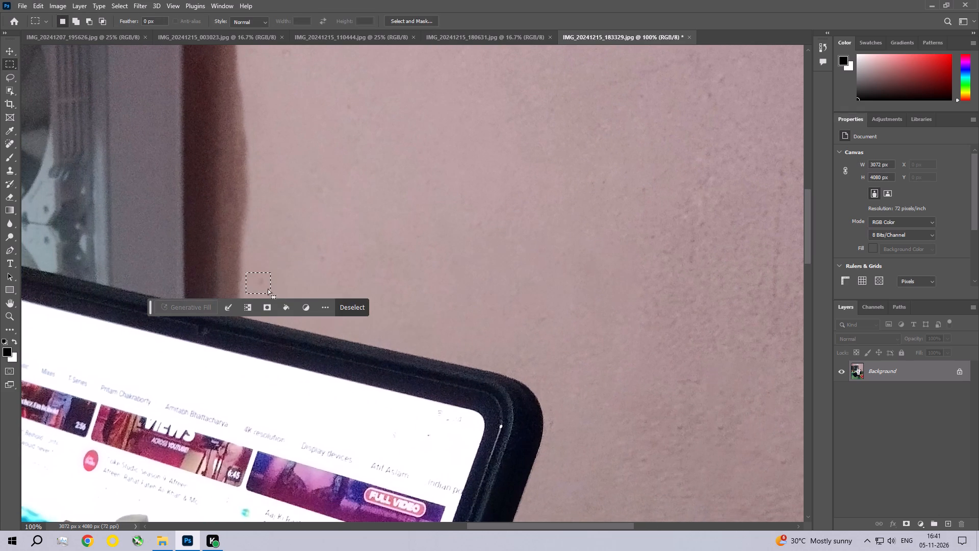
click(38, 4)
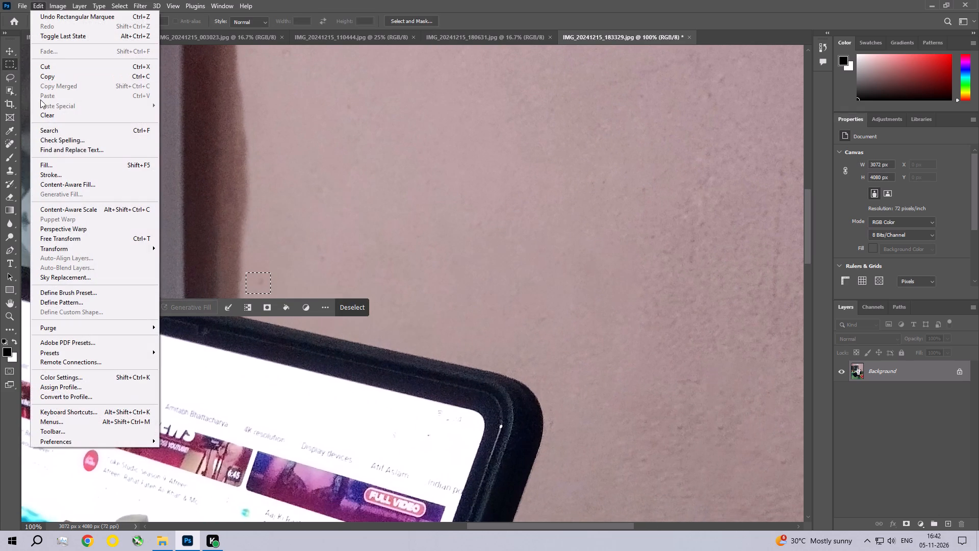
click(46, 168)
click(540, 135)
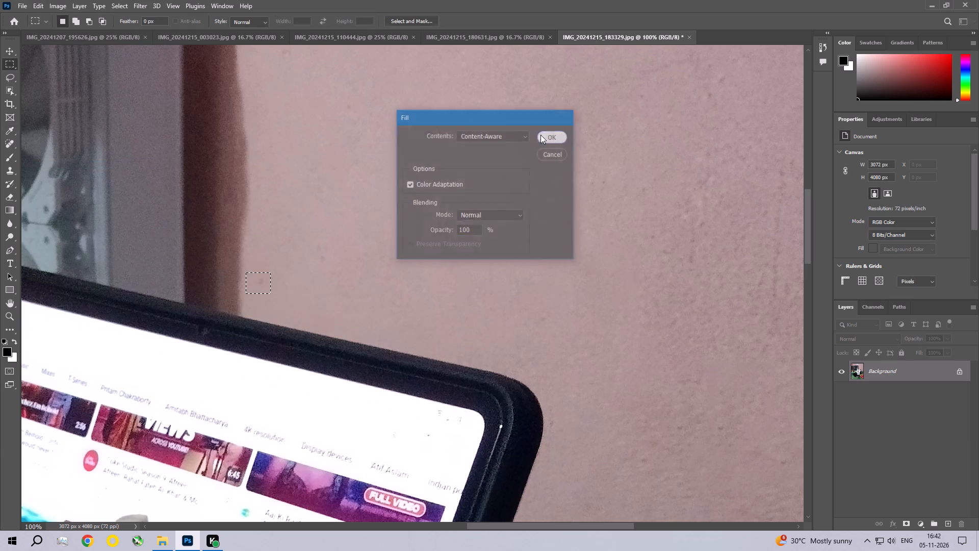
key(ctrl+d)
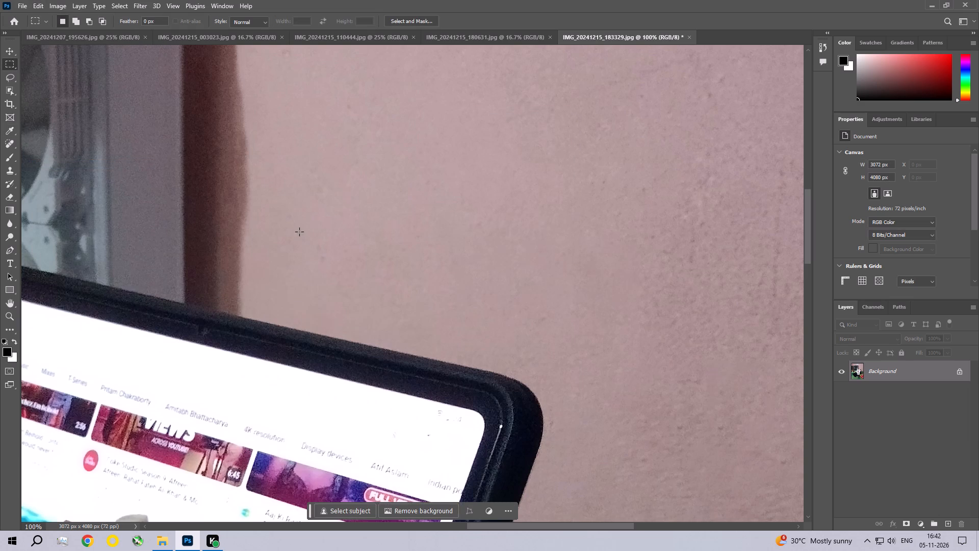
Remove the faint speck on the pink wall, slightly farther from the PC case's shadow above the tablet, with a Content-Aware fill, and deselect.
drag(299, 232, 334, 279)
click(39, 4)
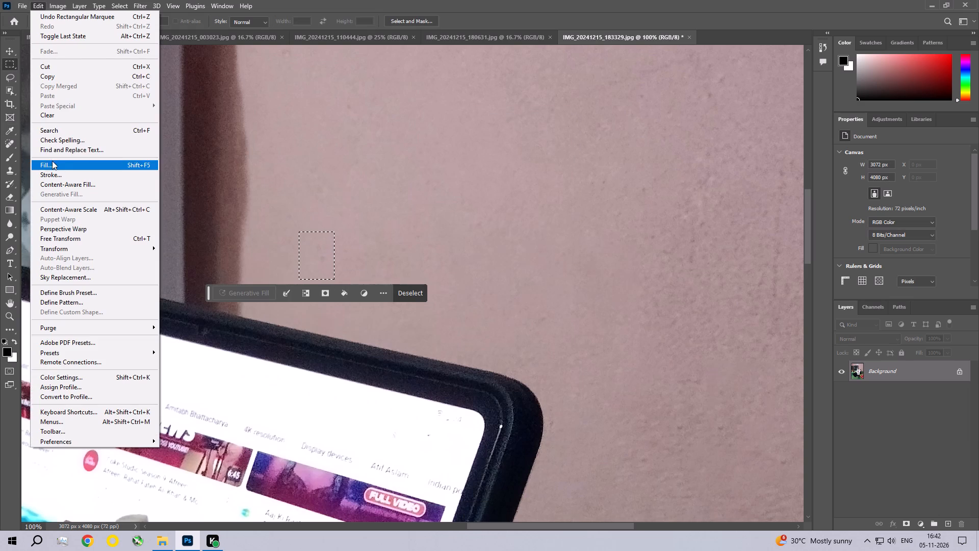
click(53, 168)
click(557, 137)
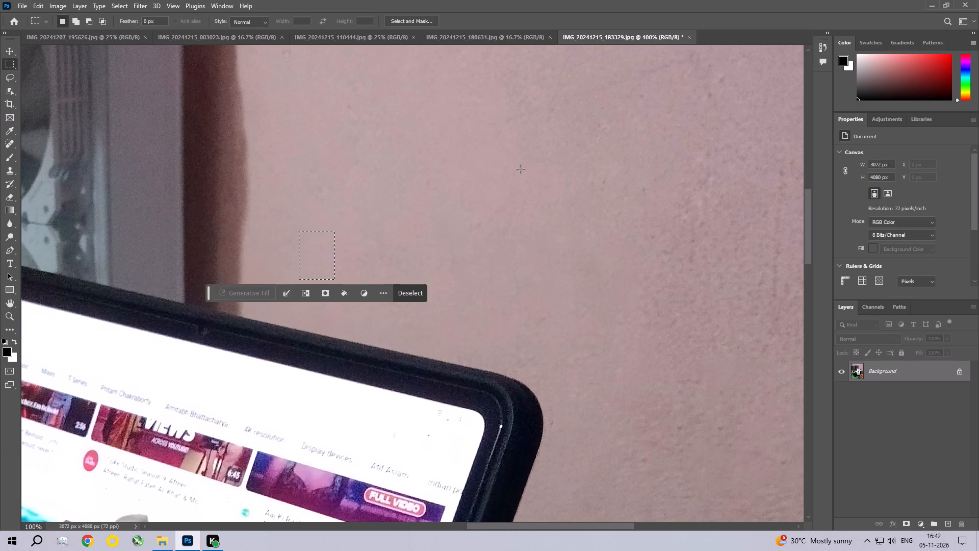
key(ctrl+s)
click(545, 152)
key(ctrl+d)
Fit the whole photo in view and, in the Camera Raw Filter, set Contrast to +14 and lower Highlights slightly.
key(space)
key(space)
key(space)
key(space)
key(space)
key(space)
key(space)
key(space)
key(space)
key(space)
key(space)
key(space)
key(space)
key(space)
key(space)
drag(518, 155, 407, 267)
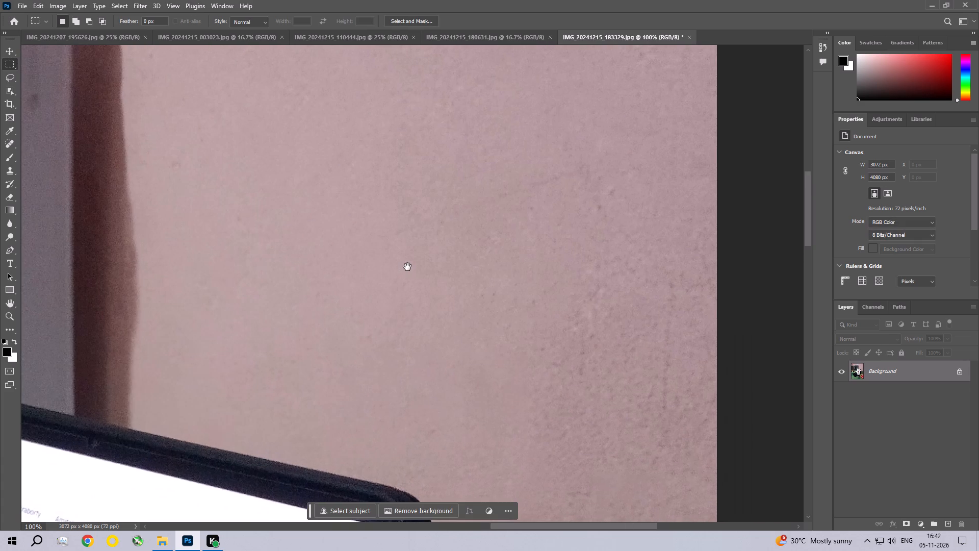
key(ctrl+0)
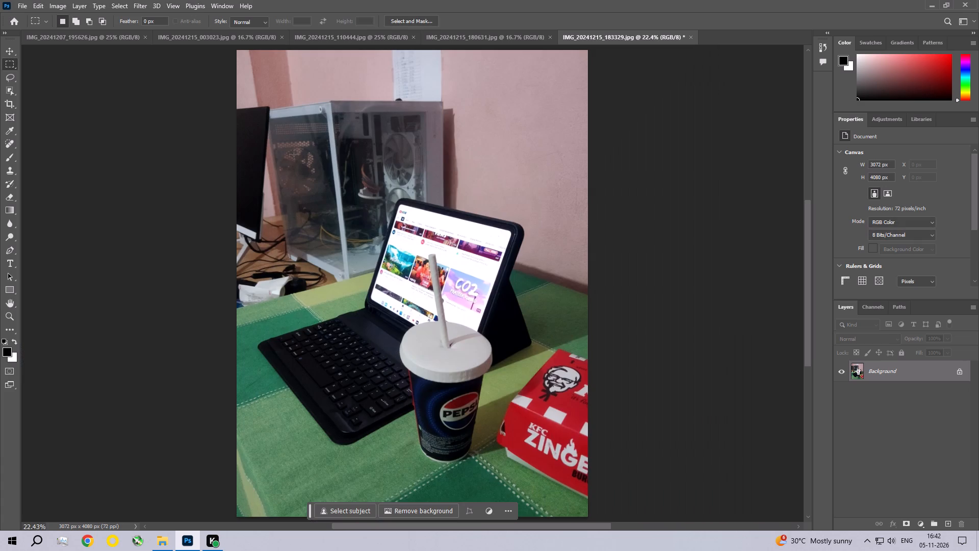
click(141, 10)
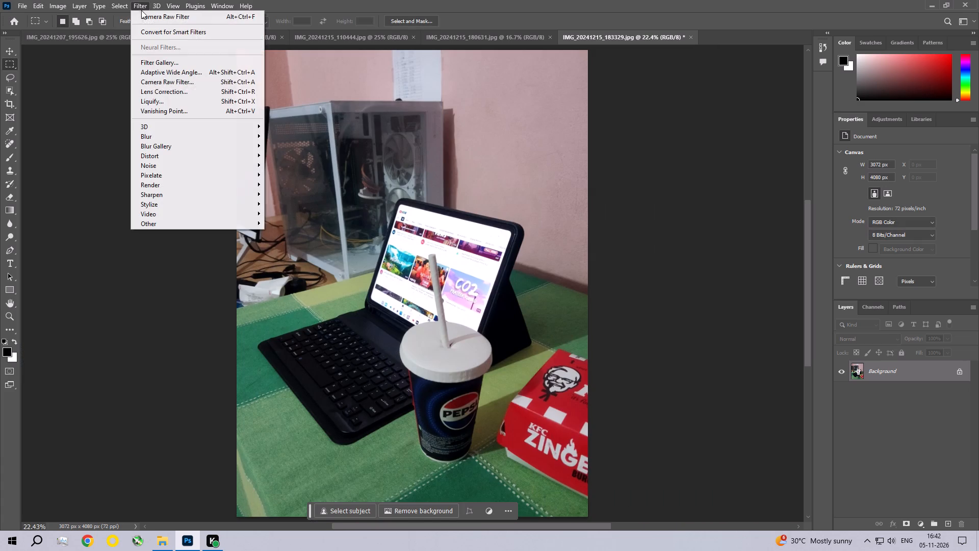
click(161, 83)
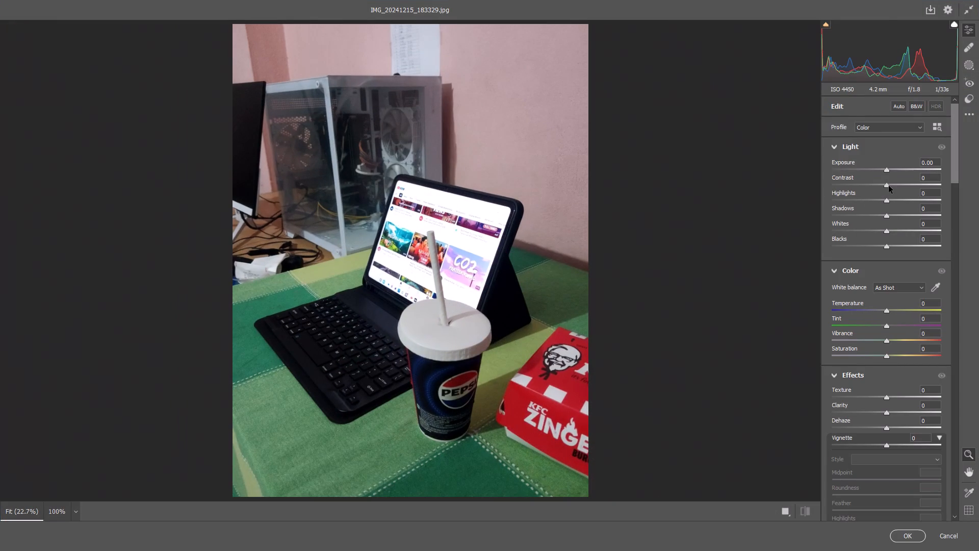
drag(889, 186, 896, 185)
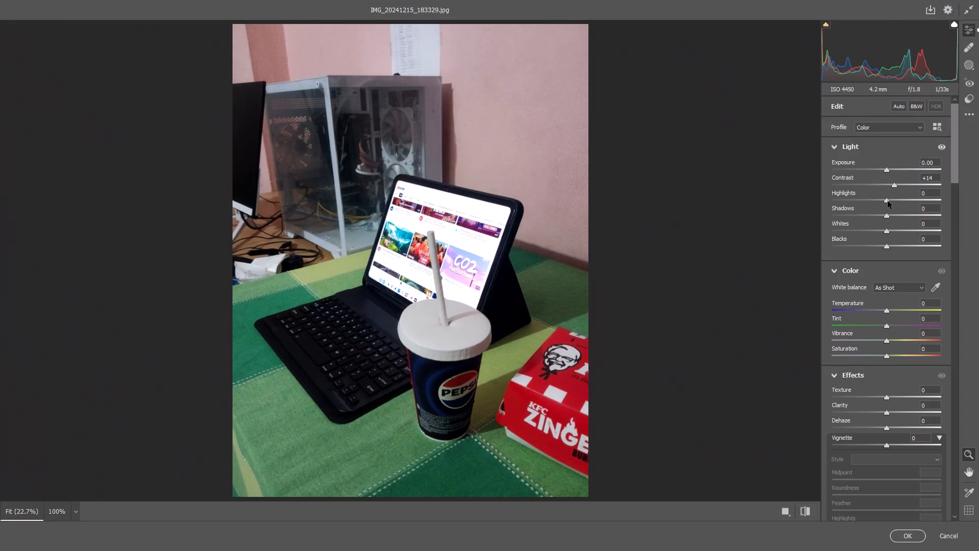
drag(888, 201, 879, 198)
Apply the Artistic 03 profile from the Camera Raw profile browser.
click(938, 124)
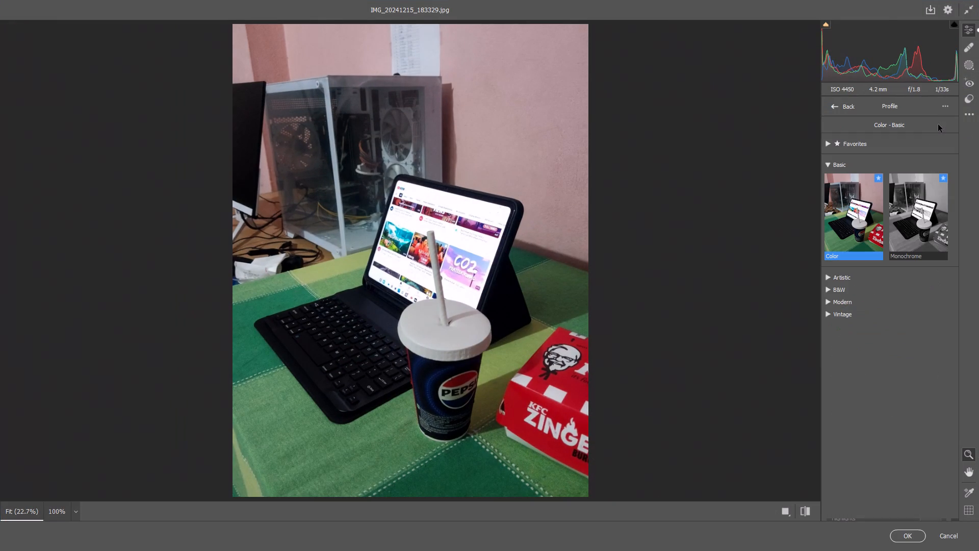
click(826, 279)
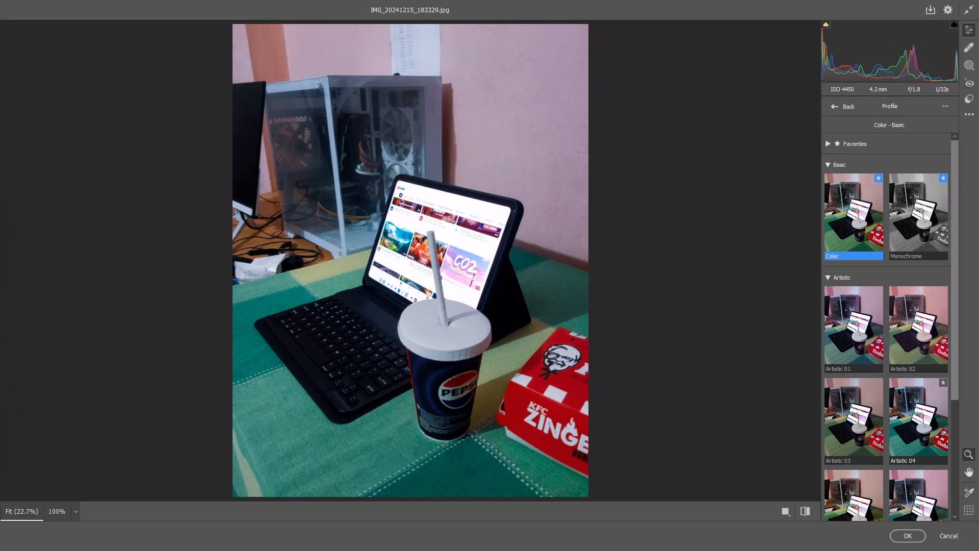
click(855, 395)
Preview the remaining Artistic profiles and the B&W profile group on the photo in the profile browser.
scroll(855, 395, down, 1)
scroll(855, 395, up, 1)
scroll(855, 395, down, 1)
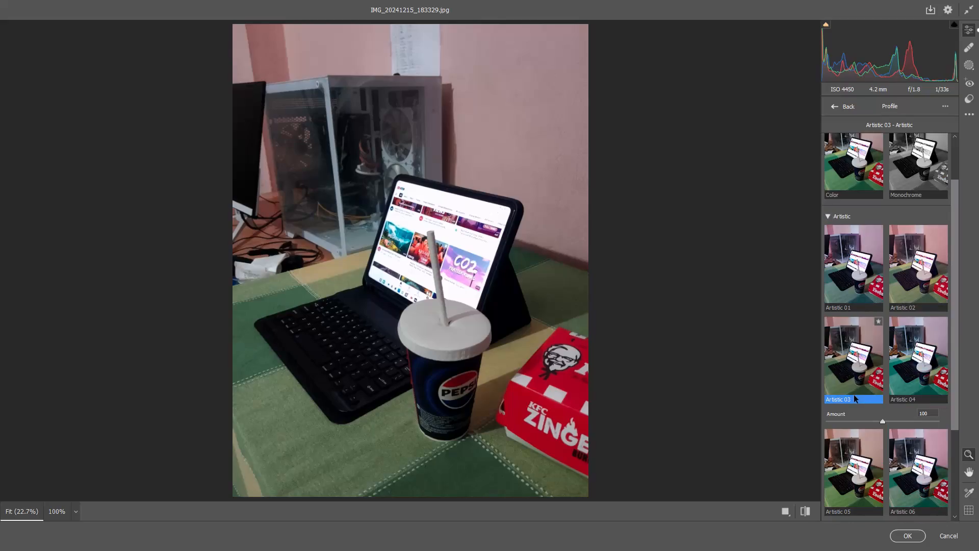
scroll(854, 395, down, 1)
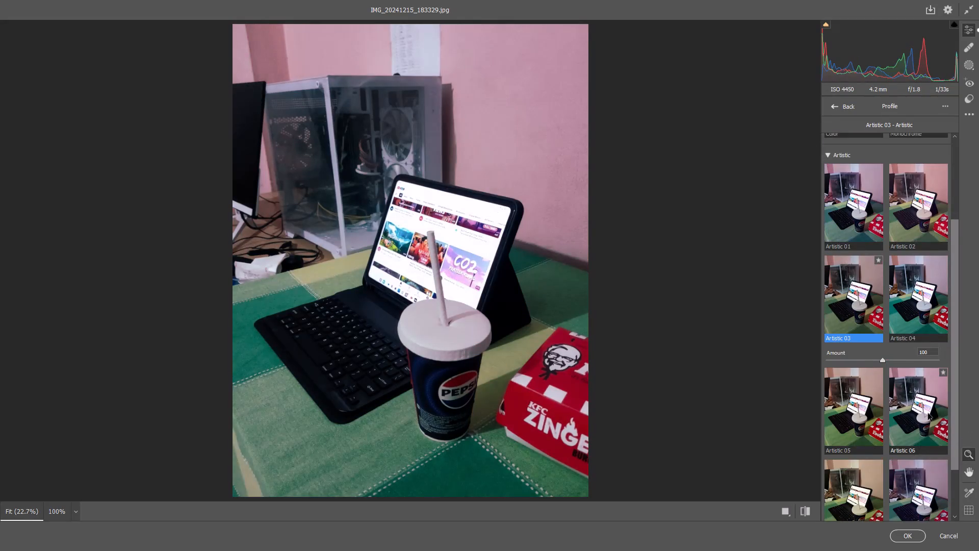
scroll(925, 416, down, 2)
scroll(925, 418, up, 1)
scroll(847, 421, down, 3)
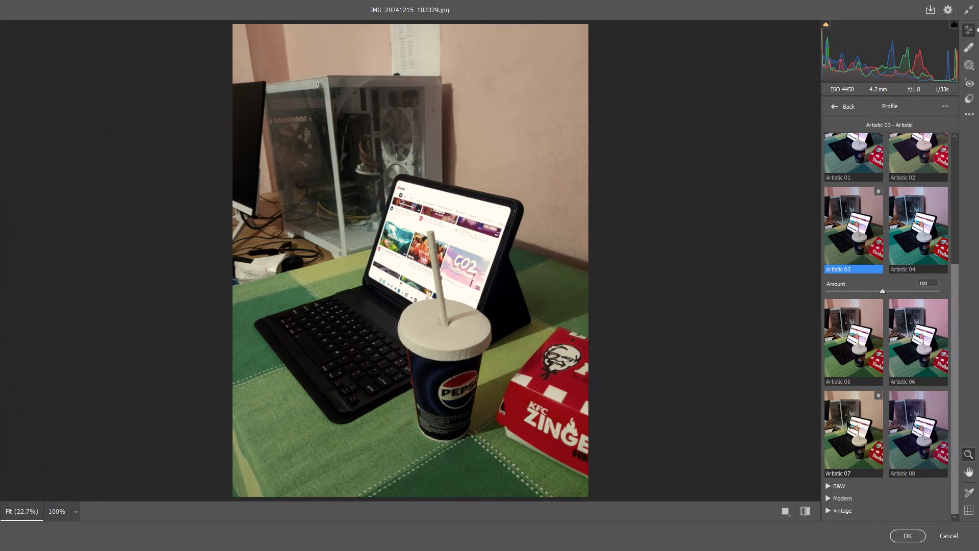
click(828, 485)
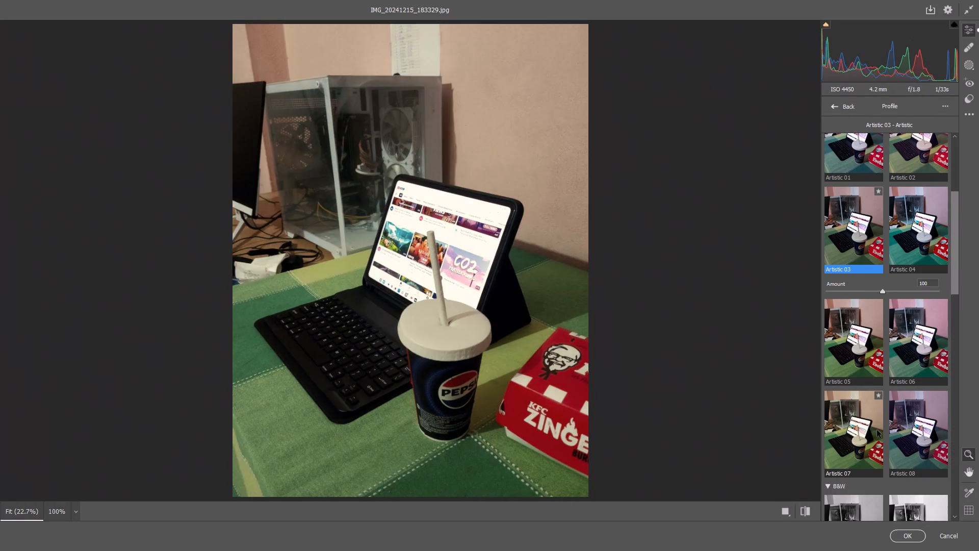
scroll(877, 430, down, 1)
scroll(877, 430, up, 1)
scroll(876, 430, down, 2)
scroll(845, 425, up, 1)
scroll(845, 444, down, 2)
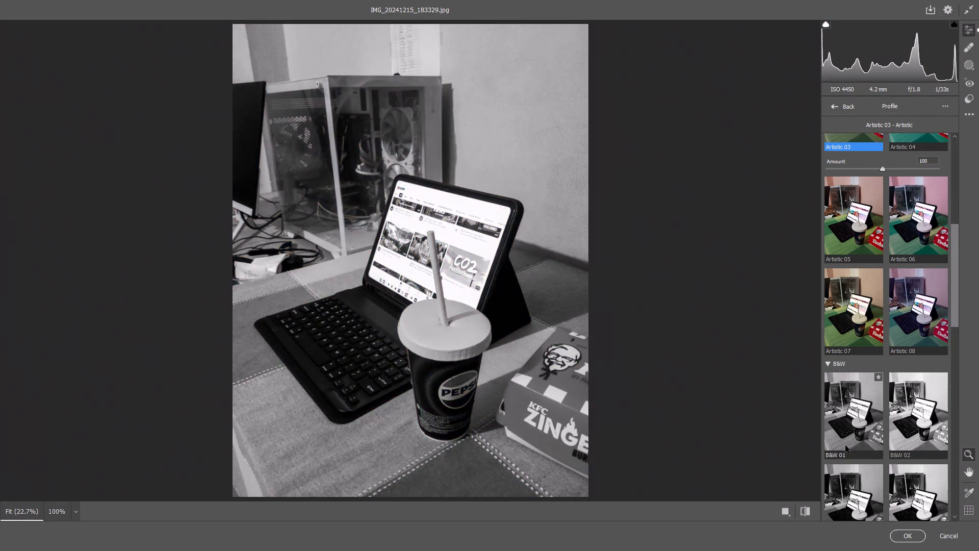
scroll(845, 445, down, 6)
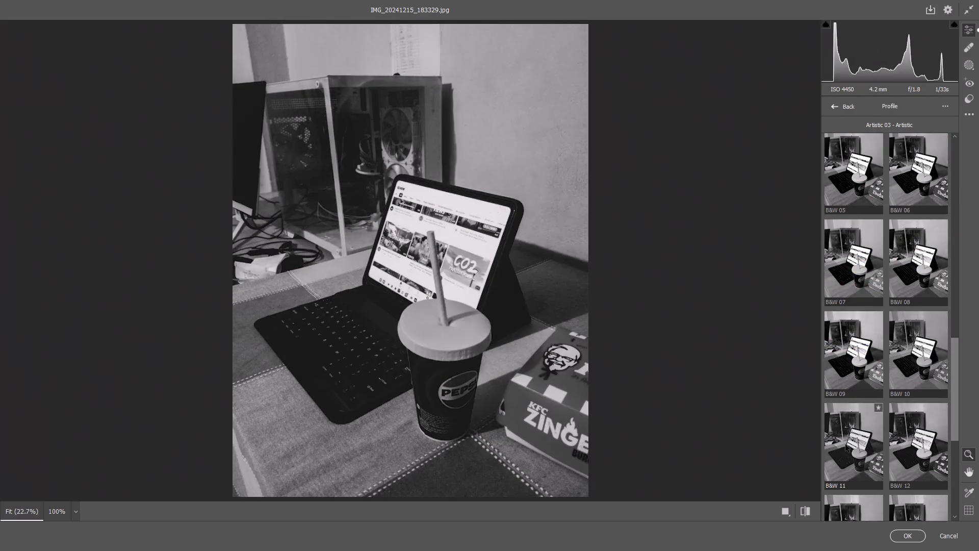
scroll(845, 444, down, 3)
scroll(845, 444, up, 3)
scroll(845, 444, down, 4)
scroll(845, 444, up, 1)
scroll(845, 444, down, 1)
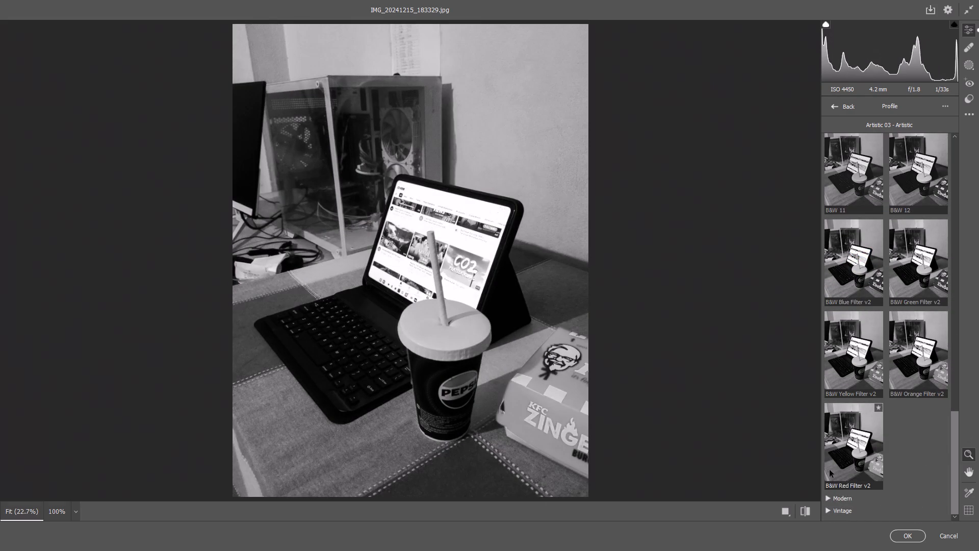
Apply the Modern 02 profile from the Modern group with its amount at 95, and return to the edit settings.
click(830, 502)
click(826, 498)
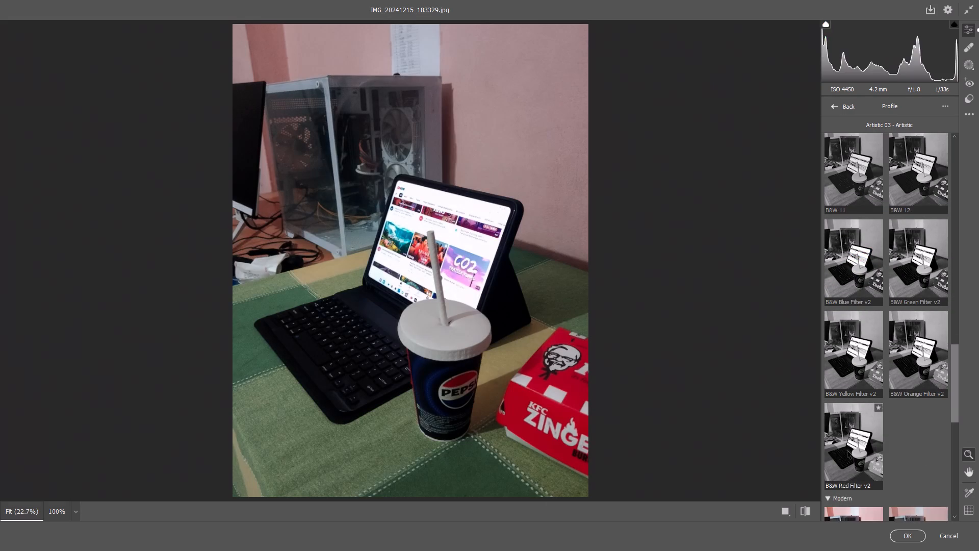
scroll(852, 441, down, 2)
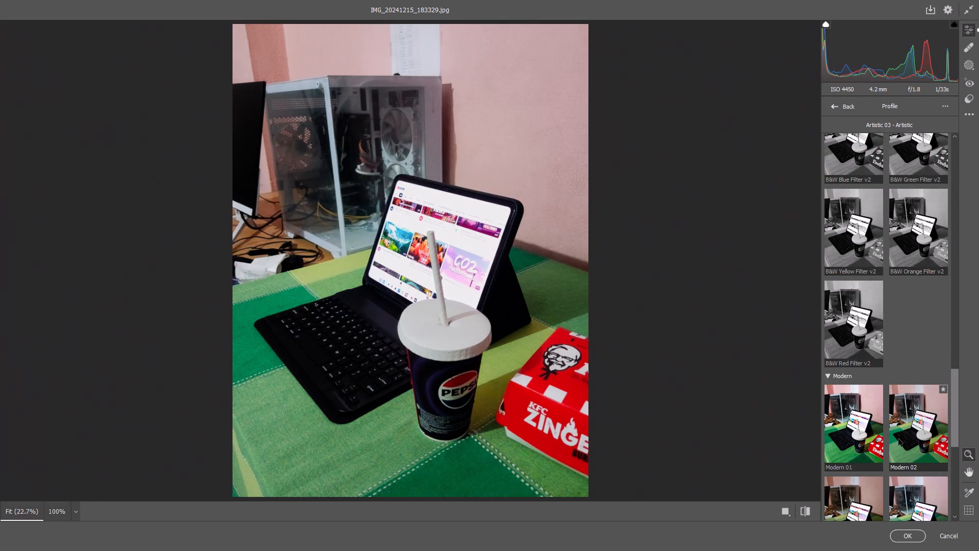
click(898, 439)
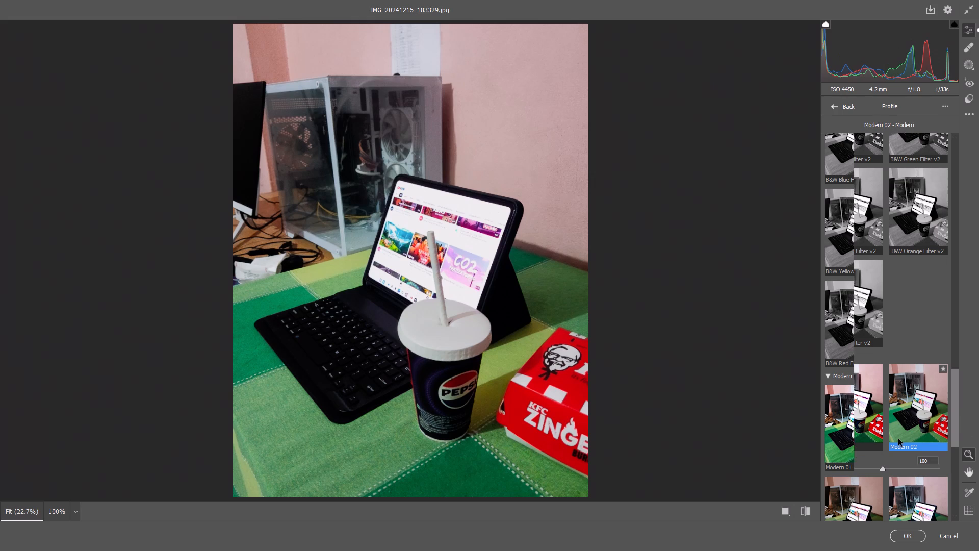
drag(882, 469, 912, 474)
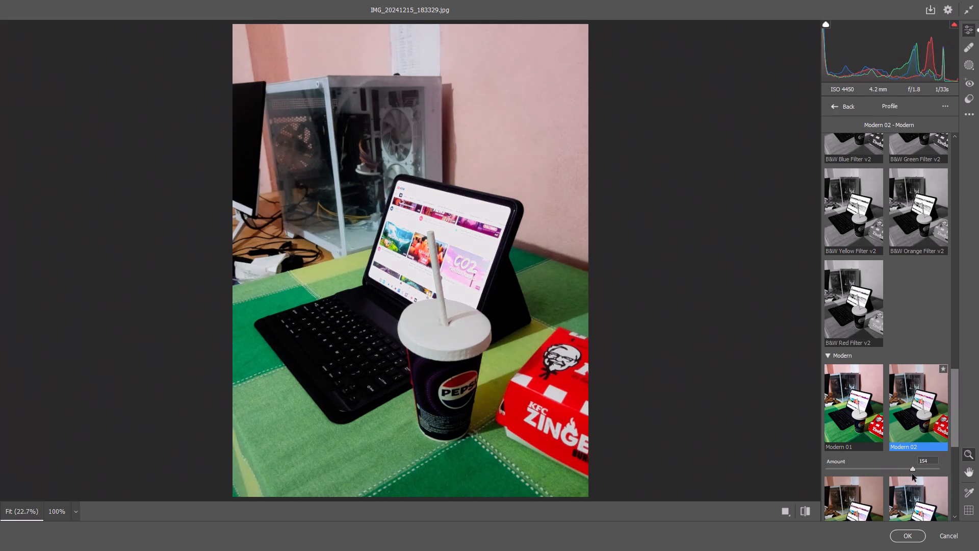
drag(912, 474, 880, 476)
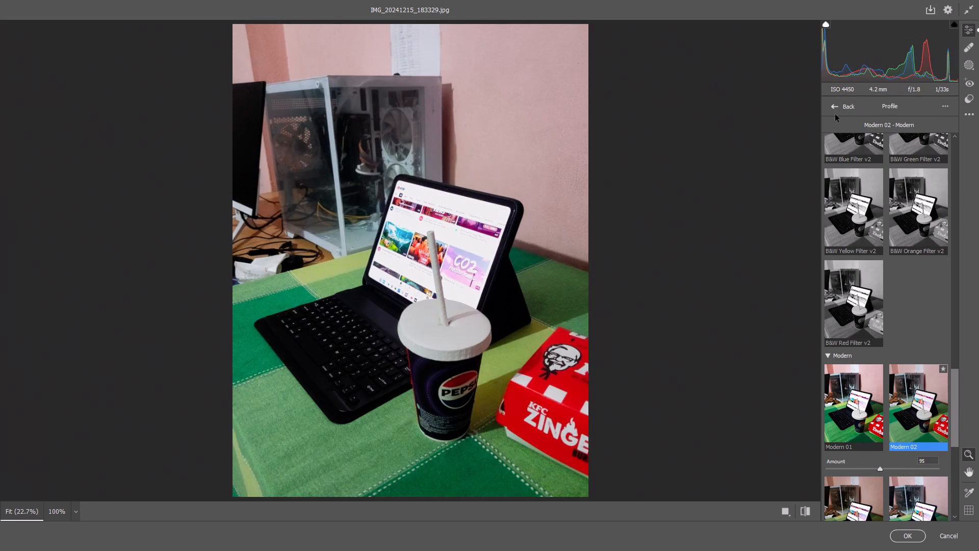
click(836, 107)
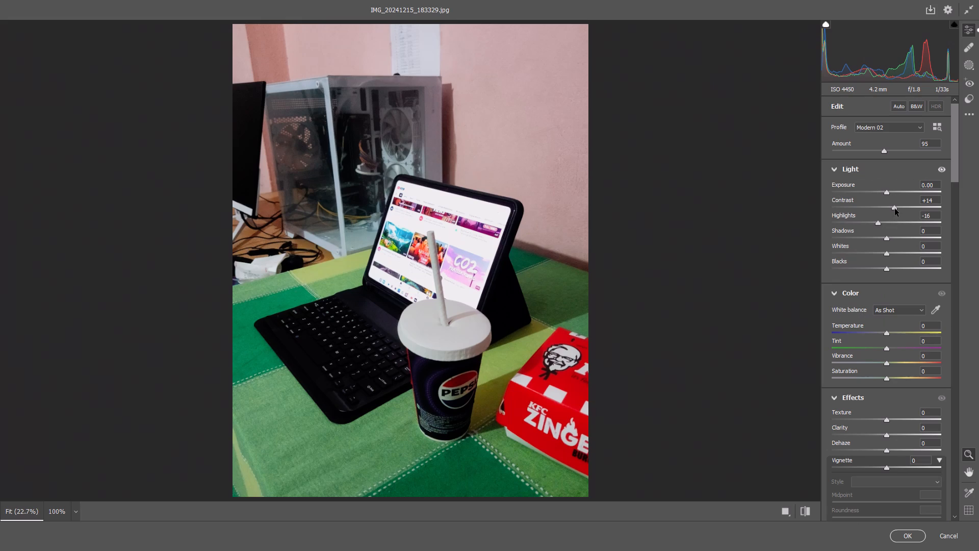
In the Light settings, set Contrast to +24 and Shadows to +17.
drag(895, 209, 900, 207)
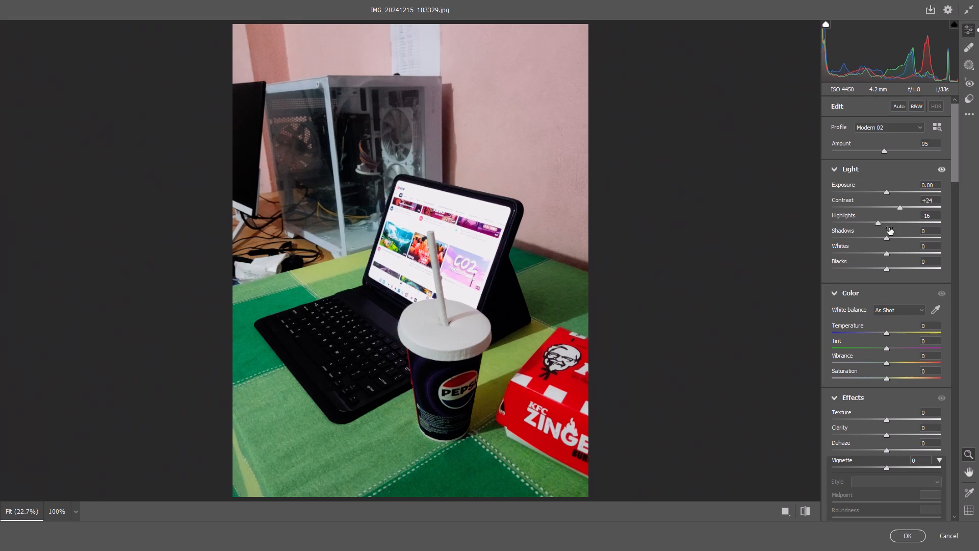
drag(886, 240, 890, 246)
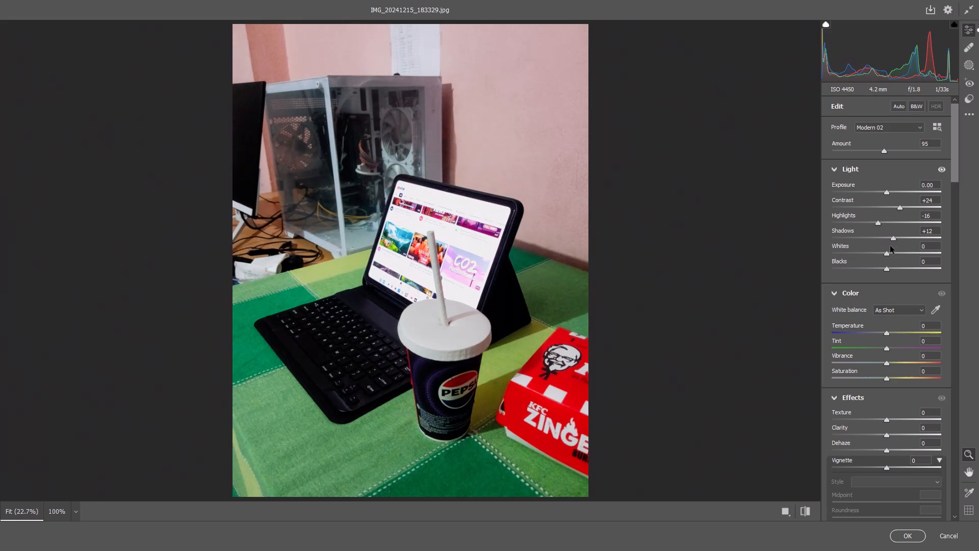
drag(890, 246, 895, 245)
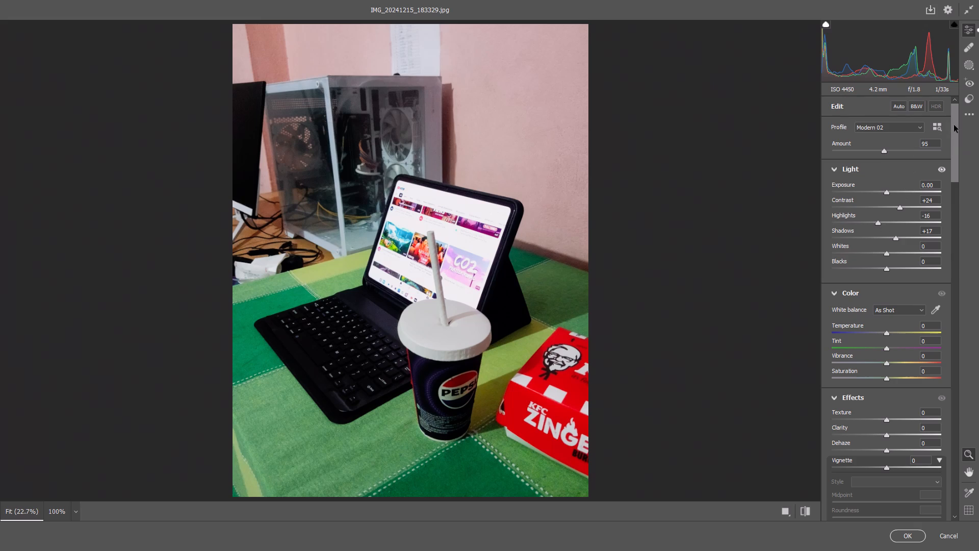
In the Color settings, set Vibrance to +11 and Saturation to +20.
drag(954, 125, 949, 161)
drag(888, 167, 889, 167)
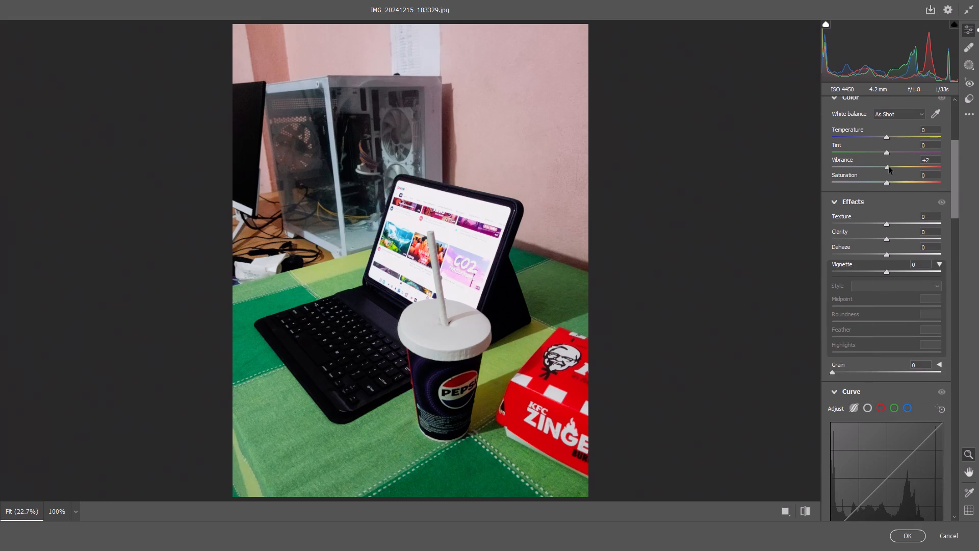
drag(889, 167, 893, 168)
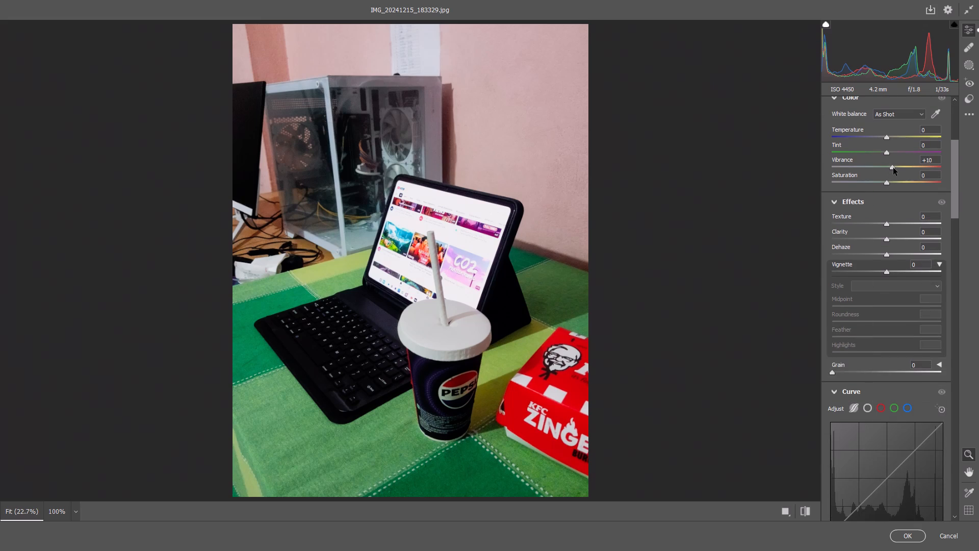
drag(893, 168, 894, 168)
drag(884, 182, 892, 184)
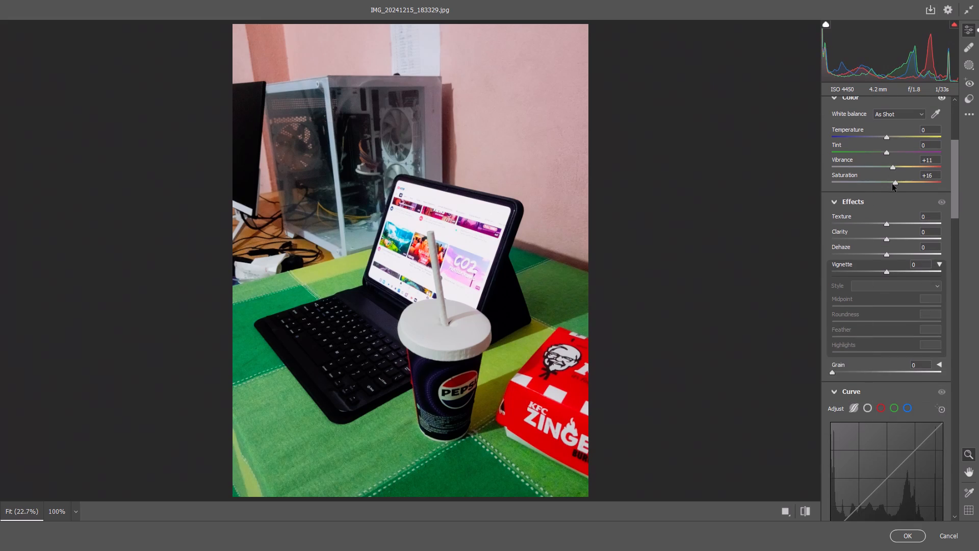
drag(892, 184, 894, 185)
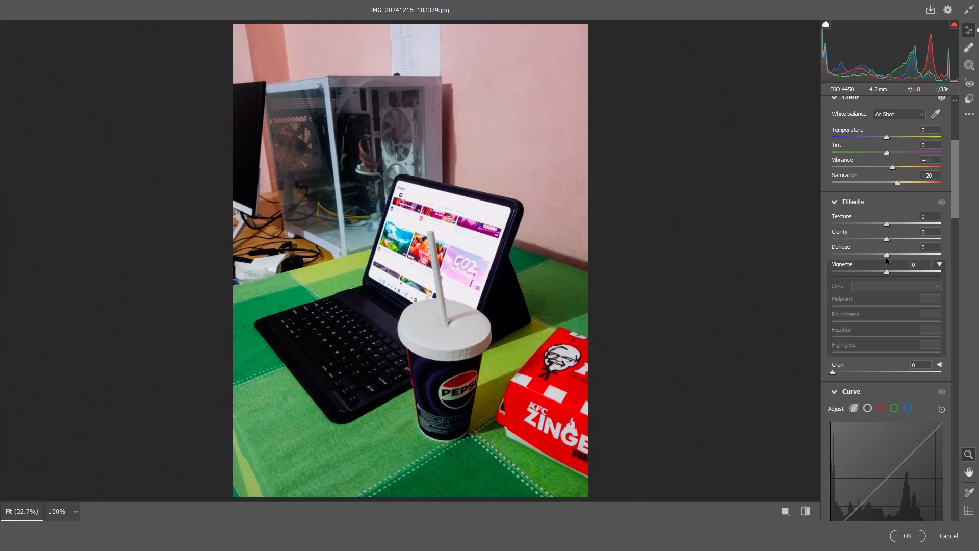
In the Effects settings, set Texture to +11, Clarity to +11 and Dehaze to -20.
drag(886, 224, 889, 223)
drag(889, 223, 892, 223)
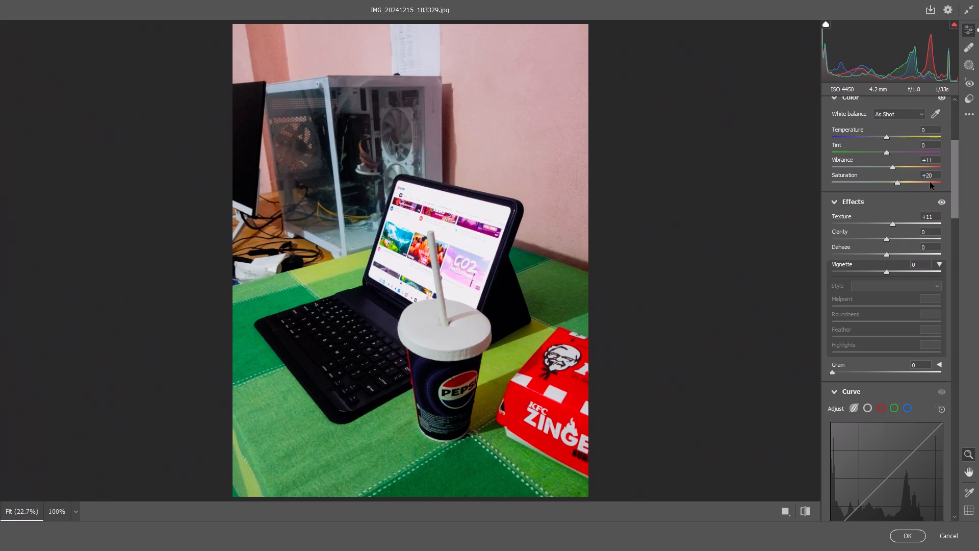
drag(957, 161, 957, 175)
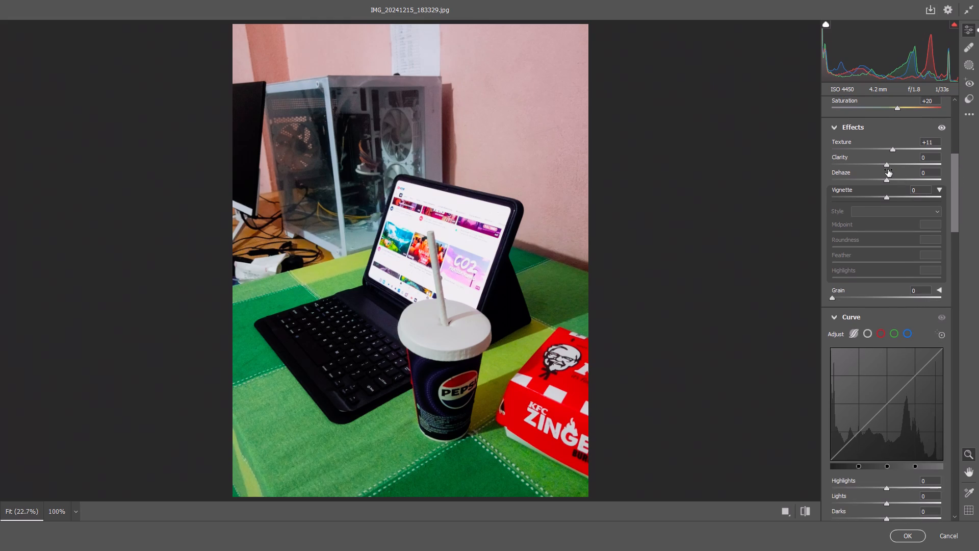
drag(887, 165, 893, 166)
drag(884, 182, 895, 183)
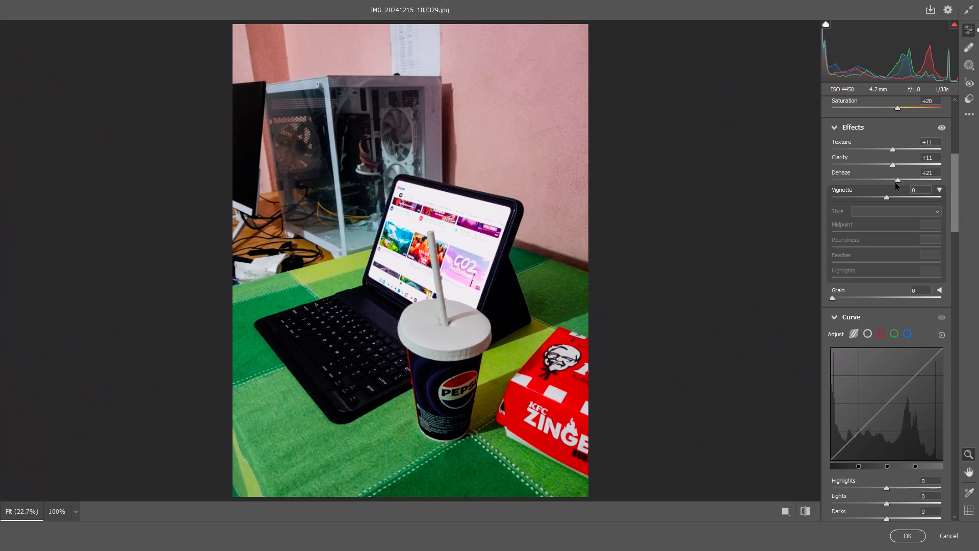
drag(895, 183, 873, 185)
In the parametric Curve, set Highlights to -39 and Lights to -21.
drag(956, 168, 956, 178)
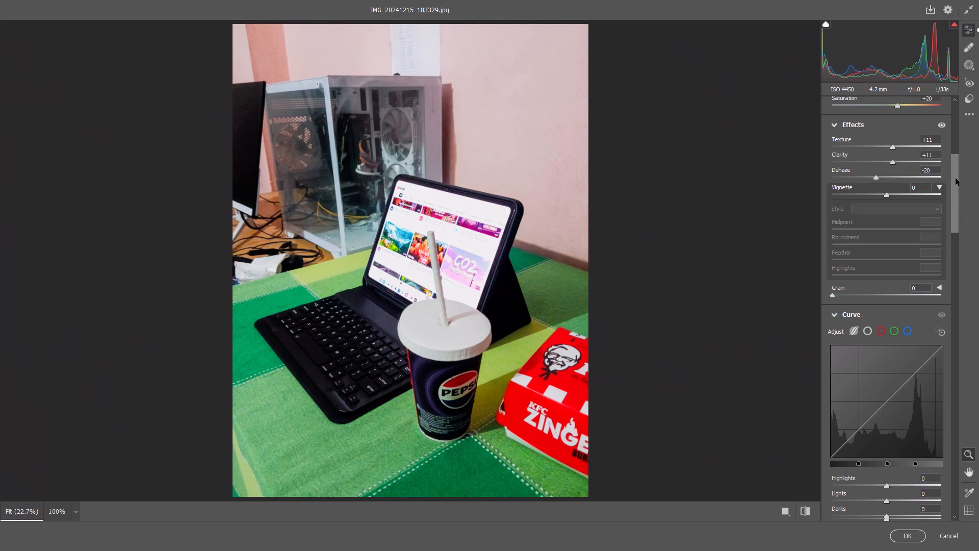
drag(956, 178, 962, 229)
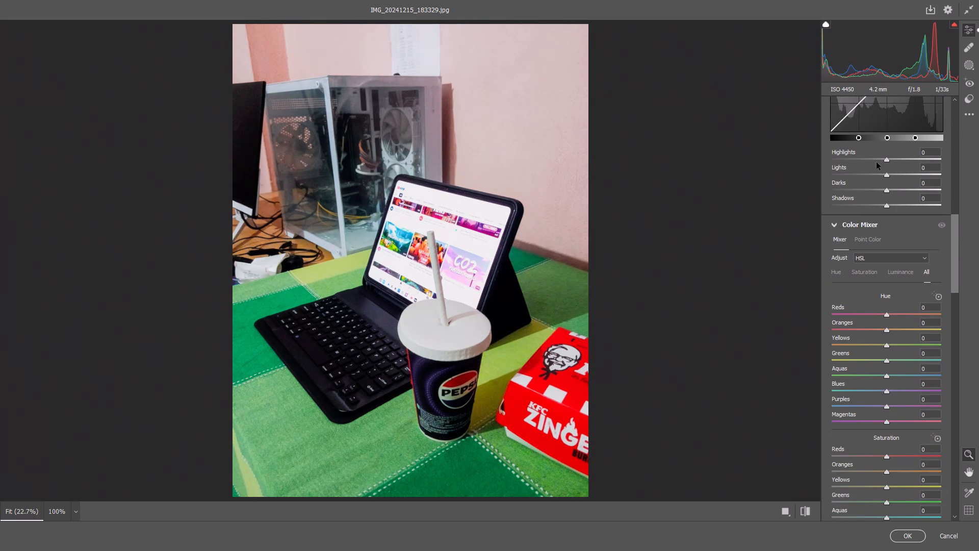
drag(875, 160, 867, 160)
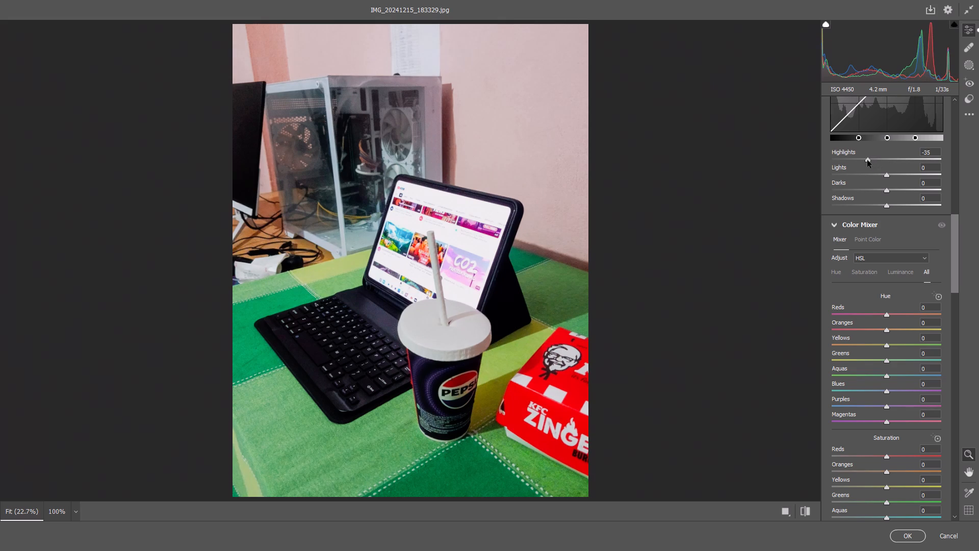
drag(867, 160, 865, 160)
click(874, 176)
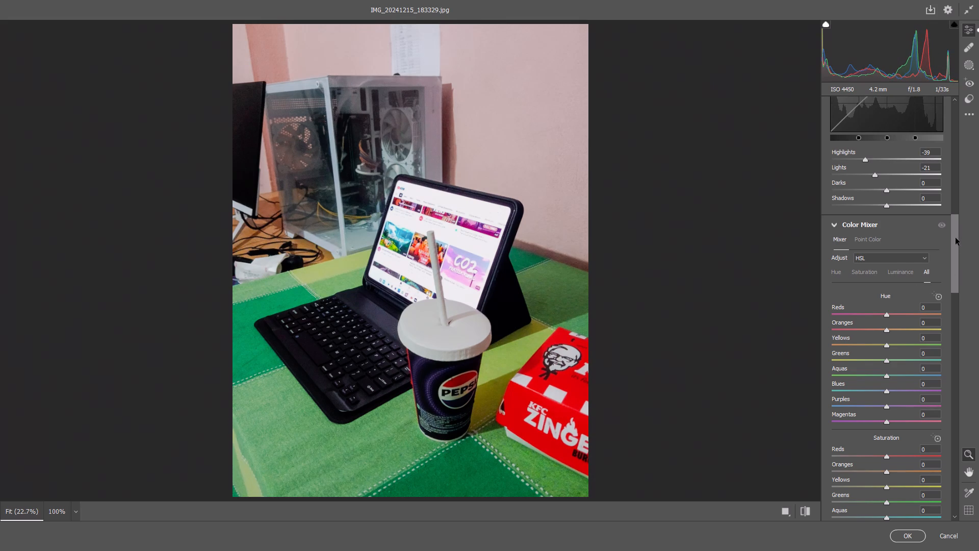
Raise Color Mixer saturation by targeting the wall, cup, box and tablecloth: Reds +64, Oranges +32, Blues +45, Purples +11, Greens +62, Aquas +13.
drag(956, 238, 959, 297)
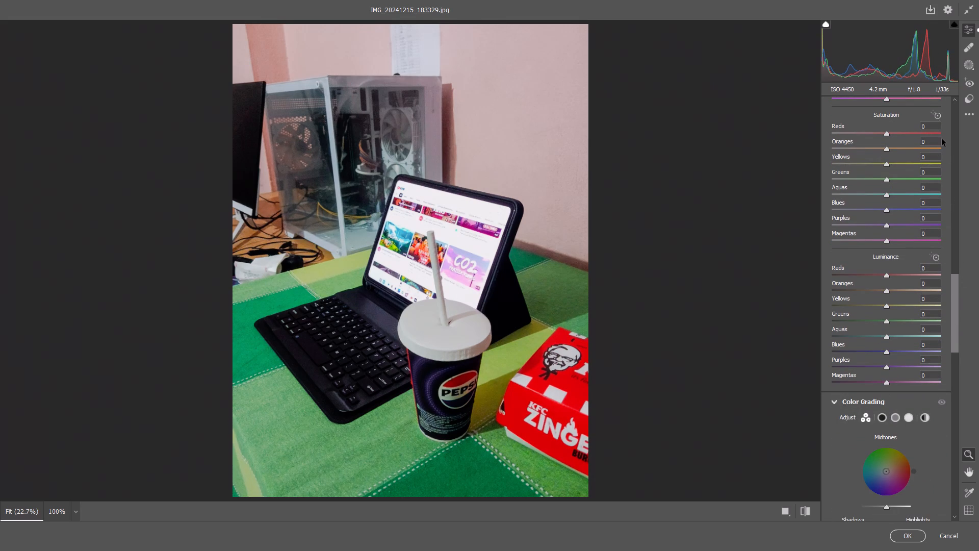
click(934, 119)
drag(526, 136, 531, 134)
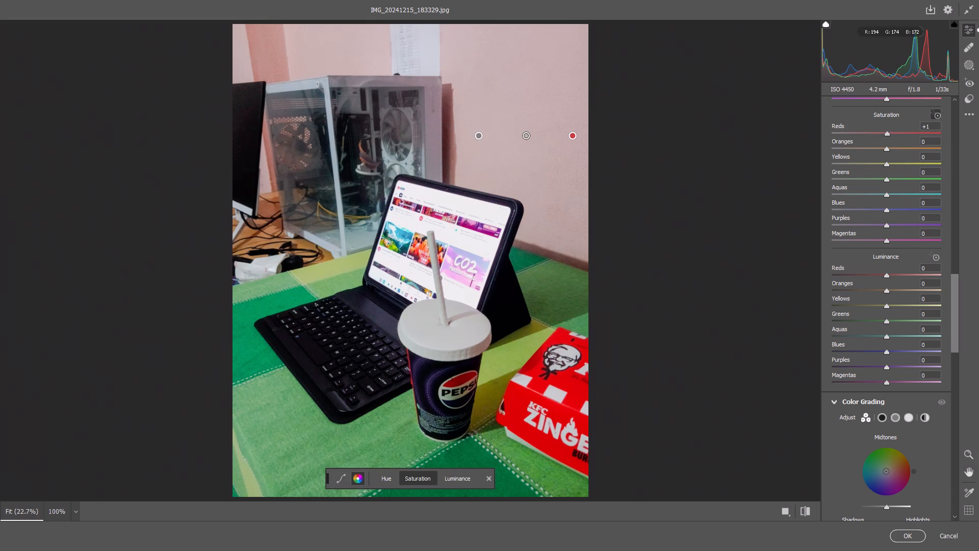
drag(531, 134, 568, 124)
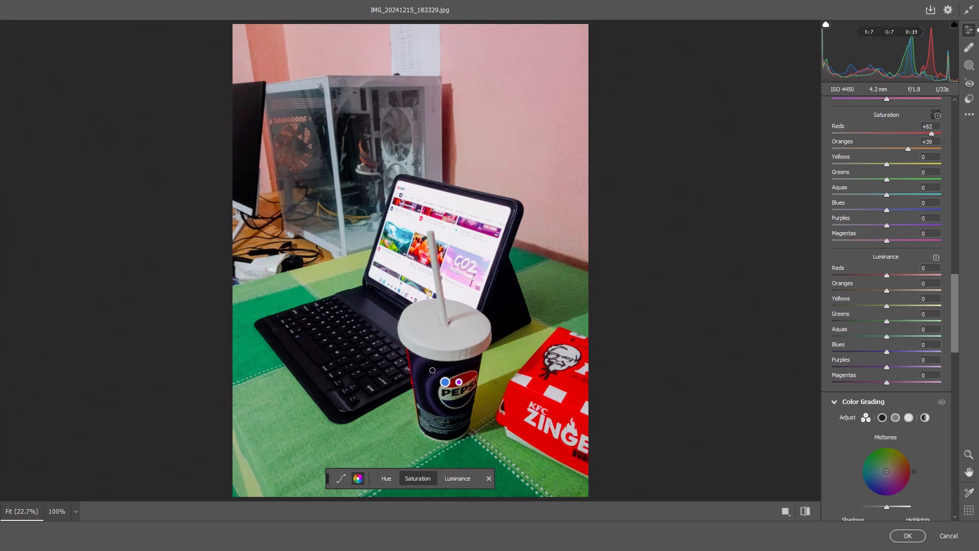
drag(432, 370, 455, 372)
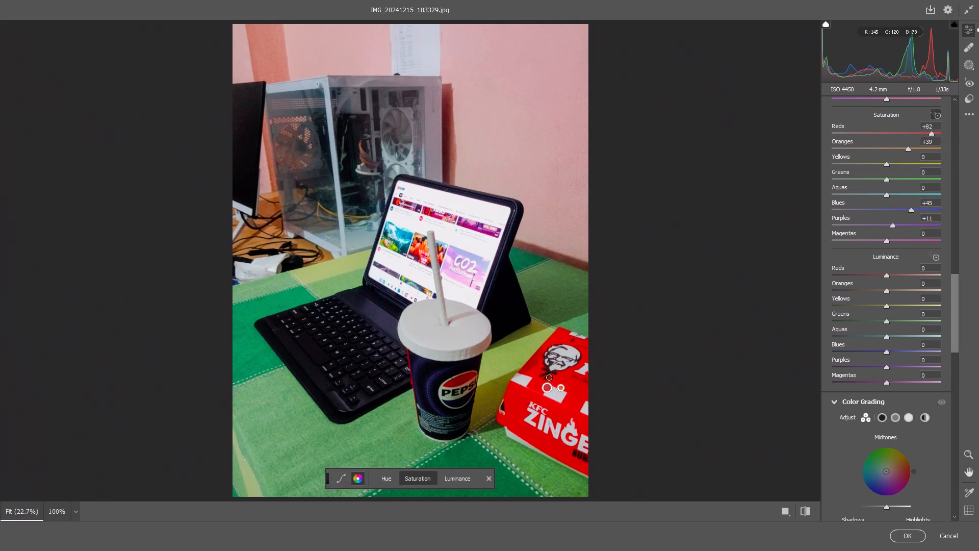
drag(562, 381, 576, 379)
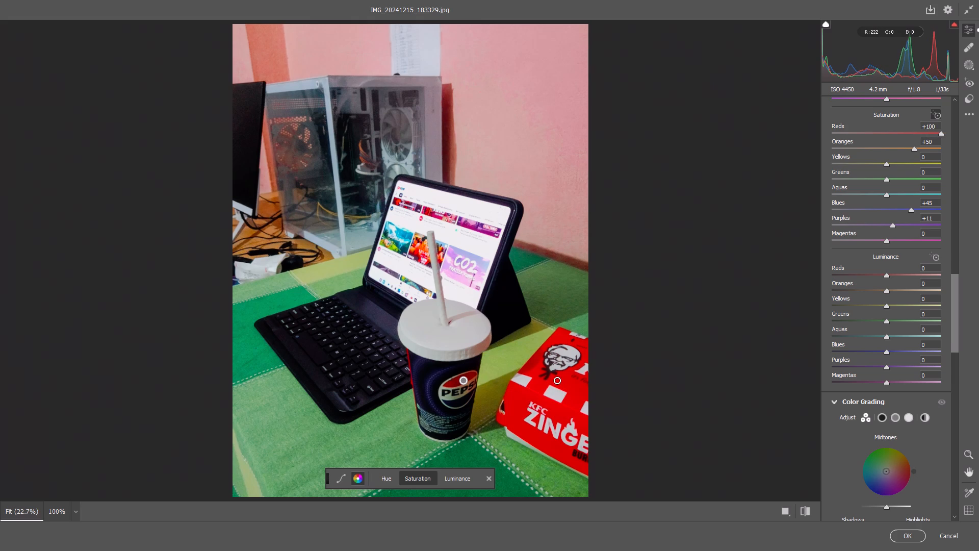
drag(576, 379, 553, 375)
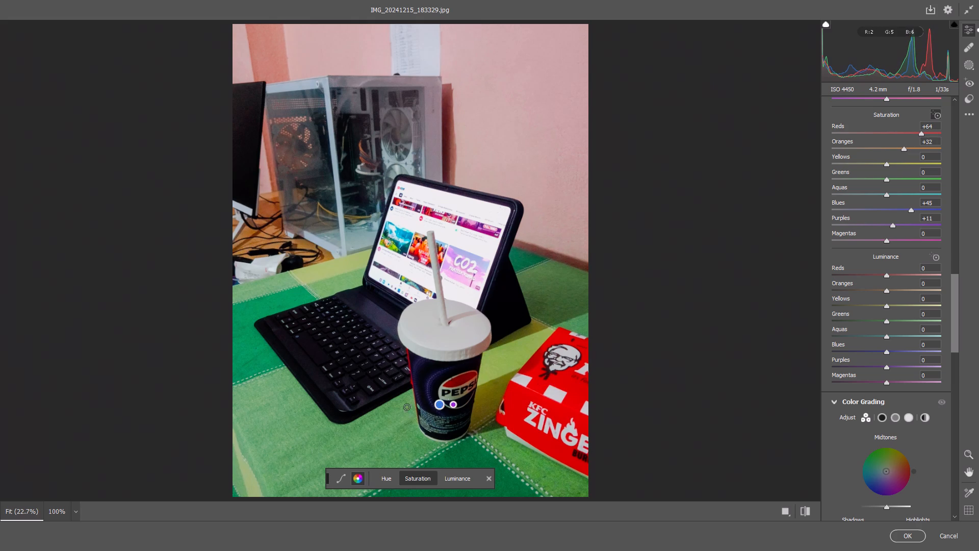
drag(375, 436, 406, 435)
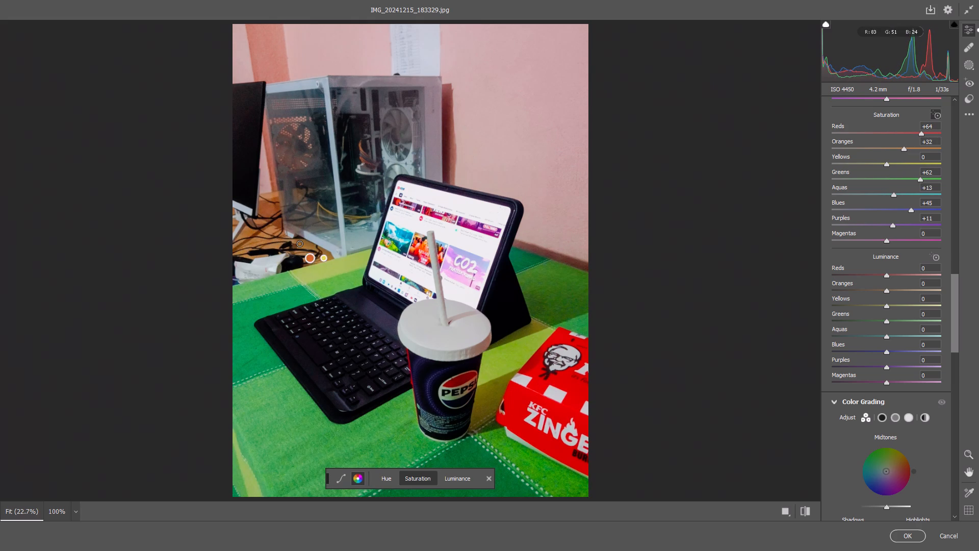
Set Color Mixer Yellows saturation to -3 by targeting the cables inside the computer case.
drag(322, 208, 331, 212)
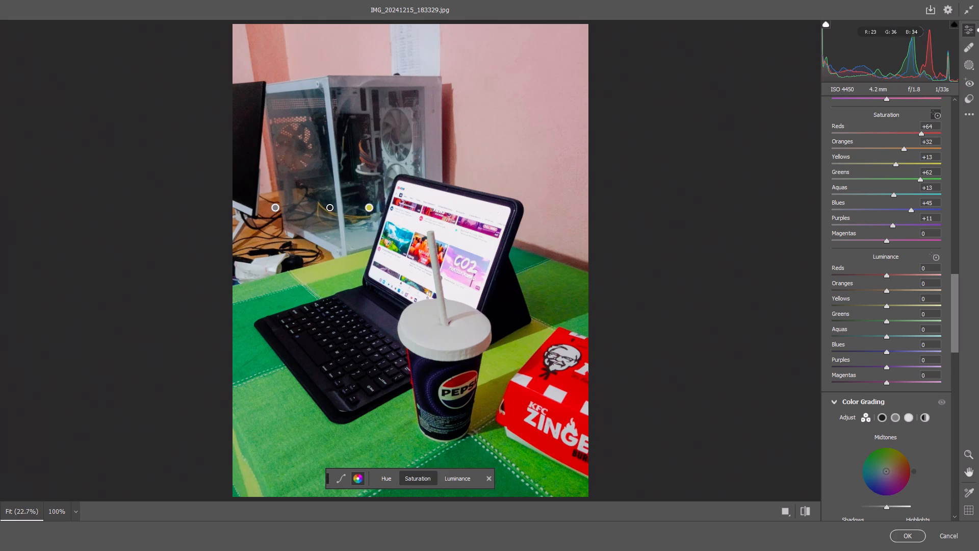
drag(331, 212, 321, 212)
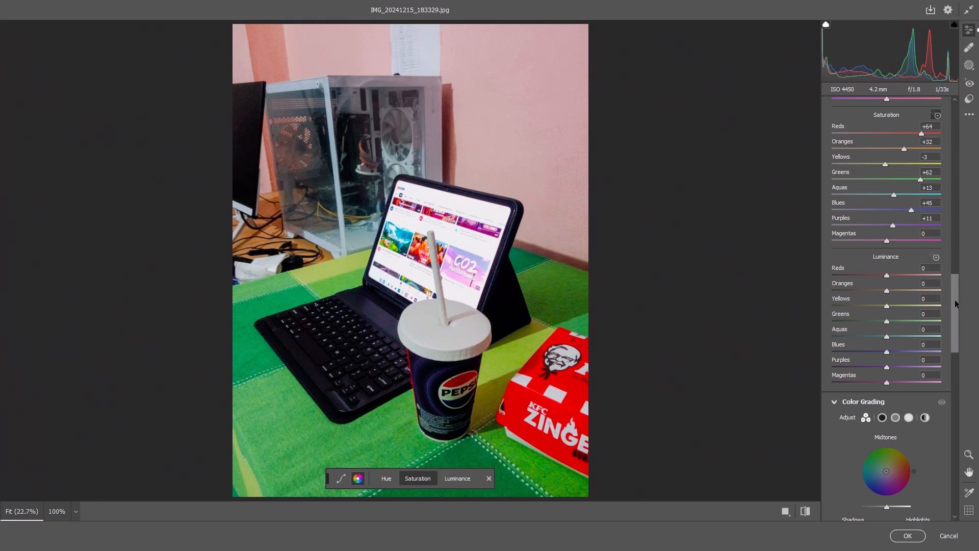
click(938, 259)
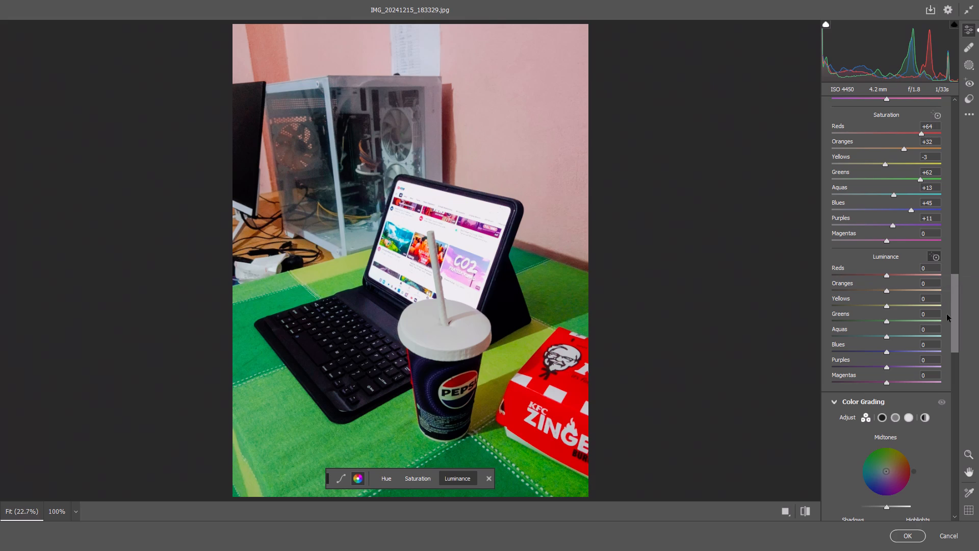
In the Detail settings, set Sharpening to 20, Noise Reduction to 14 and Color Noise Reduction to 15, and apply the Camera Raw Filter.
drag(957, 296, 953, 358)
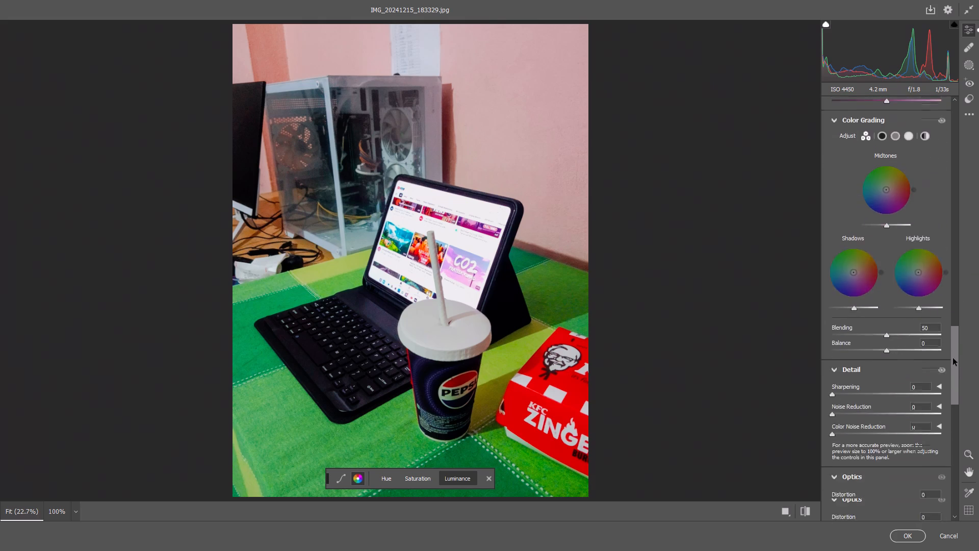
drag(953, 358, 949, 377)
drag(840, 241, 846, 242)
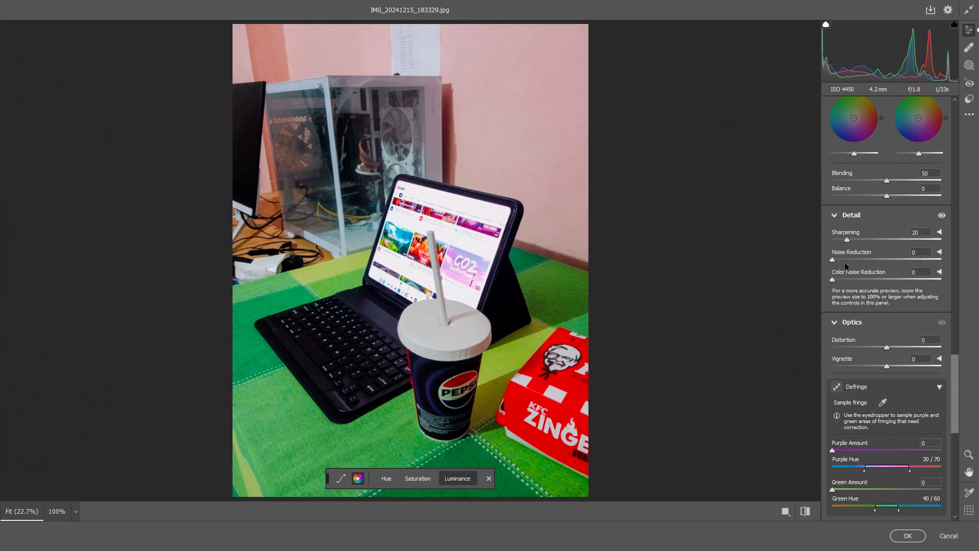
click(845, 262)
click(846, 258)
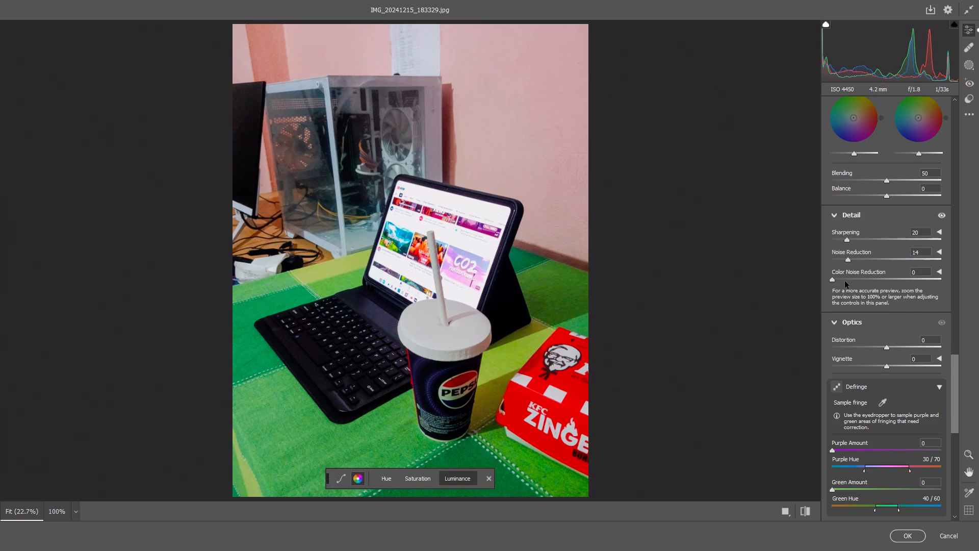
click(845, 281)
click(905, 539)
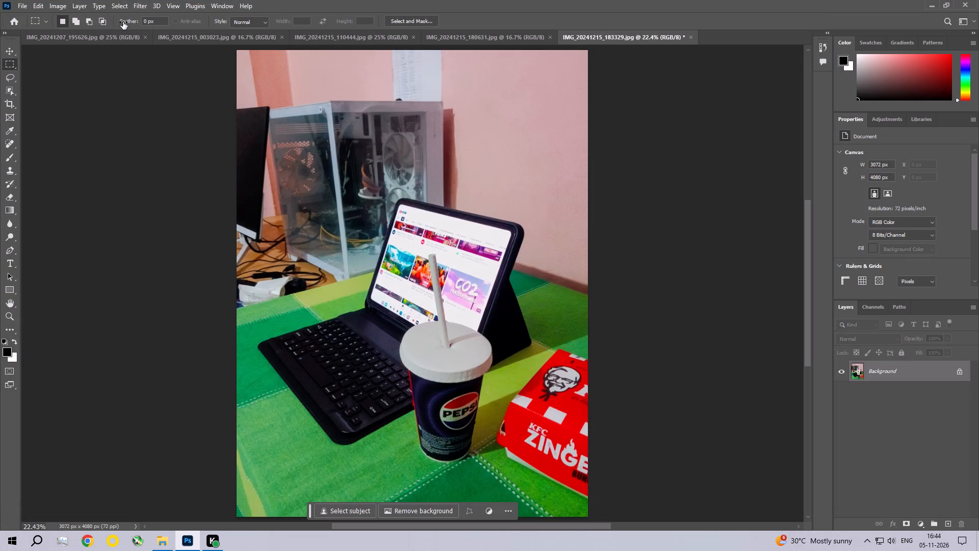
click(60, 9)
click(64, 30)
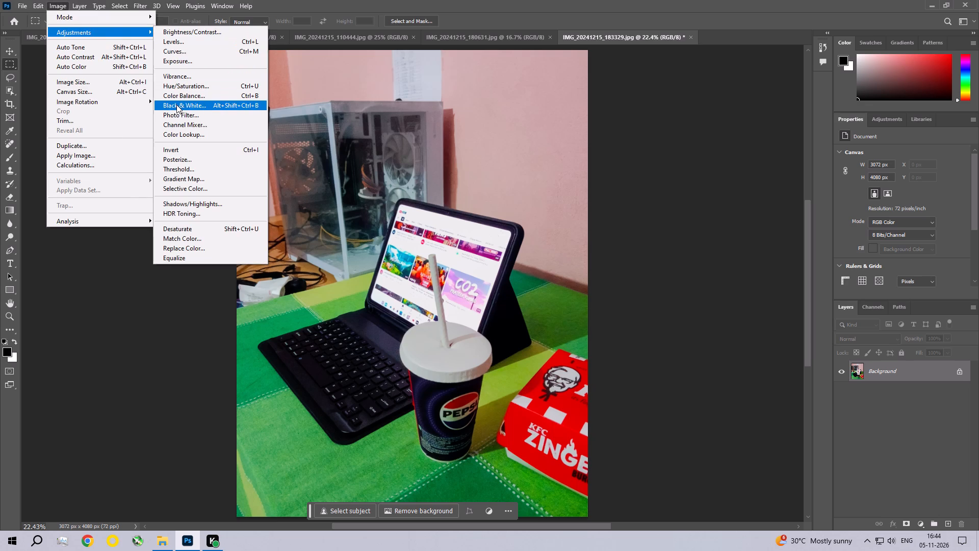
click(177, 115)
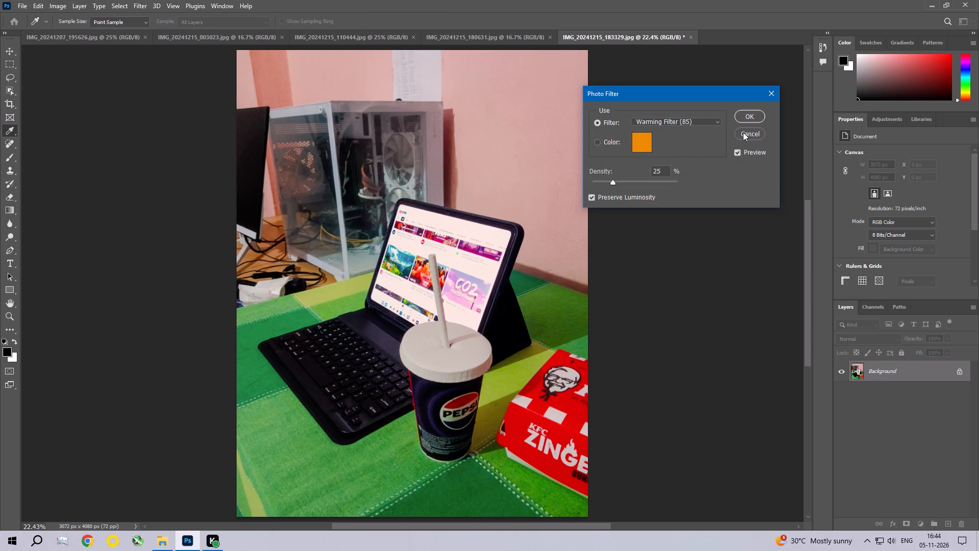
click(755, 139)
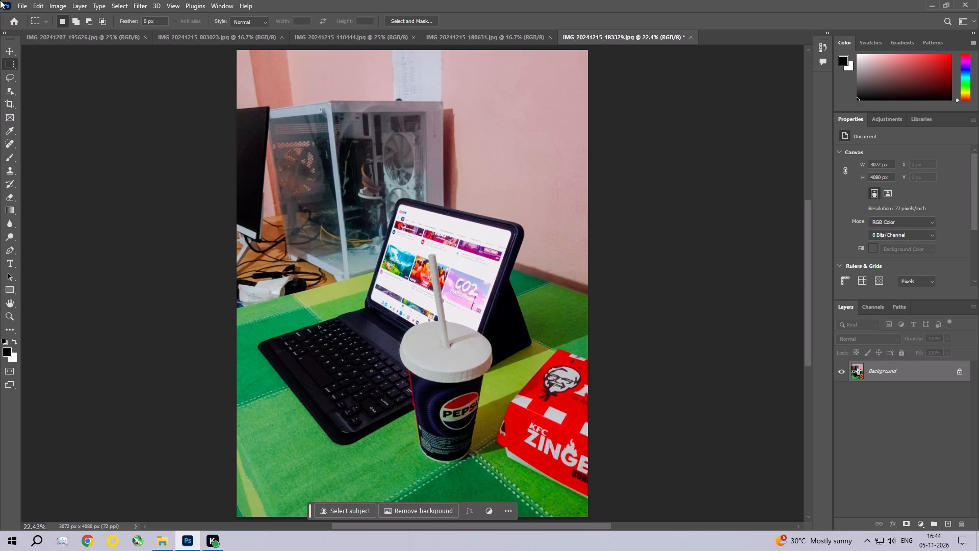
Apply an Exposure adjustment to the photo with Offset set to 0.0050.
click(60, 2)
click(63, 29)
click(183, 65)
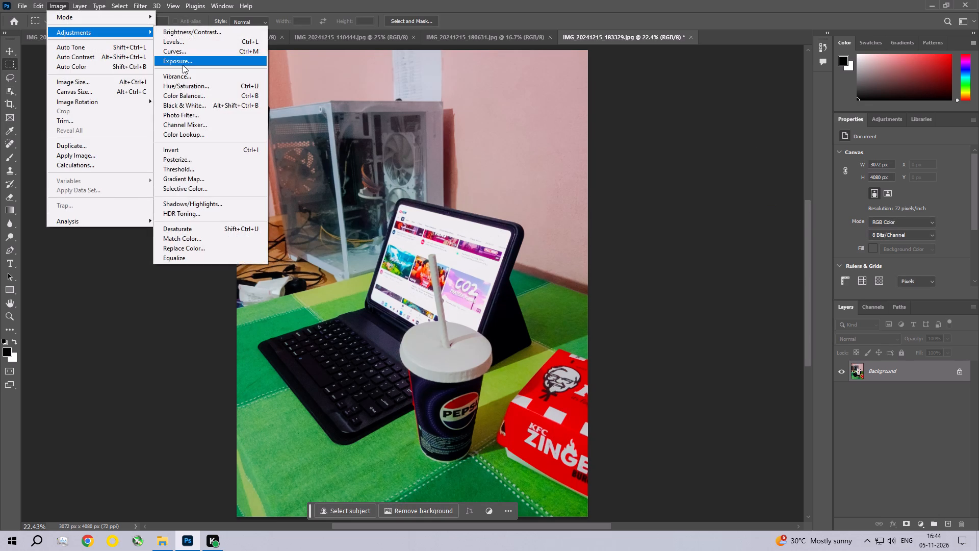
click(813, 188)
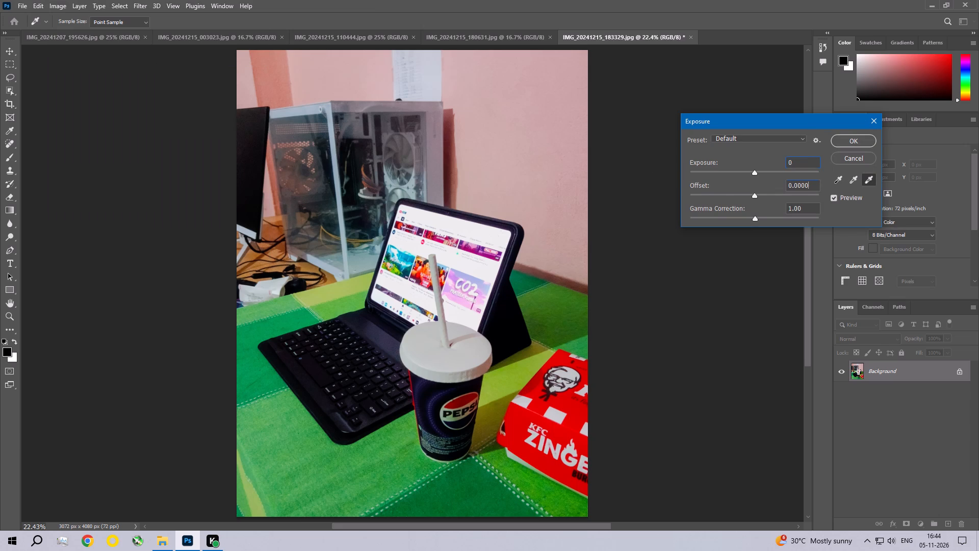
key(BackSpace)
key(BackSpace)
text(50)
key(Return)
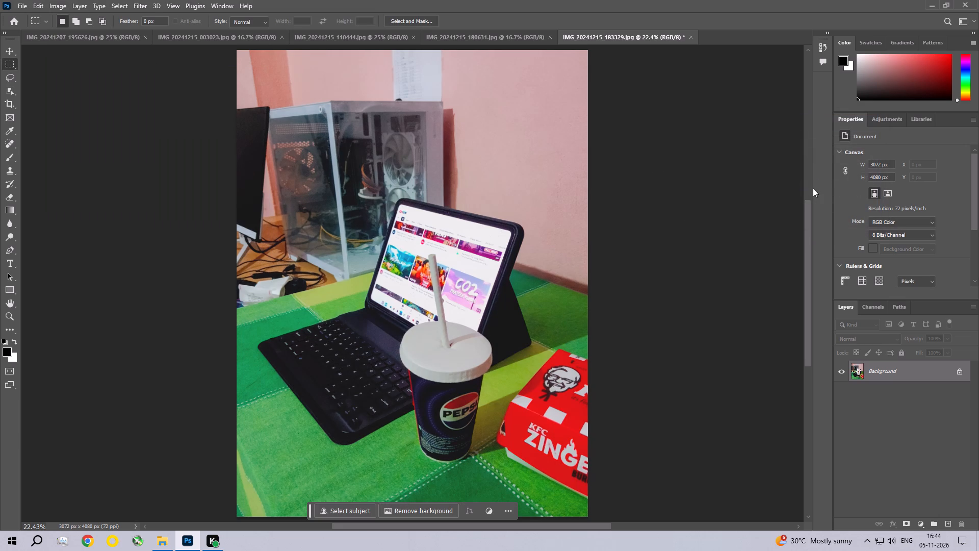
Save IMG_20241215_183329 as a JPEG at quality 12 and close it.
key(ctrl+s)
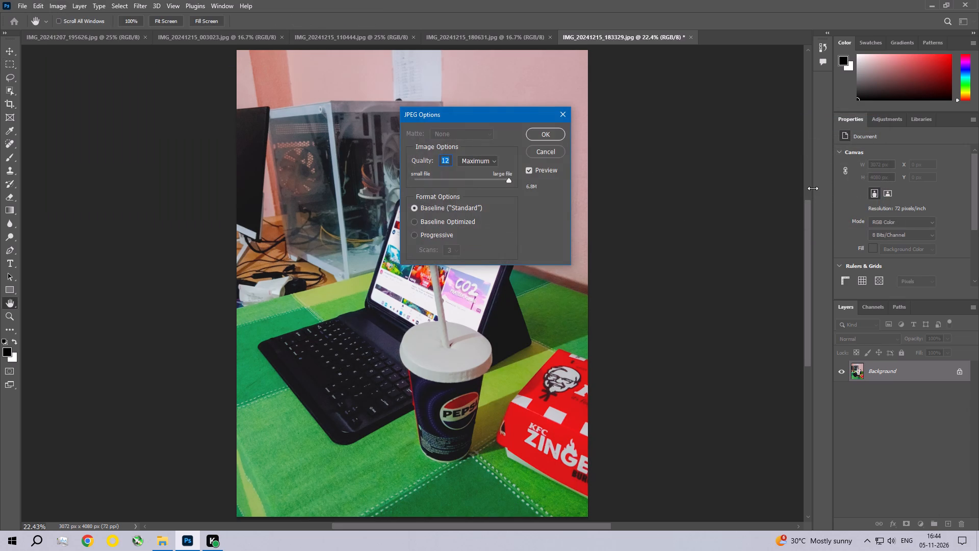
key(Return)
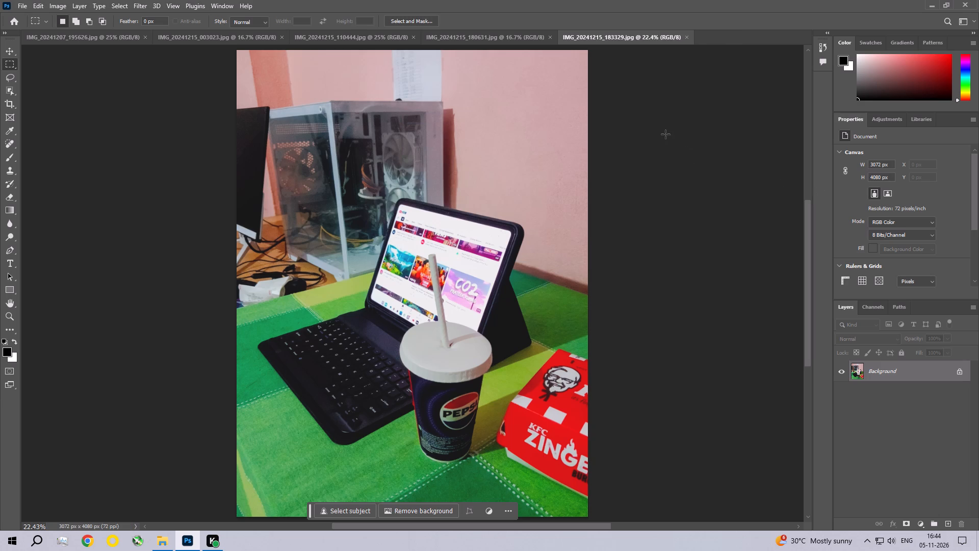
click(688, 38)
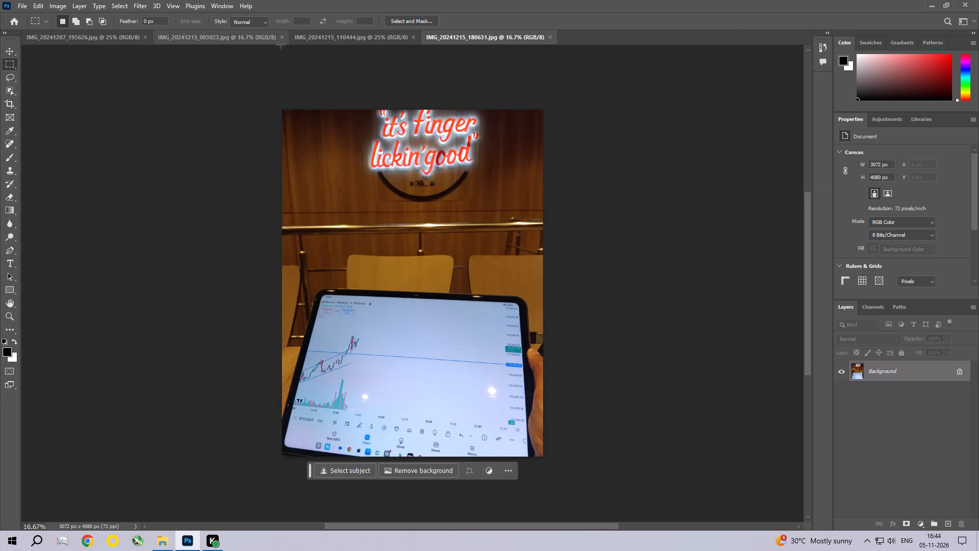
Open IMG_20241215_180631 in the Camera Raw Filter and set Contrast +20, Highlights -29, Shadows +37 and Whites -19.
click(135, 1)
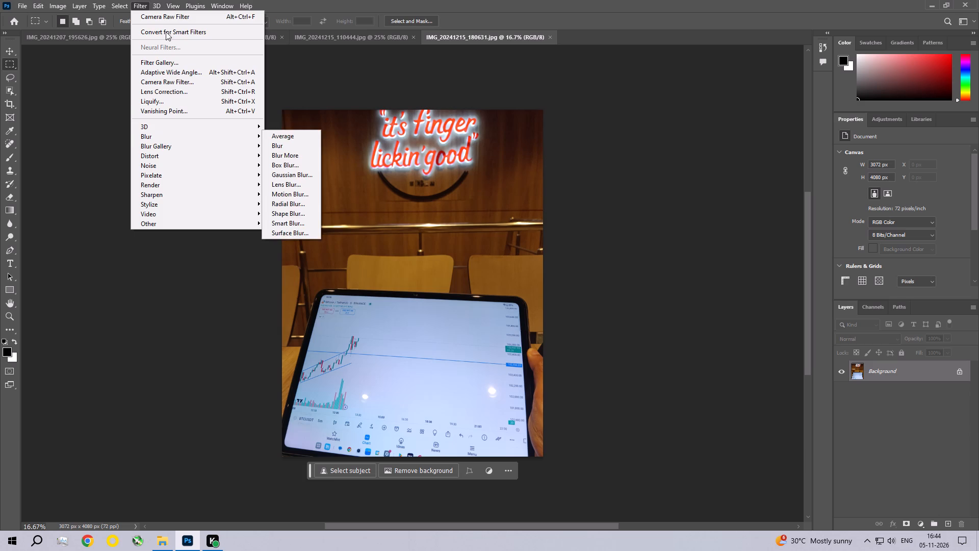
click(164, 80)
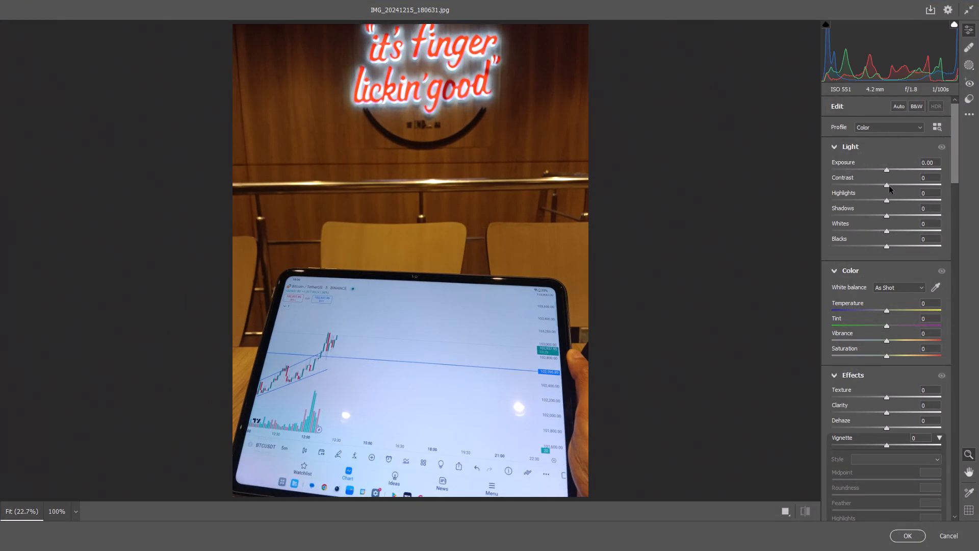
drag(889, 186, 900, 189)
drag(888, 198, 872, 195)
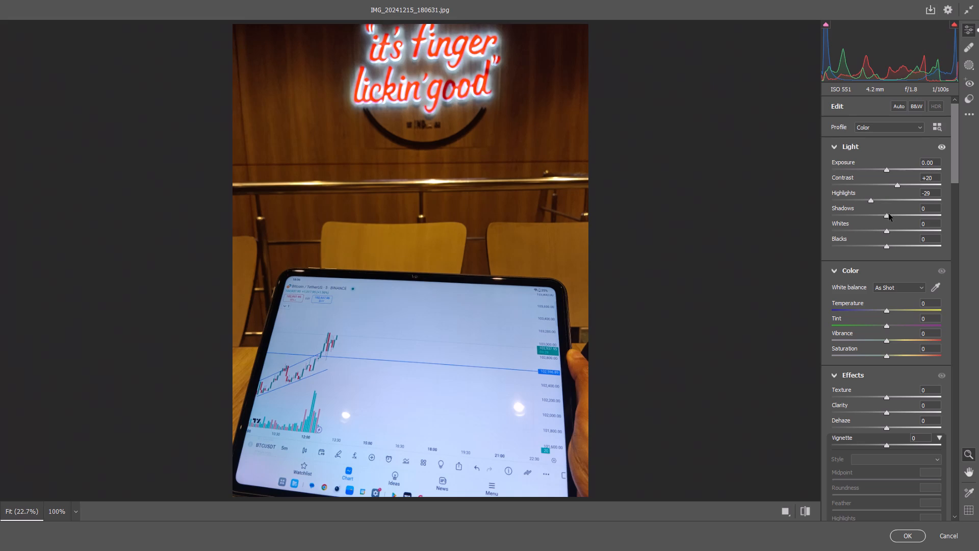
drag(891, 215, 907, 223)
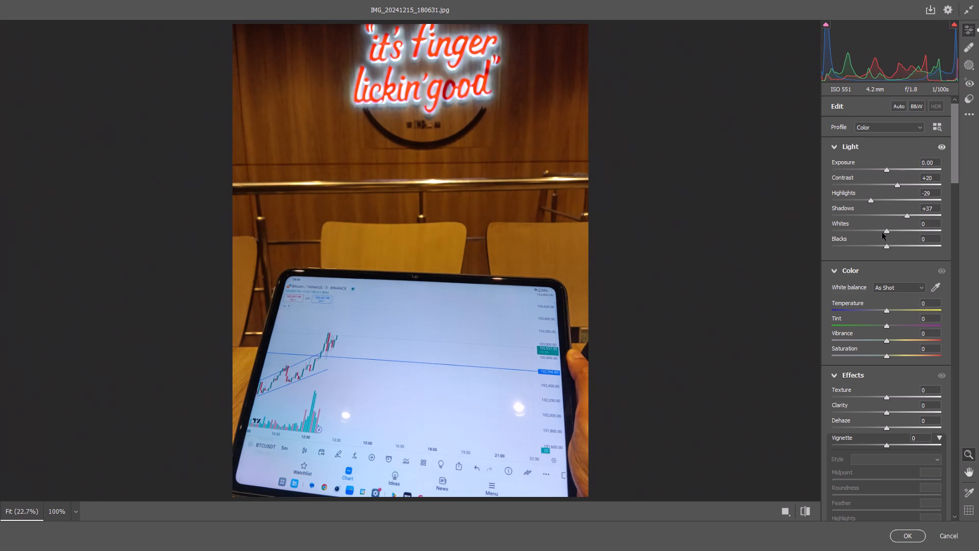
drag(882, 233, 876, 230)
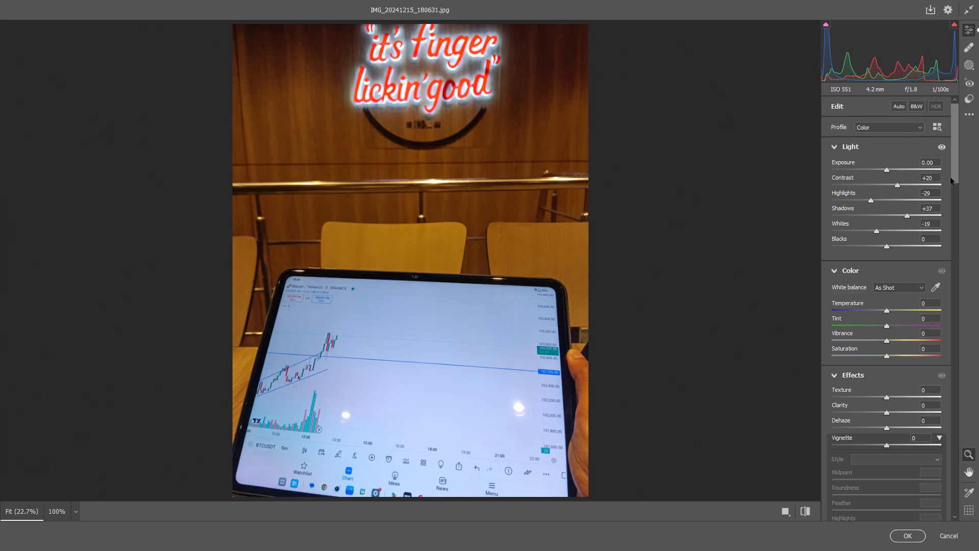
In the Effects settings, set Clarity to +10 and Texture to +16.
drag(954, 168, 950, 195)
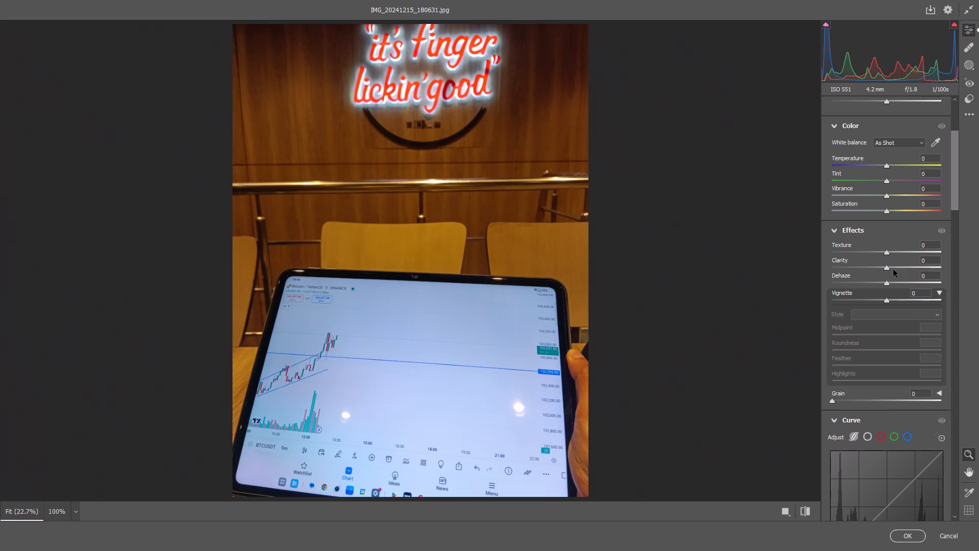
drag(887, 266, 892, 267)
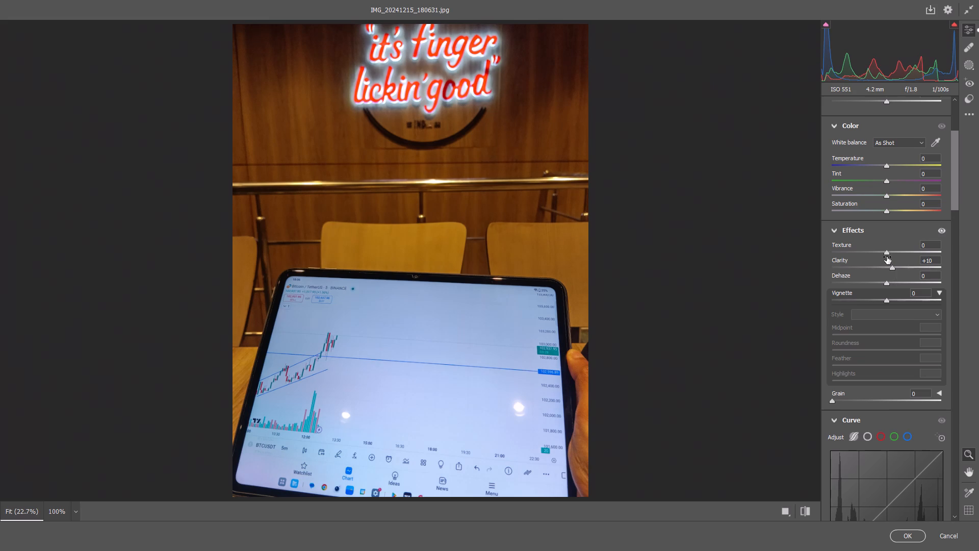
drag(885, 253, 894, 255)
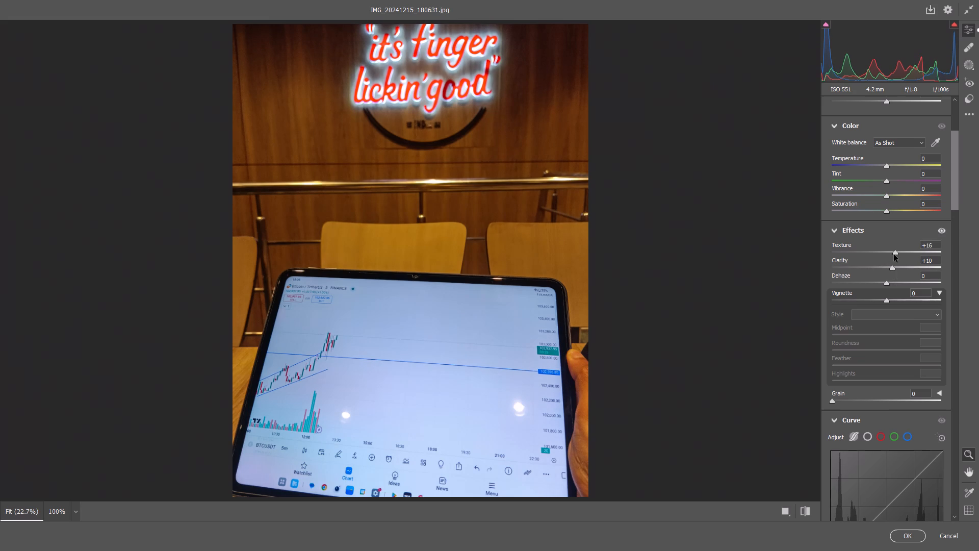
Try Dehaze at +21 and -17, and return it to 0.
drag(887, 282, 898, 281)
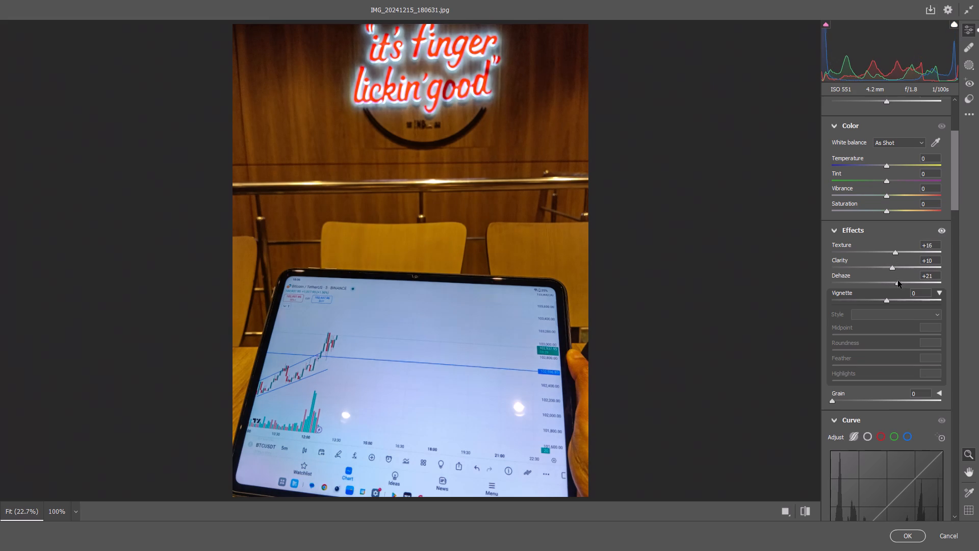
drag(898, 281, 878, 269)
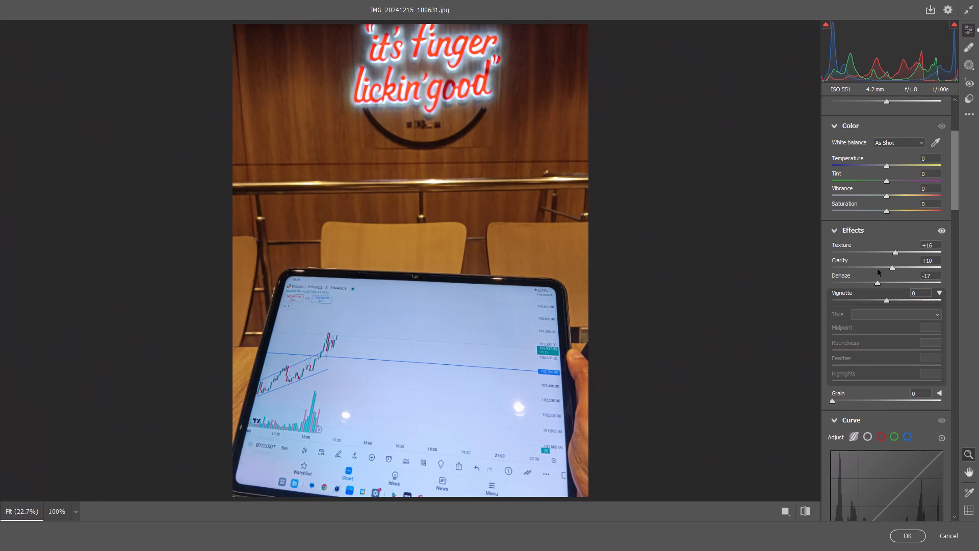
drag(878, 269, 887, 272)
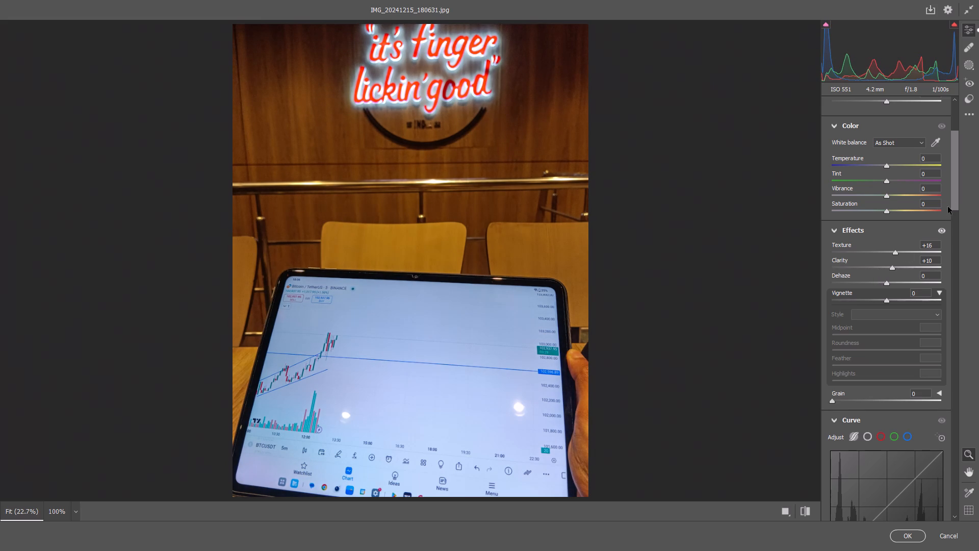
In the parametric Curve, set Highlights to -22 and slightly lower Lights.
drag(953, 194, 954, 238)
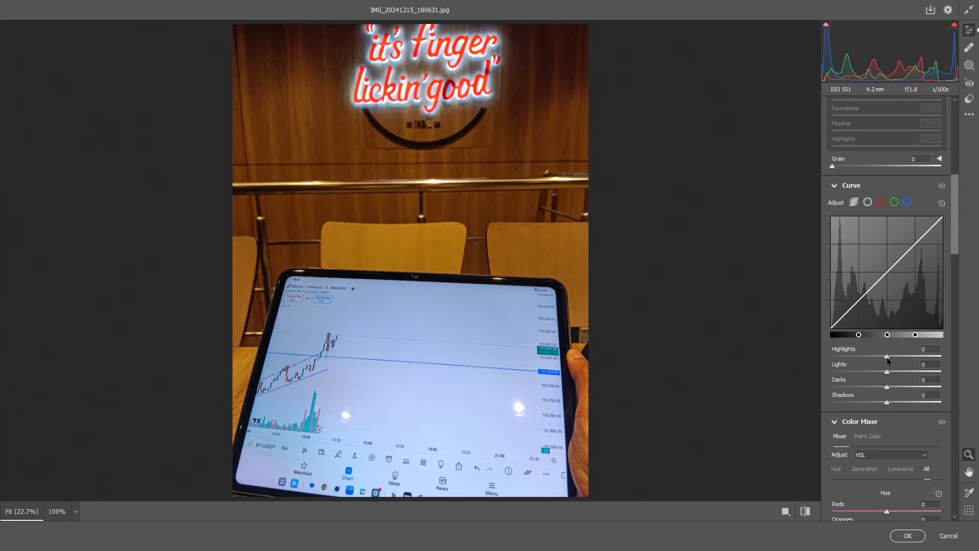
drag(887, 358, 875, 356)
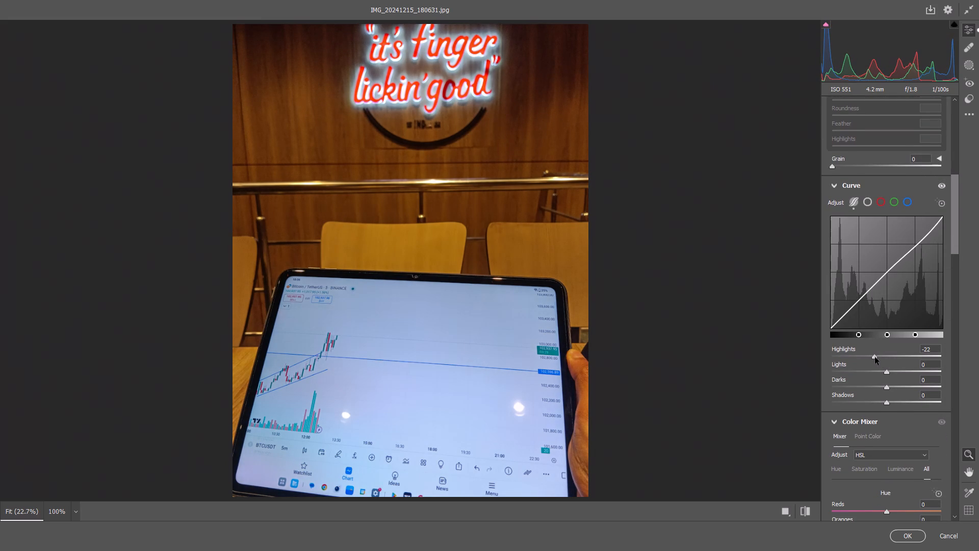
drag(886, 369, 877, 369)
In the Color Mixer, set the Oranges luminance to +17.
drag(957, 229, 950, 291)
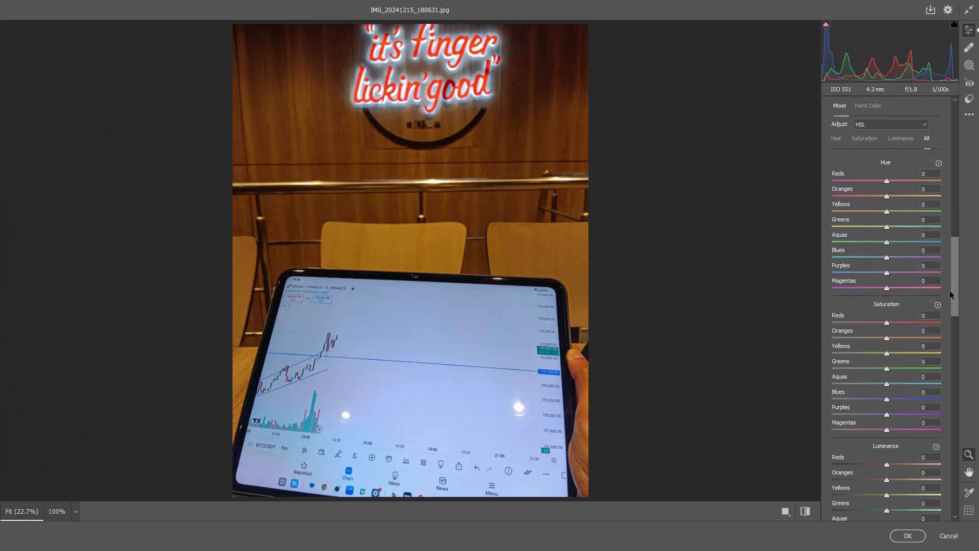
drag(950, 291, 948, 321)
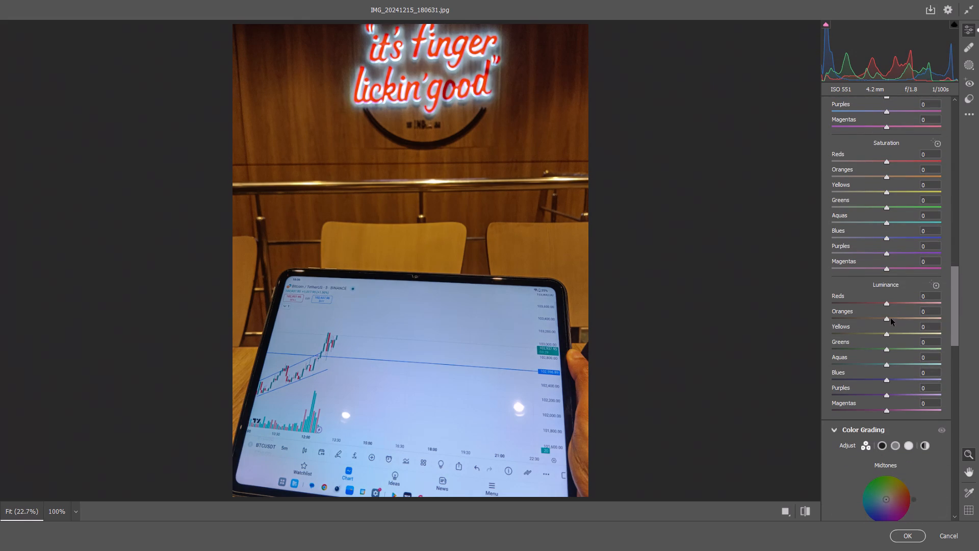
drag(889, 317, 898, 322)
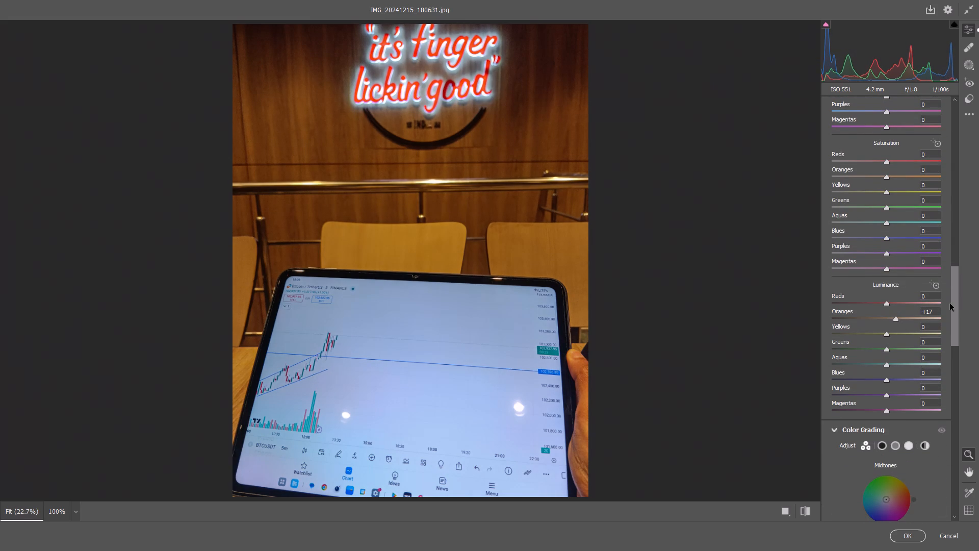
Using targeted saturation adjustment on the photo, set the Color Mixer saturation to Reds +59, Oranges +12 and Yellows -5.
click(939, 147)
drag(563, 235, 548, 240)
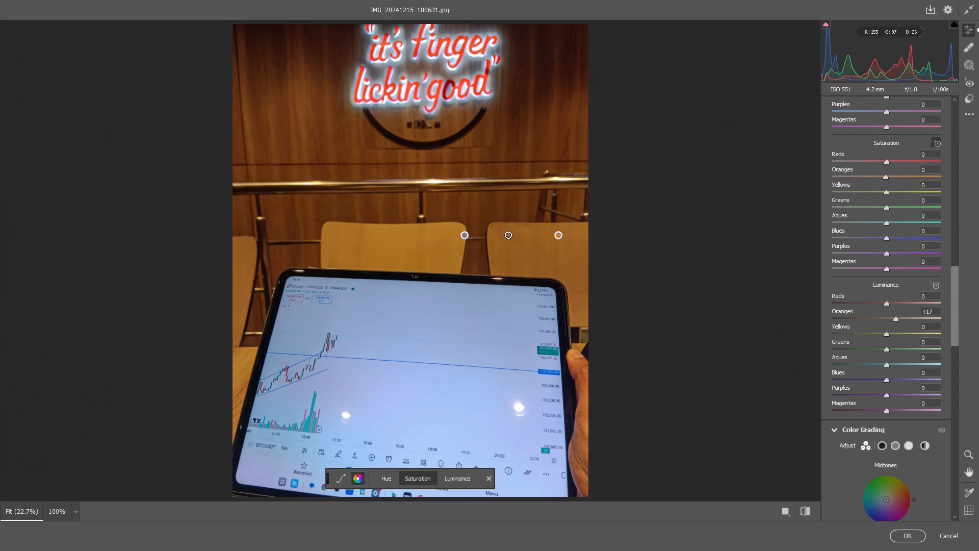
drag(548, 240, 554, 248)
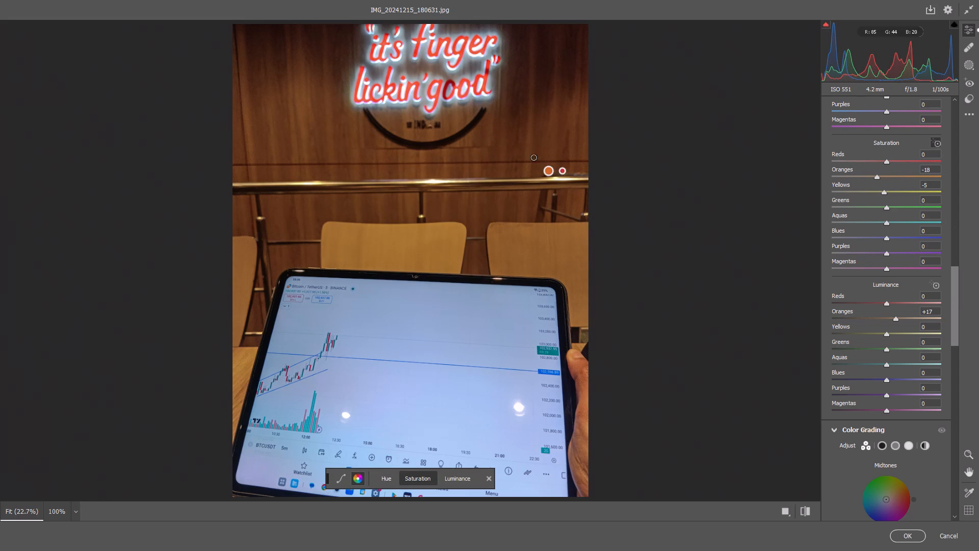
drag(486, 82, 495, 86)
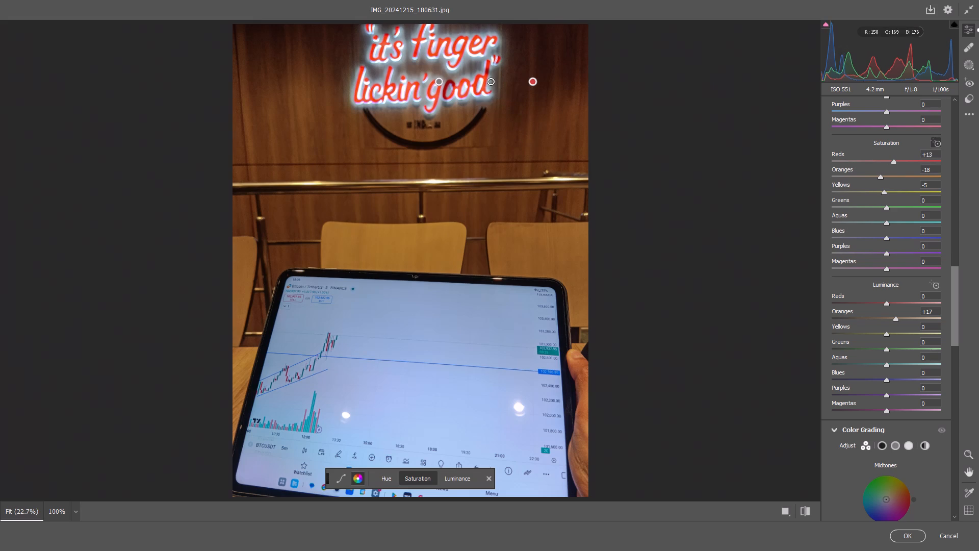
drag(495, 86, 516, 95)
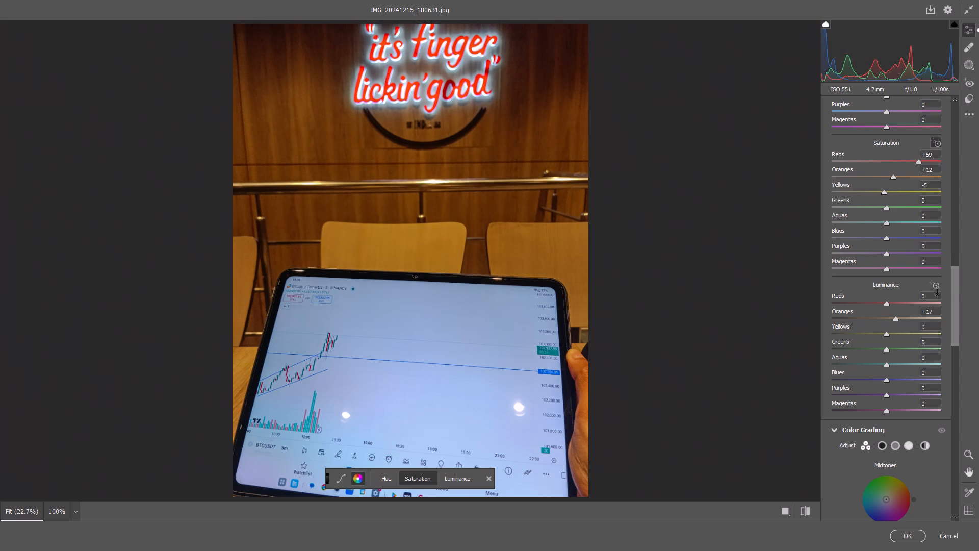
In Detail, set Sharpening to 16, Noise Reduction to 22 and Color Noise Reduction to 21, and apply the Camera Raw edits.
drag(956, 281, 952, 334)
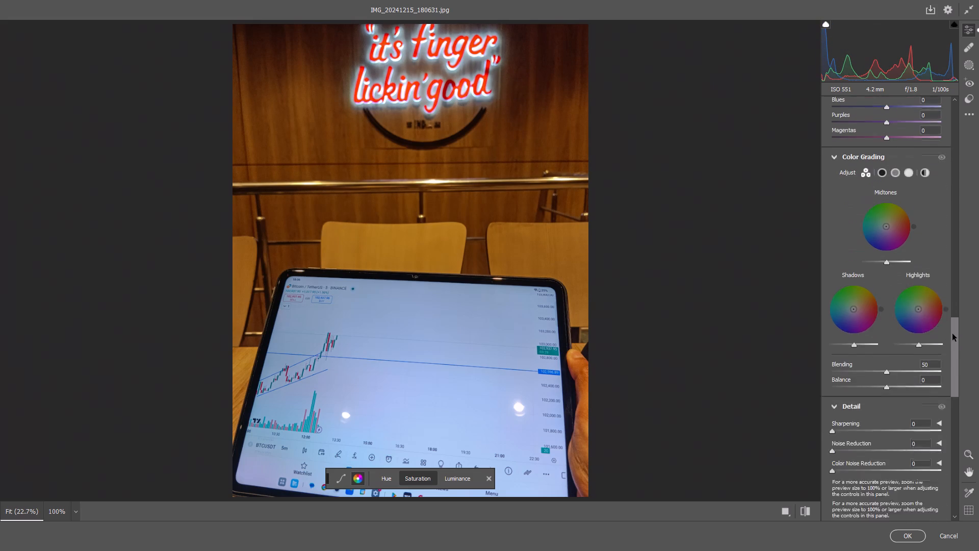
drag(952, 334, 952, 355)
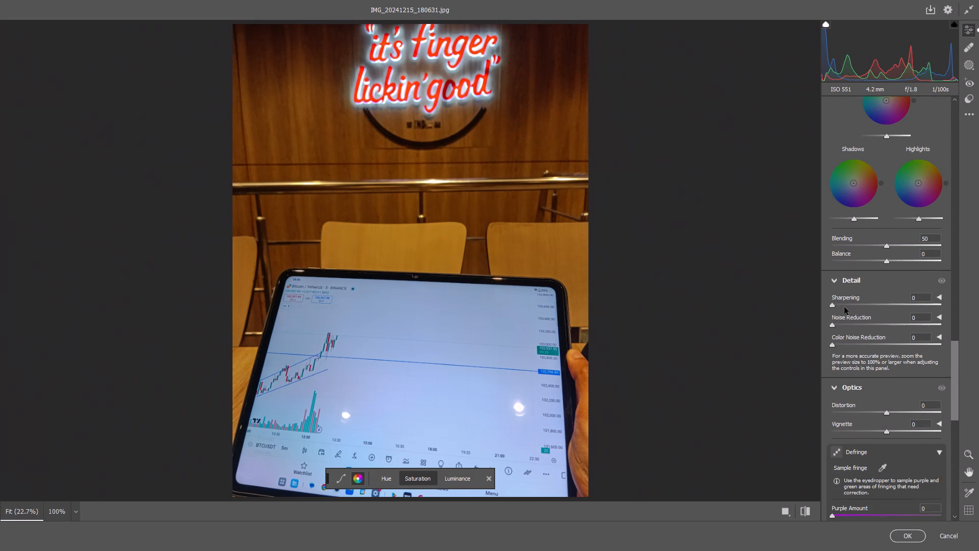
click(844, 308)
click(843, 304)
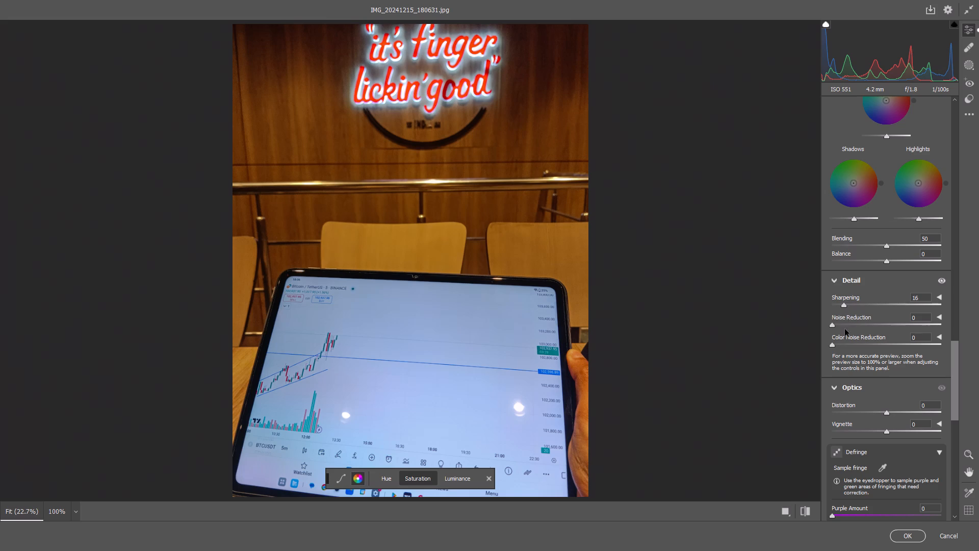
click(845, 329)
drag(844, 327, 849, 330)
drag(849, 330, 856, 335)
drag(846, 345, 850, 347)
drag(850, 347, 855, 349)
drag(955, 355, 947, 422)
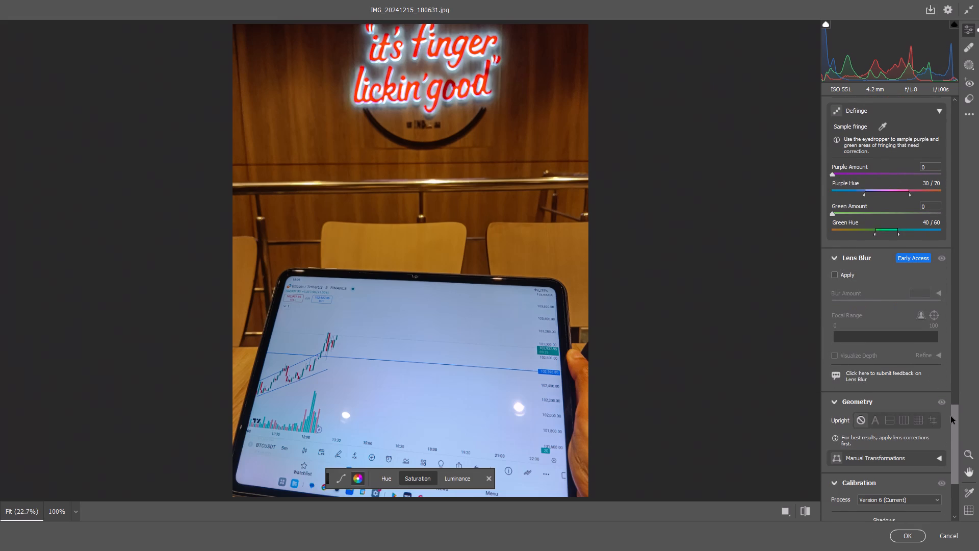
drag(952, 416, 943, 463)
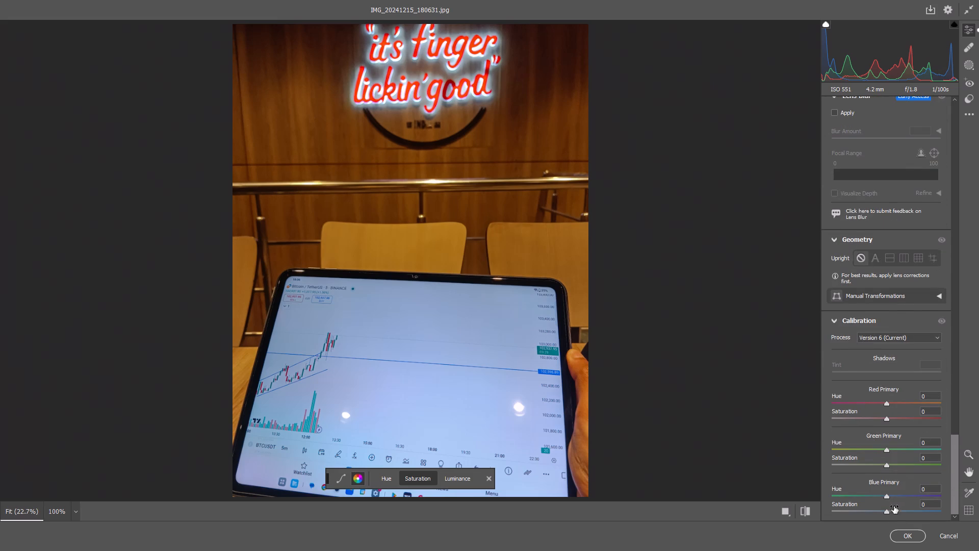
click(899, 531)
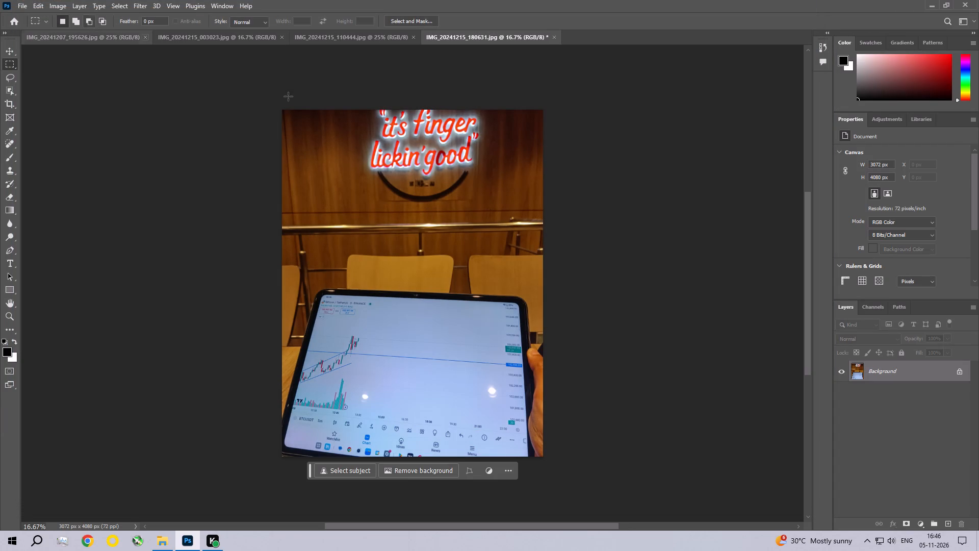
Apply a Photo Filter adjustment with Warming Filter (85) at 25% density.
click(70, 1)
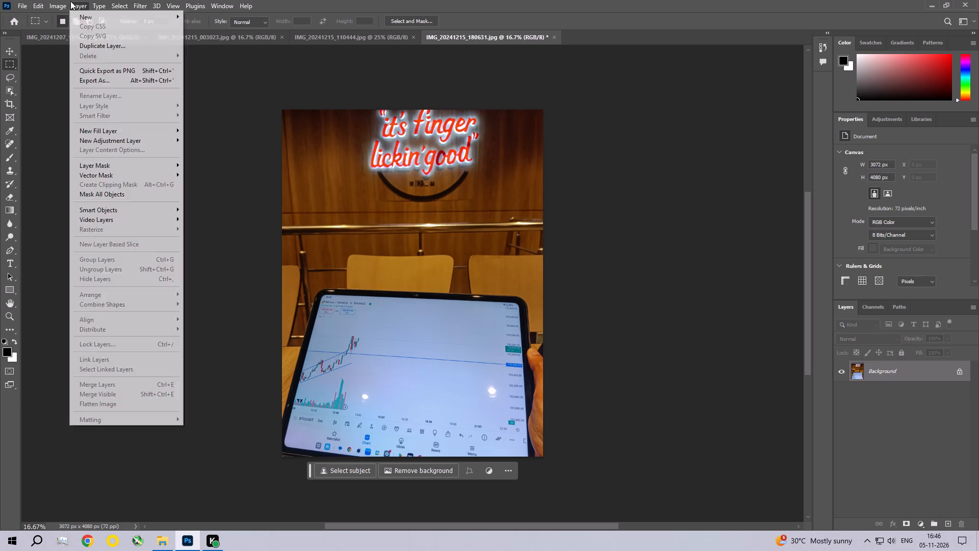
click(57, 28)
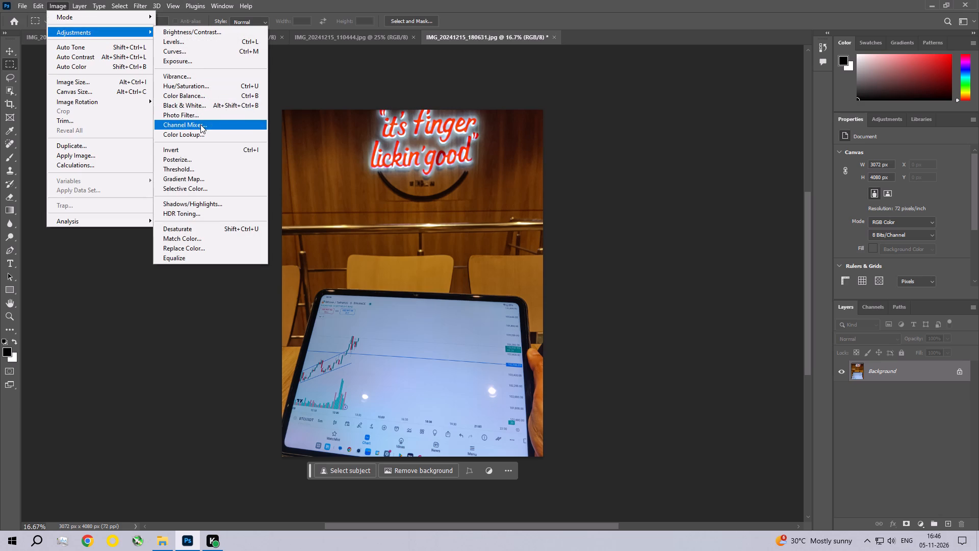
click(206, 115)
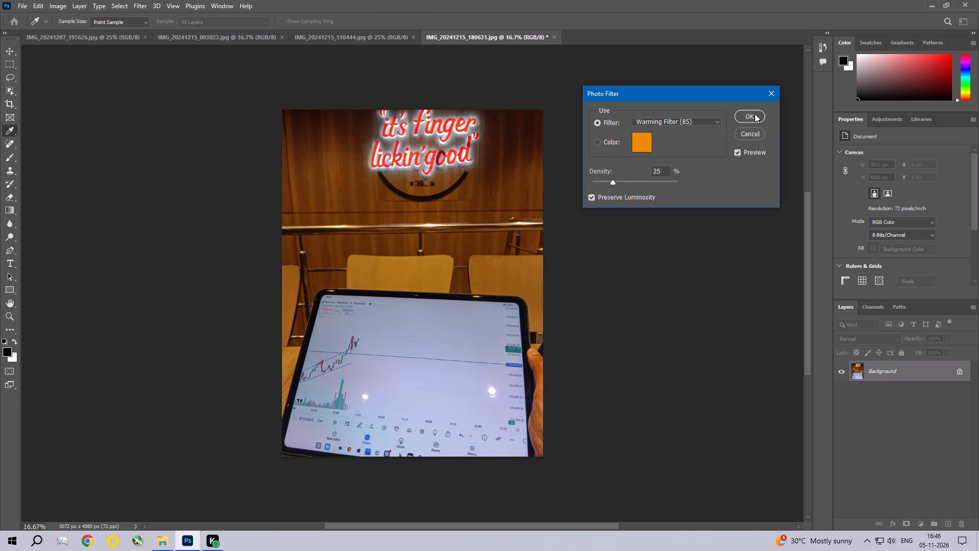
click(754, 113)
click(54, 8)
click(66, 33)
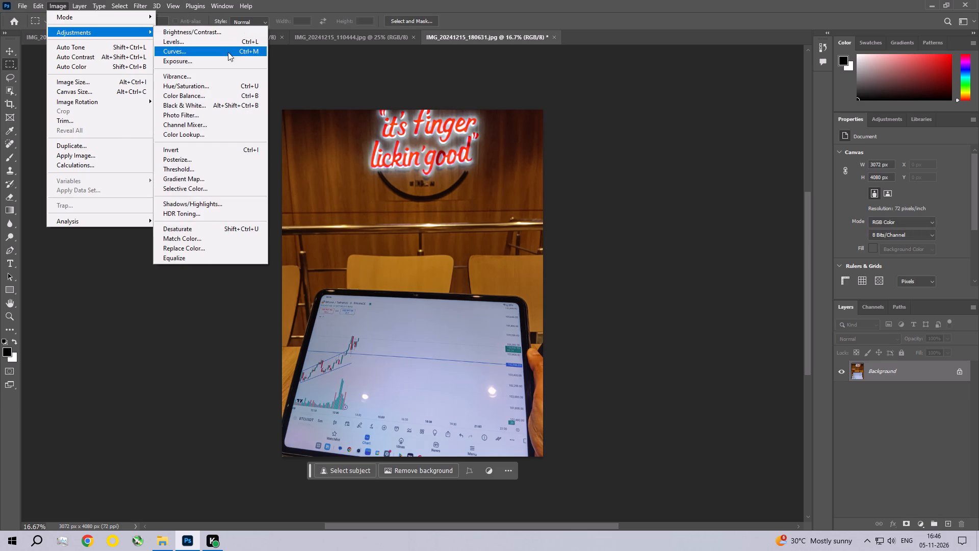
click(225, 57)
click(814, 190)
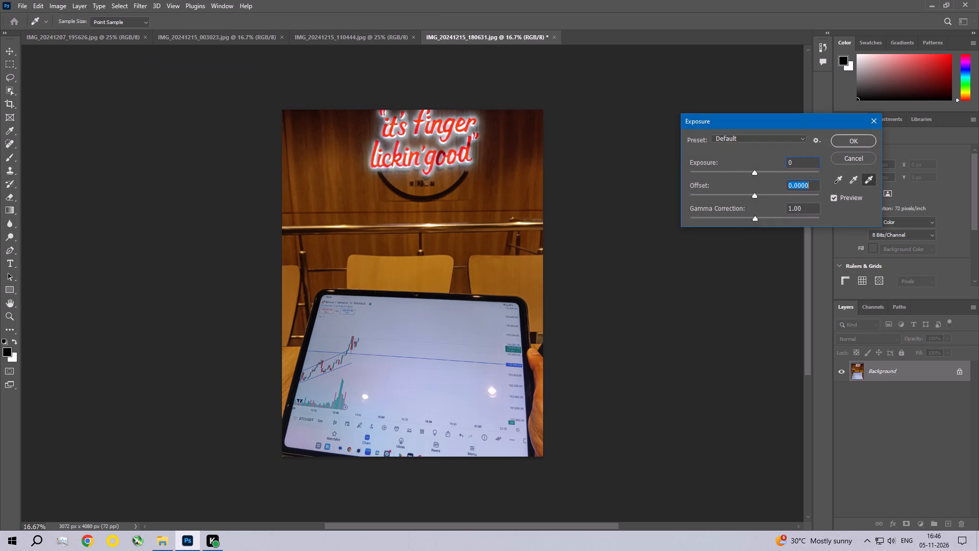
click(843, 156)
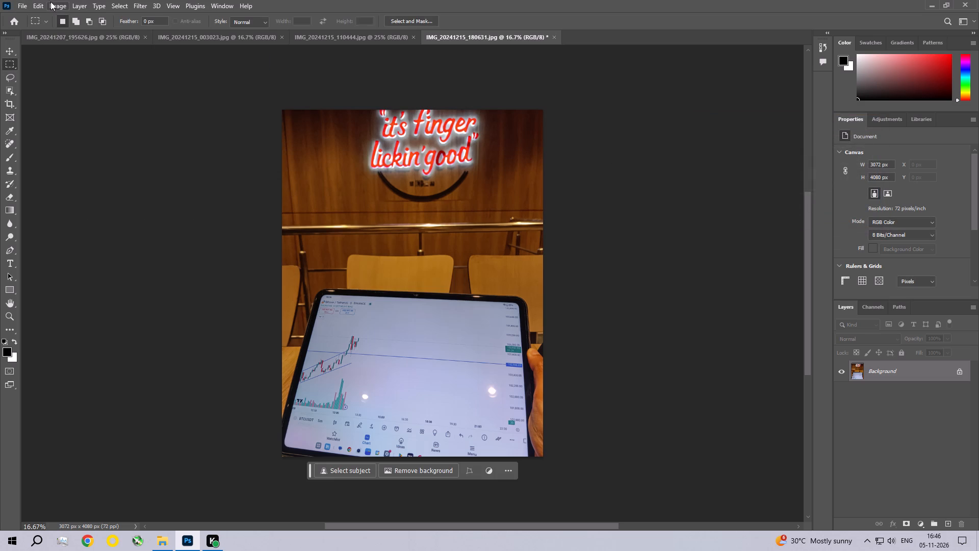
Apply an Exposure adjustment with the Offset set to 0.0050.
click(50, 2)
click(60, 31)
click(192, 62)
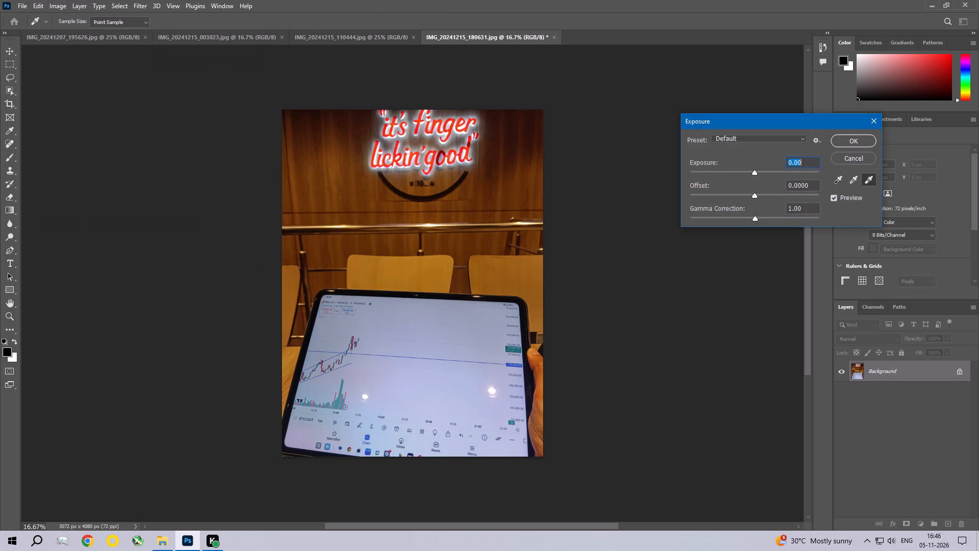
click(816, 185)
key(BackSpace)
key(BackSpace)
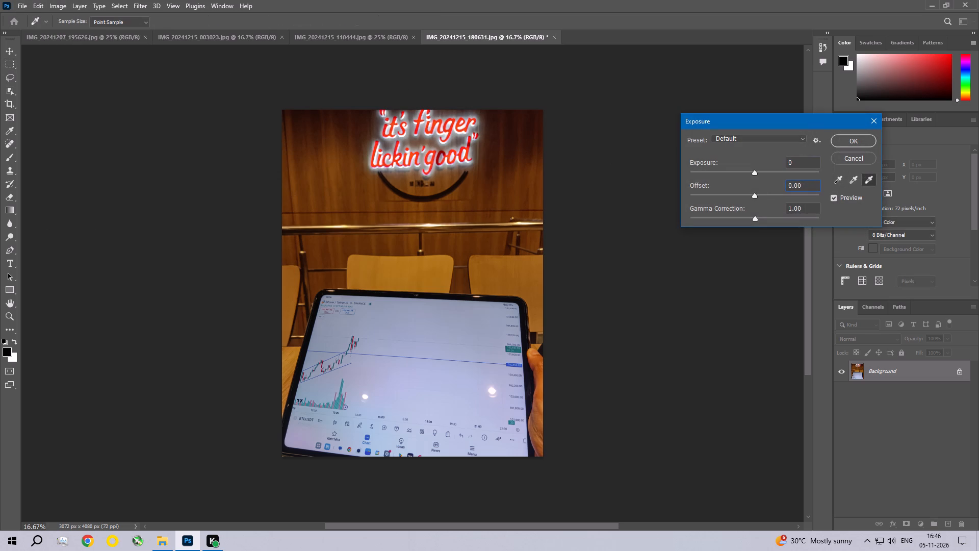
text(50)
key(Return)
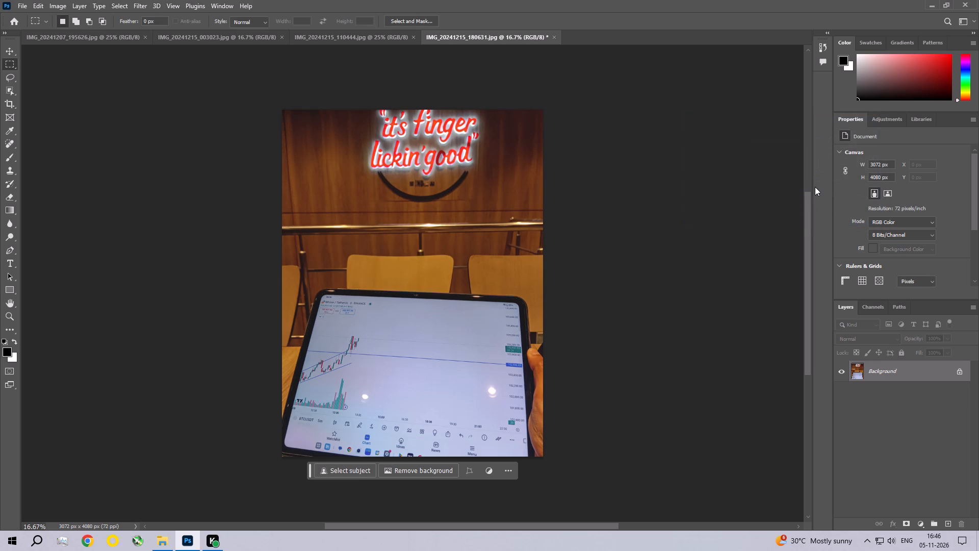
Save IMG_20241215_180631.jpg and close it.
key(ctrl+s)
key(Return)
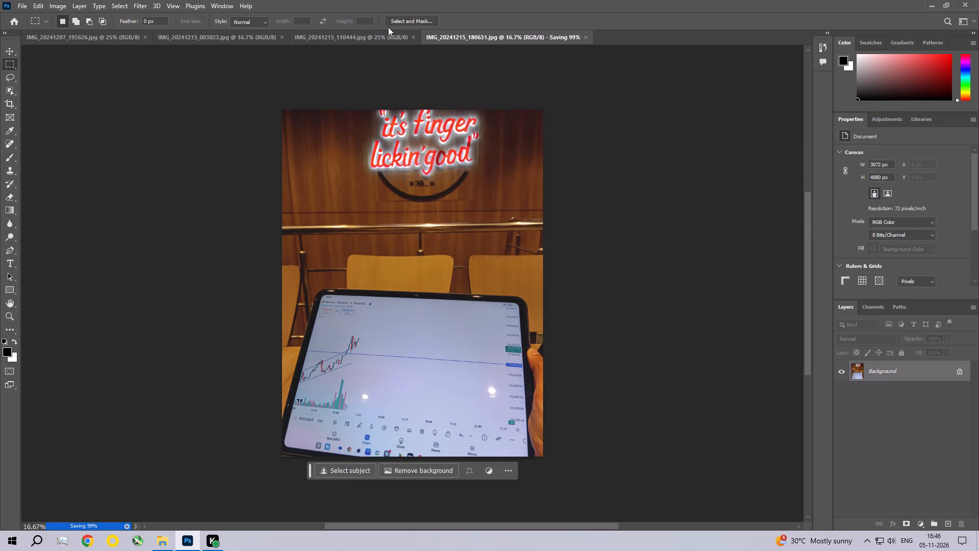
click(550, 38)
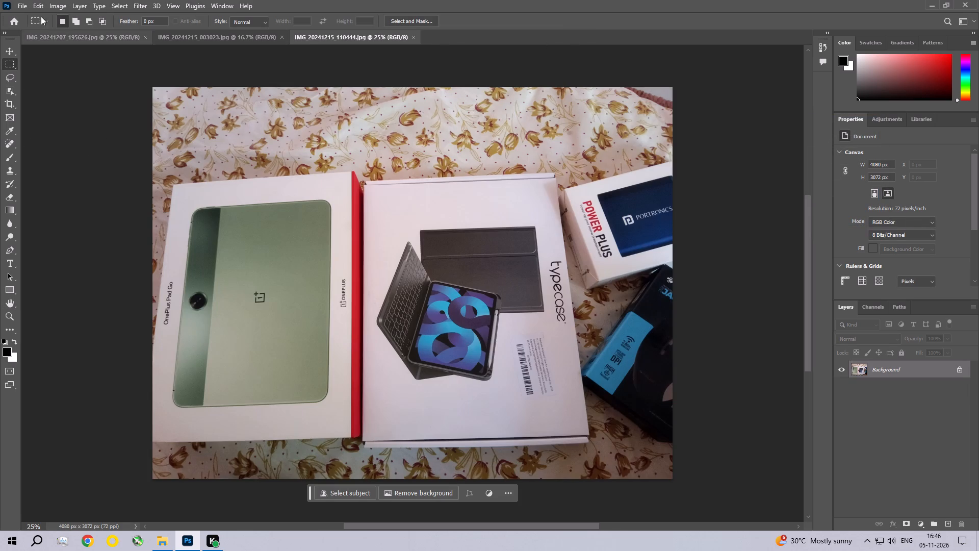
Open IMG_20241215_110444 in the Camera Raw Filter and set Exposure -0.25, Contrast +26, Highlights -21, Shadows +16, Whites -14 and Blacks +15.
click(63, 4)
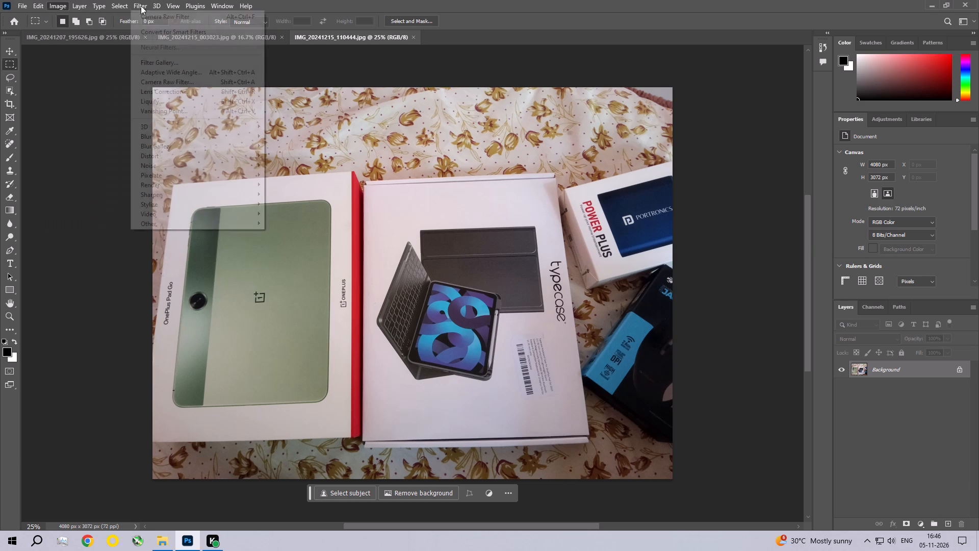
click(178, 83)
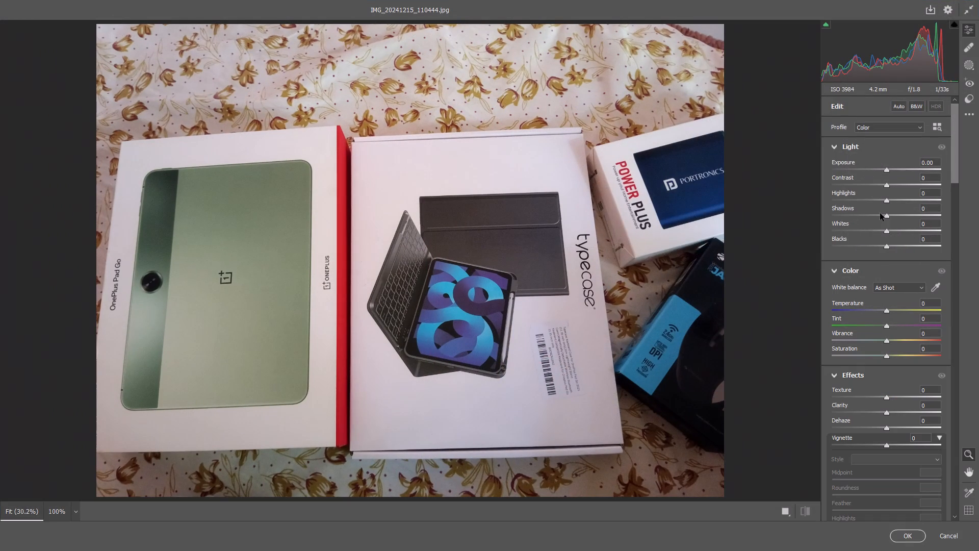
drag(890, 183, 895, 186)
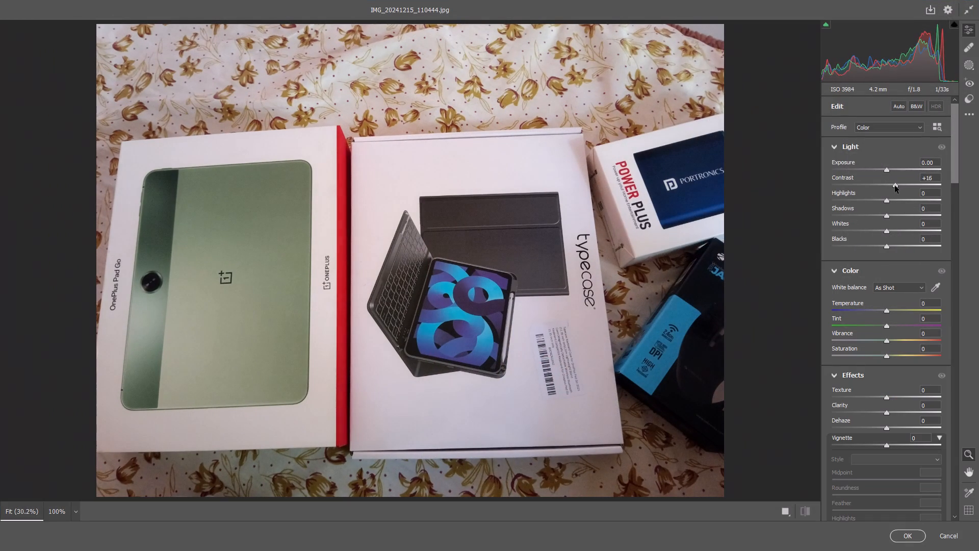
drag(895, 186, 900, 187)
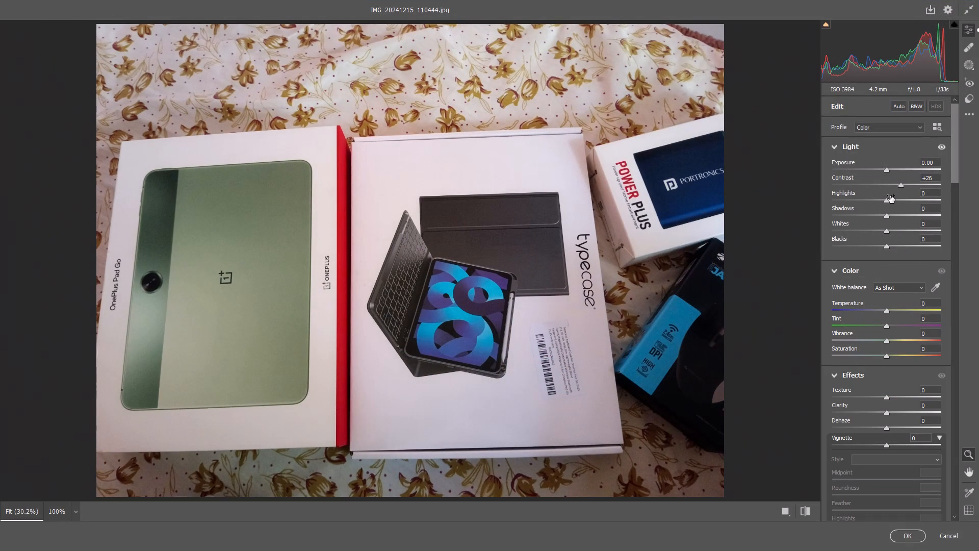
drag(889, 198, 878, 194)
drag(888, 216, 896, 218)
click(887, 169)
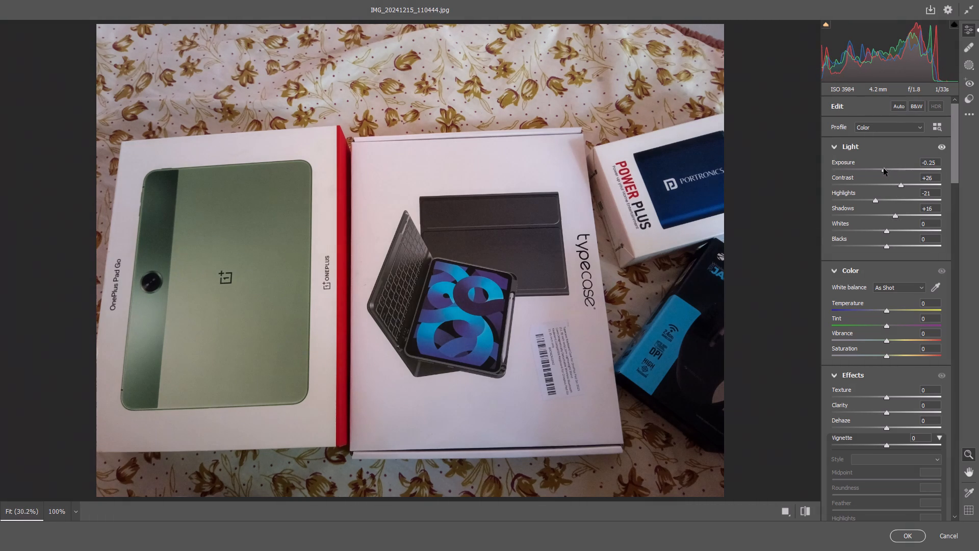
drag(888, 232, 881, 232)
drag(889, 246, 894, 247)
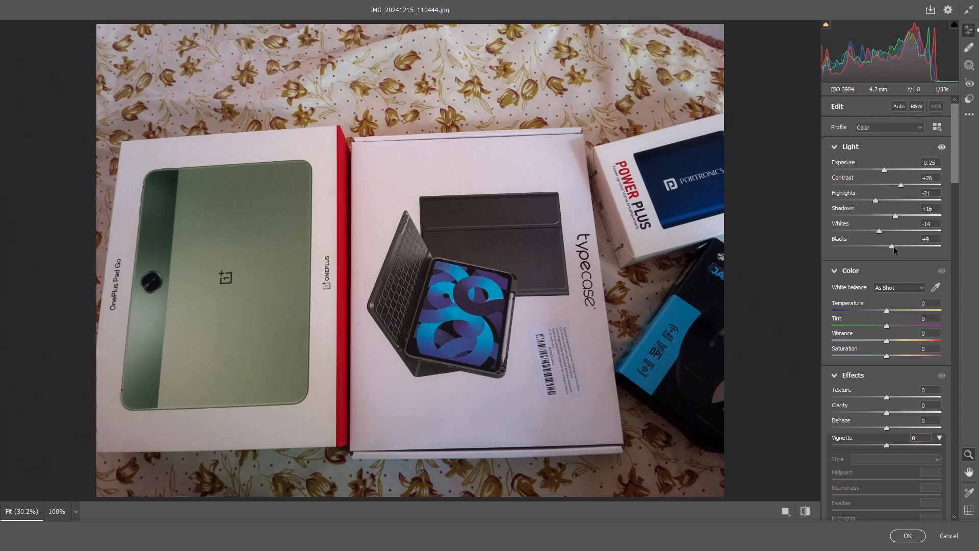
drag(894, 247, 897, 248)
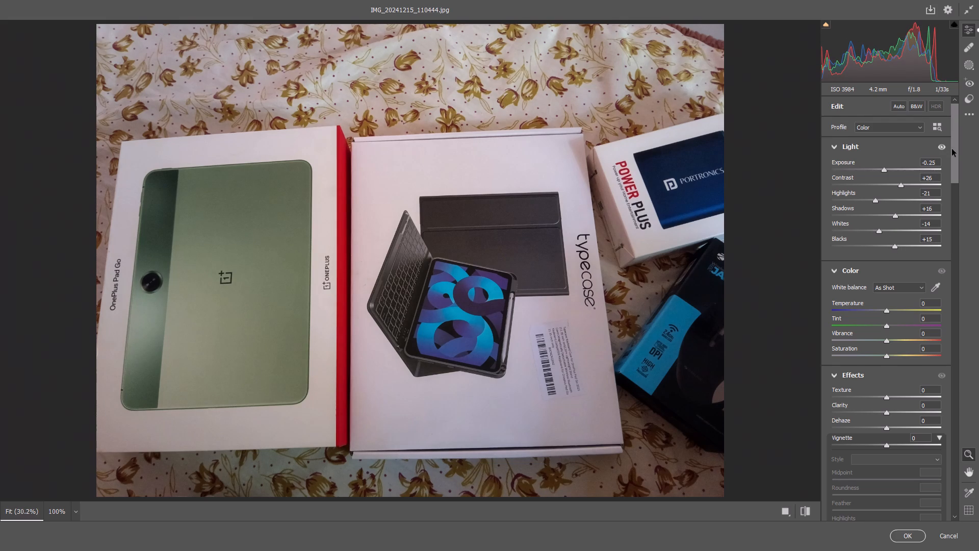
In the Effects settings, set Texture to +15 and Clarity to +12.
drag(952, 149, 953, 170)
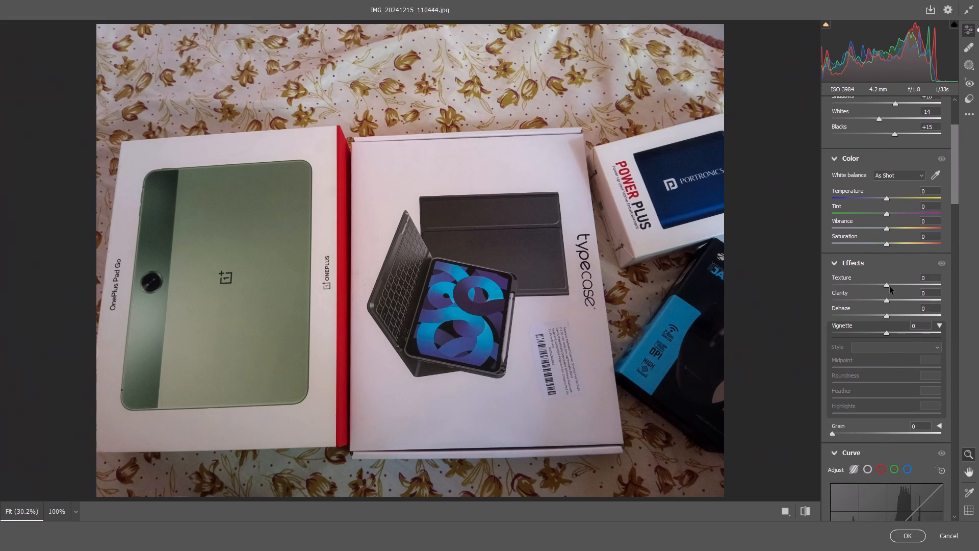
drag(890, 287, 894, 287)
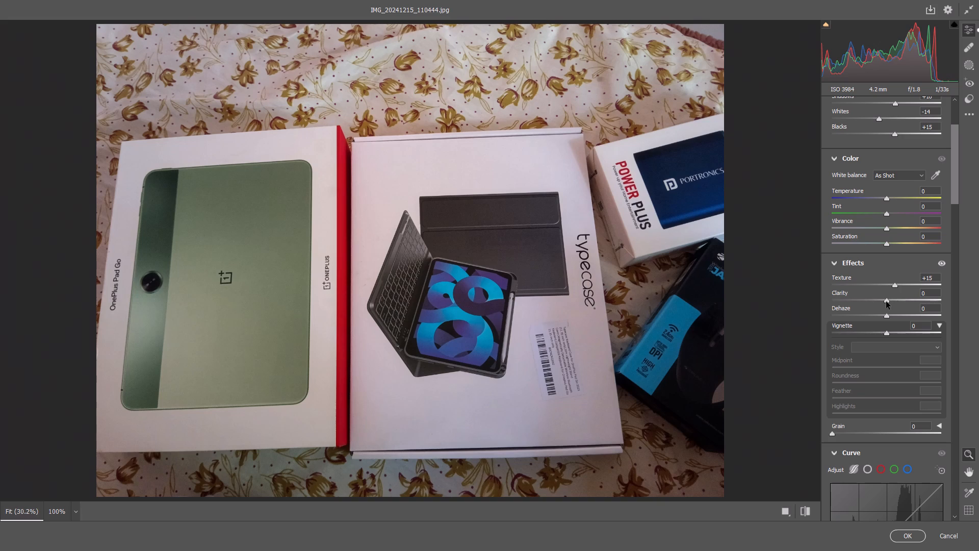
drag(886, 302, 893, 302)
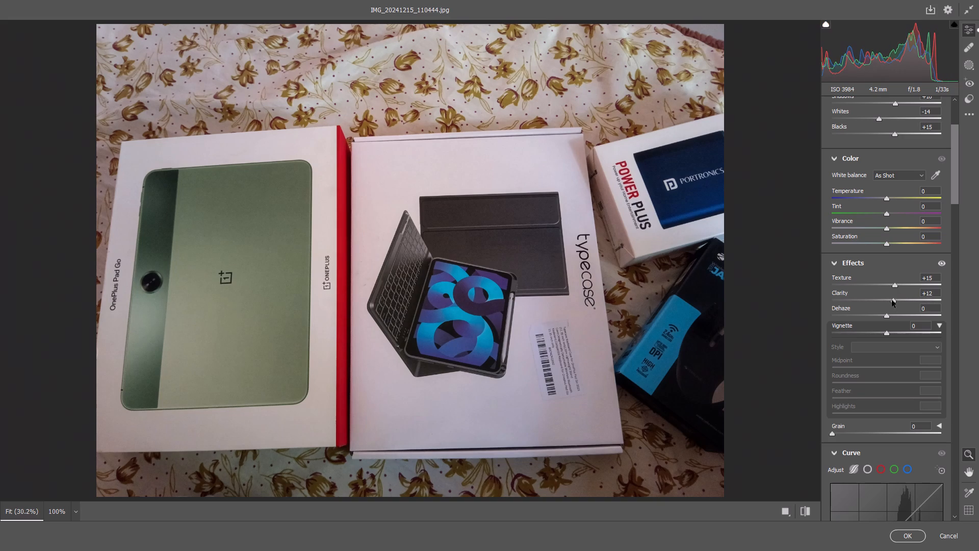
drag(952, 177, 949, 224)
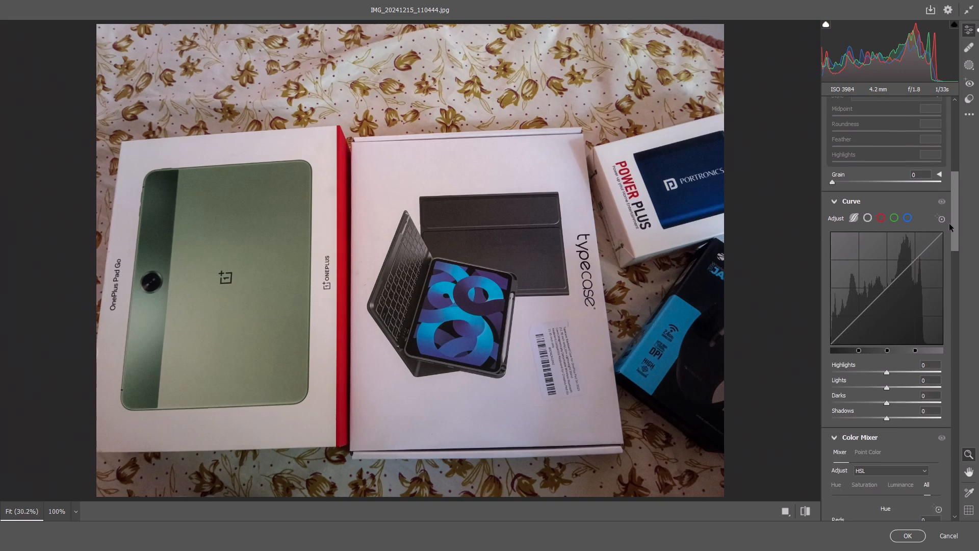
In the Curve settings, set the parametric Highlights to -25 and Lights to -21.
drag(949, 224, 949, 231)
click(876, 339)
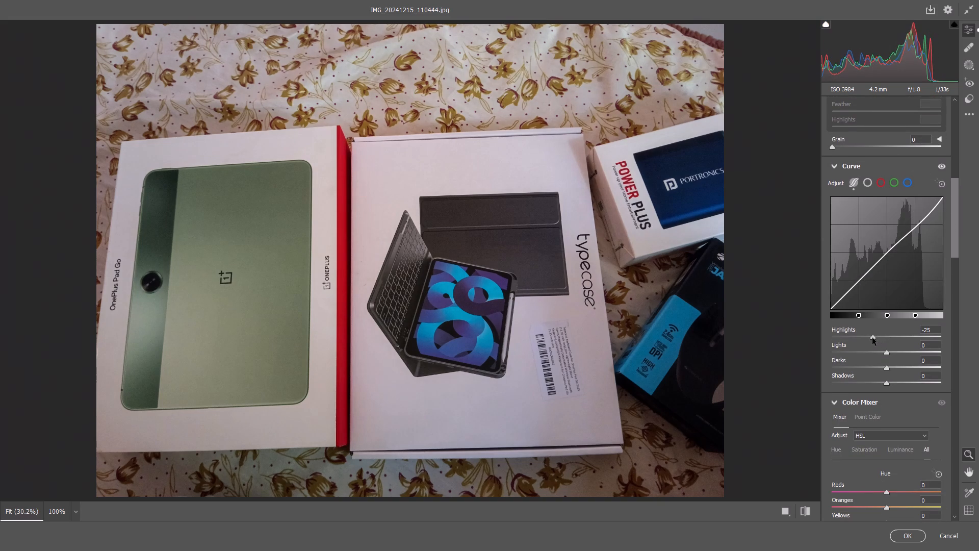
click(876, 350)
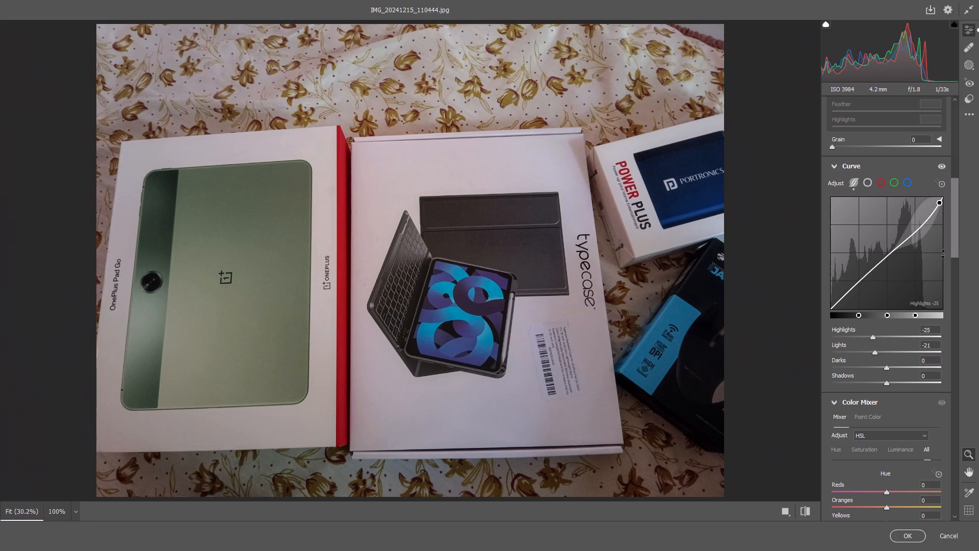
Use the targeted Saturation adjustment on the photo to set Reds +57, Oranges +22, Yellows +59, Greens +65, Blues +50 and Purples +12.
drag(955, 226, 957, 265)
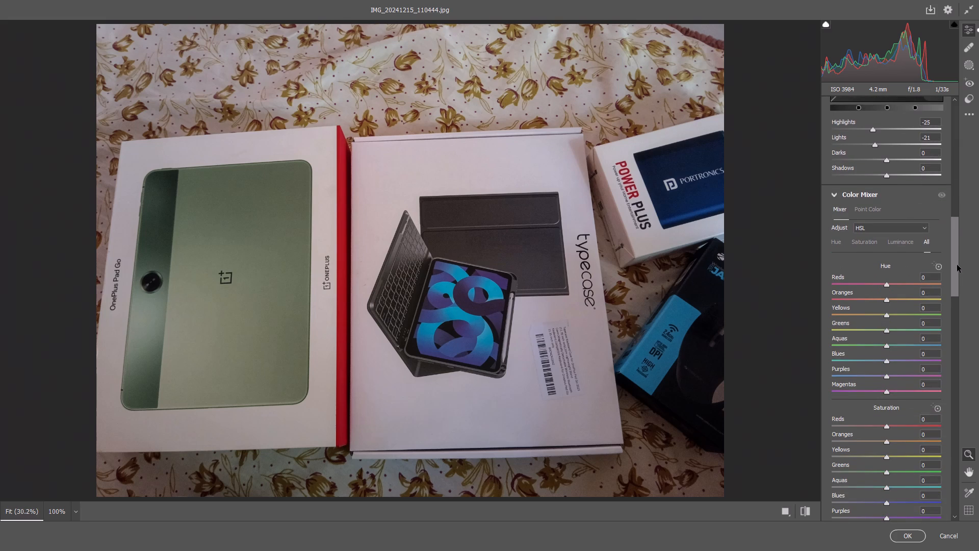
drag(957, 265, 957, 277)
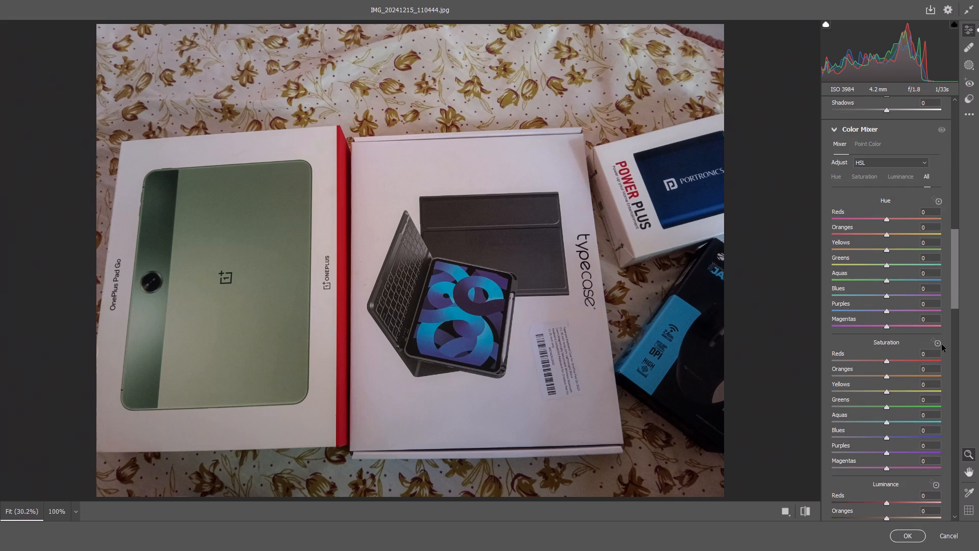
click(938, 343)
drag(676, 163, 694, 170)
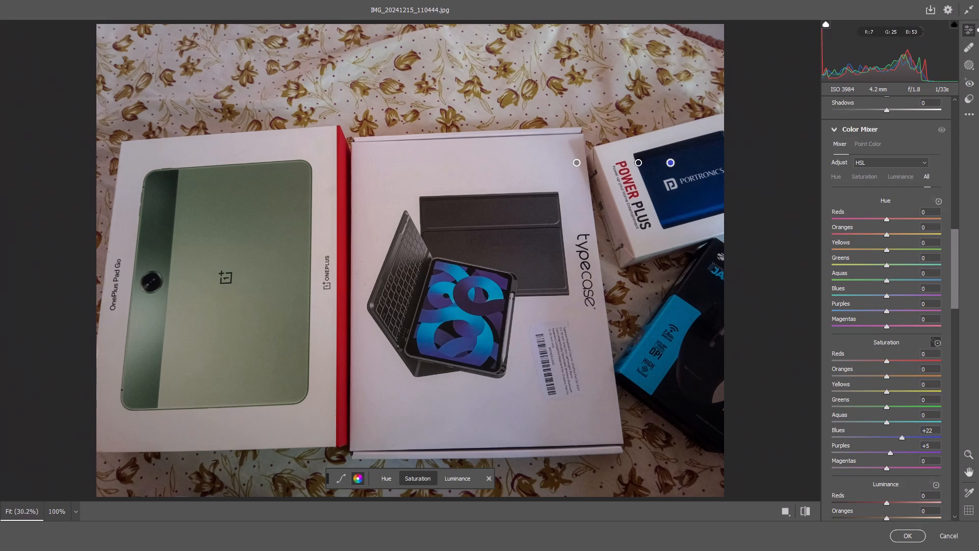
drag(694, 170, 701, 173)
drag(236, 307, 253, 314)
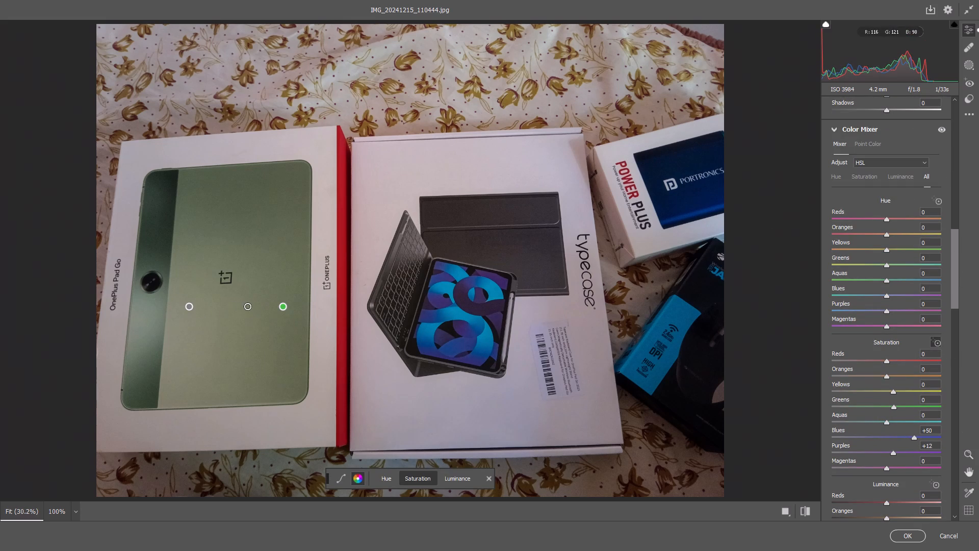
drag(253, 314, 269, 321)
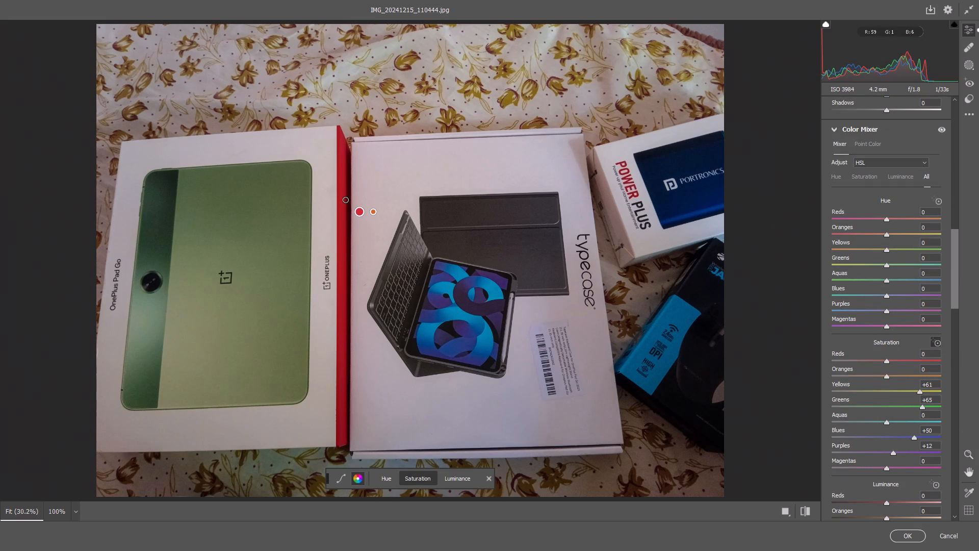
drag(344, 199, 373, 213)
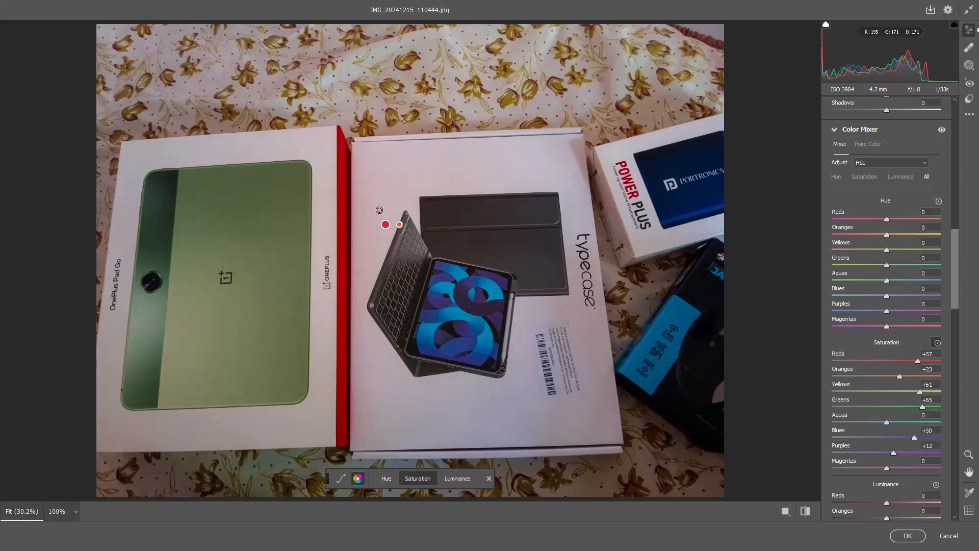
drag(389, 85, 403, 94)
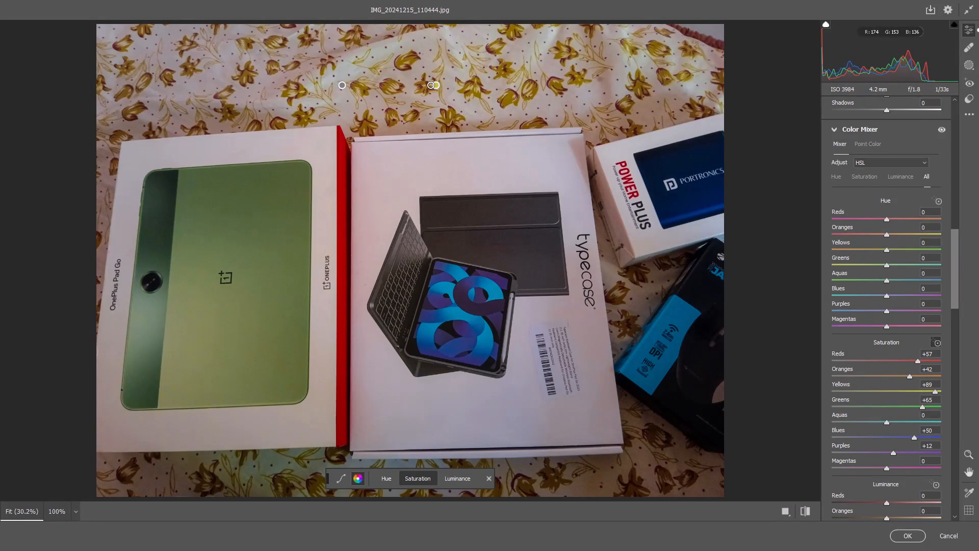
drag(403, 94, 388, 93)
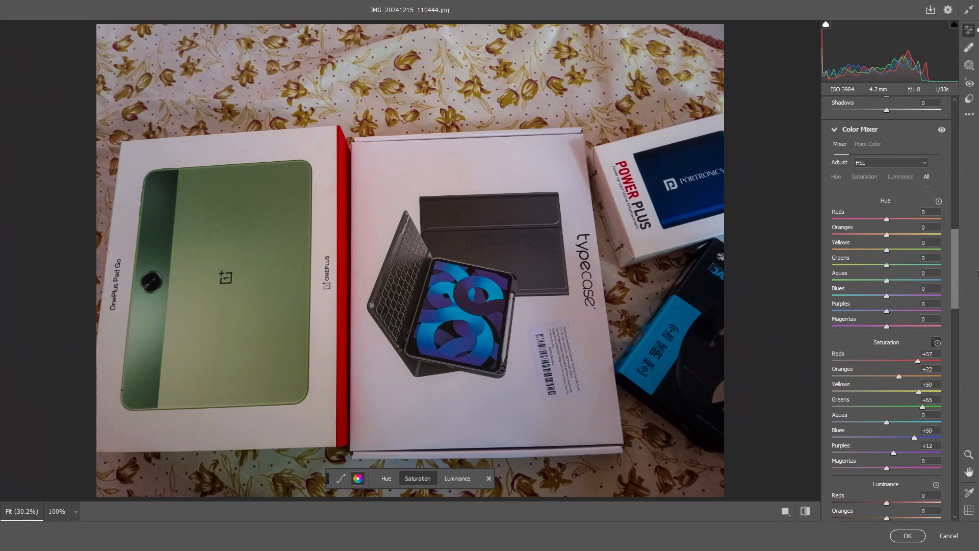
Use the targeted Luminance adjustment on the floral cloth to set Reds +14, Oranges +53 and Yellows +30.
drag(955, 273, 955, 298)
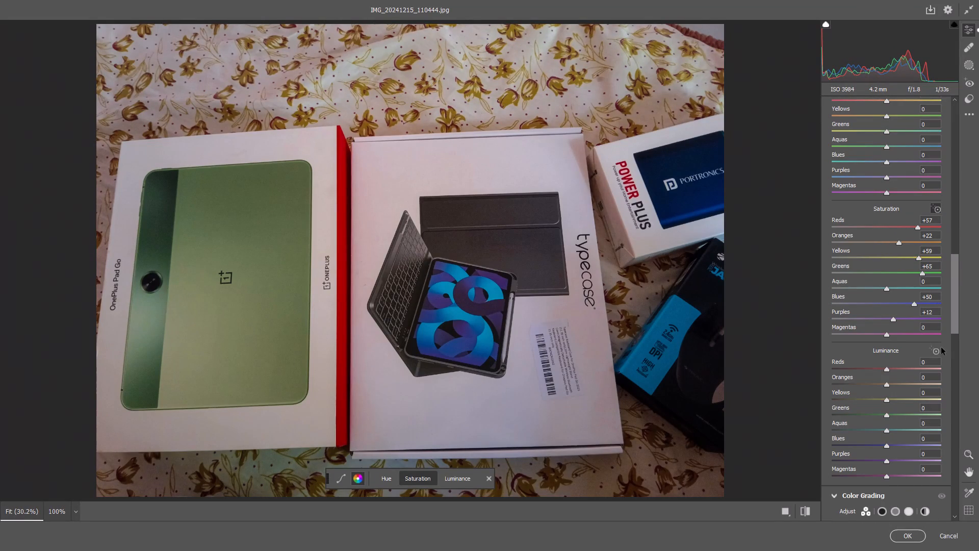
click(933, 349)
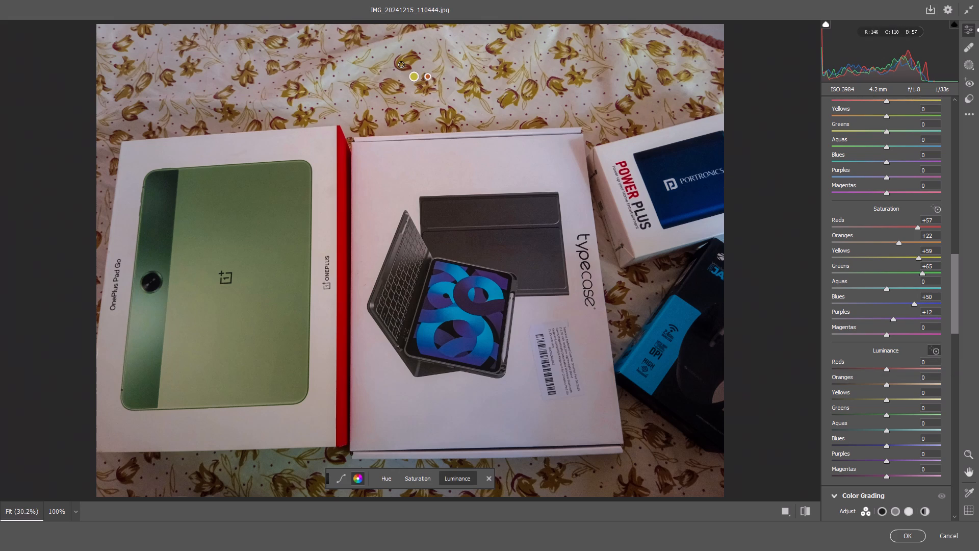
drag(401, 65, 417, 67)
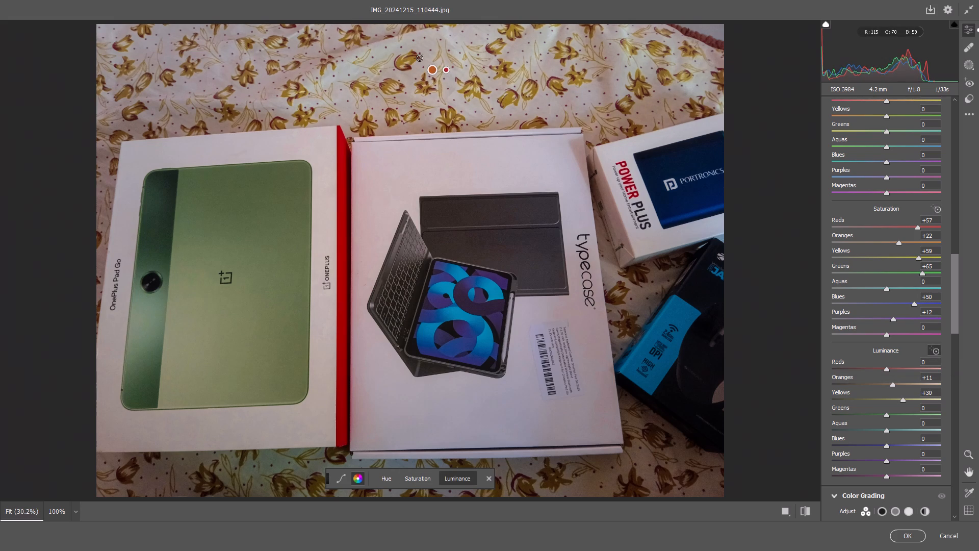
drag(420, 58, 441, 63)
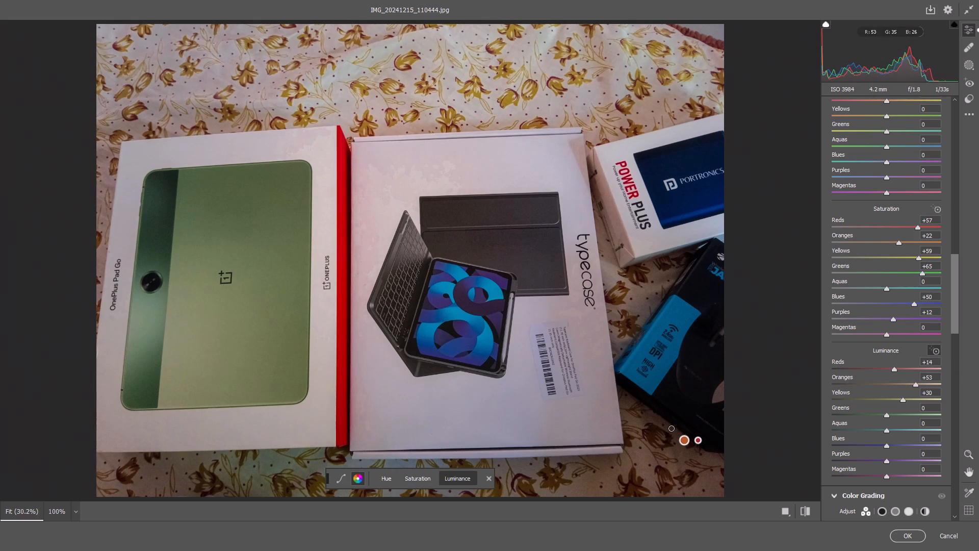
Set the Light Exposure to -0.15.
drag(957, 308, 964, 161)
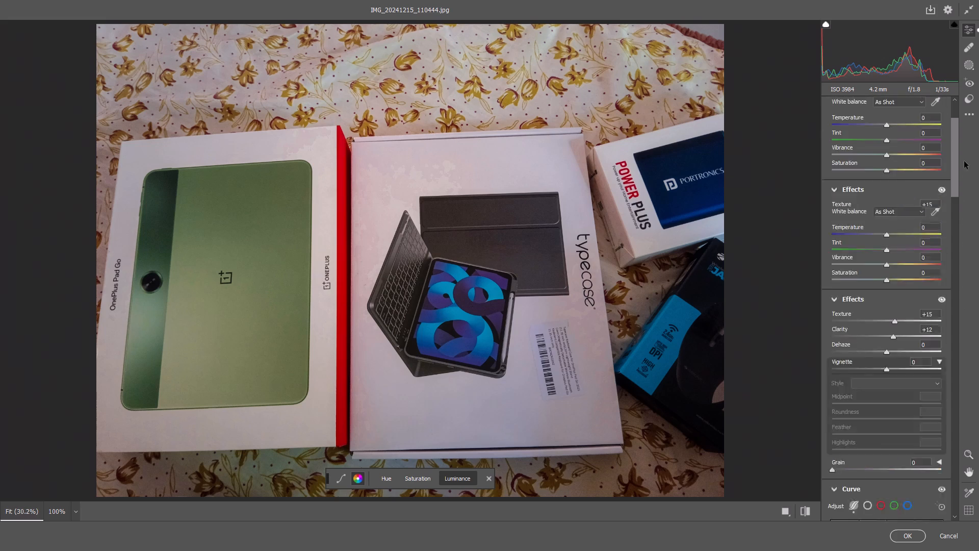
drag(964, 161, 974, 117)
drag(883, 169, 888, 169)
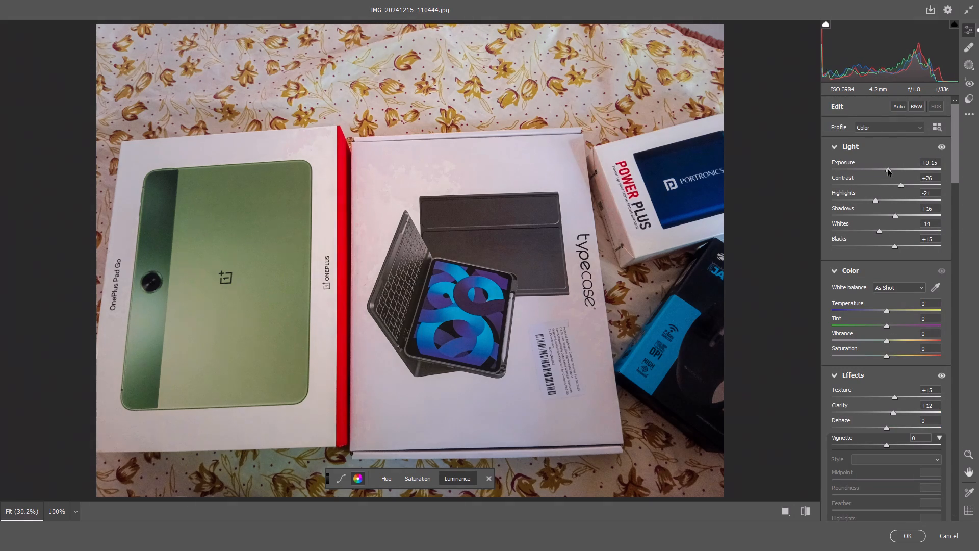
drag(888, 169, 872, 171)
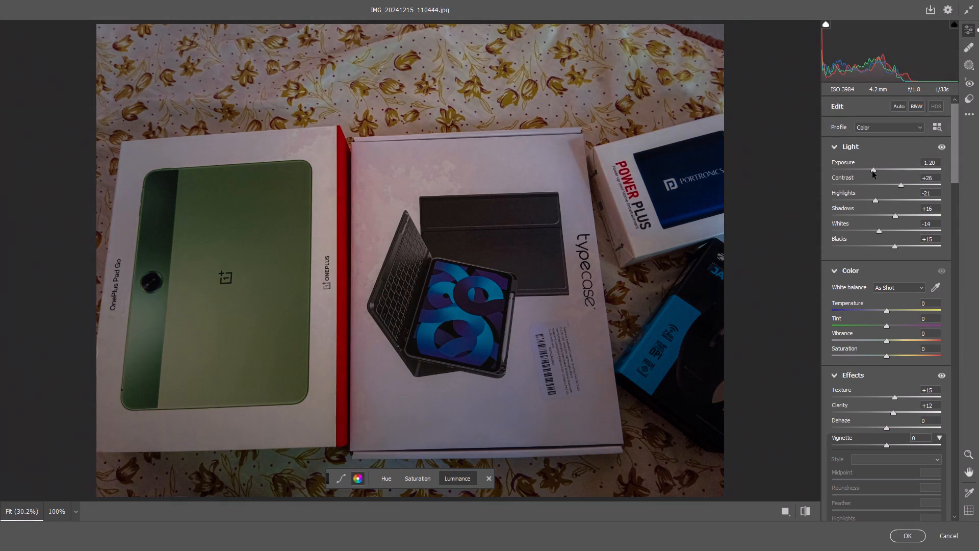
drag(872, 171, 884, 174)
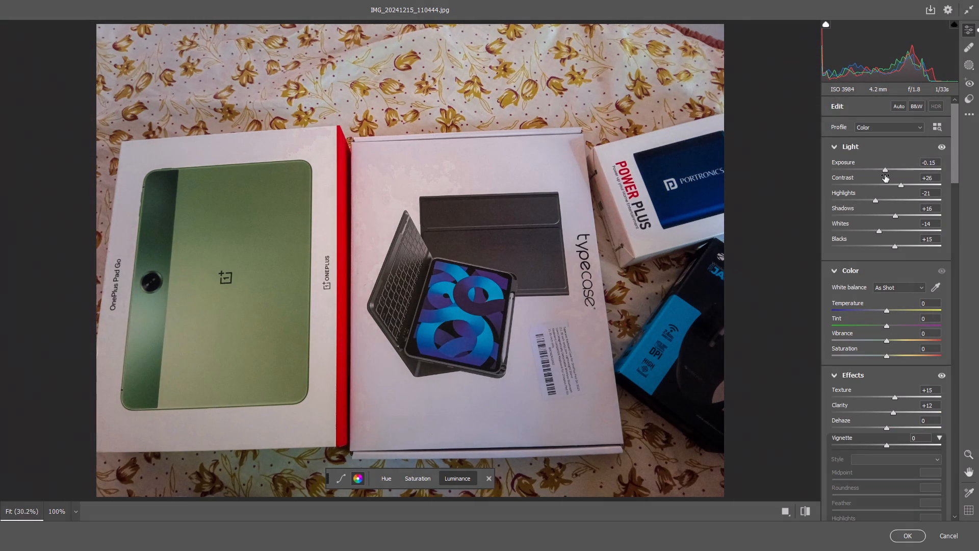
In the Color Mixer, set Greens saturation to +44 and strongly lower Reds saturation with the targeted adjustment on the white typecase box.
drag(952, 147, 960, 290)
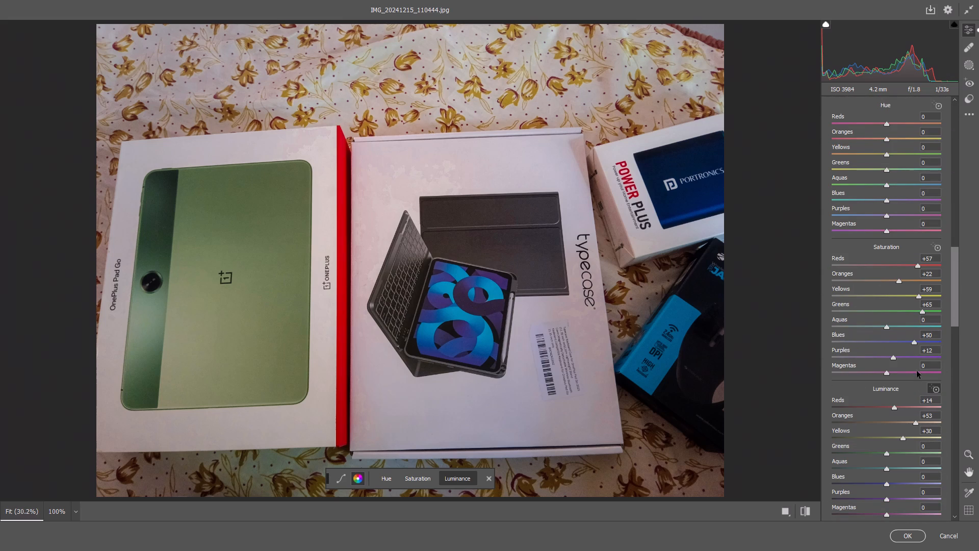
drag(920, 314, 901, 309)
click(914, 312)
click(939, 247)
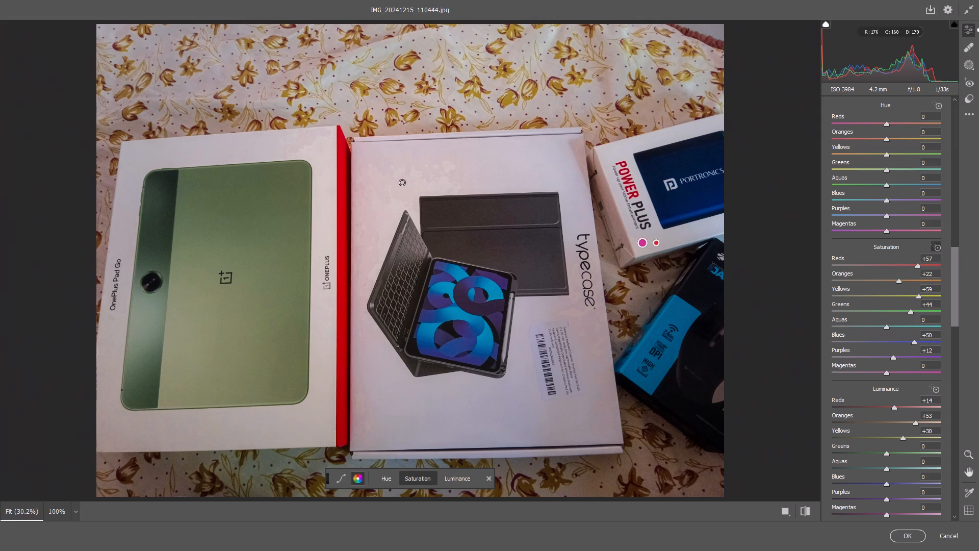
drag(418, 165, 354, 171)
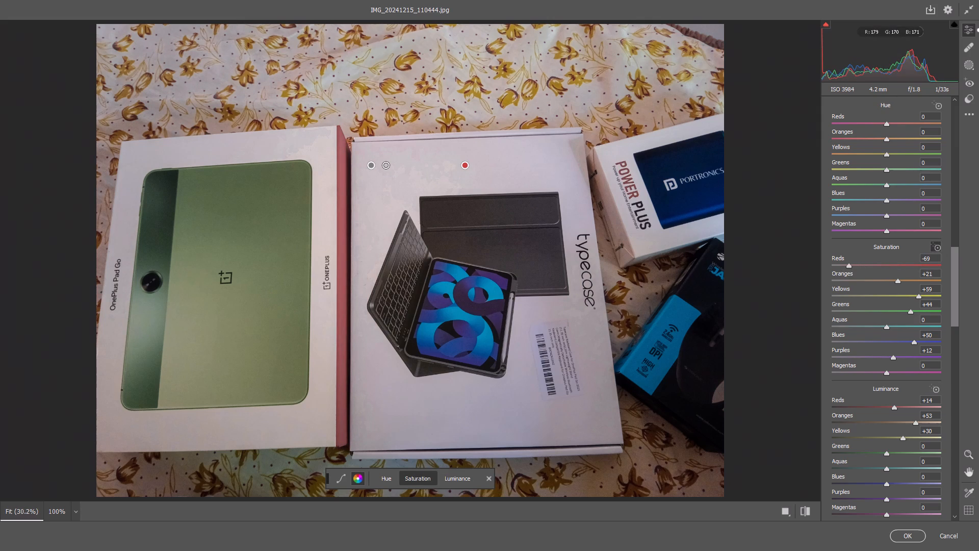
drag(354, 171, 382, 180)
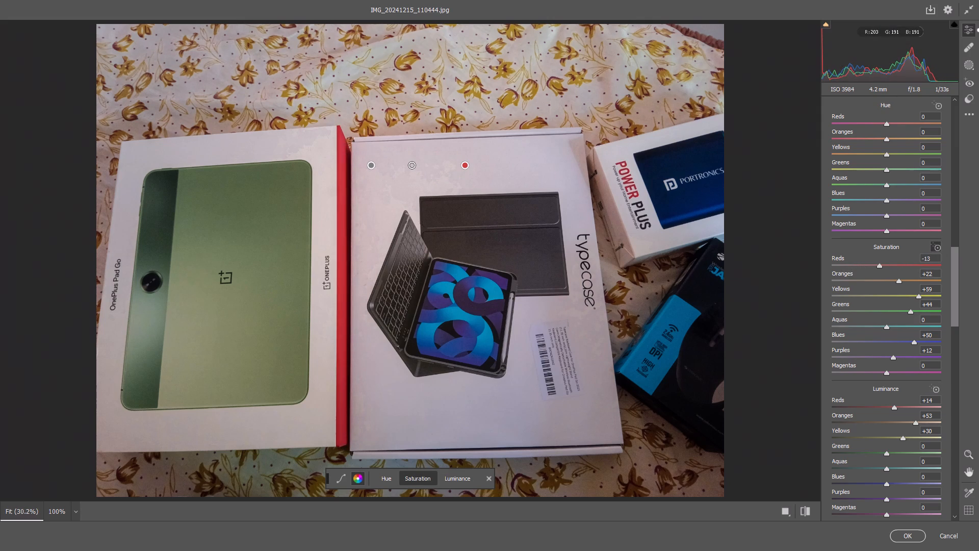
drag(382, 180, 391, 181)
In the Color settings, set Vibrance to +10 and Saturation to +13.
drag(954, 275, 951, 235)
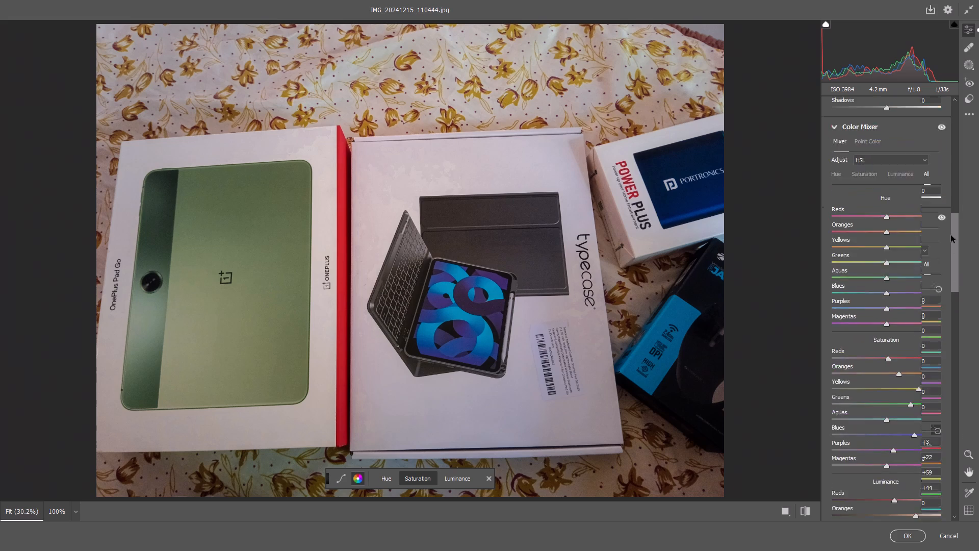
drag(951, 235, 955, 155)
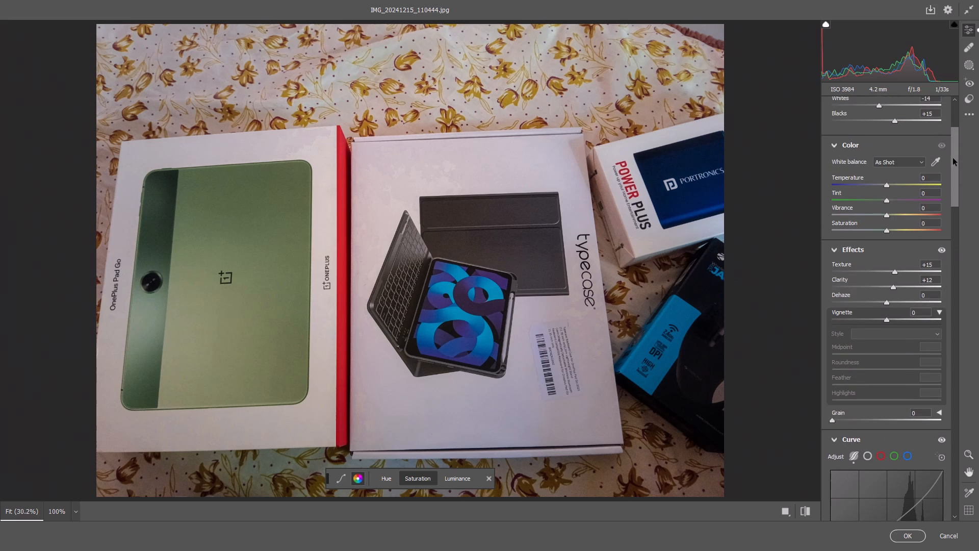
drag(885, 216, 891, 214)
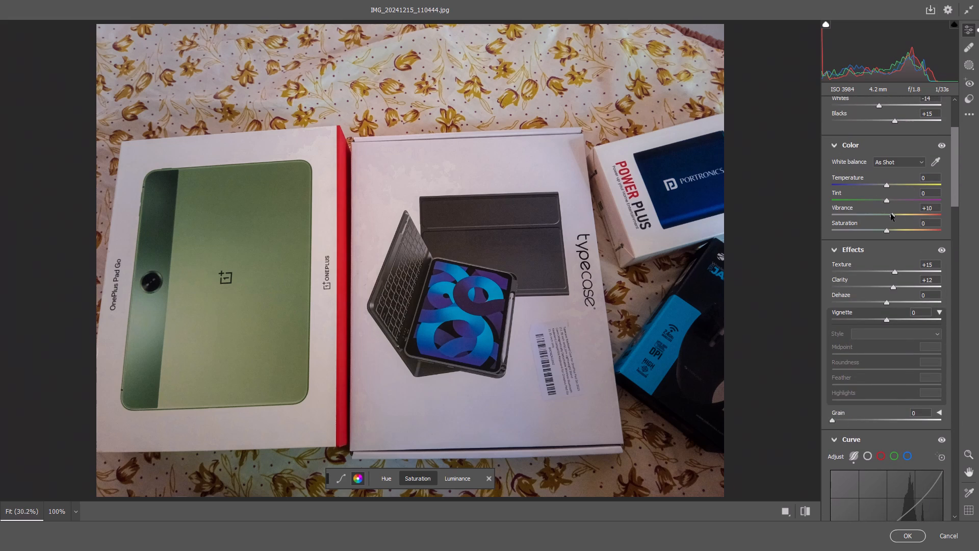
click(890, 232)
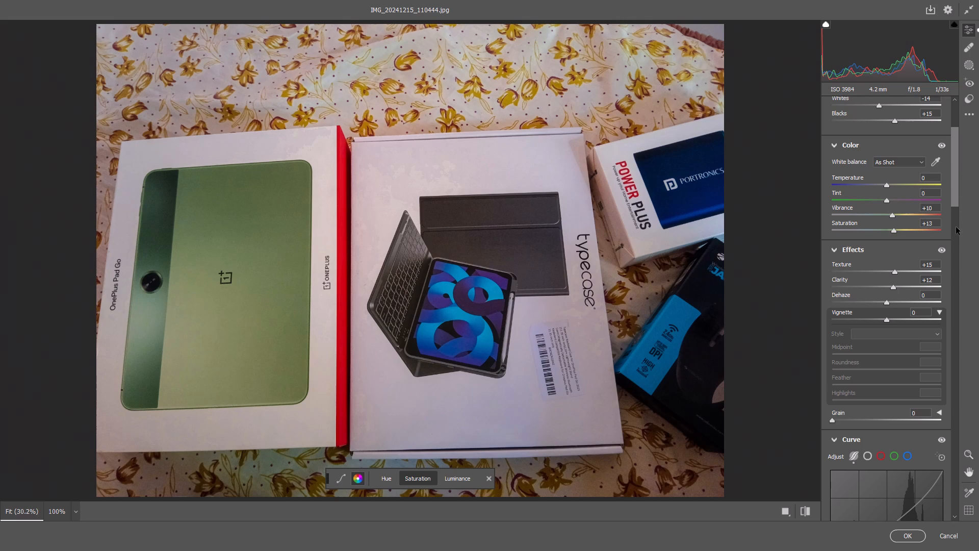
Reset all Camera Raw edits on the photo to default.
click(966, 118)
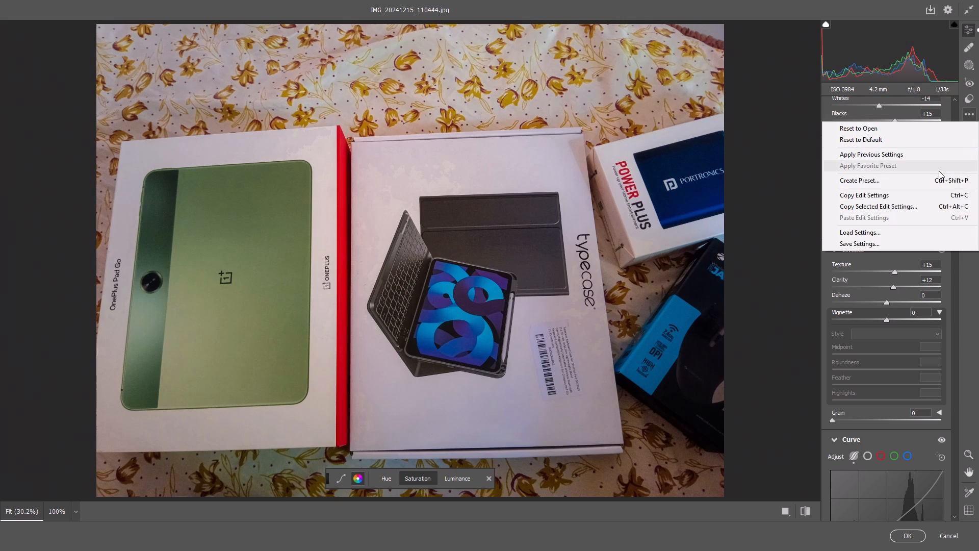
click(939, 144)
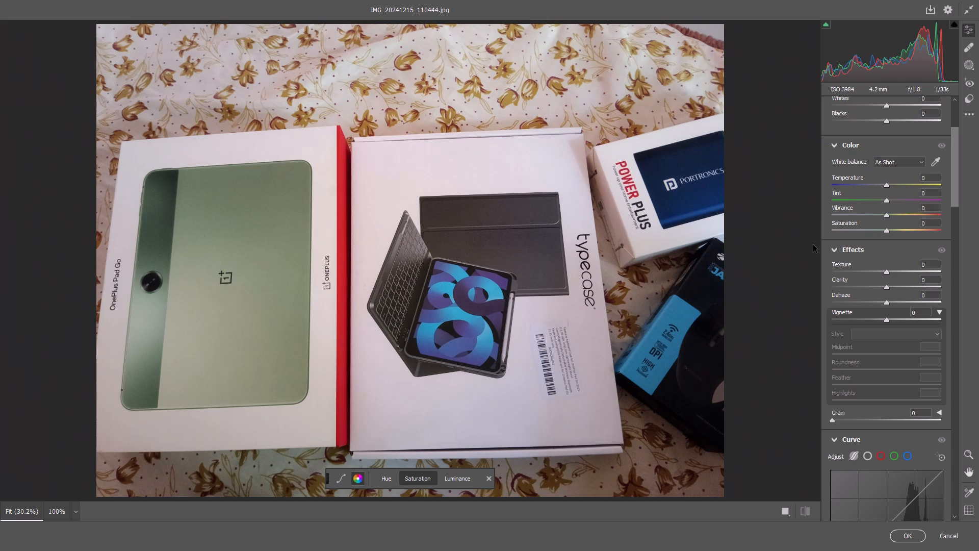
In the Light settings, set Contrast +19, Highlights -20, Shadows +14, Whites -18 and Blacks +18.
drag(957, 189, 959, 139)
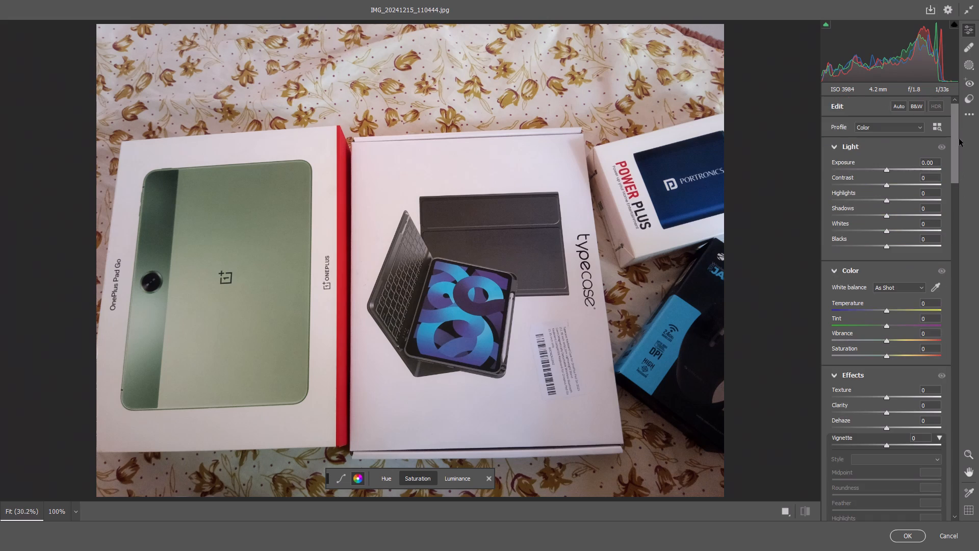
drag(959, 139, 961, 121)
drag(888, 184, 897, 187)
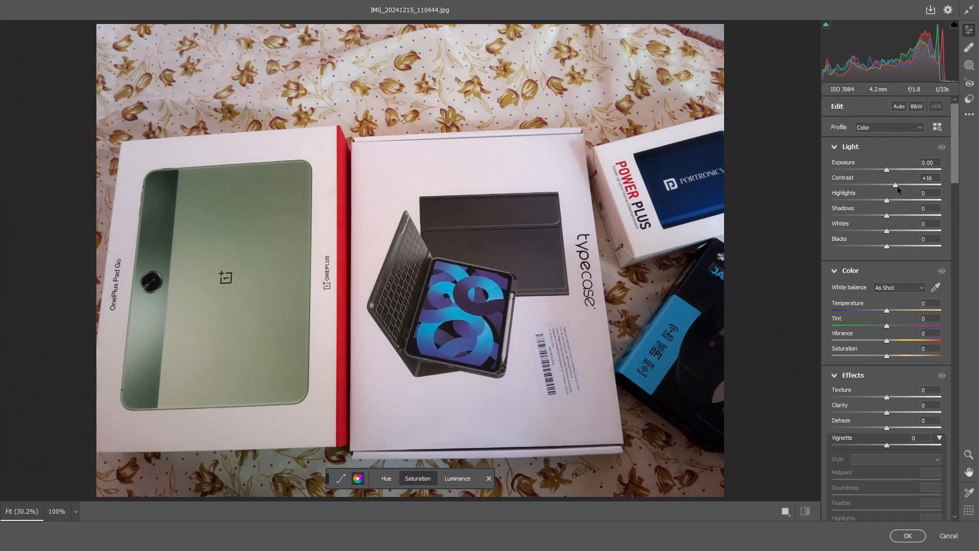
drag(897, 187, 898, 187)
drag(888, 201, 877, 199)
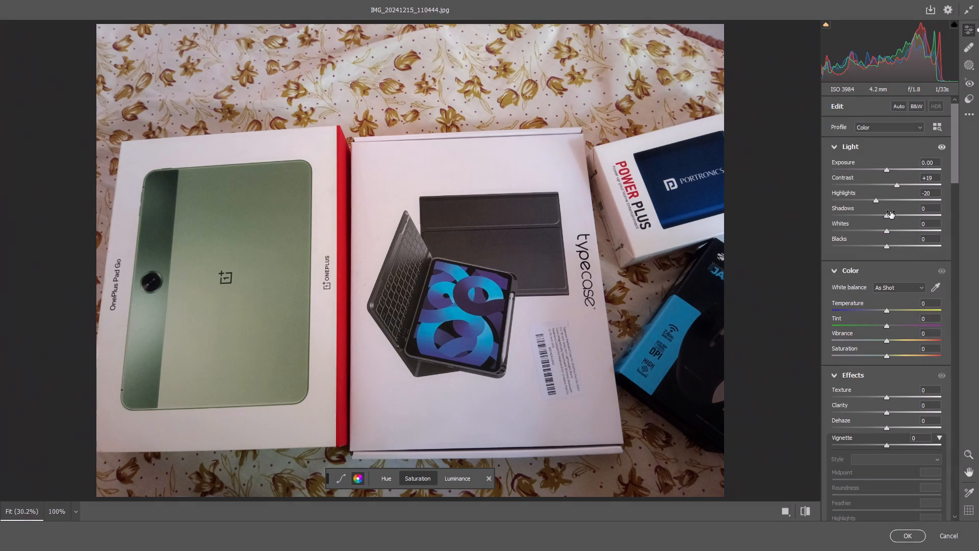
drag(886, 213, 894, 216)
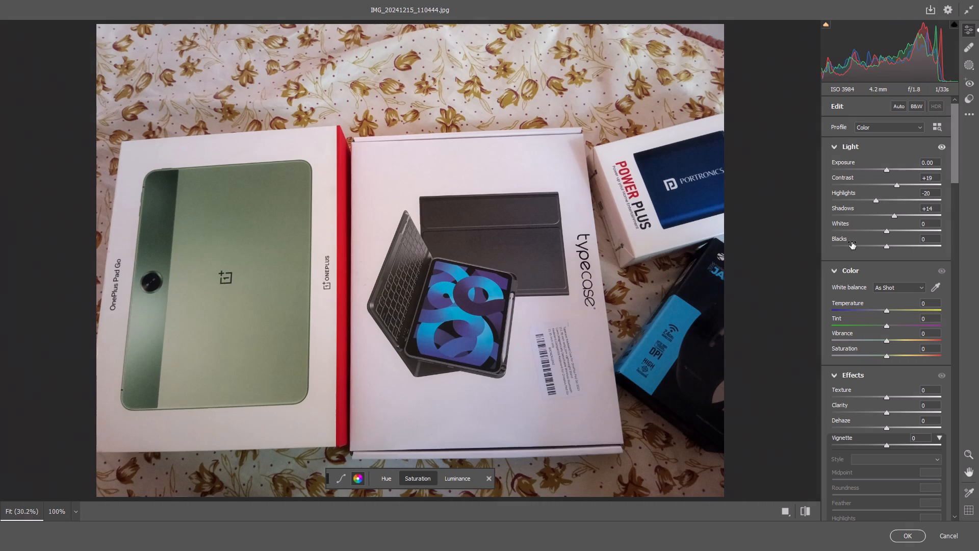
drag(886, 230, 883, 230)
drag(883, 230, 877, 229)
drag(889, 244, 899, 249)
In the Color settings, set Vibrance to +11 and Saturation to +17.
drag(886, 341, 892, 344)
drag(886, 355, 896, 358)
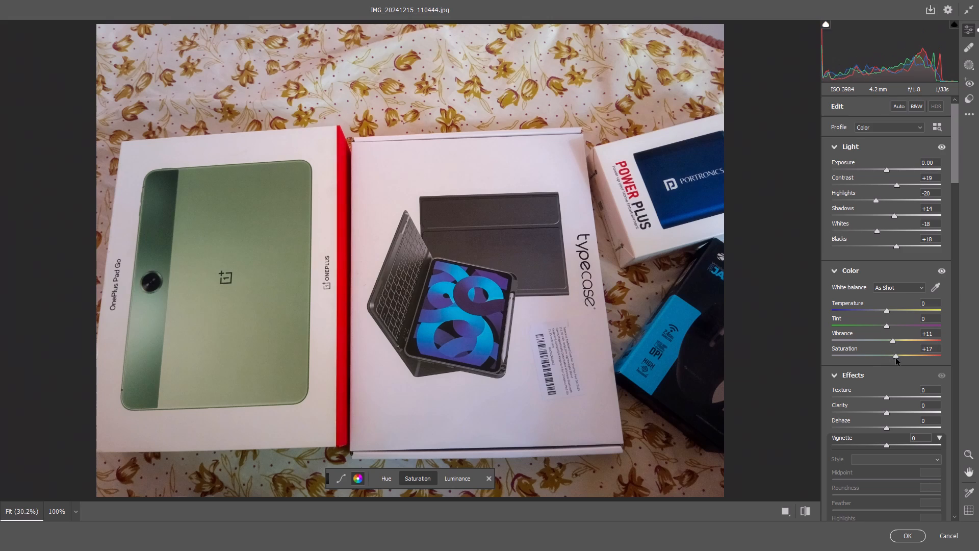
Raise the overall Saturation to +21 in the Color settings.
drag(896, 358, 898, 358)
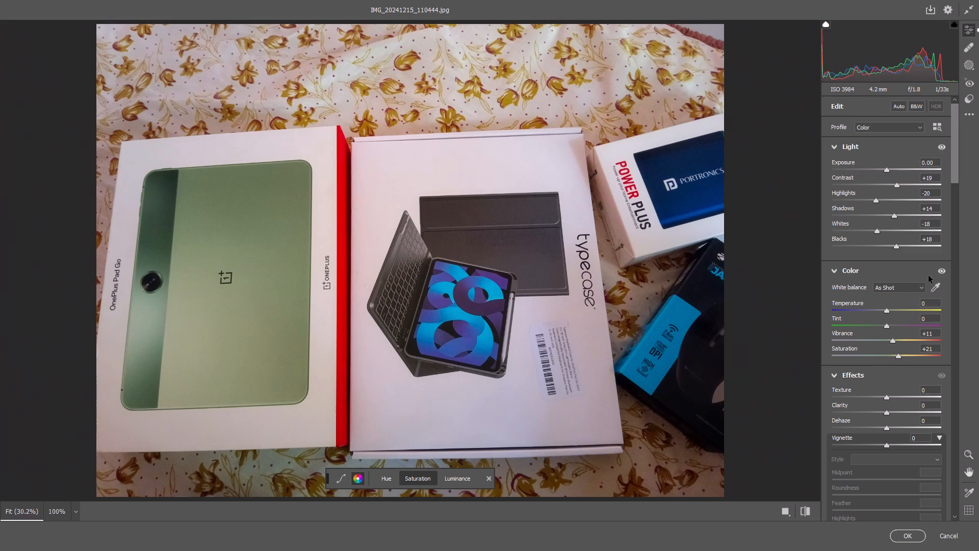
In the Effects settings, set Texture to +13 and Clarity to +17, and bring Dehaze slightly below zero.
drag(956, 145, 956, 202)
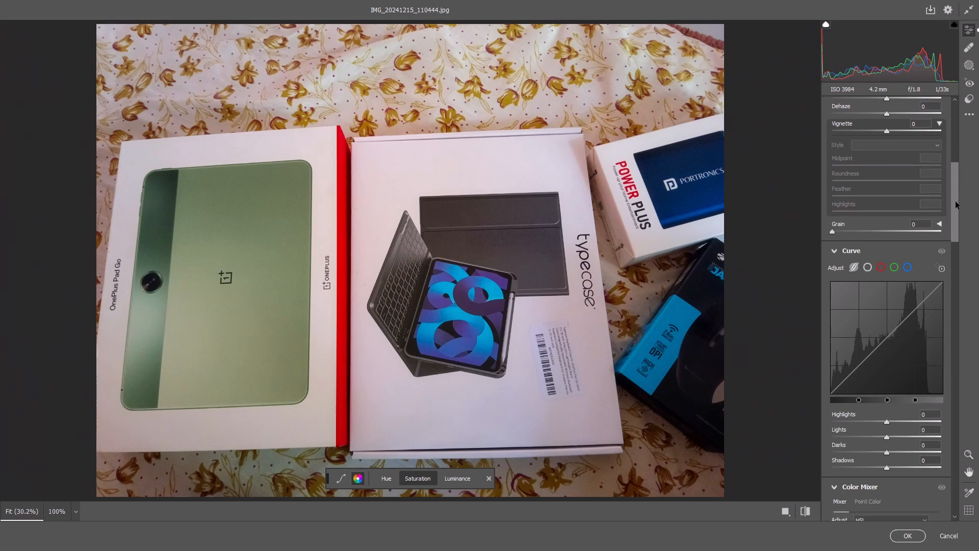
drag(956, 202, 956, 198)
click(893, 113)
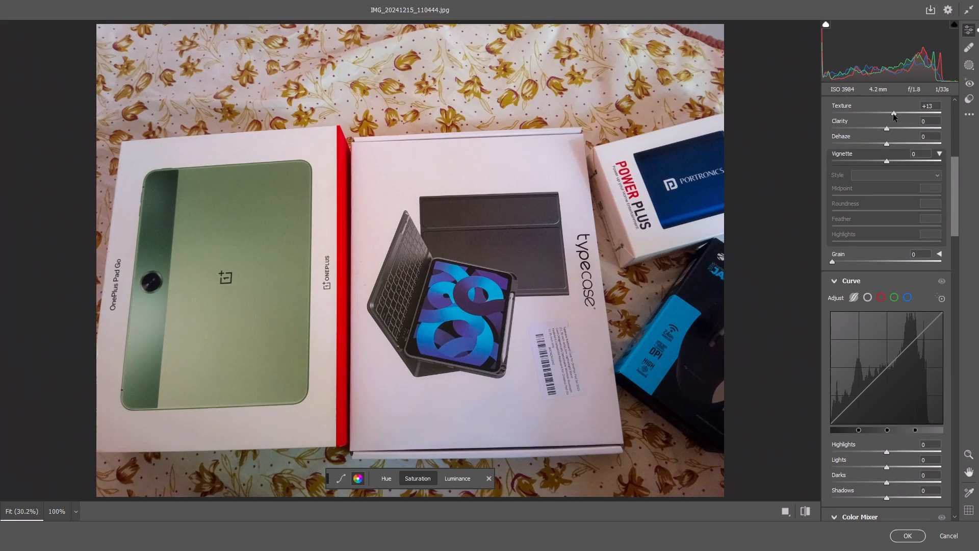
drag(887, 126, 895, 132)
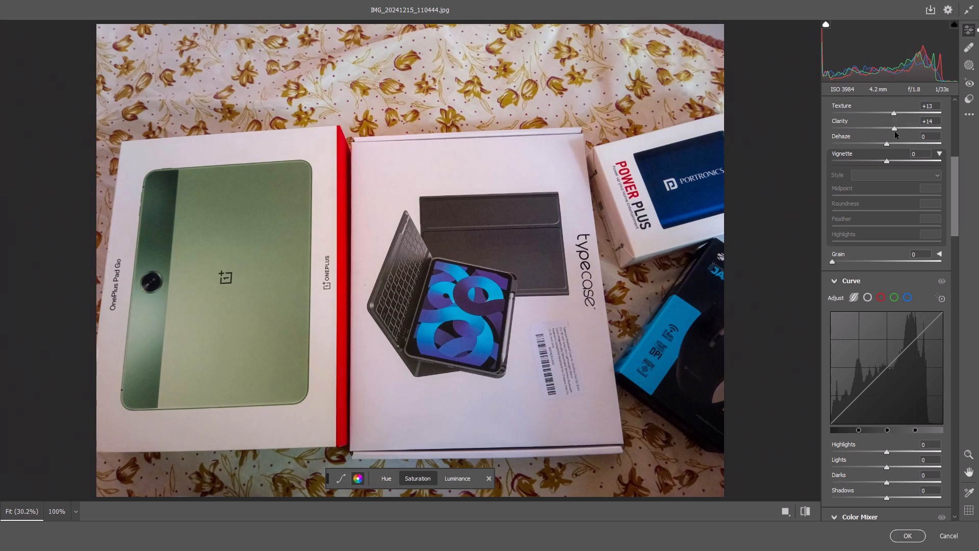
drag(895, 132, 896, 133)
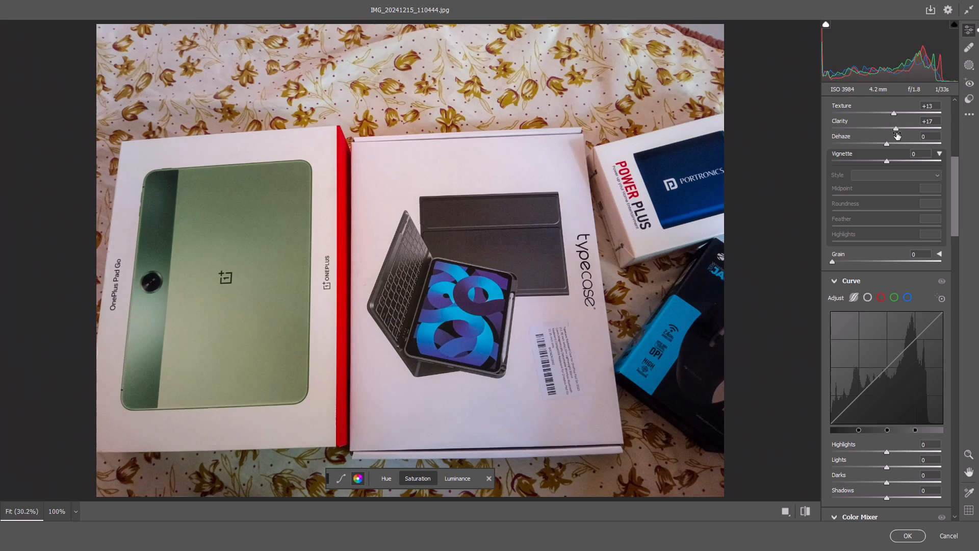
drag(888, 141, 900, 146)
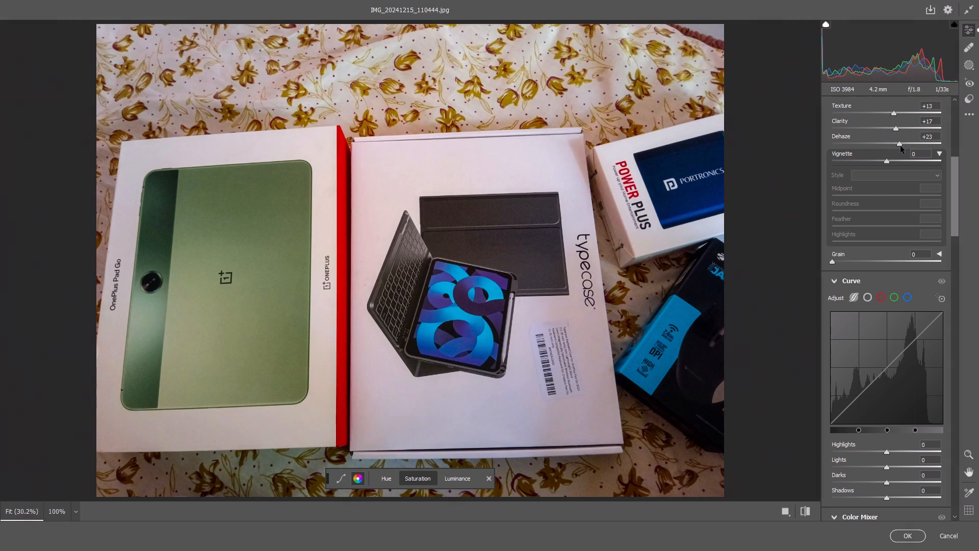
drag(900, 146, 883, 146)
In the parametric Curve settings, set Highlights to -26 and lower Lights slightly.
drag(955, 182, 955, 219)
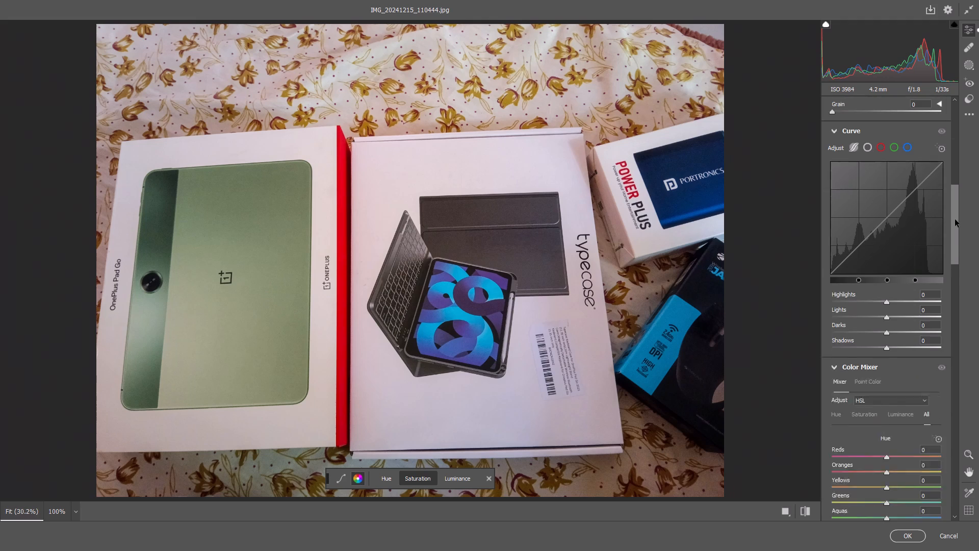
drag(955, 219, 950, 229)
click(872, 203)
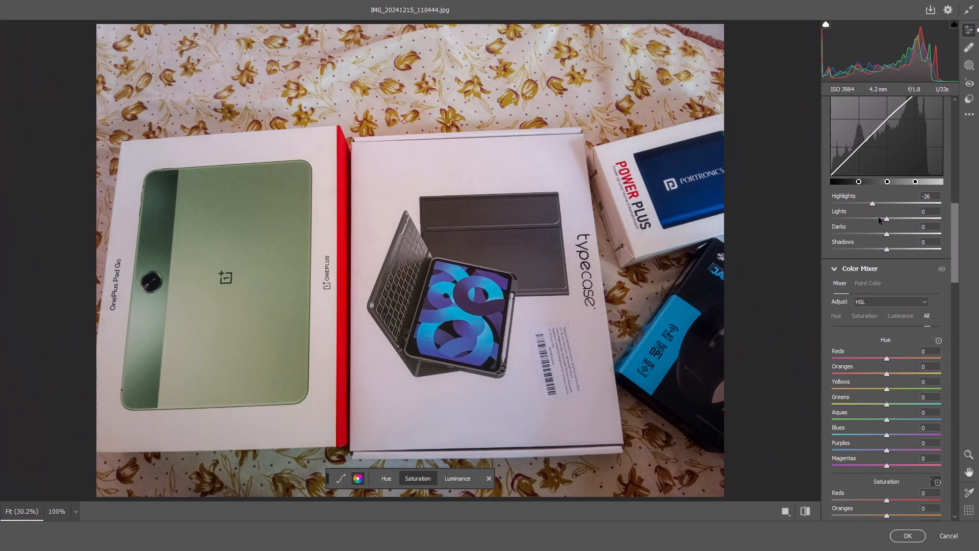
click(879, 217)
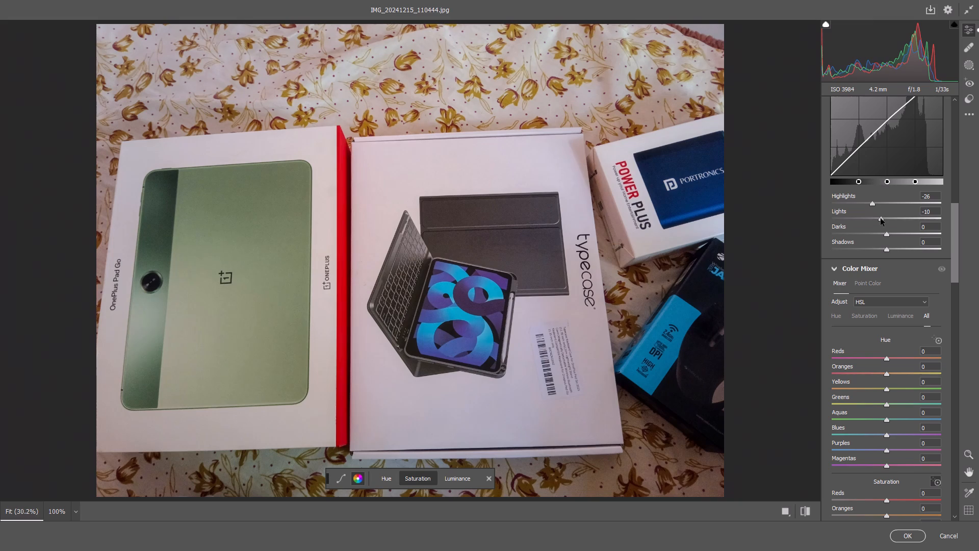
With the targeted Saturation adjustment, boost the colours on the pictured tablet screen to Aquas +7, Blues +41 and Purples +27.
drag(956, 225, 957, 254)
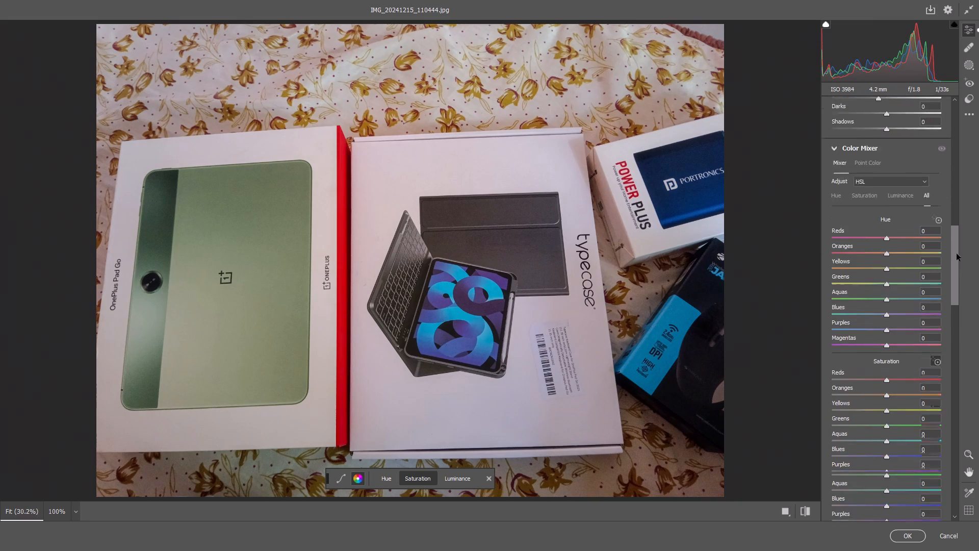
drag(957, 254, 959, 277)
click(940, 203)
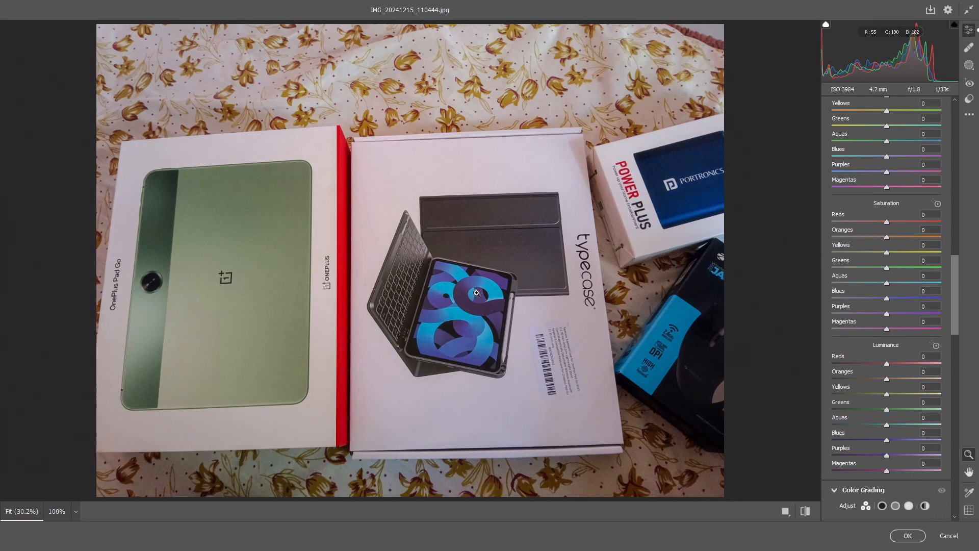
click(938, 200)
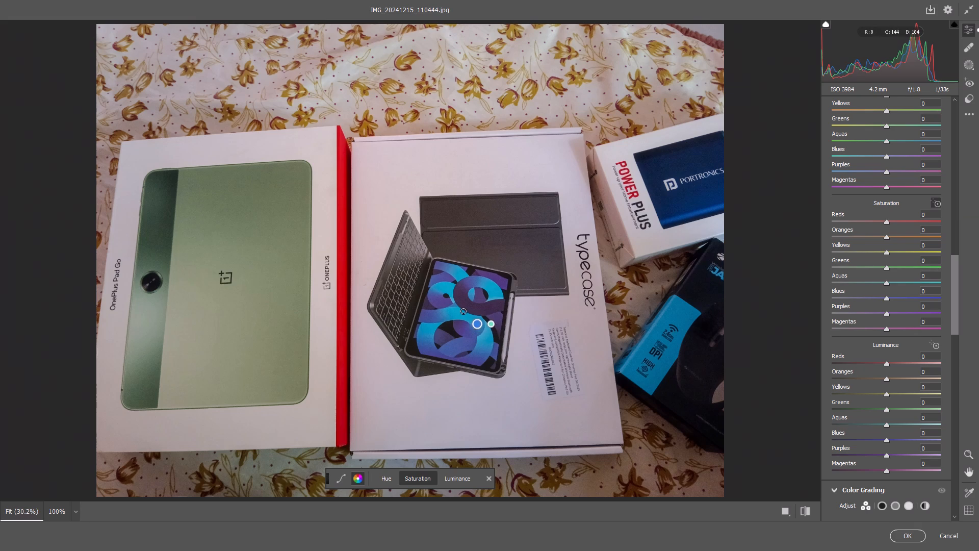
drag(457, 313, 474, 321)
drag(471, 309, 484, 316)
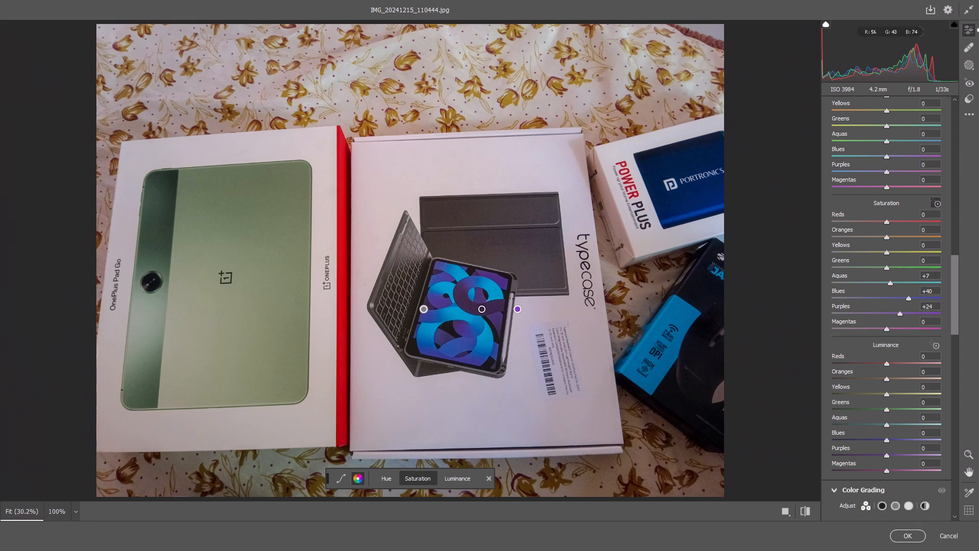
drag(484, 316, 484, 317)
Boost the green tablet artwork's saturation with targeted adjustment to Yellows +34, Greens +46 and Aquas +8.
drag(233, 316, 249, 327)
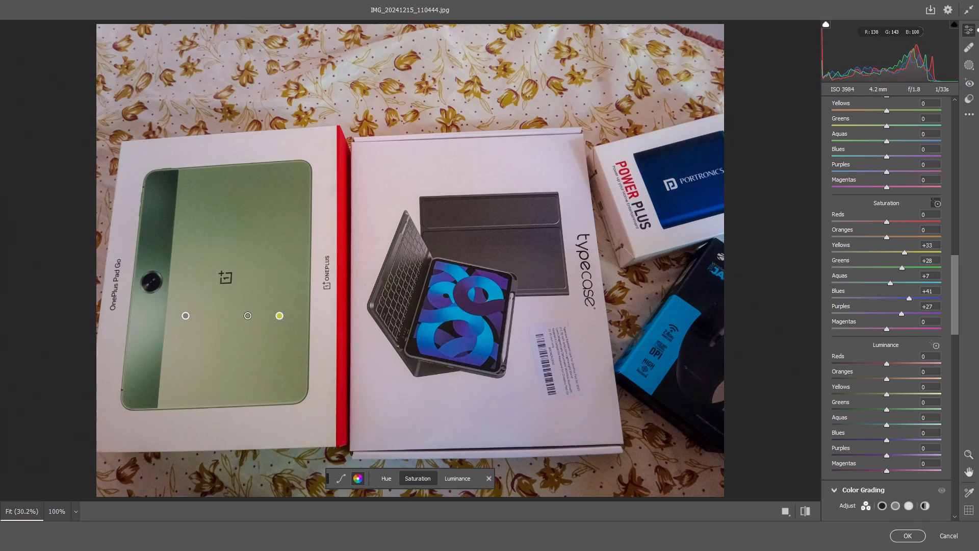
drag(249, 327, 250, 327)
drag(151, 327, 160, 332)
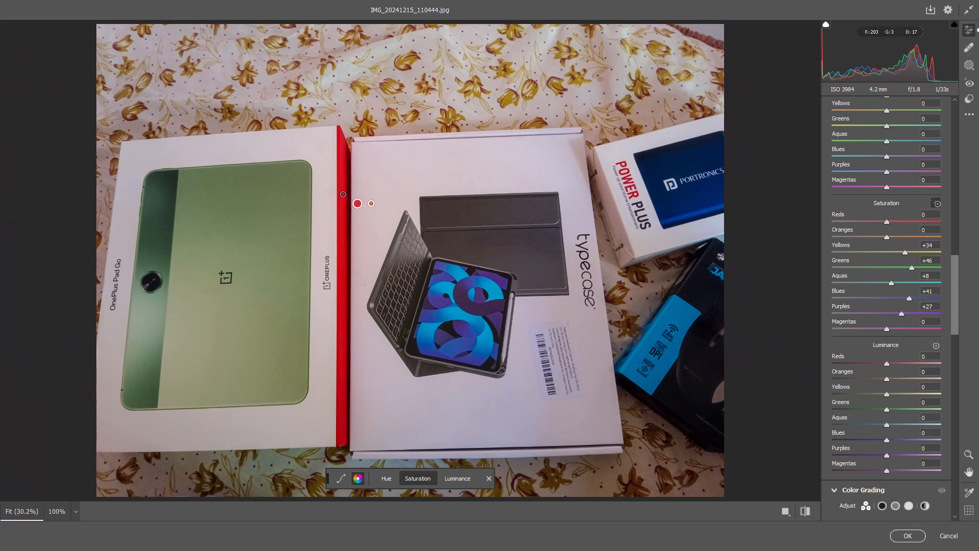
Adjust the red box edge's saturation with targeted adjustment to Reds +18 and Oranges +8.
drag(342, 196, 342, 205)
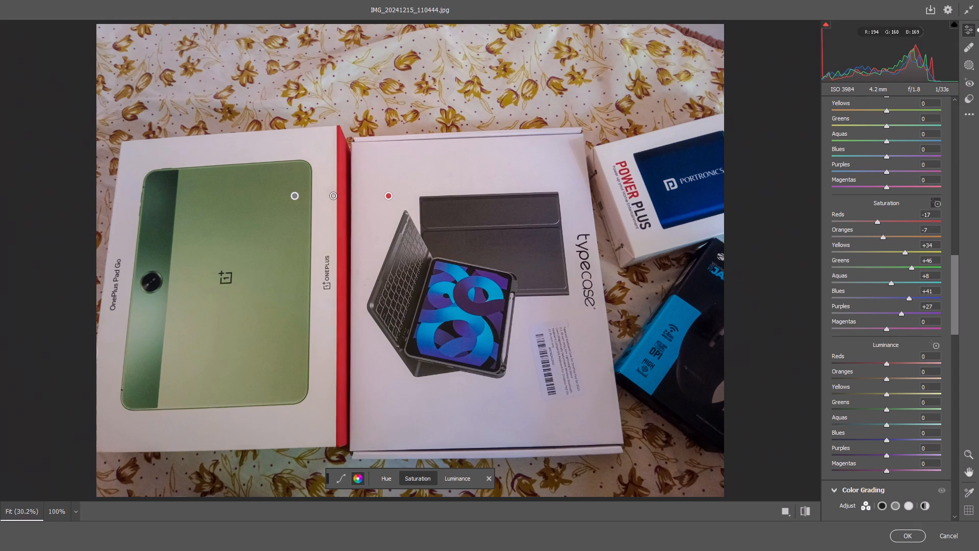
drag(342, 205, 978, 206)
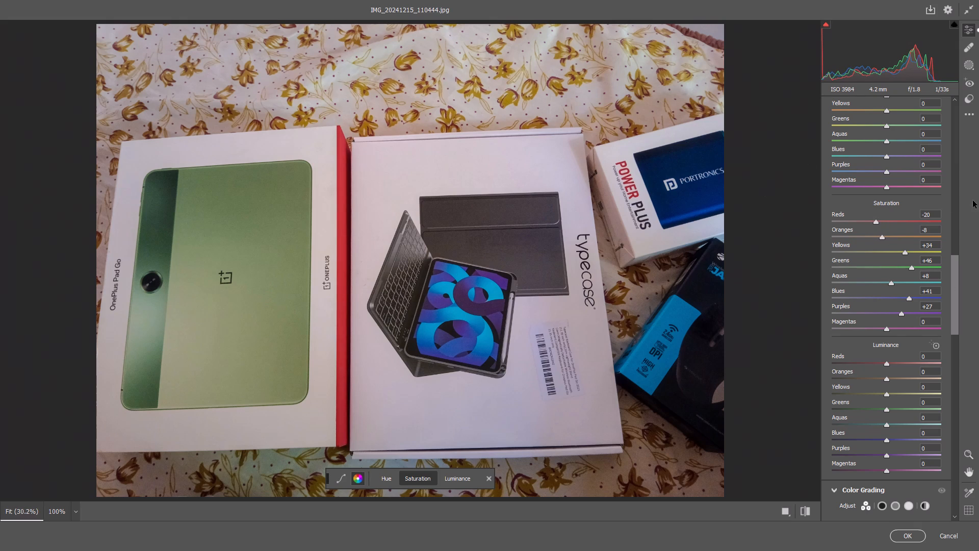
drag(343, 248, 347, 248)
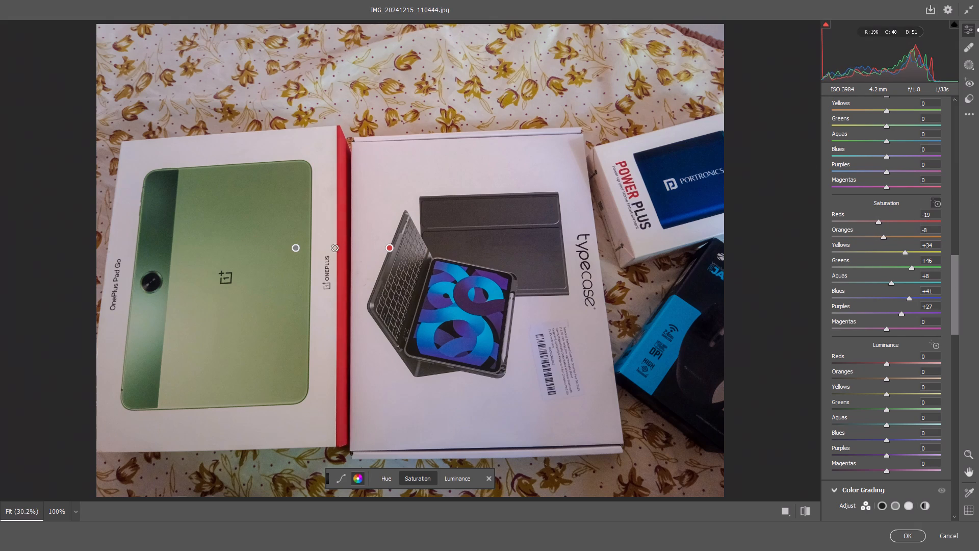
drag(347, 248, 385, 258)
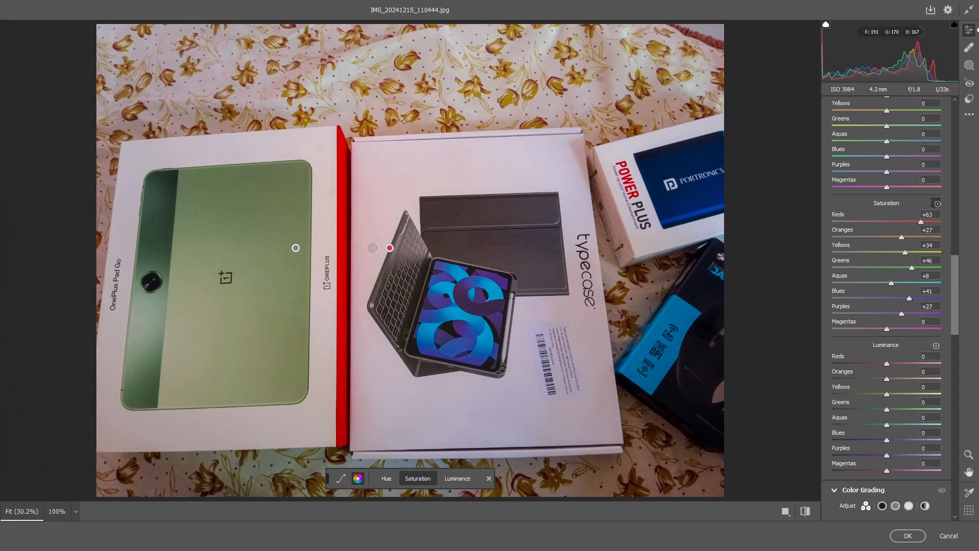
drag(385, 258, 362, 260)
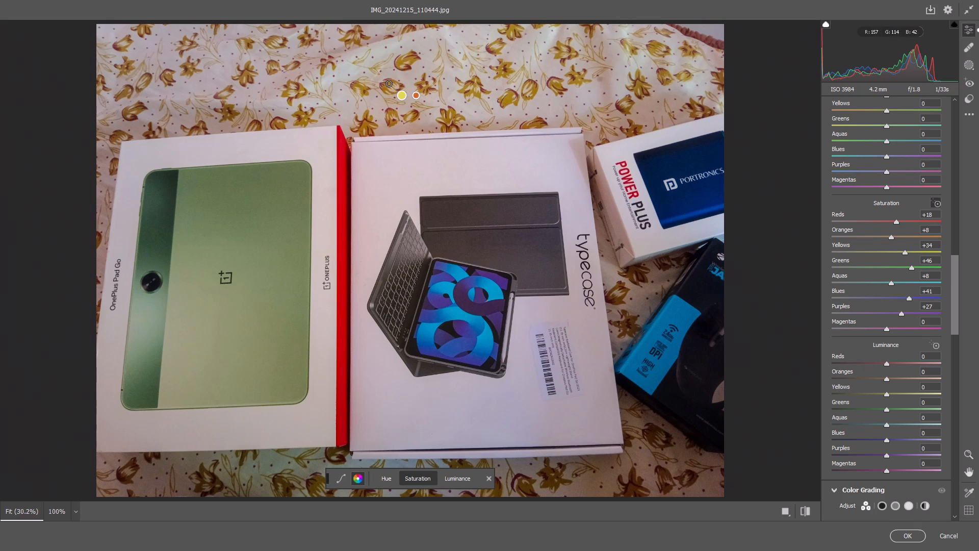
Tone down the fabric flowers' saturation with targeted adjustment to Oranges -13 and Yellows +8.
drag(389, 84, 417, 99)
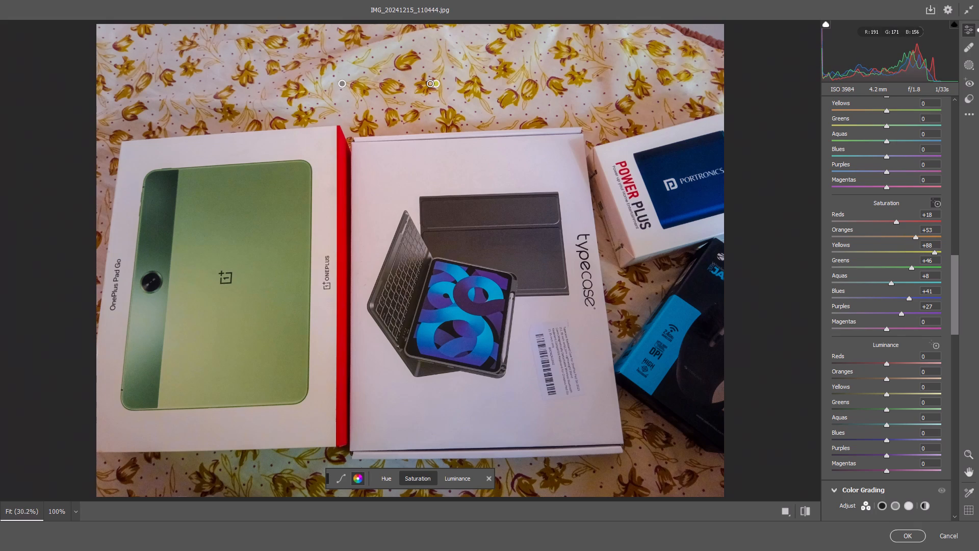
drag(417, 99, 383, 99)
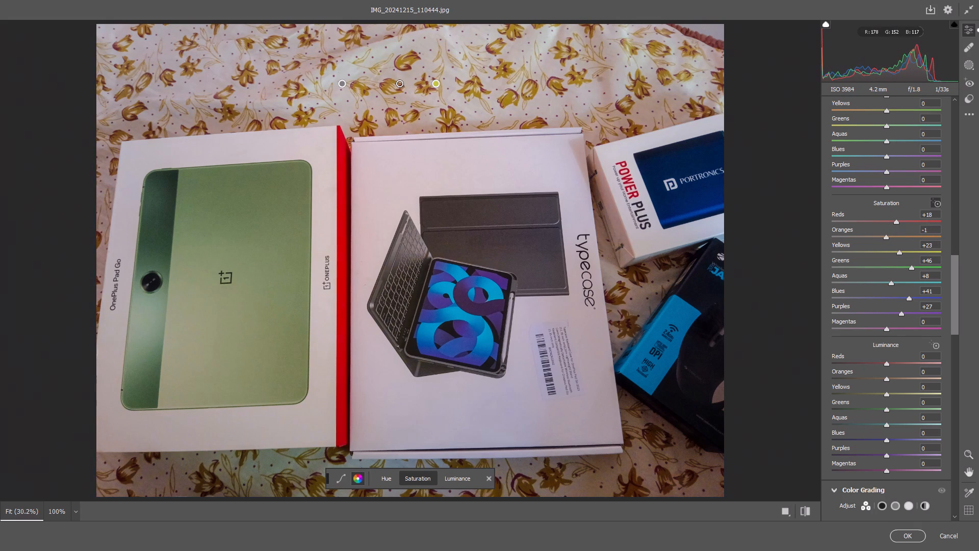
drag(383, 99, 375, 98)
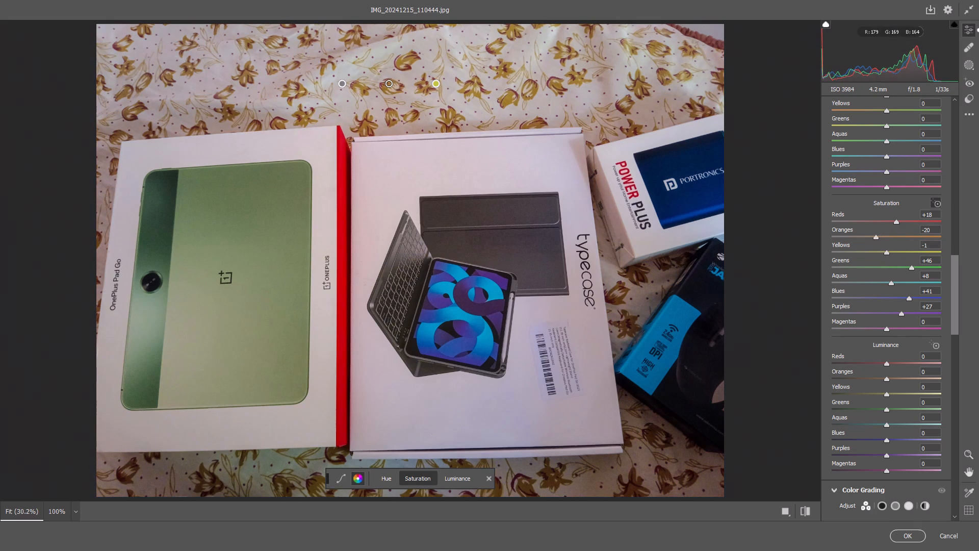
drag(375, 98, 376, 99)
In the Detail settings, set Sharpening 22, Noise Reduction 15 and Color Noise Reduction 18, and apply the Camera Raw edits.
drag(954, 279, 954, 293)
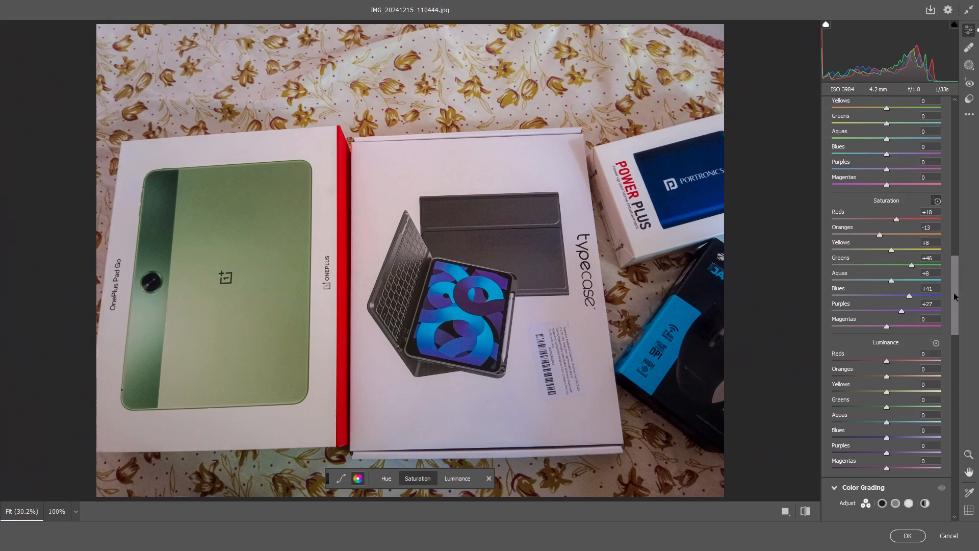
drag(954, 293, 953, 368)
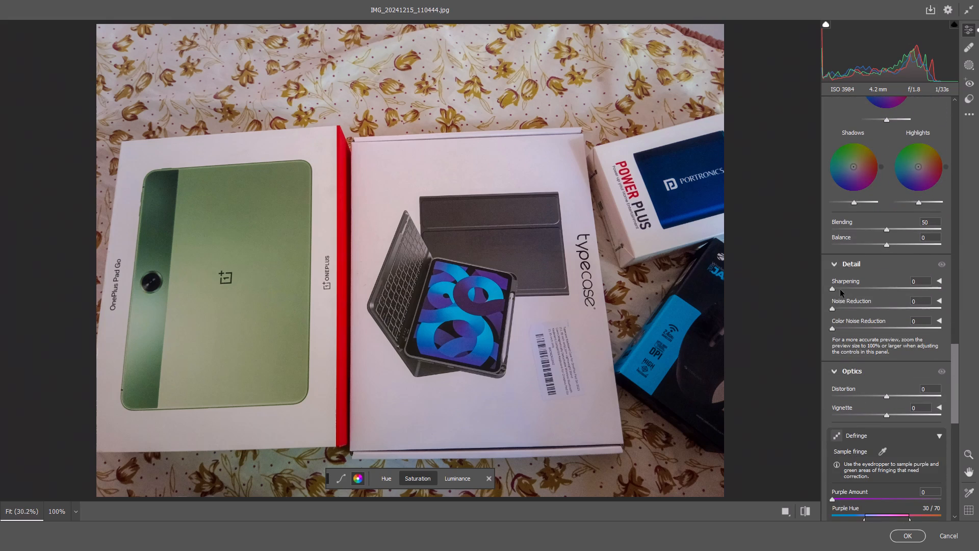
drag(840, 290, 848, 294)
drag(844, 309, 848, 309)
drag(844, 328, 846, 330)
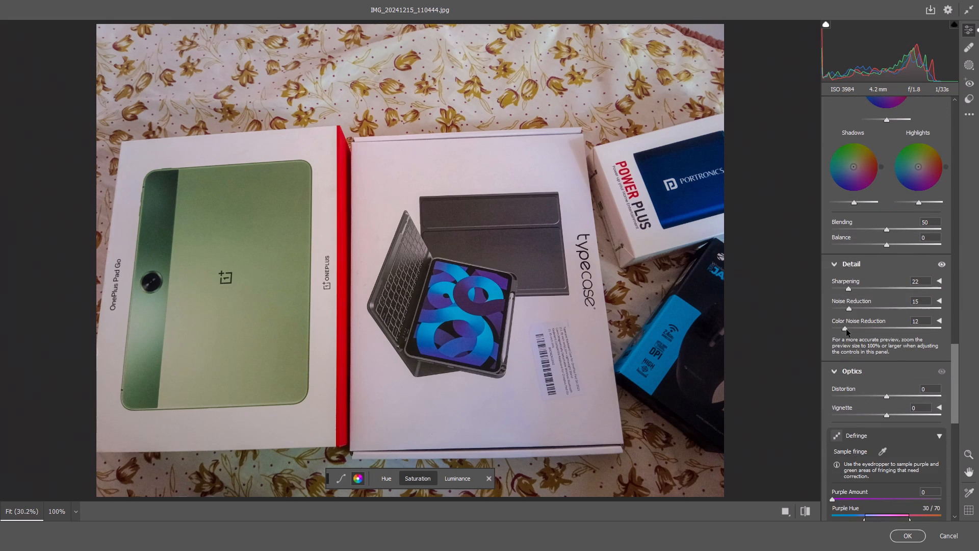
drag(846, 330, 851, 333)
click(901, 537)
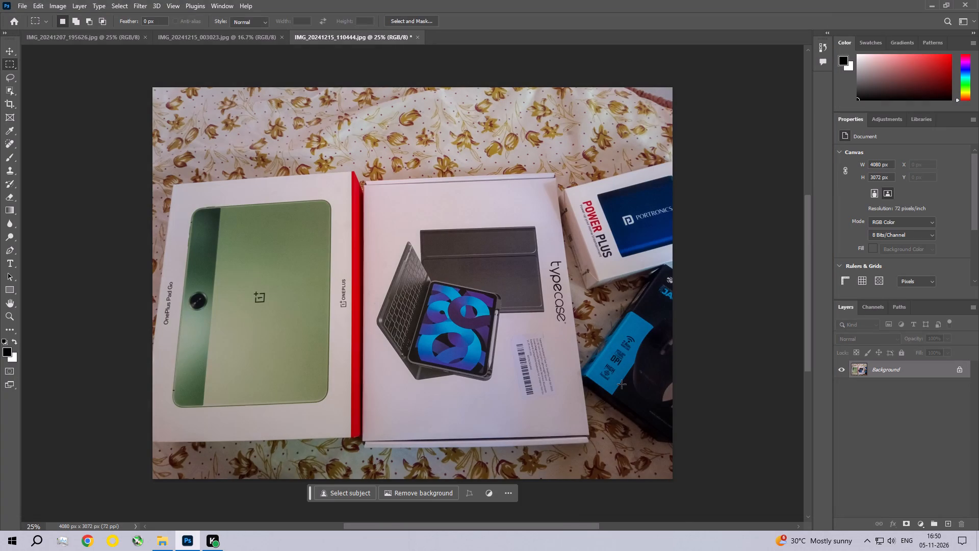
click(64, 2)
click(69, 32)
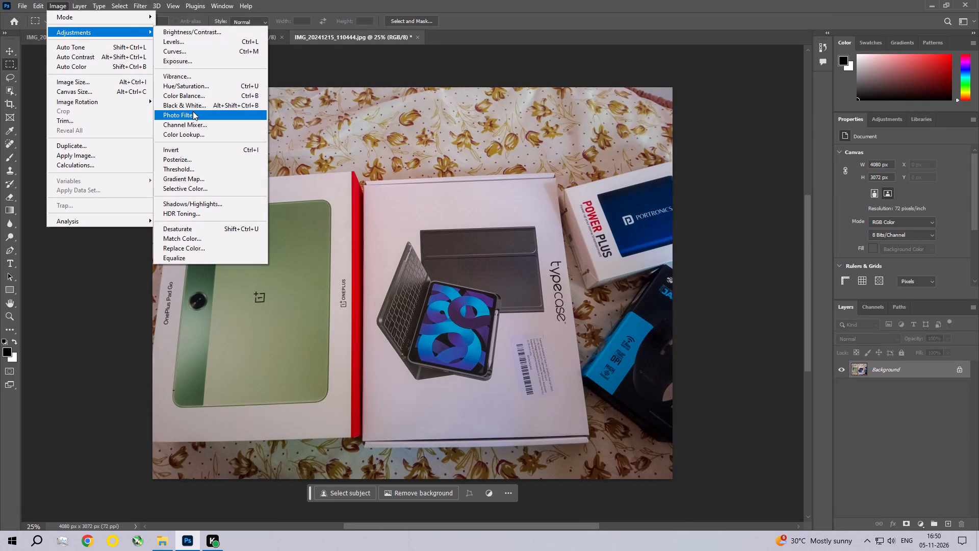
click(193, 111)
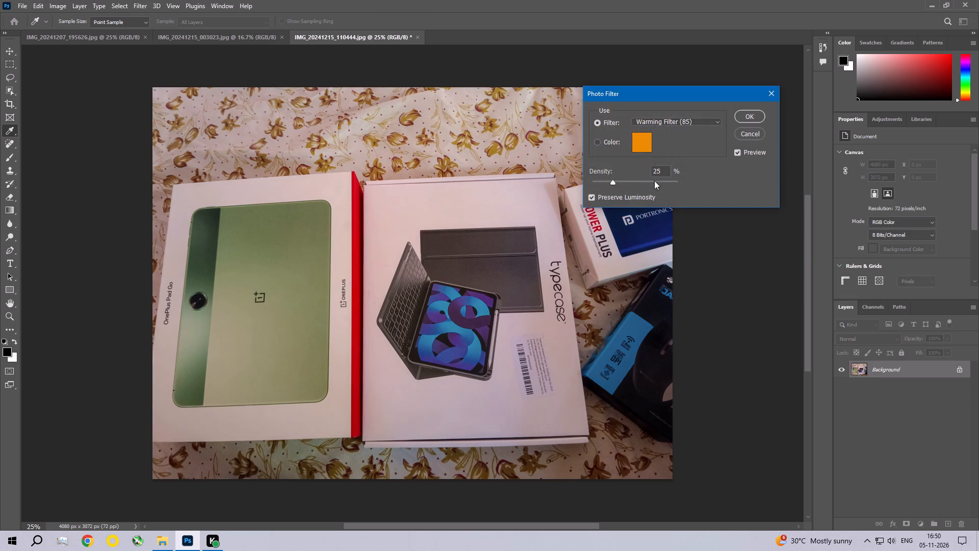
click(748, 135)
Apply an Exposure adjustment to the photo with Offset set to 0.0030.
click(59, 9)
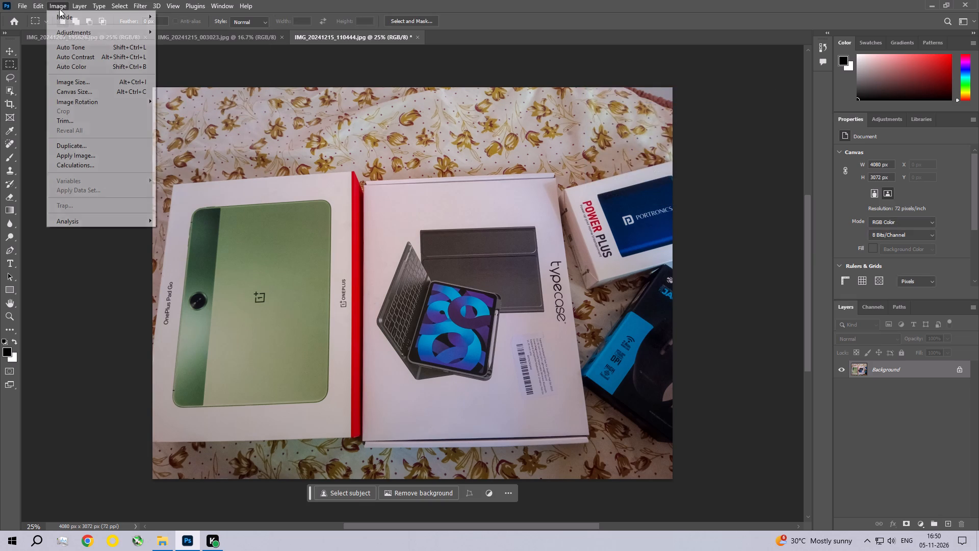
click(60, 33)
click(188, 64)
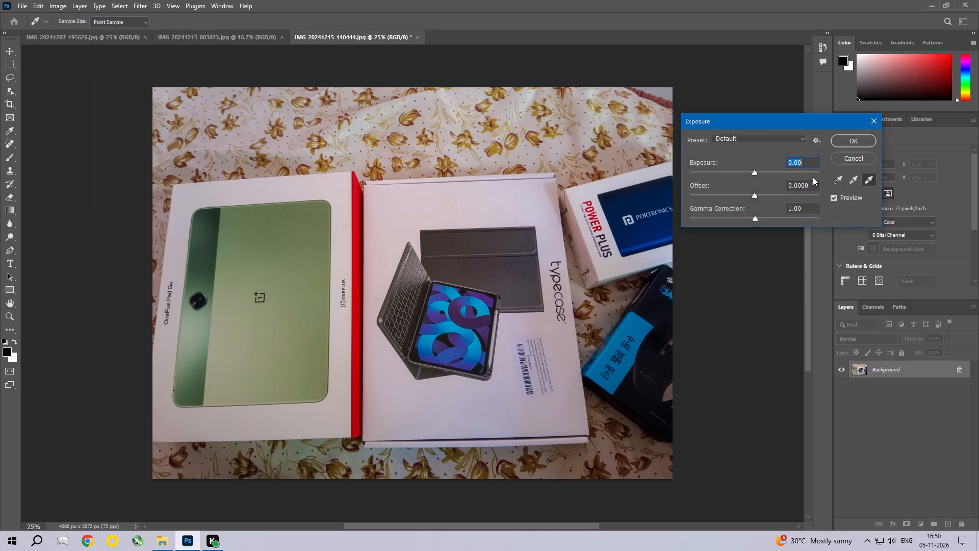
click(813, 185)
key(BackSpace)
key(BackSpace)
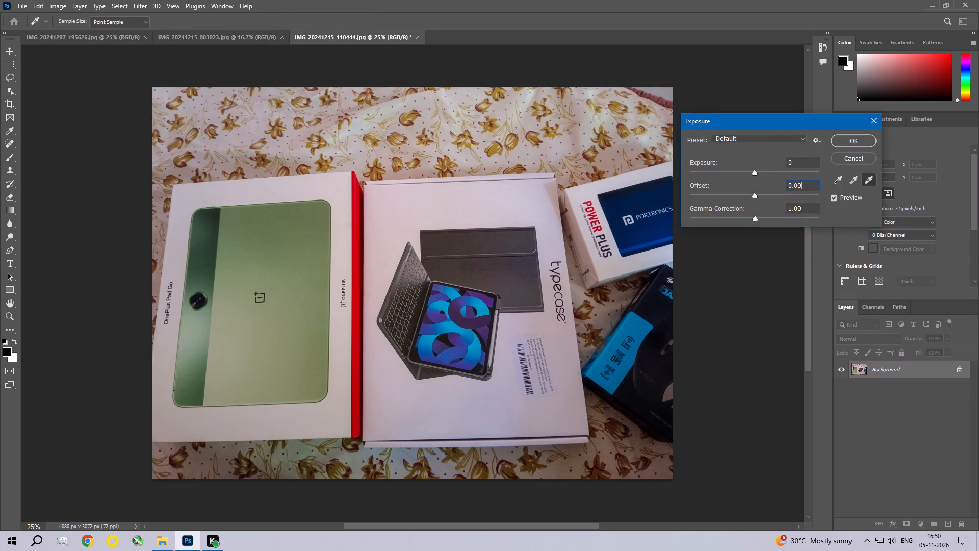
text(30)
key(Return)
Save IMG_20241215_110444 as a JPEG at Maximum quality 12 and close it.
key(ctrl+s)
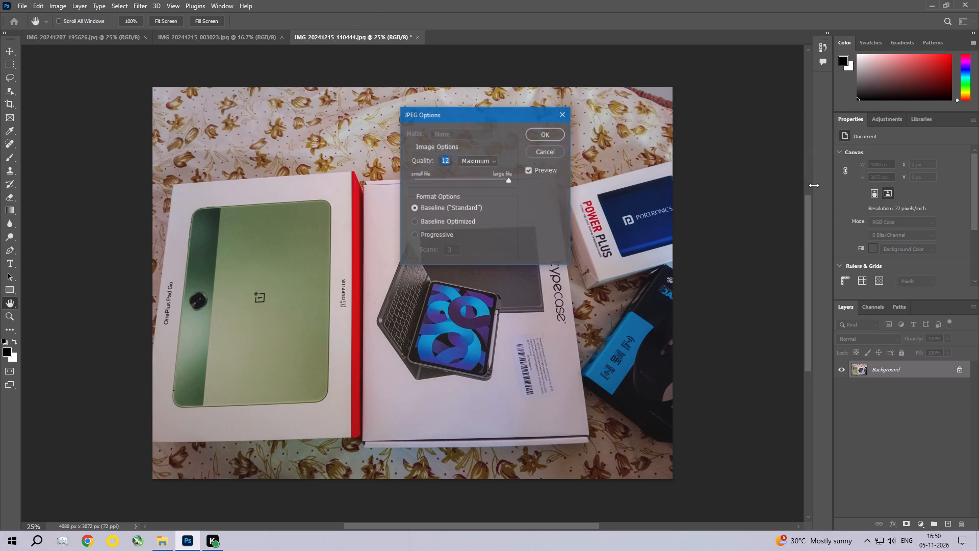
key(Return)
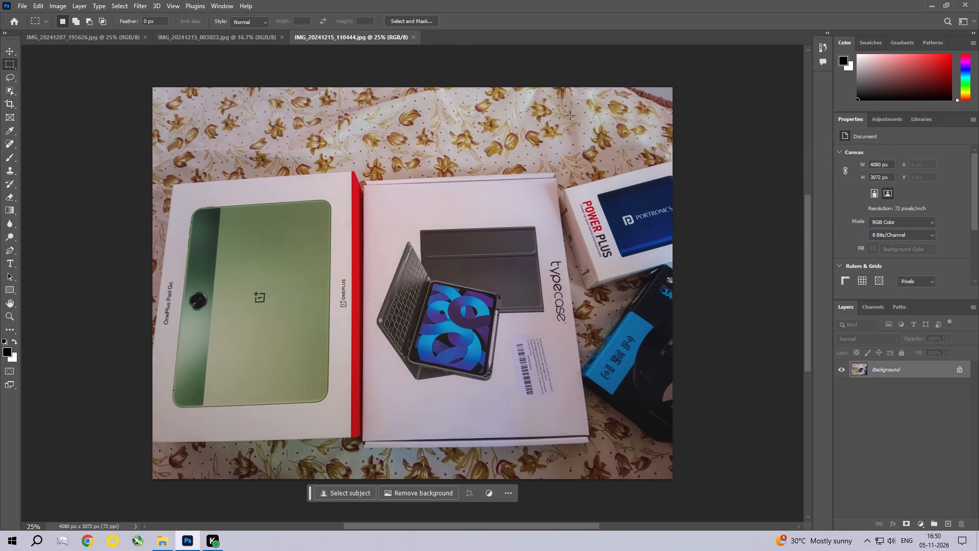
click(413, 37)
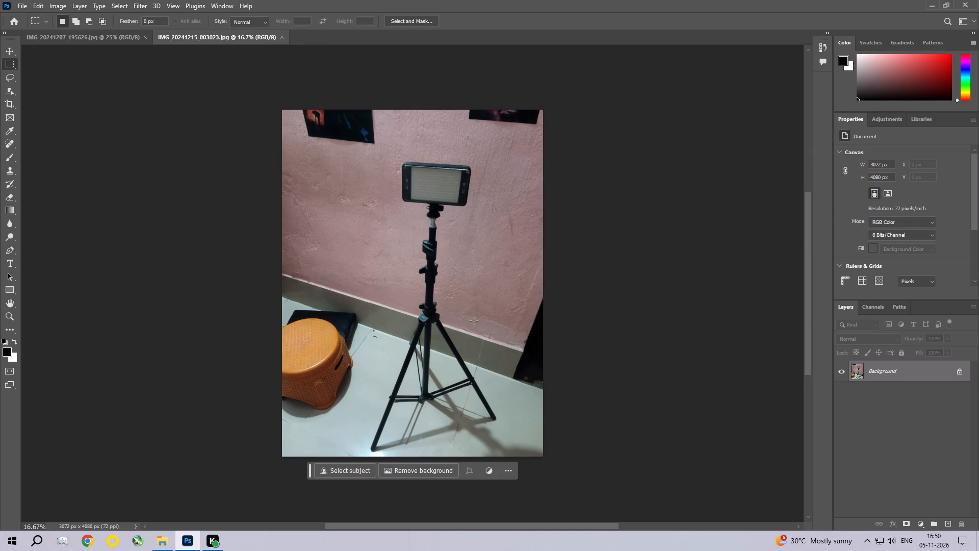
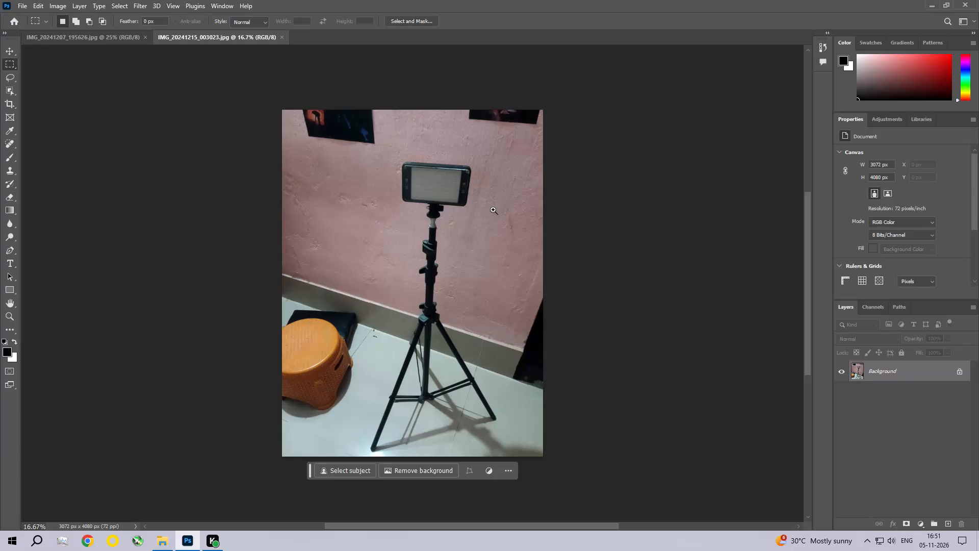
Remove the small blemish on the pink wall just left of the LED light with a Content-Aware fill, and deselect.
ctrl+double_click(493, 210)
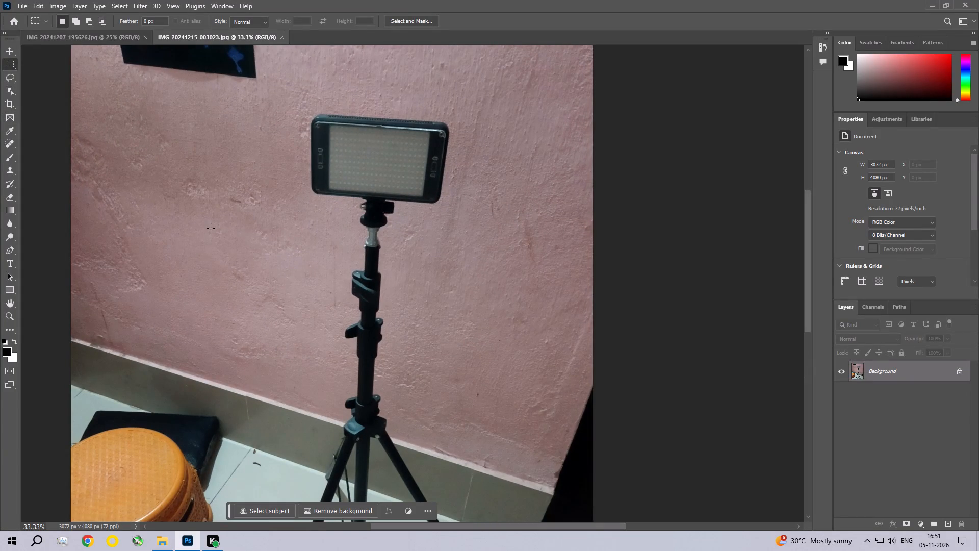
drag(228, 188, 250, 213)
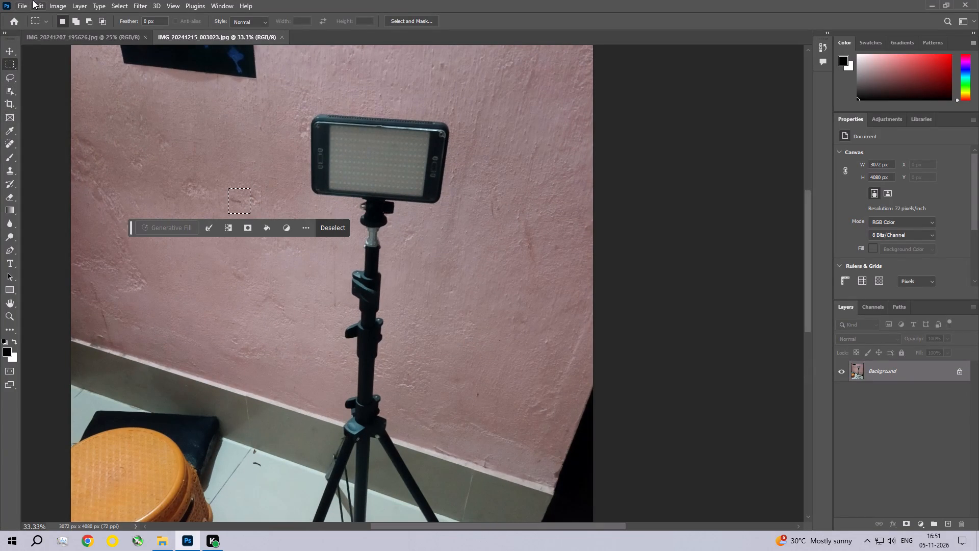
click(35, 0)
click(57, 160)
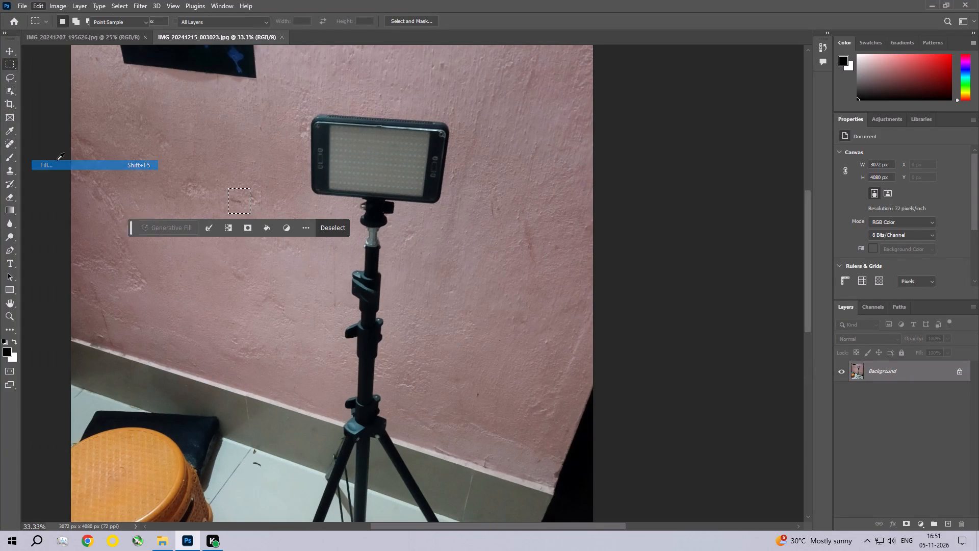
click(556, 135)
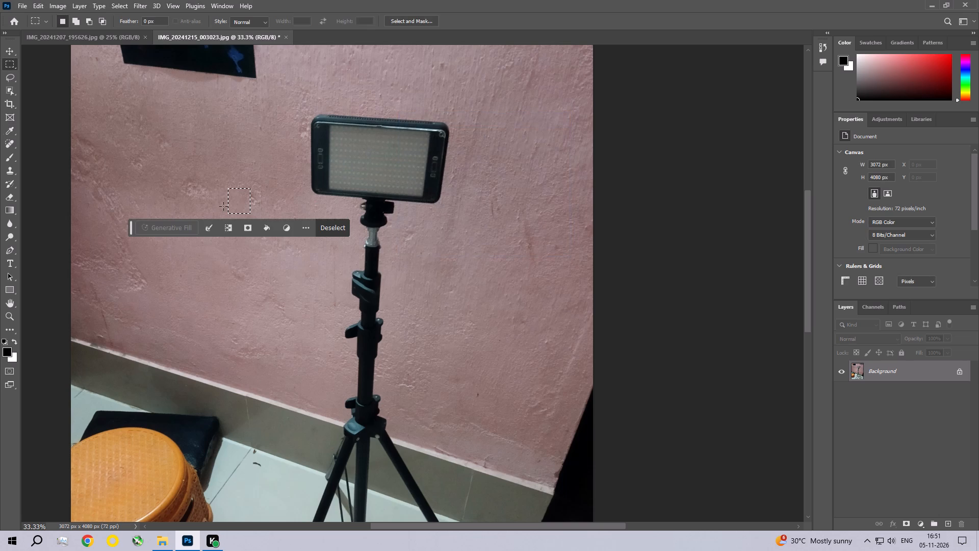
key(ctrl+d)
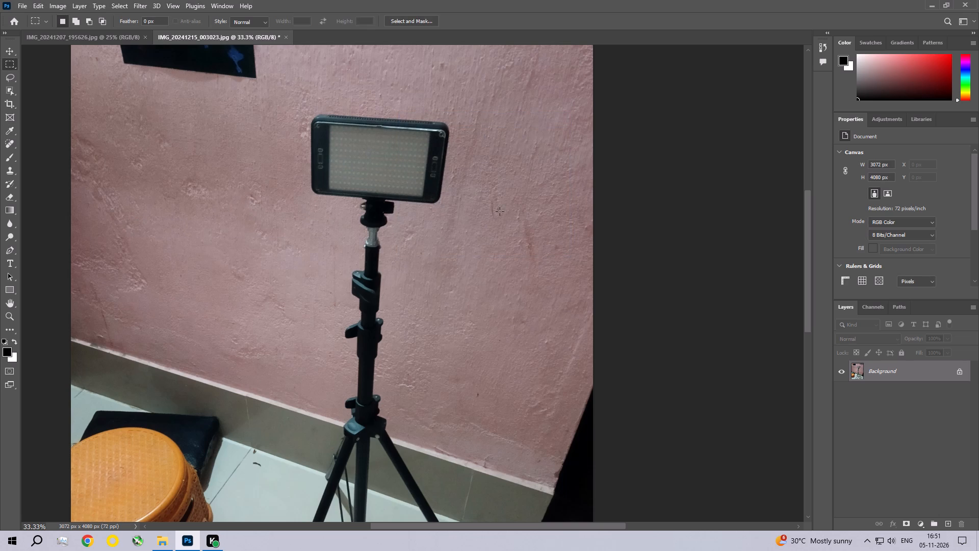
Remove the long diagonal scratch on the pink wall, below and to the right of the LED light, using a Content-Aware fill.
drag(507, 207, 545, 270)
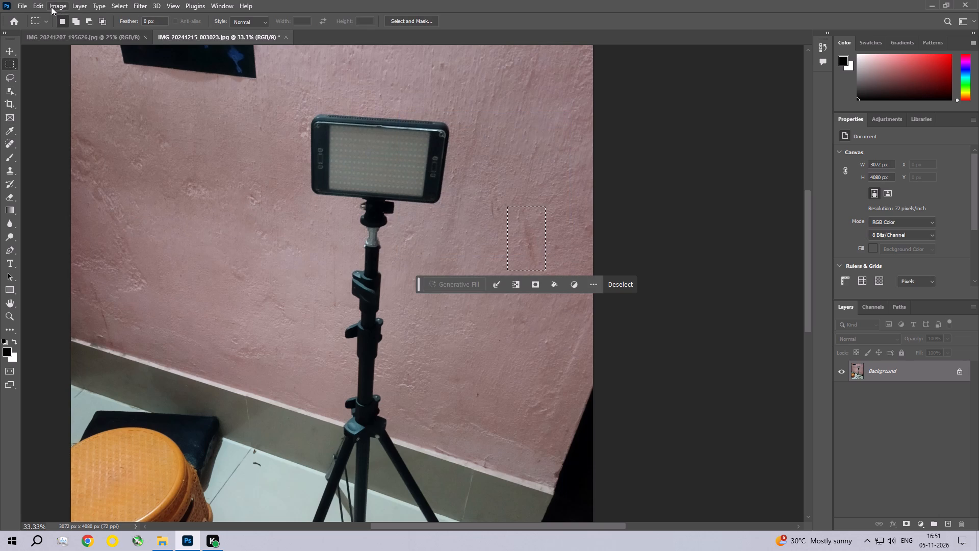
click(38, 1)
click(59, 166)
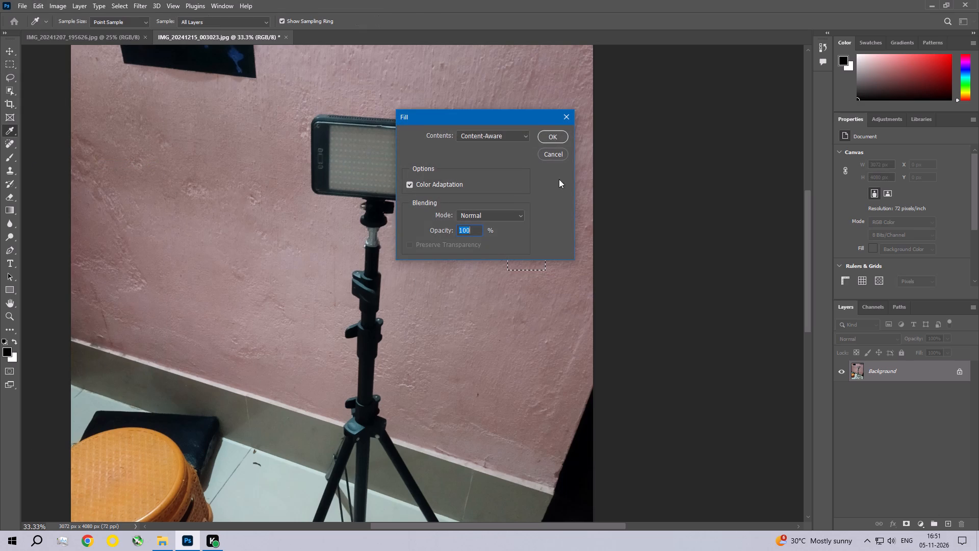
click(556, 136)
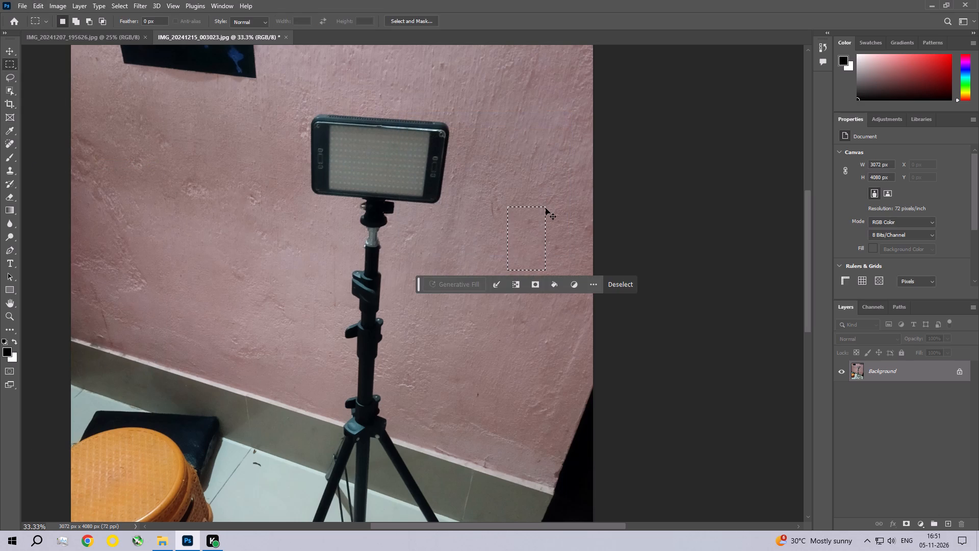
key(ctrl+d)
Erase the smaller wall mark just above and left of the removed scratch with a Content-Aware fill.
drag(482, 185, 506, 223)
click(36, 5)
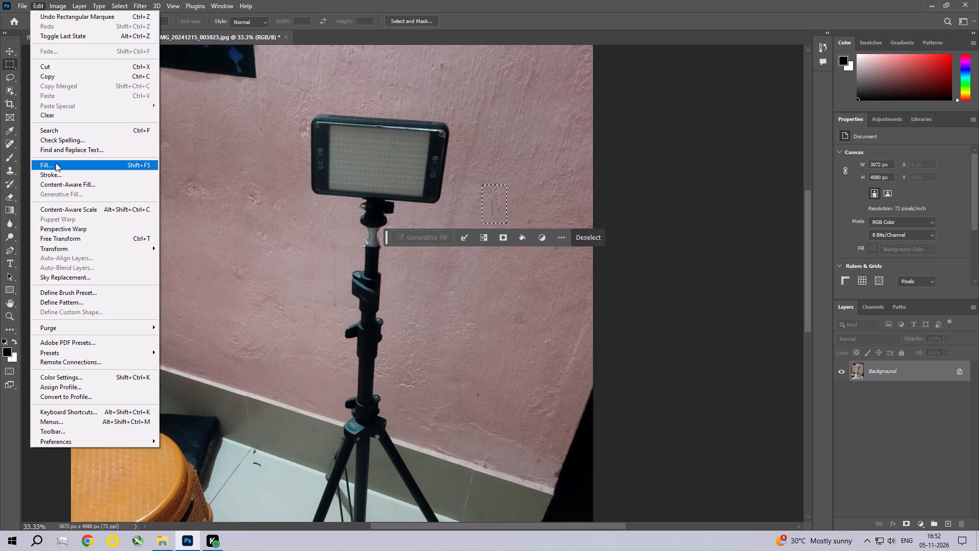
click(56, 163)
click(556, 137)
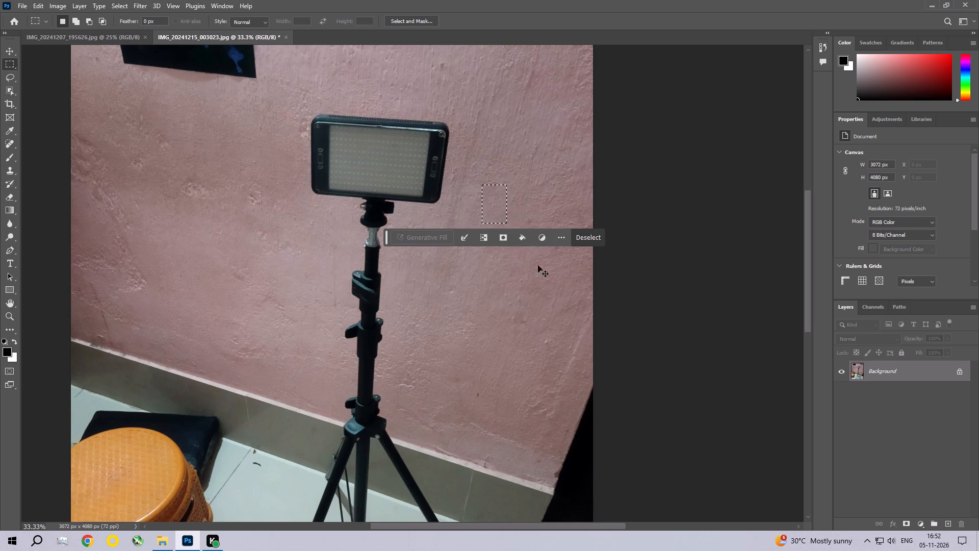
key(ctrl+d)
Remove the tiny dark speck low on the wall, right of the tripod and above the skirting, with a Content-Aware fill.
drag(473, 385, 486, 405)
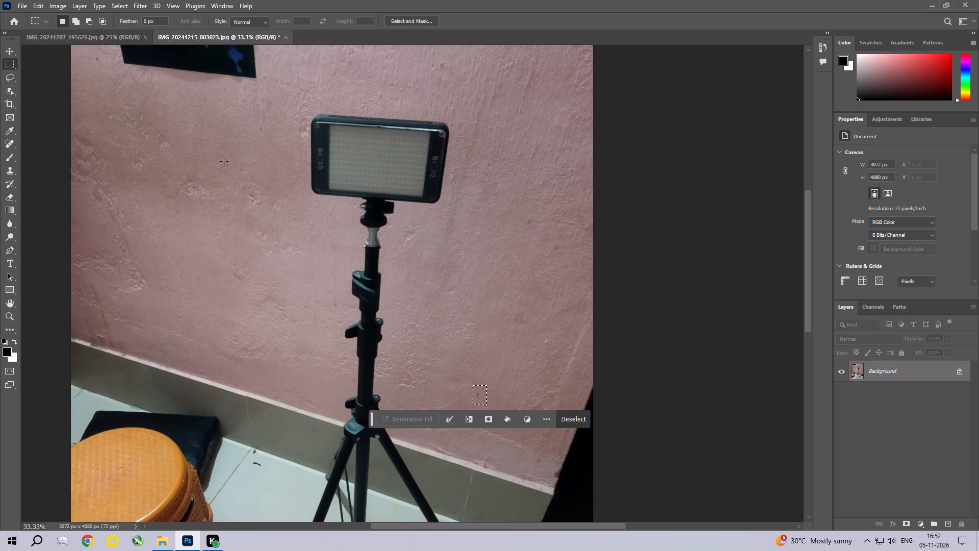
click(40, 8)
click(59, 170)
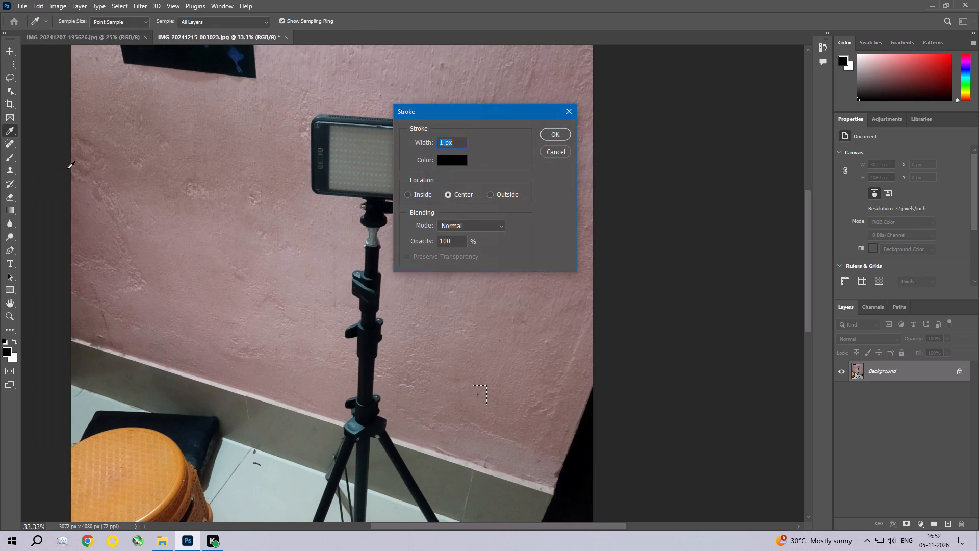
click(564, 154)
click(39, 9)
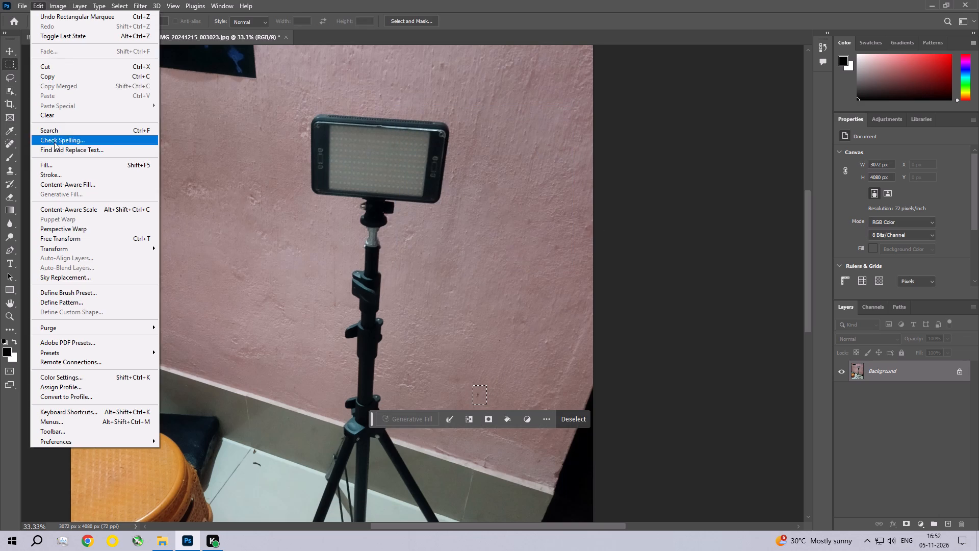
click(56, 166)
click(559, 137)
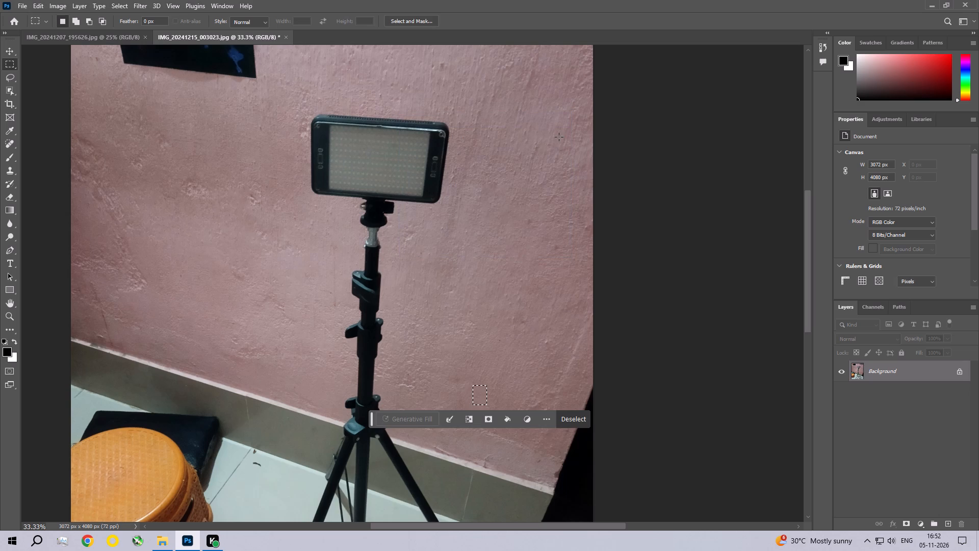
key(ctrl+d)
Remove the dark curved debris from the white floor tile beside the stool with a Content-Aware fill, and deselect.
key(ctrl+space)
key(ctrl+space)
key(ctrl+space)
key(ctrl+space)
key(ctrl+space)
key(ctrl+space)
key(ctrl+space)
key(ctrl+space)
key(ctrl+space)
key(ctrl+space)
key(ctrl+space)
key(ctrl+space)
key(ctrl+space)
key(ctrl+space)
key(ctrl+space)
key(ctrl+space)
key(ctrl+space)
key(ctrl+space)
key(ctrl+space)
key(ctrl+space)
ctrl+double_click(248, 469)
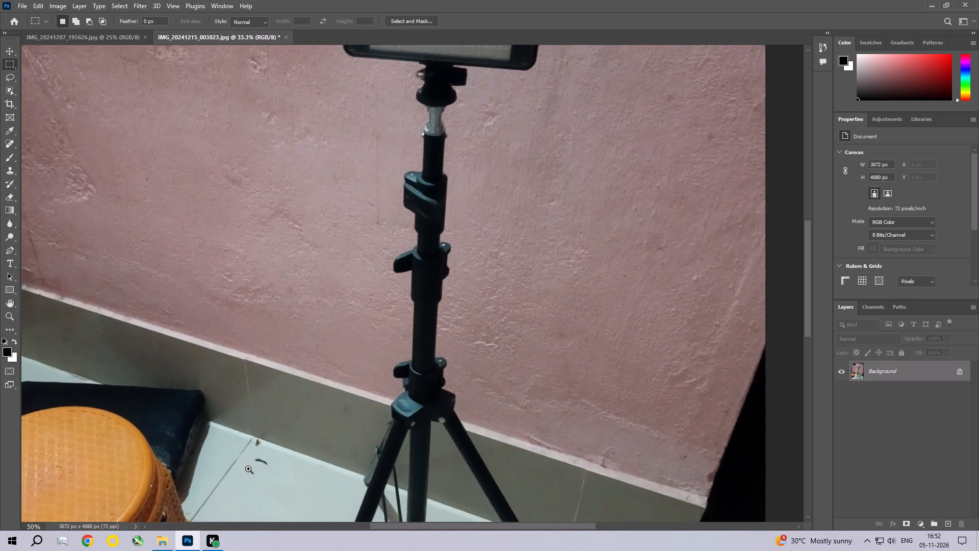
drag(252, 448, 265, 458)
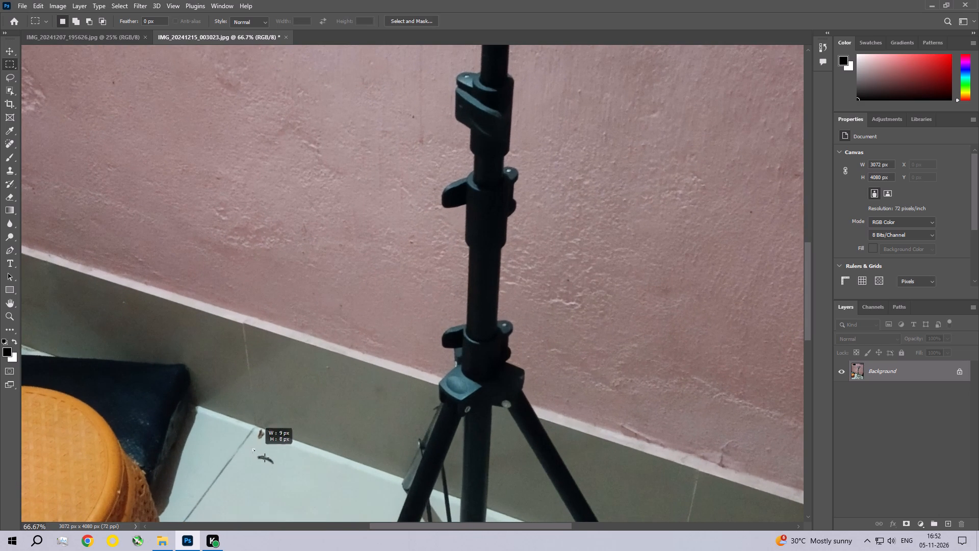
drag(265, 458, 284, 473)
click(38, 6)
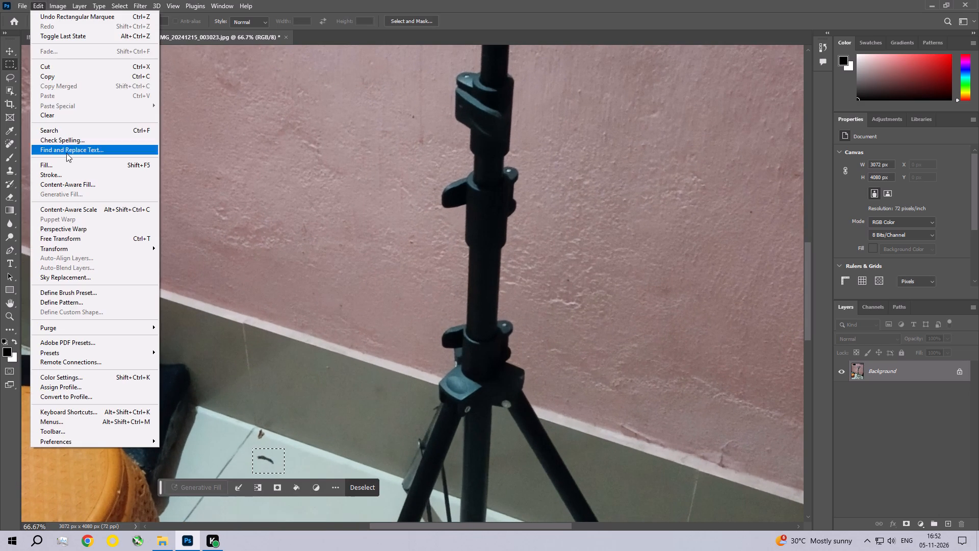
click(66, 169)
click(564, 142)
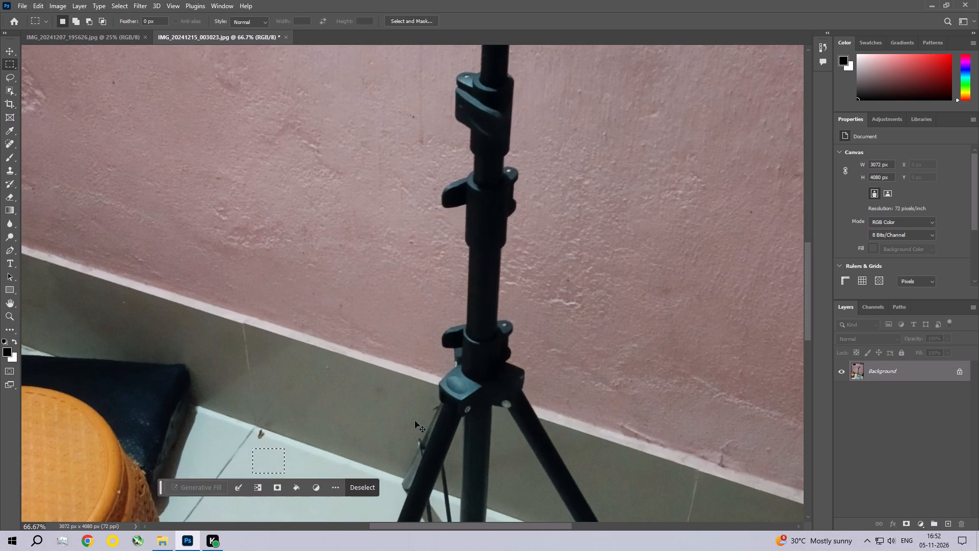
key(ctrl+d)
Remove the brown debris where the floor tile joint meets the grey skirting with a Content-Aware fill, and deselect.
key(ctrl+space)
key(ctrl+space)
key(ctrl+space)
key(ctrl+space)
key(ctrl+space)
key(ctrl+space)
key(ctrl+space)
key(ctrl+space)
key(ctrl+space)
key(ctrl+space)
key(ctrl+space)
key(ctrl+space)
key(ctrl+space)
key(ctrl+space)
key(ctrl+space)
key(ctrl+space)
key(ctrl+space)
key(ctrl+space)
ctrl+double_click(285, 420)
key(space)
key(space)
key(space)
key(space)
key(space)
key(space)
key(space)
key(space)
key(space)
key(space)
key(space)
key(space)
key(space)
key(space)
key(space)
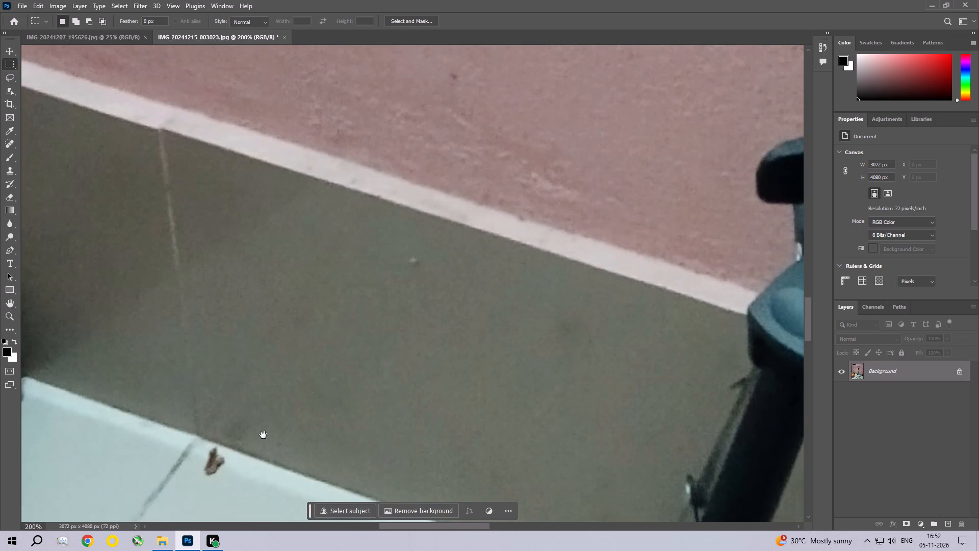
drag(282, 421, 339, 314)
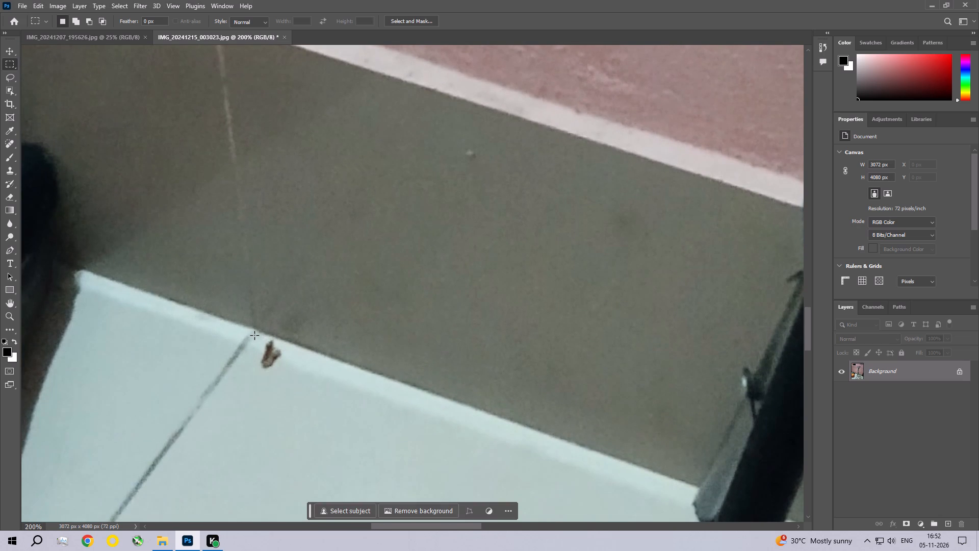
drag(260, 336, 286, 382)
click(35, 4)
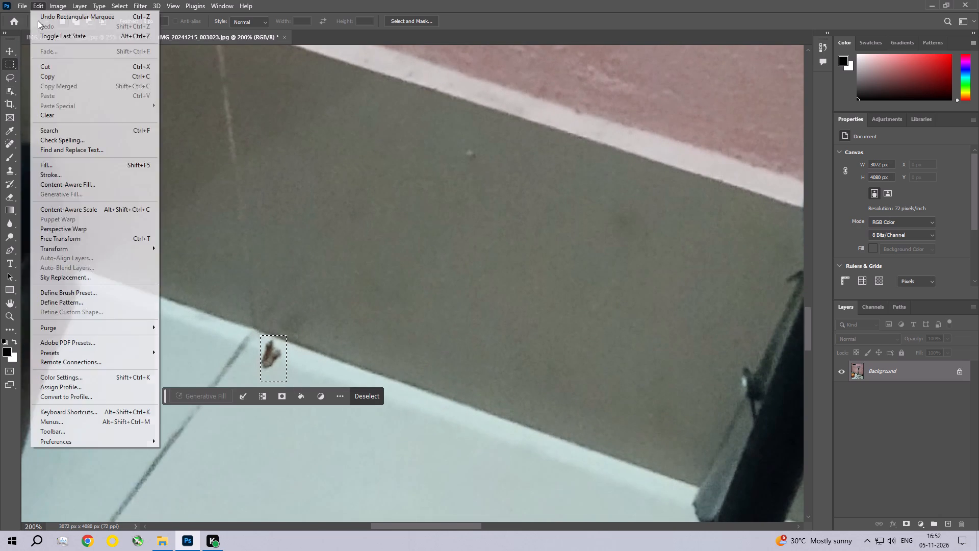
click(63, 162)
click(547, 138)
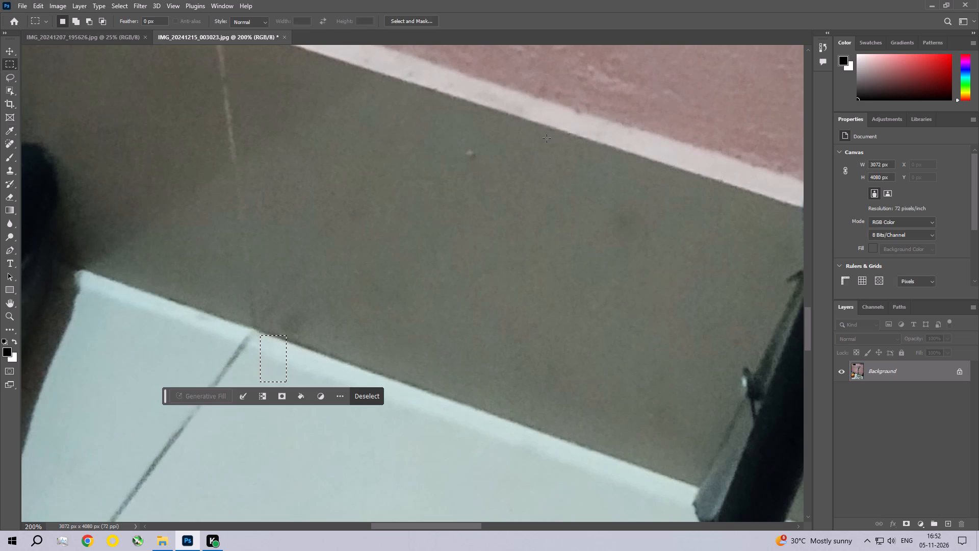
key(ctrl+d)
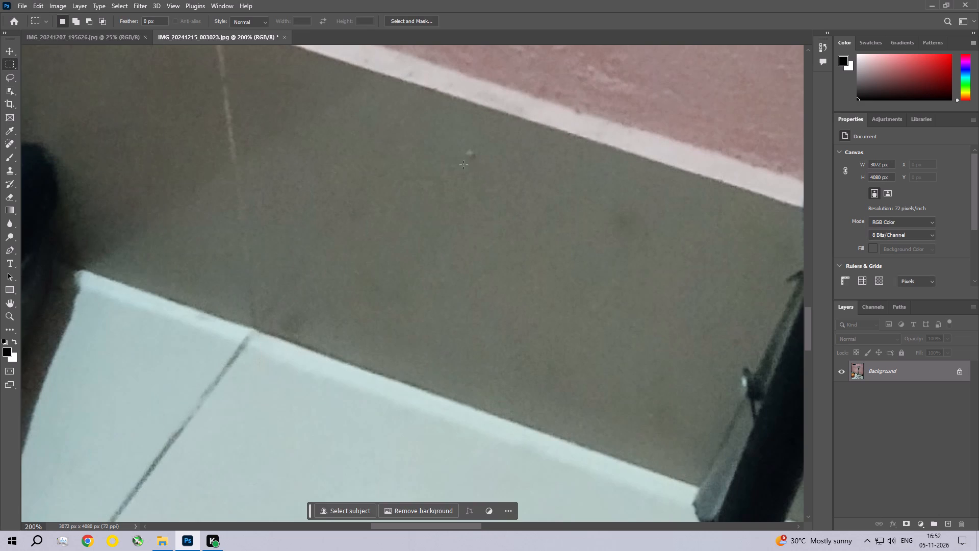
Remove the small light speck on the grey skirting left of the tripod with a Content-Aware fill.
drag(456, 143, 482, 166)
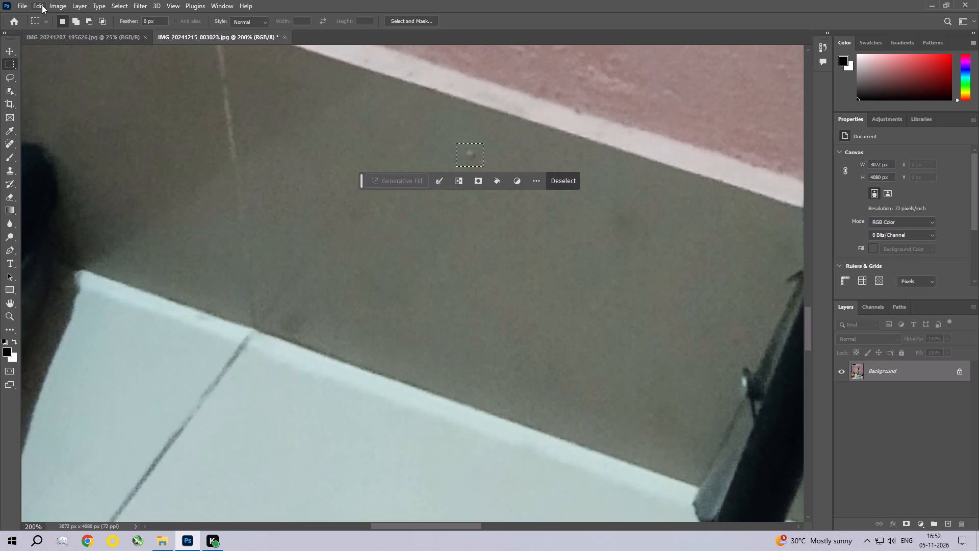
click(41, 5)
click(72, 165)
click(554, 135)
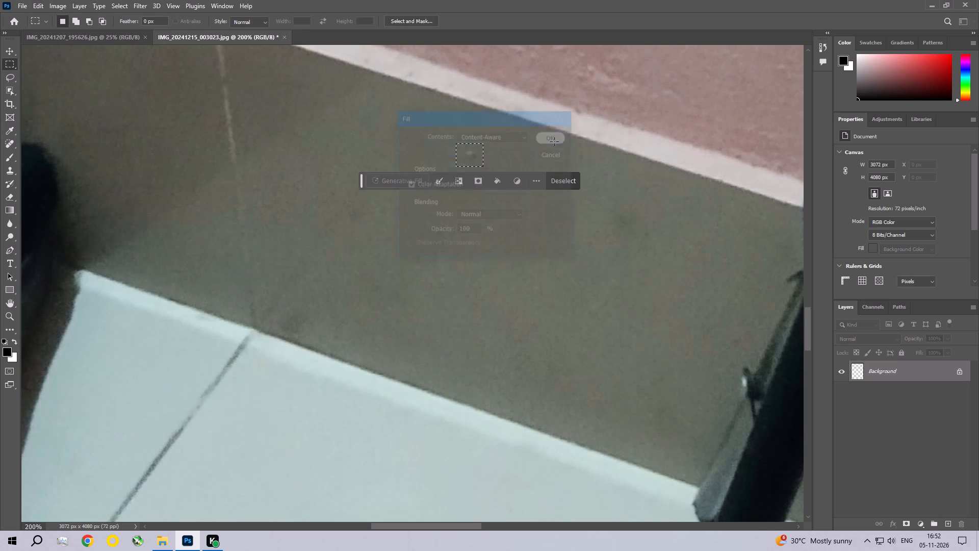
key(ctrl+d)
Remove the small dark spot on the pink wall above the skirting, left of the tripod, with a Content-Aware fill.
key(space)
key(space)
key(space)
key(space)
key(space)
key(space)
key(space)
key(space)
key(space)
key(space)
key(space)
key(space)
key(space)
key(space)
key(space)
key(space)
key(space)
key(space)
key(space)
key(space)
drag(654, 230, 358, 323)
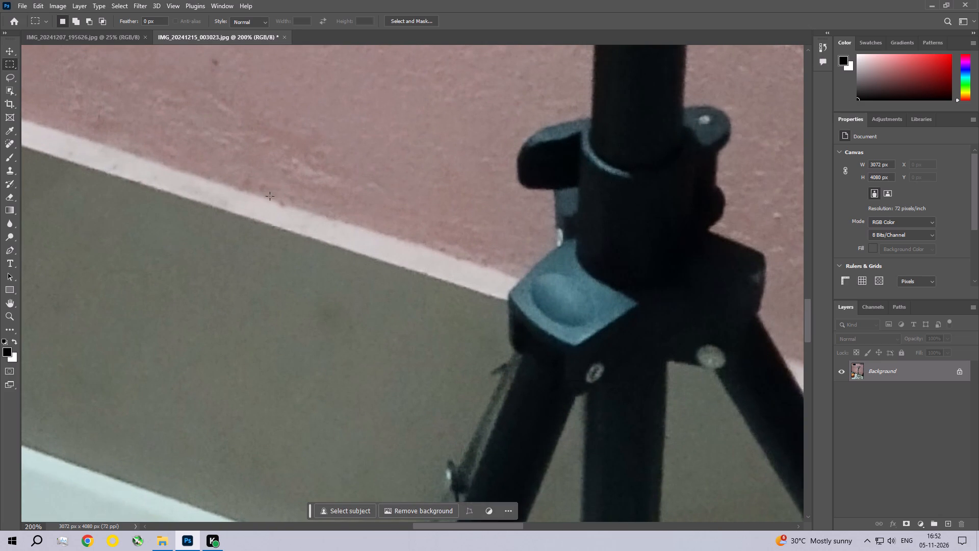
key(space)
key(space)
key(space)
key(space)
key(space)
key(space)
key(space)
key(space)
drag(292, 136, 358, 306)
drag(273, 222, 297, 251)
click(41, 4)
click(58, 162)
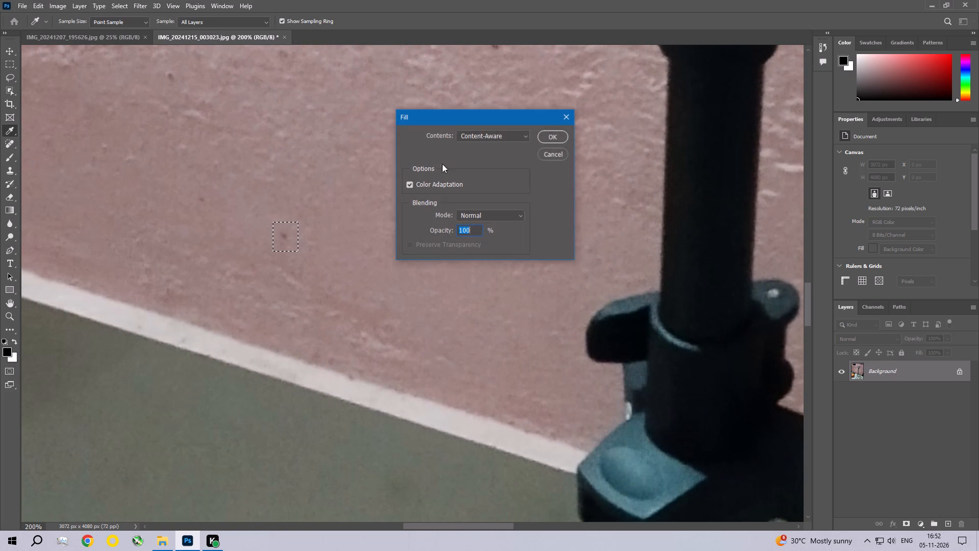
click(558, 136)
key(ctrl+d)
Remove the next small dark spot farther up and left on the pink wall with a Content-Aware fill, and deselect.
key(space)
key(space)
key(space)
key(space)
key(space)
key(space)
key(space)
key(space)
key(space)
key(space)
key(space)
key(space)
drag(211, 134, 275, 256)
drag(220, 186, 244, 210)
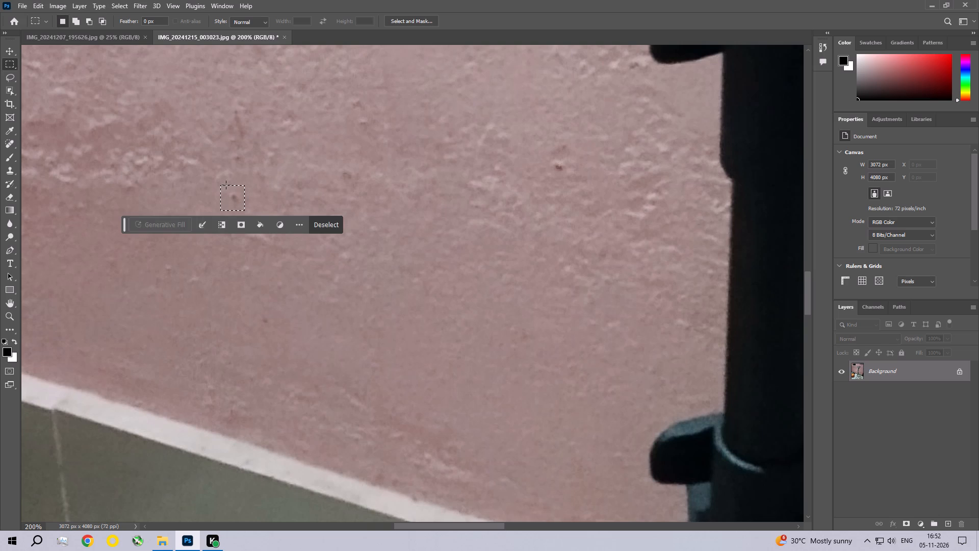
click(43, 9)
click(57, 167)
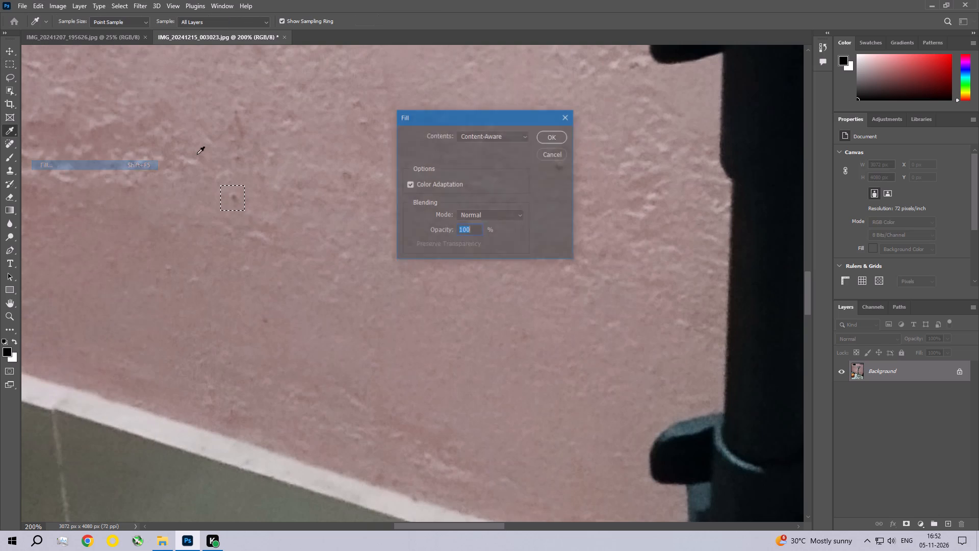
click(550, 139)
key(ctrl+d)
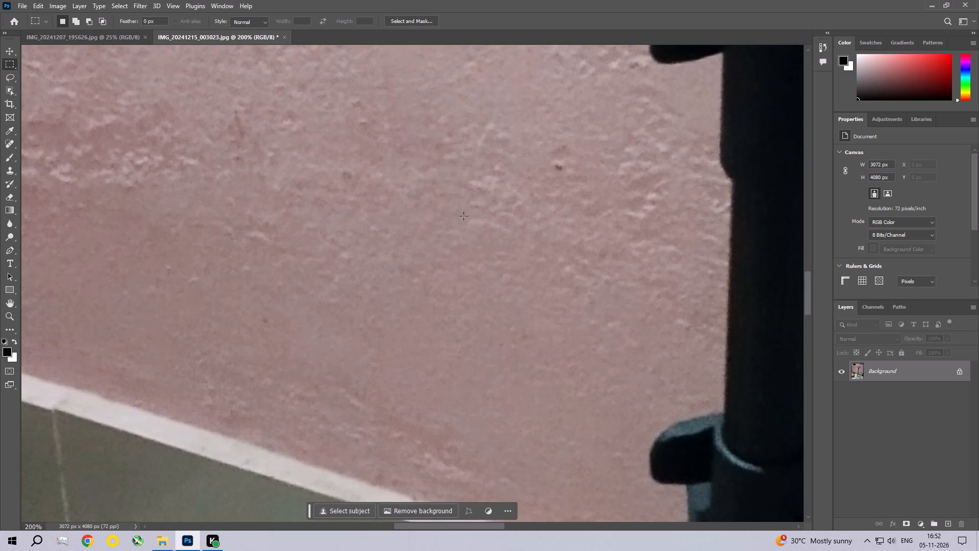
Remove the reddish-brown spot on the pink wall just left of the tripod pole with a Content-Aware fill.
drag(540, 137, 575, 185)
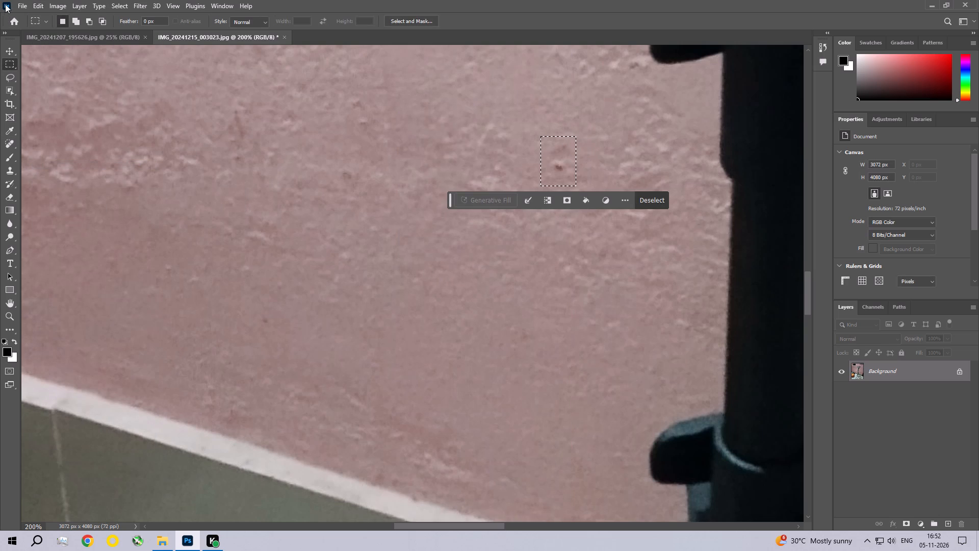
click(34, 4)
click(65, 164)
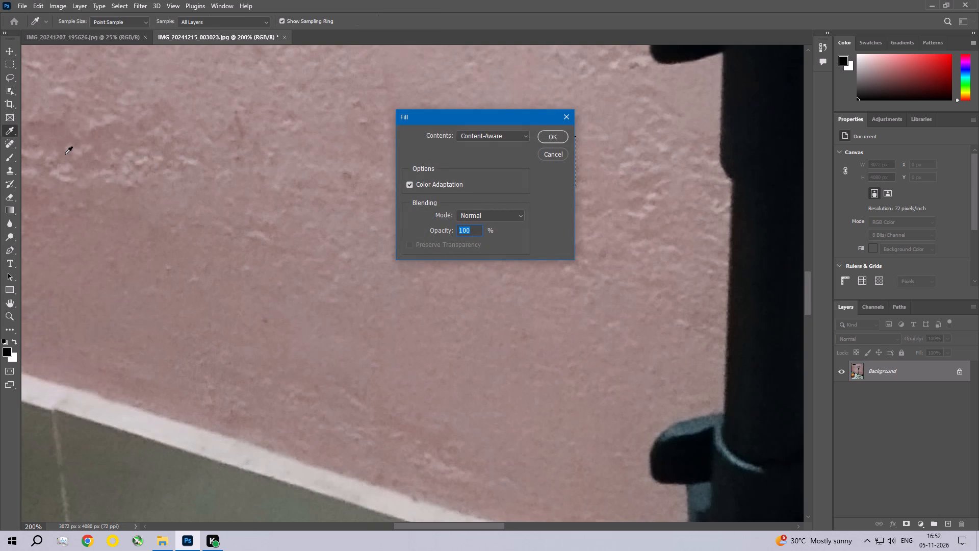
click(546, 136)
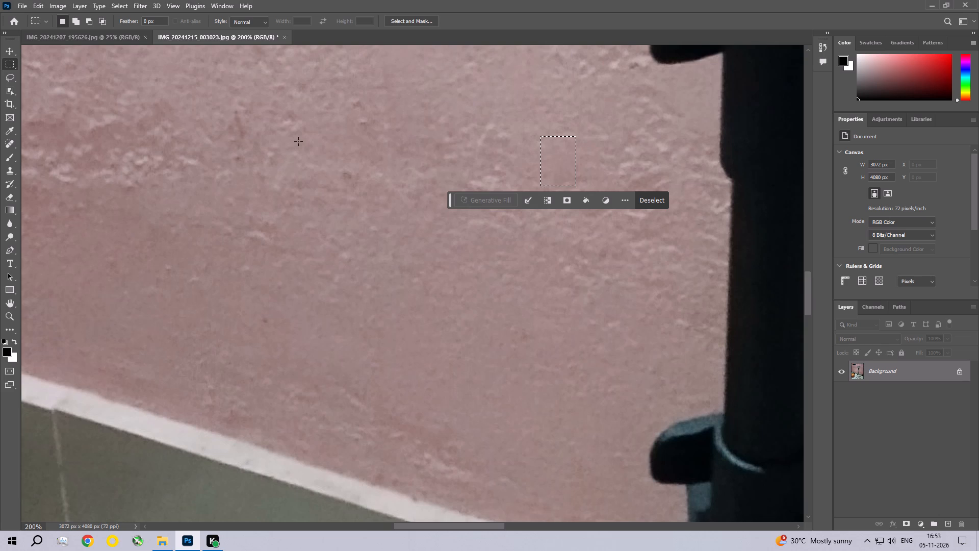
key(ctrl+d)
Remove the small brownish spot on the pink wall, well left of the tripod pole, with a Content-Aware fill, and deselect.
drag(335, 161, 355, 185)
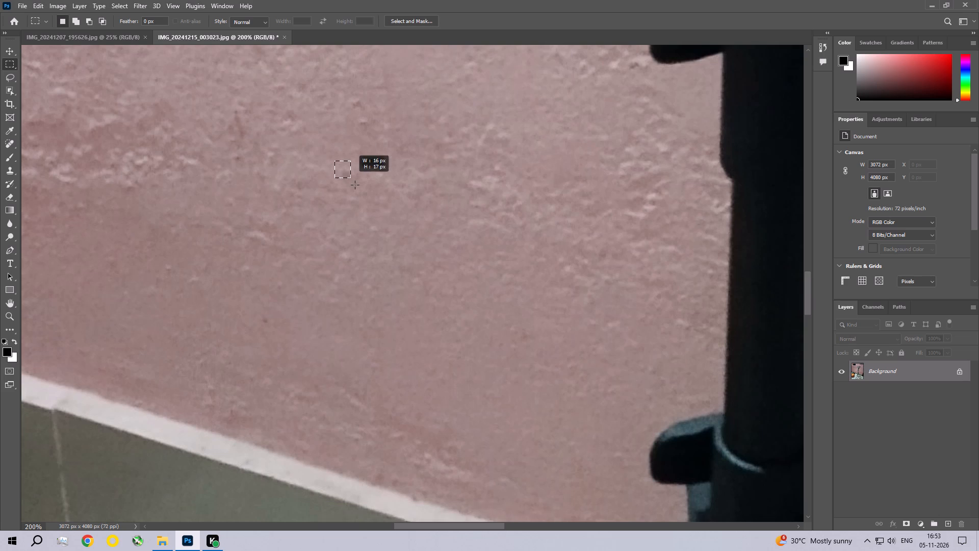
drag(355, 185, 361, 190)
click(37, 1)
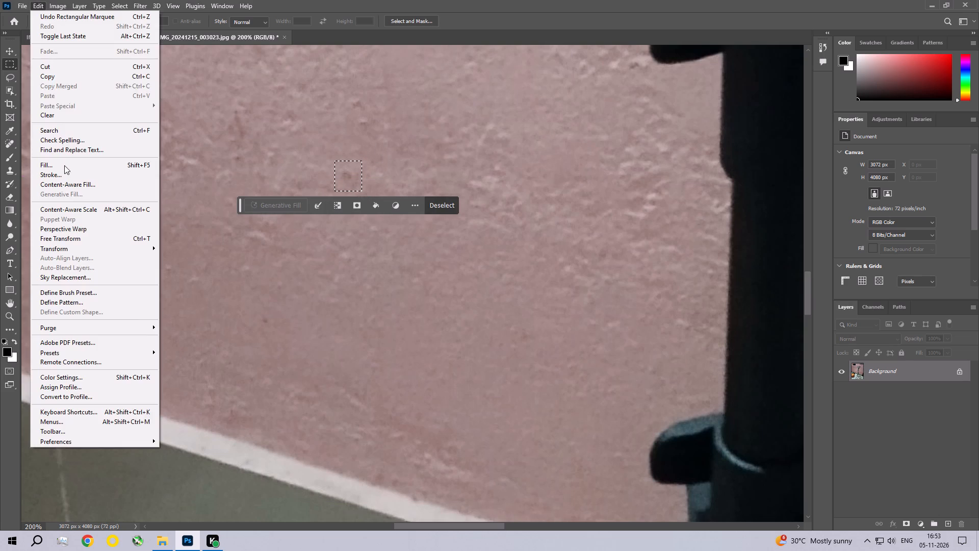
click(64, 165)
click(561, 131)
key(ctrl+d)
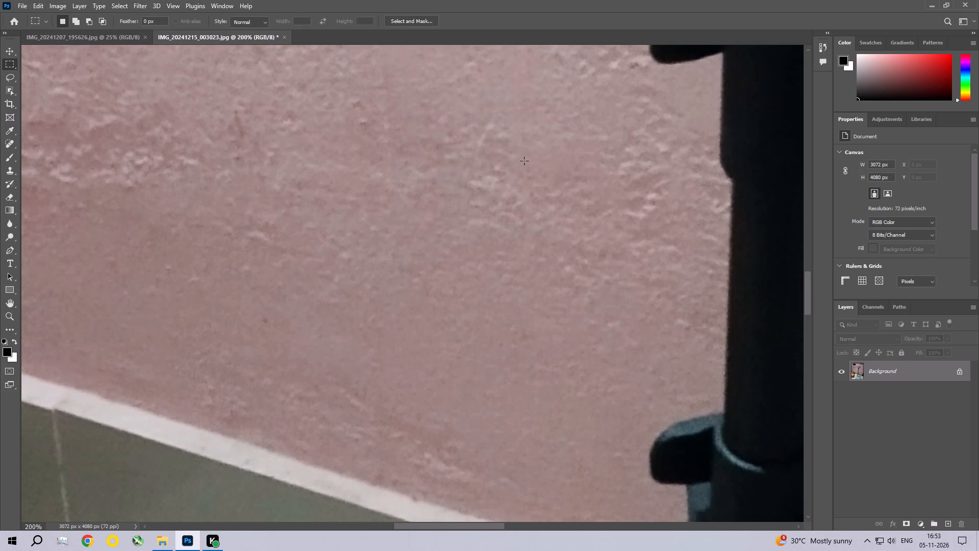
Remove the faint blemish just right of the previous wall repair with a Content-Aware fill, and deselect.
drag(394, 151, 420, 183)
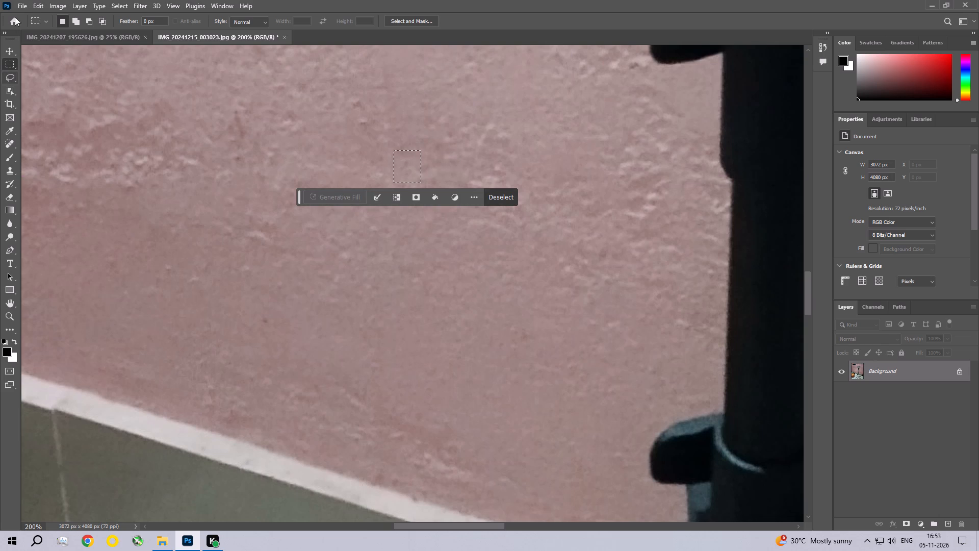
click(38, 4)
click(70, 165)
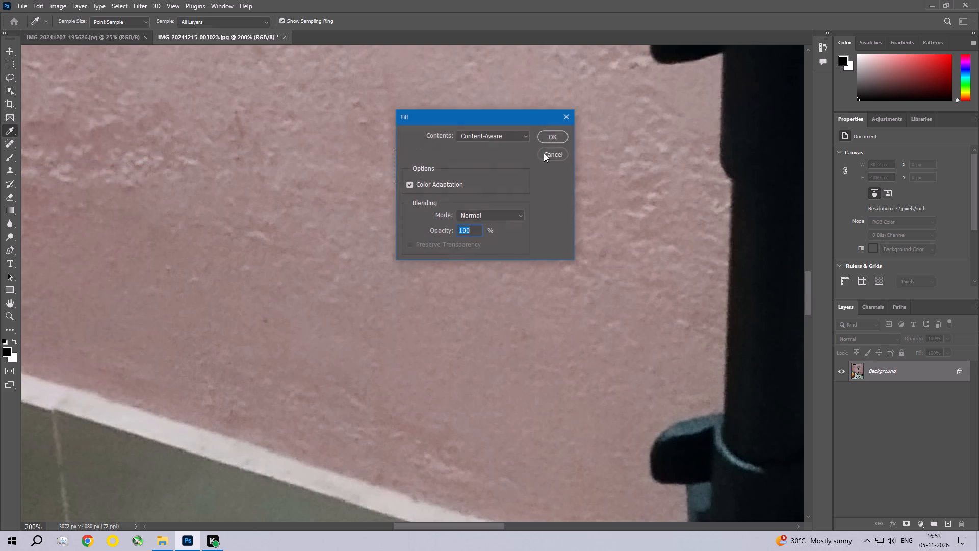
click(555, 127)
click(555, 133)
key(ctrl+d)
Remove the small dark speck on the lower pink wall above the white skirting edge with a Content-Aware fill, and deselect.
key(space)
key(space)
key(space)
key(space)
key(space)
key(space)
key(space)
key(space)
key(space)
key(space)
key(space)
key(space)
key(space)
key(space)
key(space)
key(space)
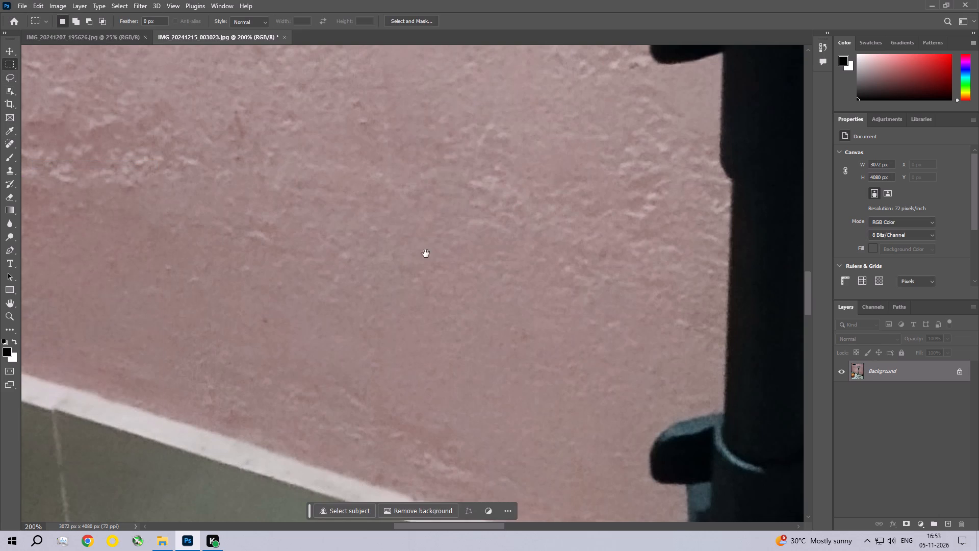
drag(416, 256, 457, 189)
drag(290, 246, 316, 264)
click(37, 1)
click(67, 167)
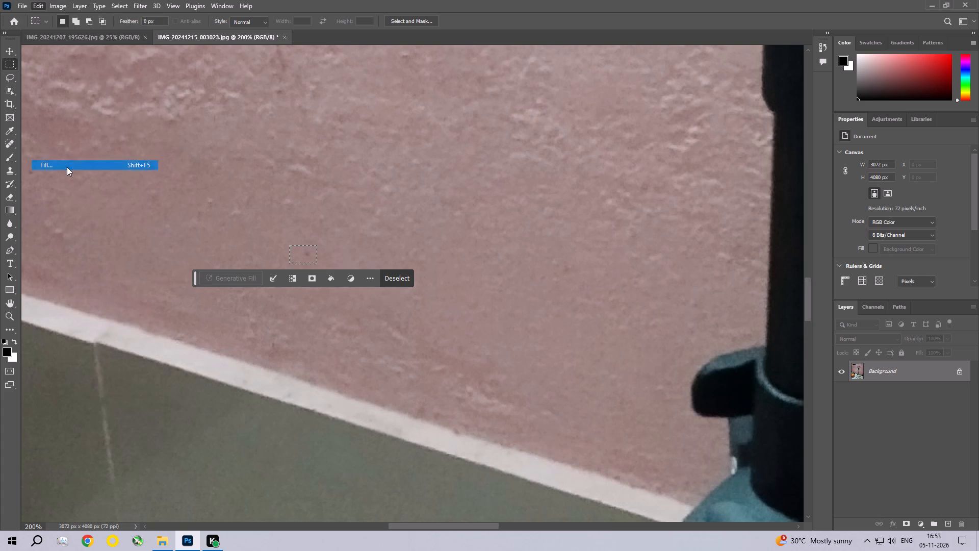
click(554, 138)
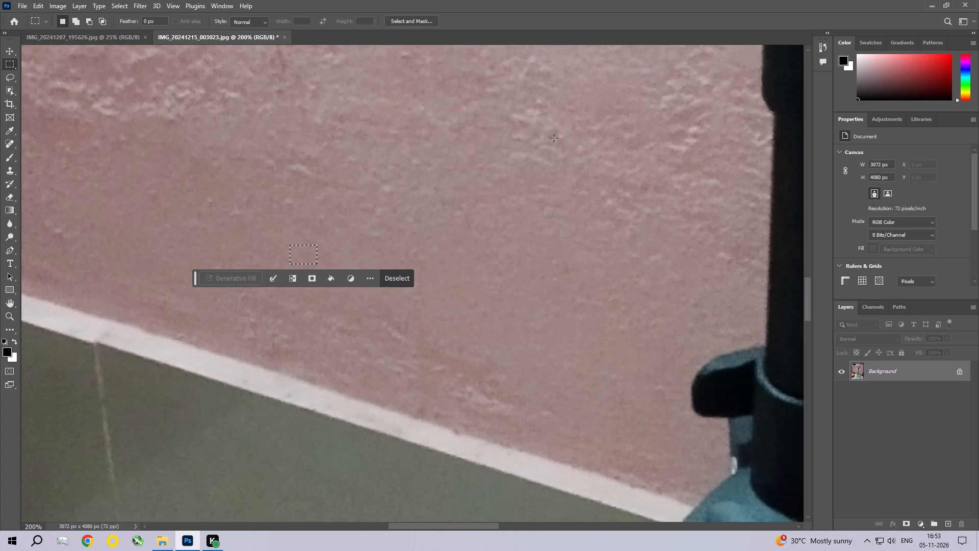
key(ctrl+d)
Remove the short dark reddish mark on the wall, left of and below the tripod's clamp lever, with a Content-Aware fill, and deselect.
key(space)
key(space)
key(space)
key(space)
key(space)
key(space)
key(space)
key(space)
key(space)
key(space)
key(space)
key(space)
key(space)
key(space)
key(space)
key(space)
key(space)
key(space)
key(space)
key(space)
drag(568, 83, 500, 320)
drag(498, 311, 499, 306)
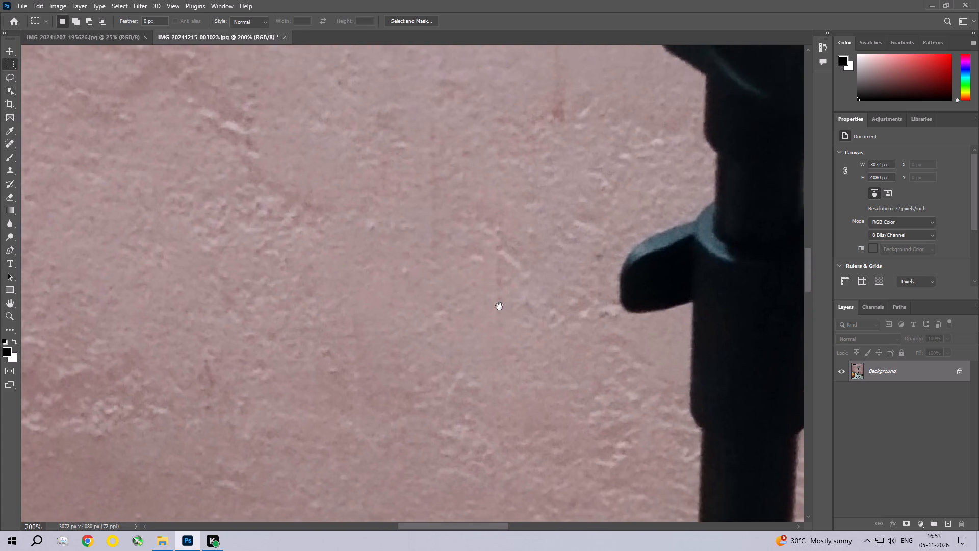
drag(499, 306, 617, 284)
drag(325, 312, 364, 348)
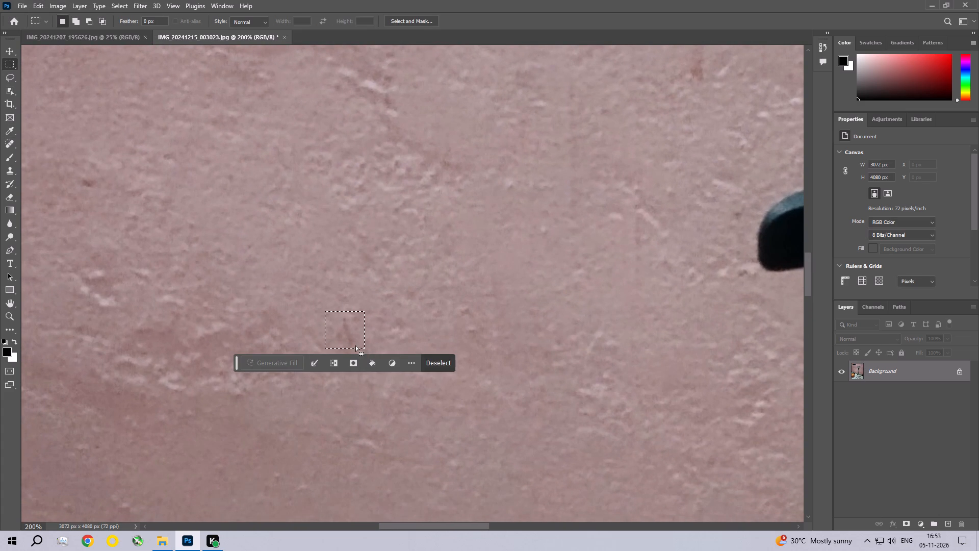
click(41, 2)
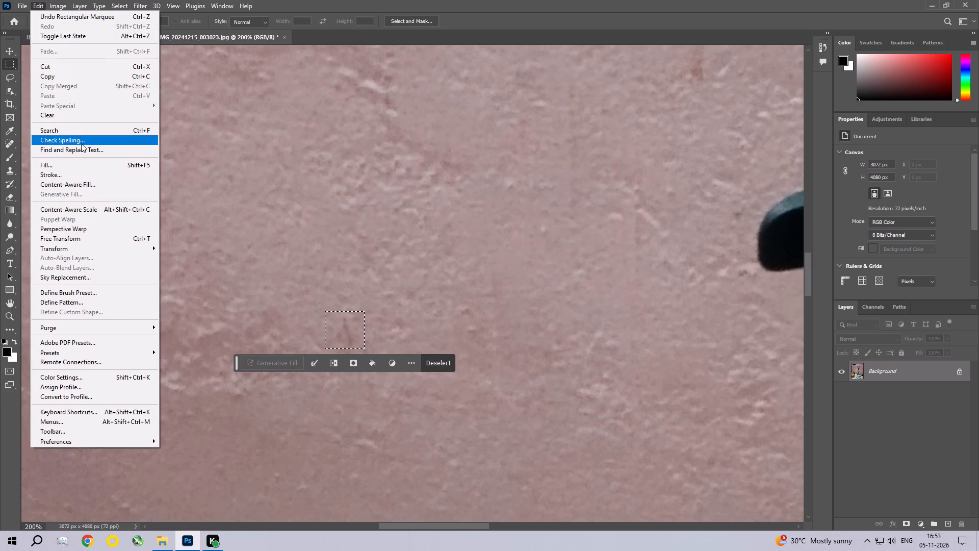
click(83, 168)
click(563, 140)
key(space)
key(space)
key(space)
key(space)
key(space)
key(space)
key(space)
key(space)
key(space)
key(space)
key(space)
key(space)
key(space)
key(space)
key(space)
key(space)
key(space)
key(space)
key(space)
key(space)
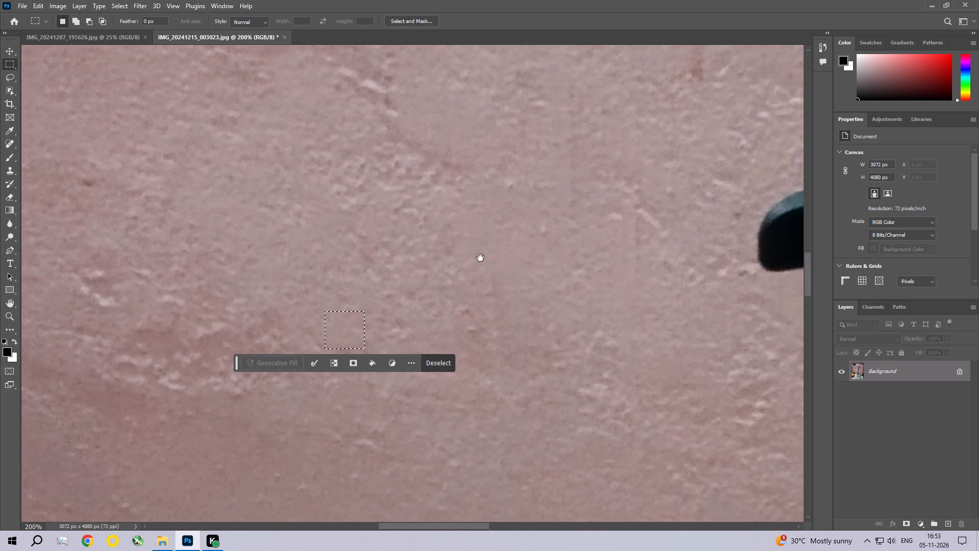
drag(521, 158, 469, 300)
key(ctrl+d)
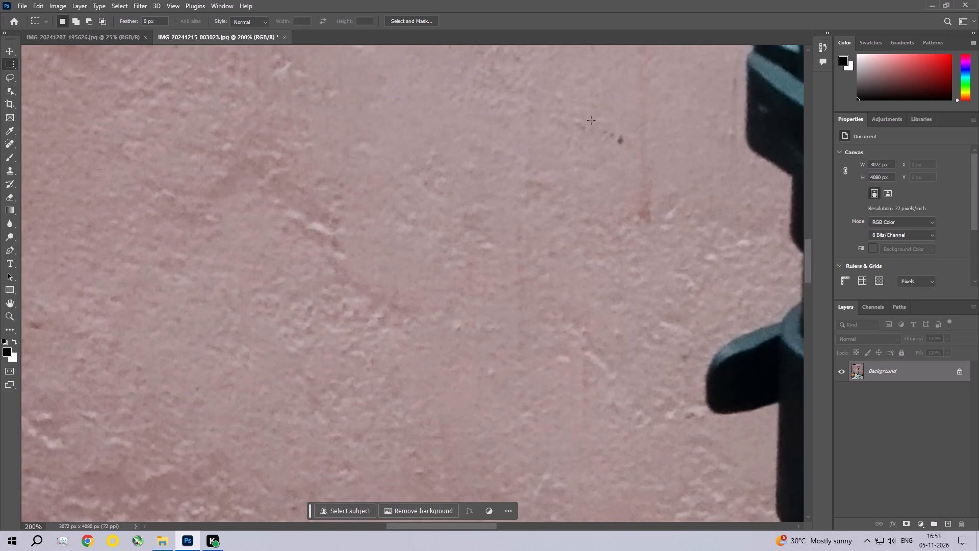
Remove the cluster of dark specks beside the reddish vertical streak on the wall with a Content-Aware fill, and deselect.
drag(562, 110, 628, 157)
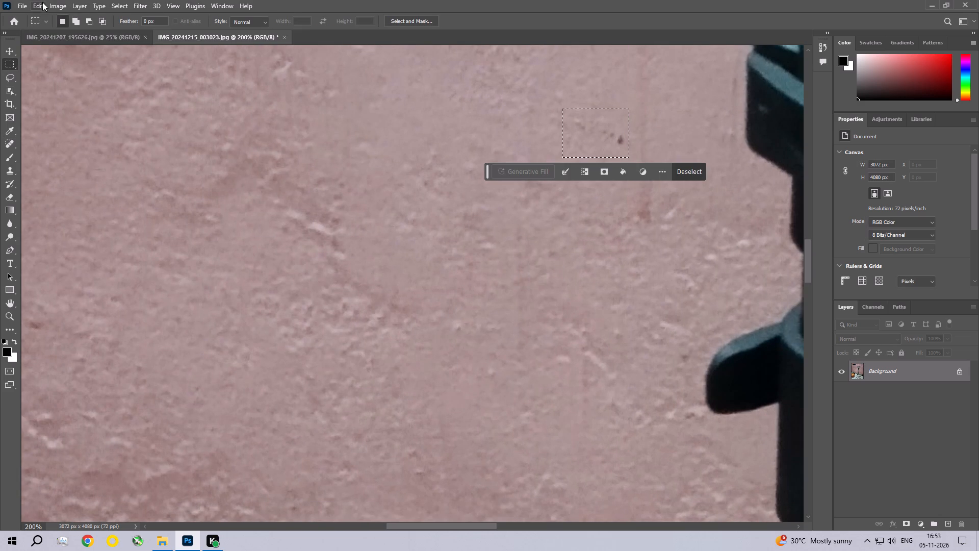
click(42, 2)
click(56, 165)
click(546, 135)
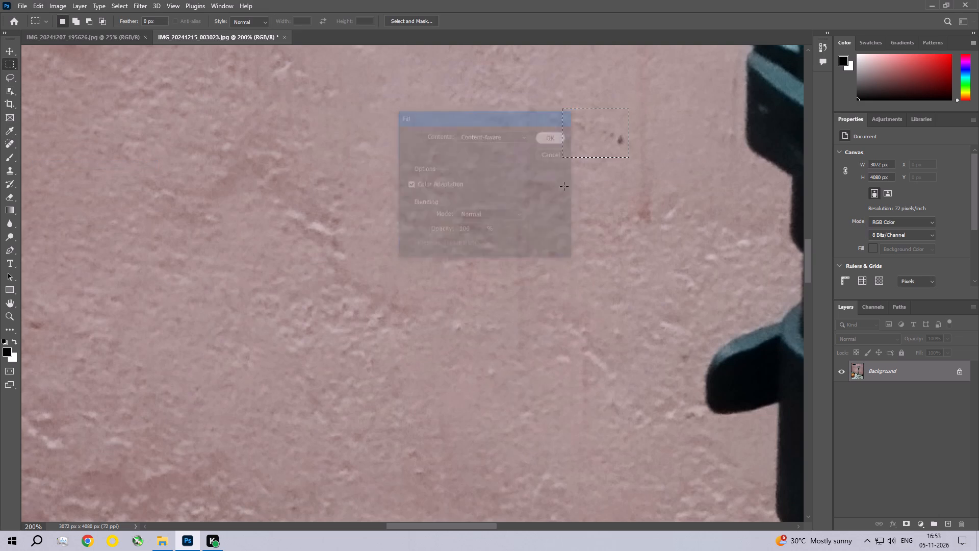
key(ctrl+d)
Remove the reddish-brown lower end of the vertical streak left of the tripod clamp with a Content-Aware fill, and deselect.
key(space)
key(space)
key(space)
key(space)
key(space)
key(space)
key(space)
key(space)
key(space)
key(space)
key(space)
key(space)
key(space)
drag(623, 133, 481, 255)
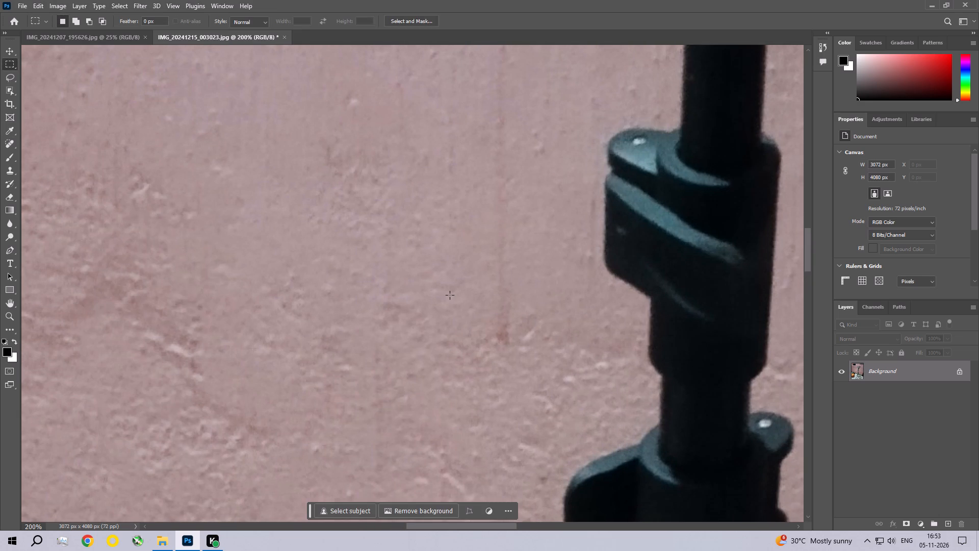
drag(486, 296, 525, 353)
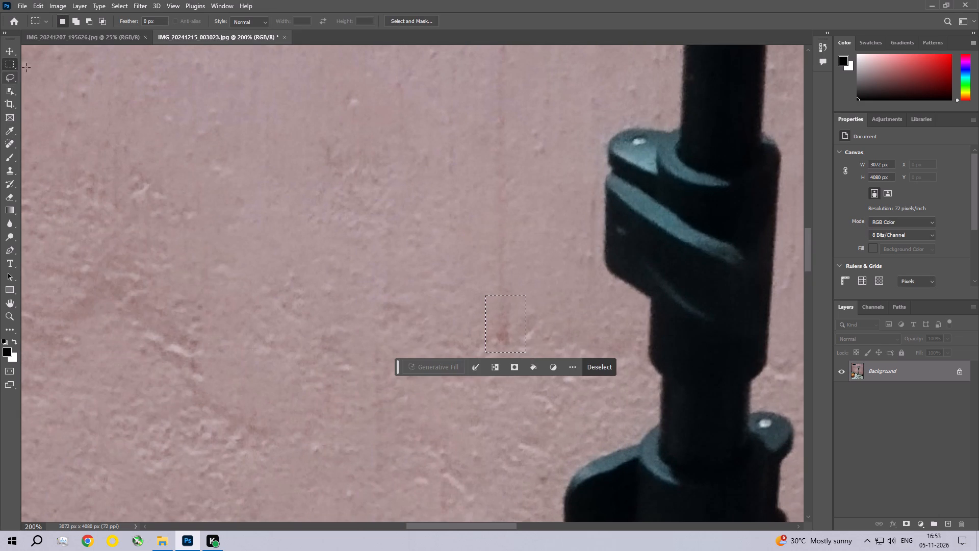
click(36, 5)
click(53, 161)
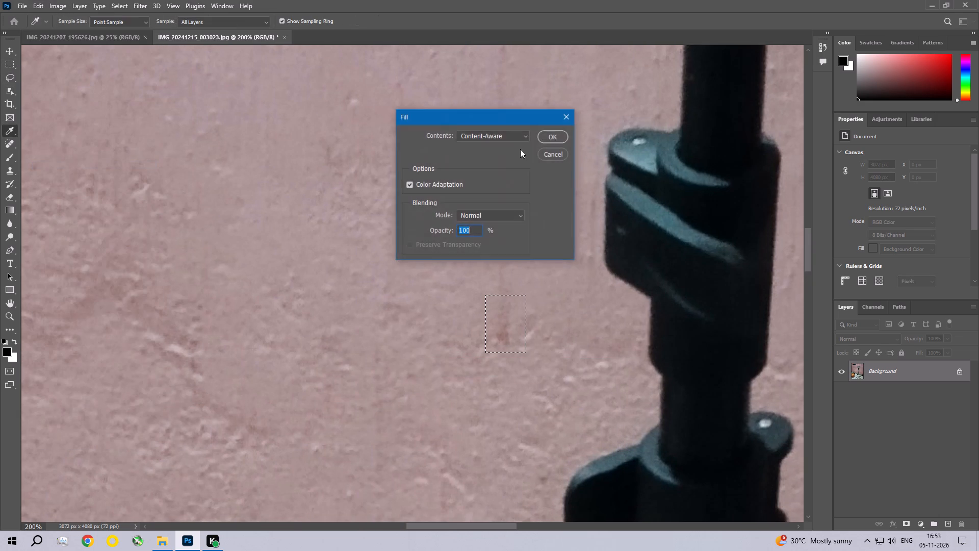
click(548, 134)
key(ctrl+d)
Remove the small dark spot on the wall far left of the tripod, right of the rough whitish patch, with a Content-Aware fill, and deselect.
key(space)
key(space)
key(space)
key(space)
key(space)
key(space)
key(space)
key(space)
key(space)
key(space)
key(space)
key(space)
key(space)
key(space)
key(space)
key(space)
key(space)
key(space)
key(space)
key(space)
drag(403, 117, 510, 308)
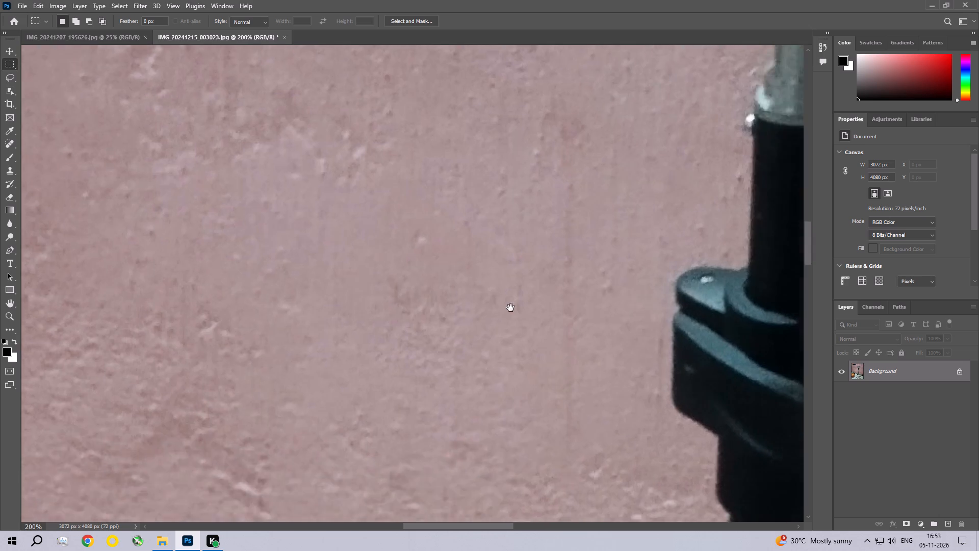
drag(510, 308, 522, 334)
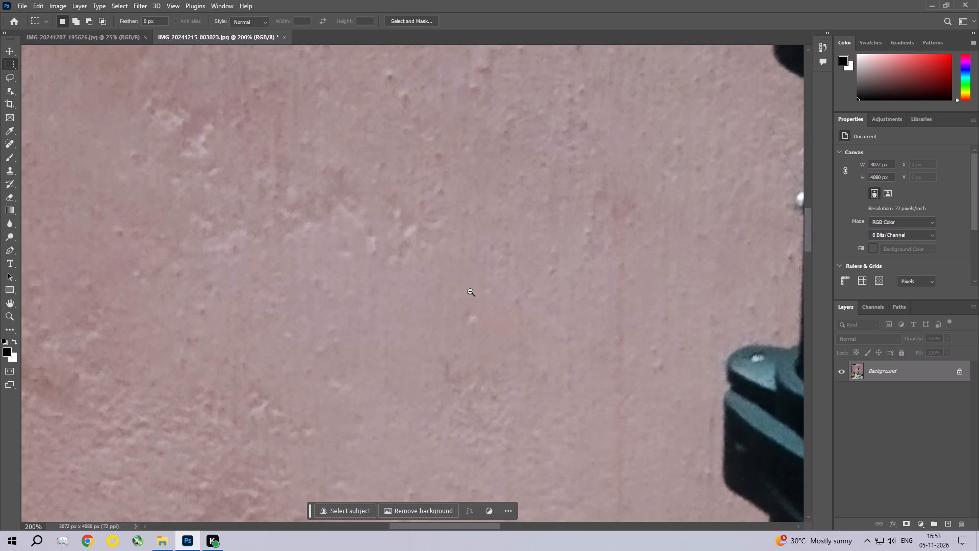
alt+double_click(469, 289)
ctrl+click(208, 311)
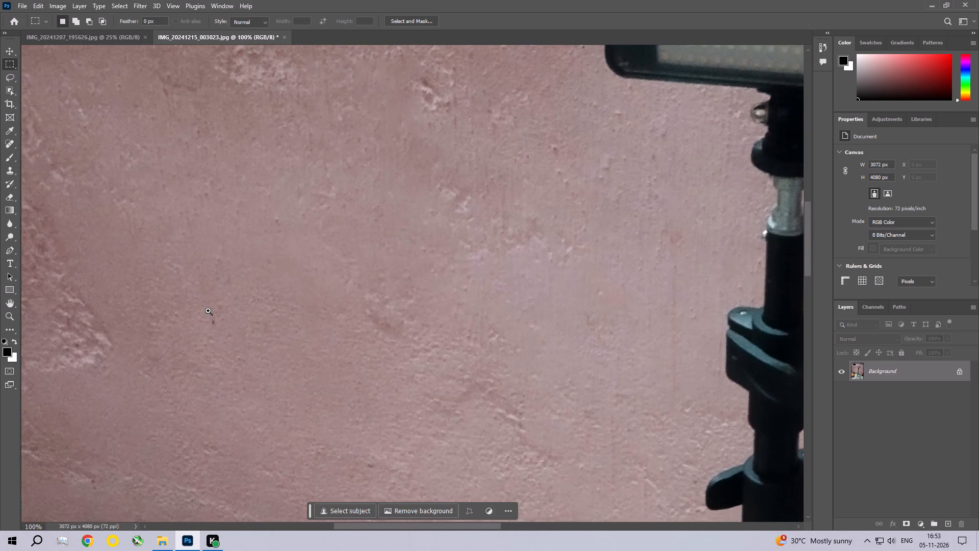
ctrl+click(208, 311)
drag(205, 317, 228, 347)
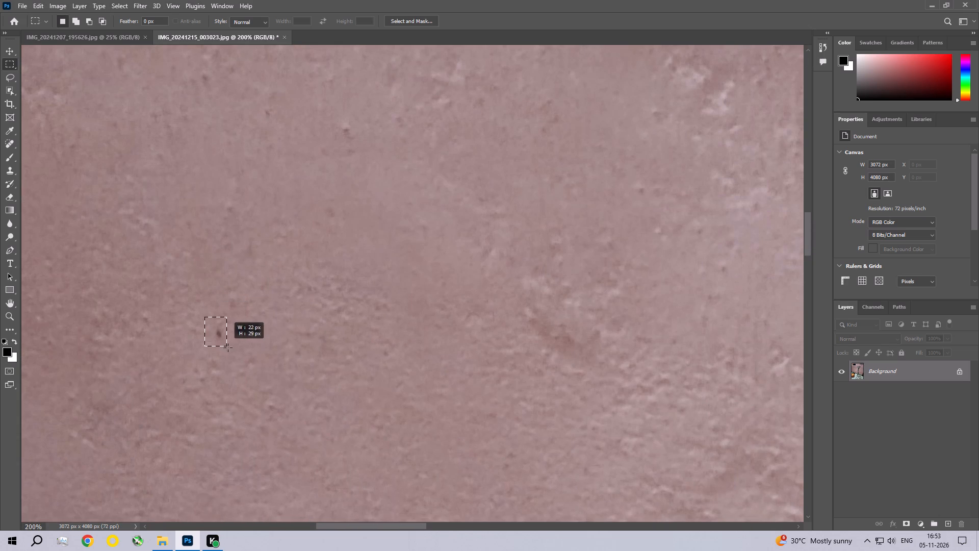
drag(228, 347, 230, 349)
click(35, 3)
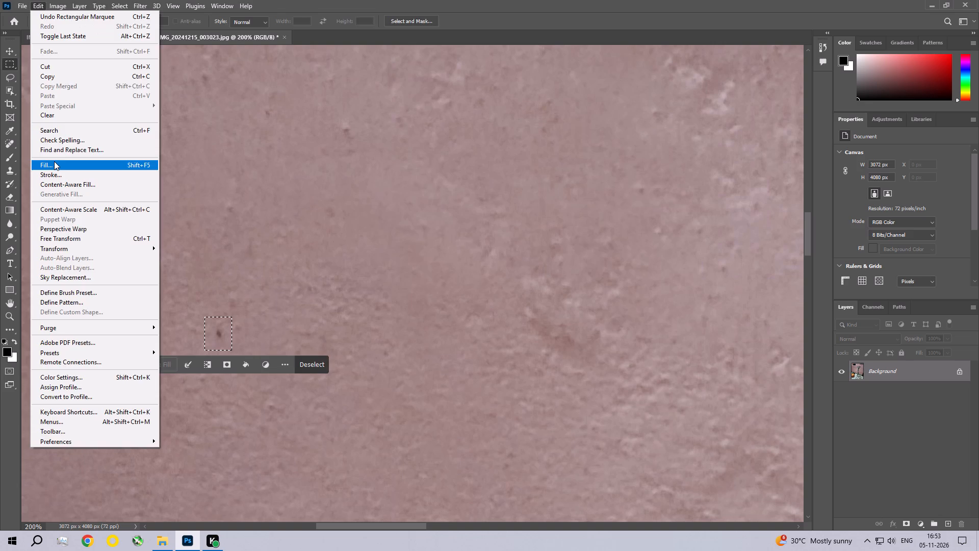
click(54, 161)
click(548, 131)
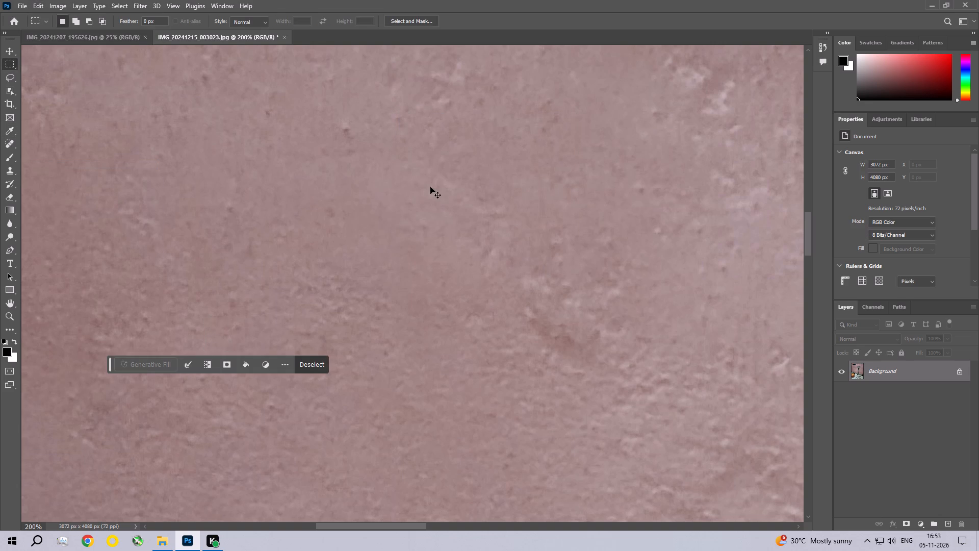
key(ctrl+d)
Remove the small mark on the wall, right of and slightly below the rough whitish patch, with a Content-Aware fill, and deselect.
key(space)
key(space)
key(space)
key(space)
key(space)
key(space)
key(space)
key(space)
key(space)
key(space)
key(space)
key(space)
key(space)
key(space)
key(space)
drag(286, 340, 404, 221)
drag(235, 310, 264, 332)
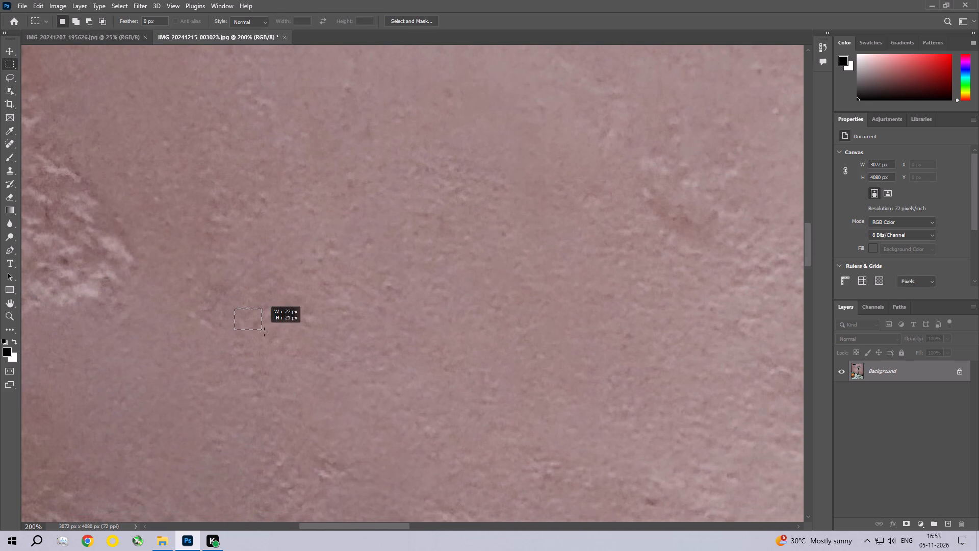
drag(264, 332, 270, 336)
click(40, 4)
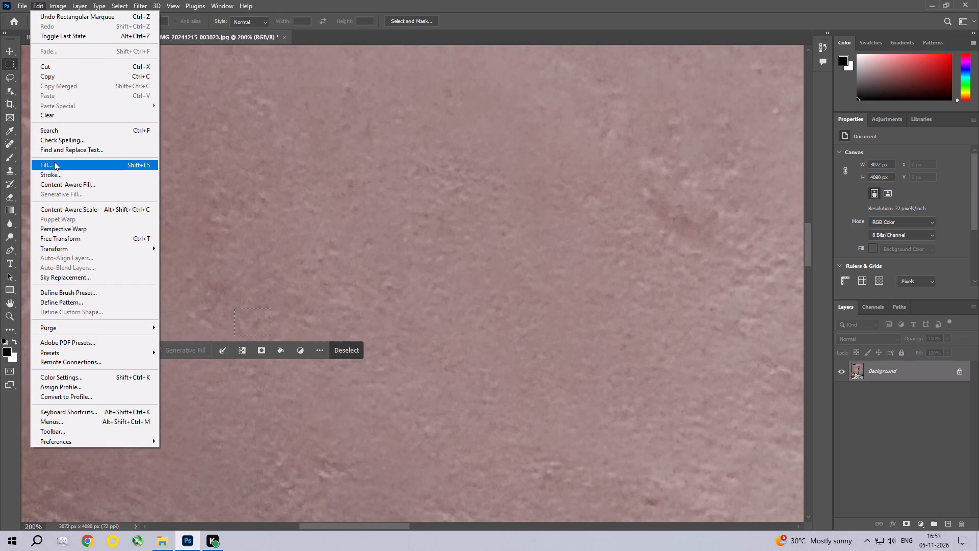
click(54, 162)
click(546, 137)
key(ctrl+d)
Remove the small dark spot at the lower end of the rough whitish wall patch with a Content-Aware fill, and deselect.
key(space)
key(space)
key(space)
key(space)
key(space)
key(space)
key(space)
key(space)
key(space)
key(space)
key(space)
key(space)
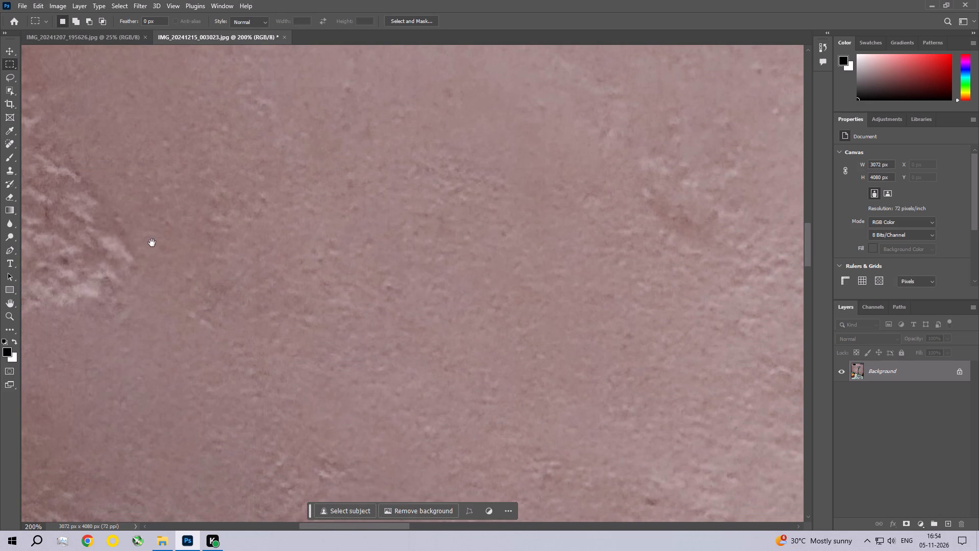
drag(147, 240, 452, 231)
drag(346, 232, 384, 266)
click(38, 2)
click(68, 167)
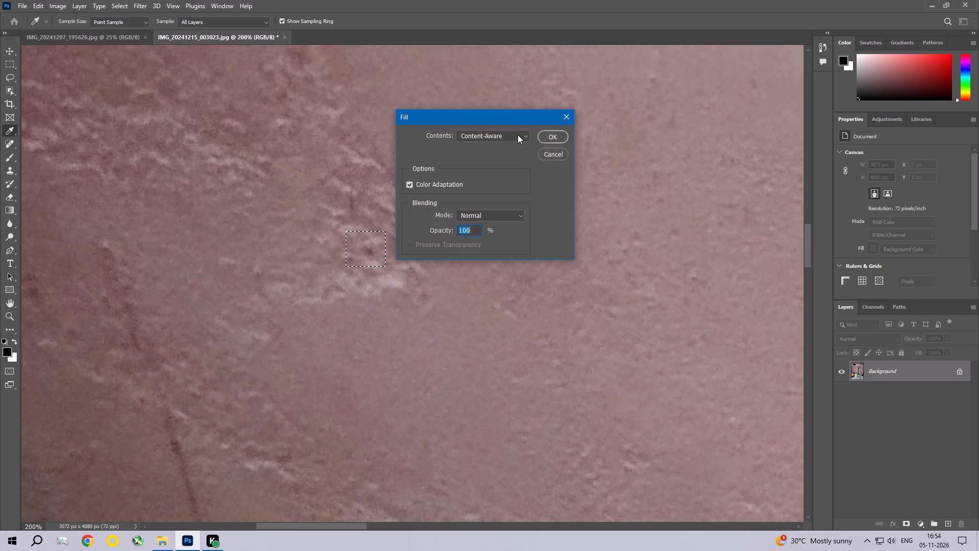
click(548, 135)
key(ctrl+d)
Remove the dark reddish blotch near the photo's left edge, beside the long diagonal streak, with a Content-Aware fill, and deselect.
key(space)
key(space)
key(space)
key(space)
key(space)
key(space)
key(space)
key(space)
key(space)
key(space)
key(space)
key(space)
key(space)
key(space)
key(space)
key(space)
key(space)
drag(272, 232, 531, 138)
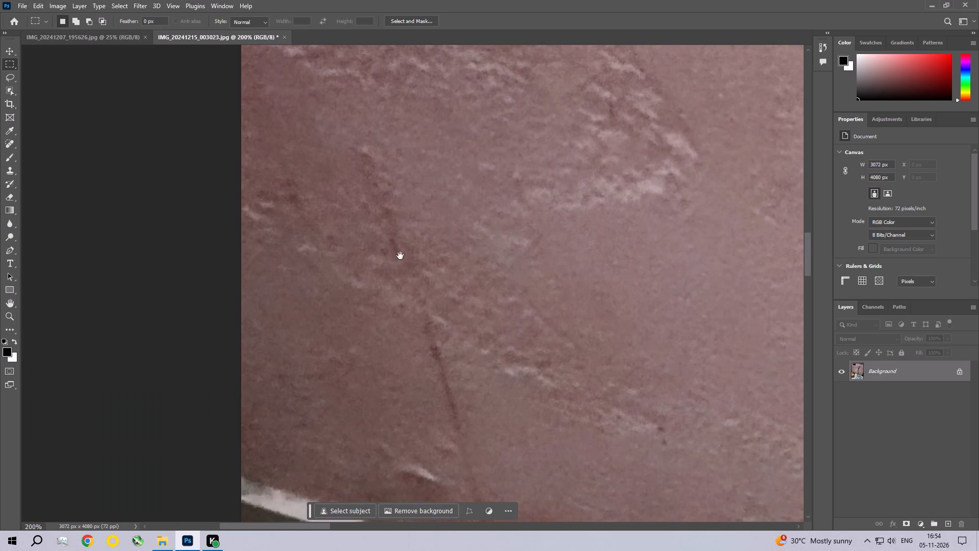
drag(249, 173, 328, 218)
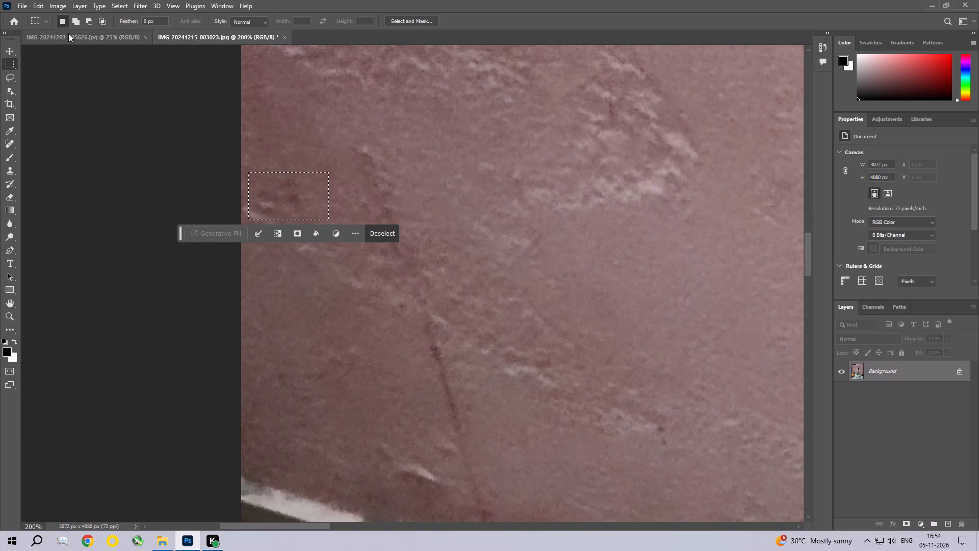
click(37, 2)
click(48, 165)
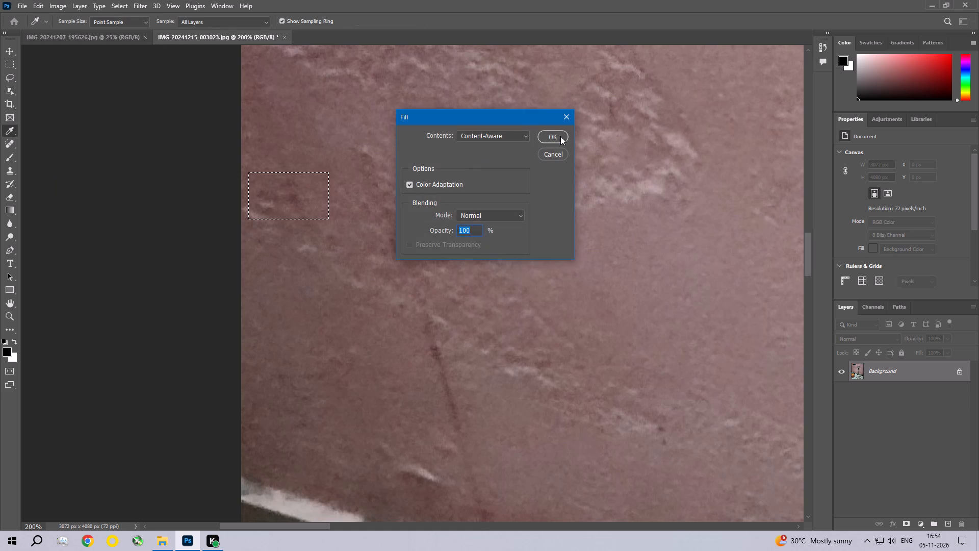
click(560, 136)
key(space)
key(space)
key(space)
key(space)
key(space)
key(space)
key(space)
key(space)
key(space)
key(space)
key(space)
key(space)
key(space)
key(space)
key(space)
key(space)
key(space)
key(space)
drag(512, 294, 372, 158)
key(ctrl+d)
Remove the small dark spot higher up the wall near the photo's left edge with a Content-Aware fill.
key(space)
key(space)
key(space)
key(space)
key(space)
key(space)
key(space)
key(space)
key(space)
key(space)
key(space)
key(space)
key(space)
key(space)
key(space)
key(space)
key(space)
key(space)
key(space)
key(space)
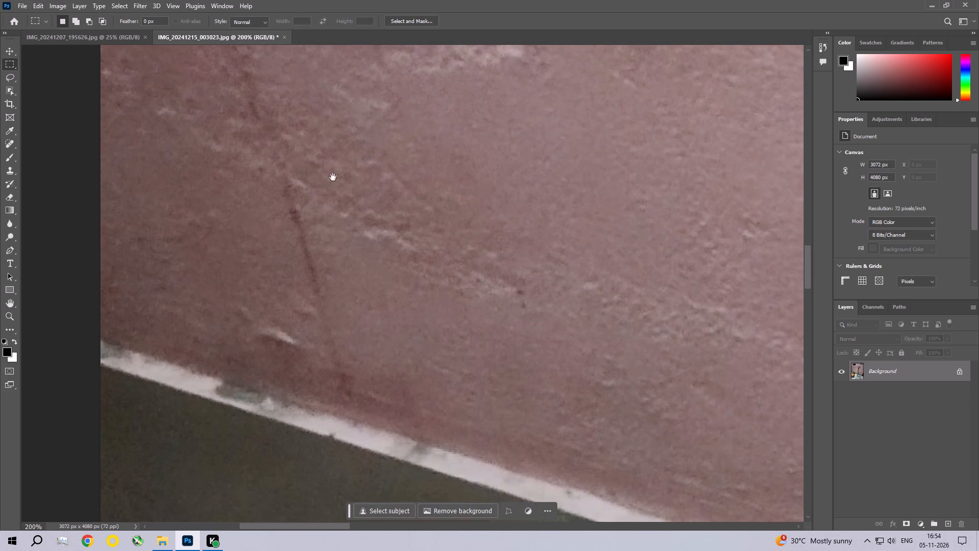
drag(316, 105, 336, 341)
drag(341, 278, 352, 372)
drag(354, 199, 353, 317)
drag(353, 261, 352, 344)
key(space)
key(space)
key(space)
key(space)
key(space)
key(space)
key(space)
key(space)
key(space)
key(space)
key(space)
key(space)
key(space)
key(space)
key(space)
key(space)
key(space)
key(space)
key(space)
key(space)
drag(436, 168, 433, 363)
drag(384, 227, 388, 351)
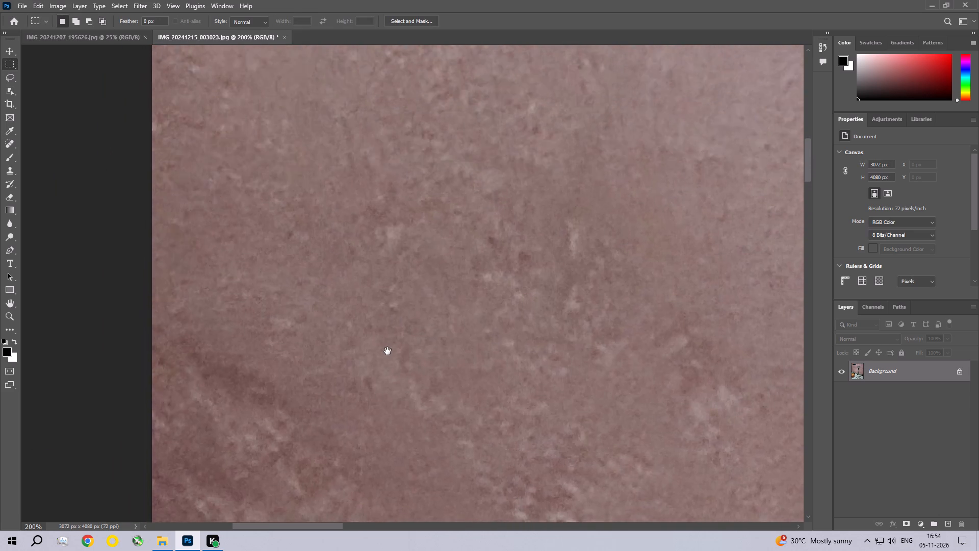
drag(388, 351, 388, 351)
drag(282, 271, 312, 323)
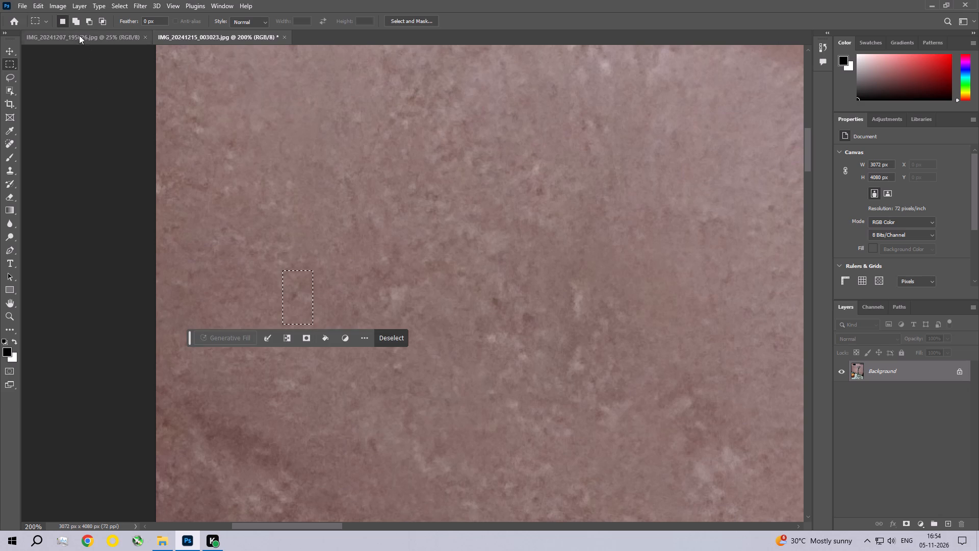
click(32, 2)
click(62, 165)
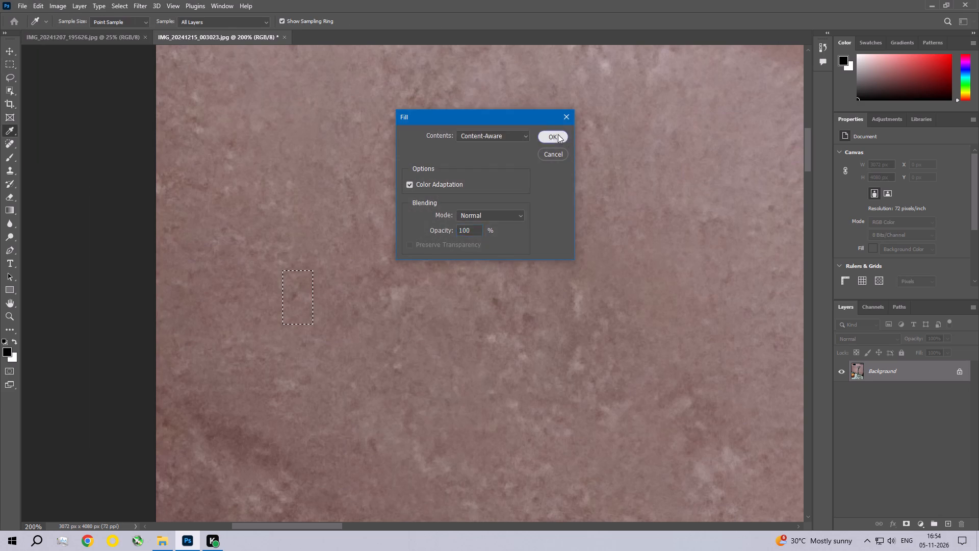
click(558, 134)
Remove the brown spot on the wall to the left of the black poster's lower-left corner with a Content-Aware fill, and deselect.
key(space)
key(space)
key(space)
key(space)
key(space)
key(space)
key(space)
key(space)
key(space)
key(space)
key(space)
key(space)
key(space)
key(space)
key(space)
key(space)
key(space)
key(space)
key(space)
key(space)
drag(432, 166, 434, 319)
drag(431, 282, 438, 305)
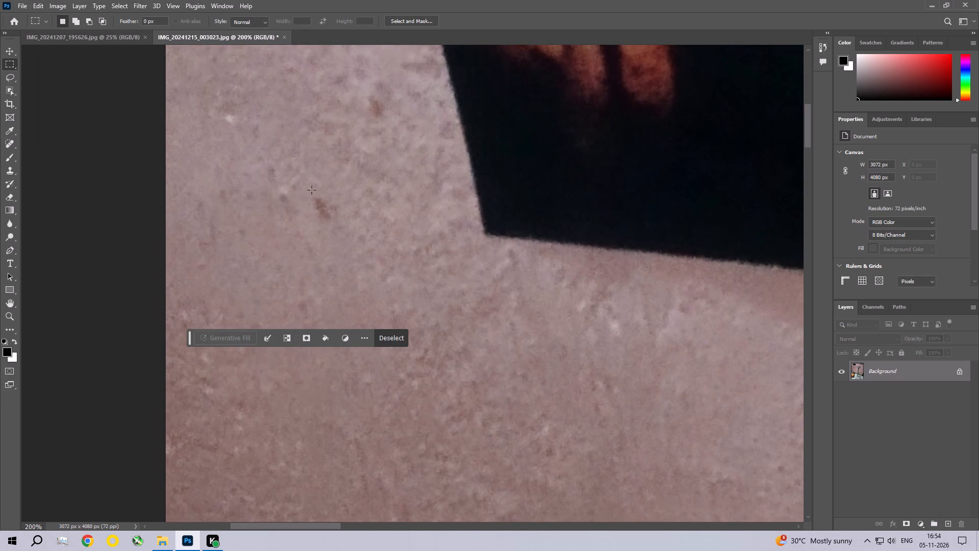
drag(303, 189, 340, 231)
click(40, 5)
click(57, 165)
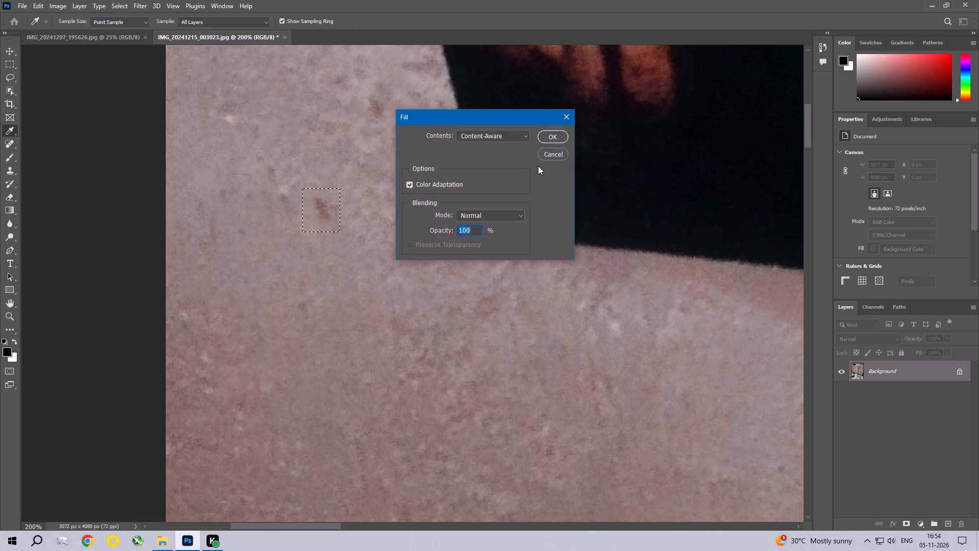
click(560, 137)
key(ctrl+d)
Remove the brown spot higher up the wall, beside the black poster's left edge, with a Content-Aware fill, and deselect.
key(space)
key(space)
key(space)
key(space)
key(space)
key(space)
key(space)
key(space)
key(space)
key(space)
drag(325, 151, 286, 265)
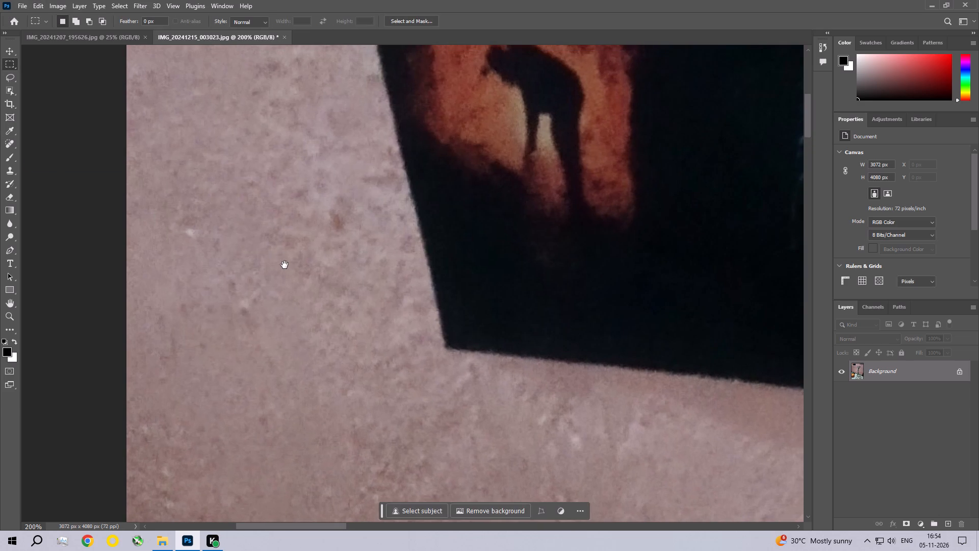
drag(315, 204, 356, 235)
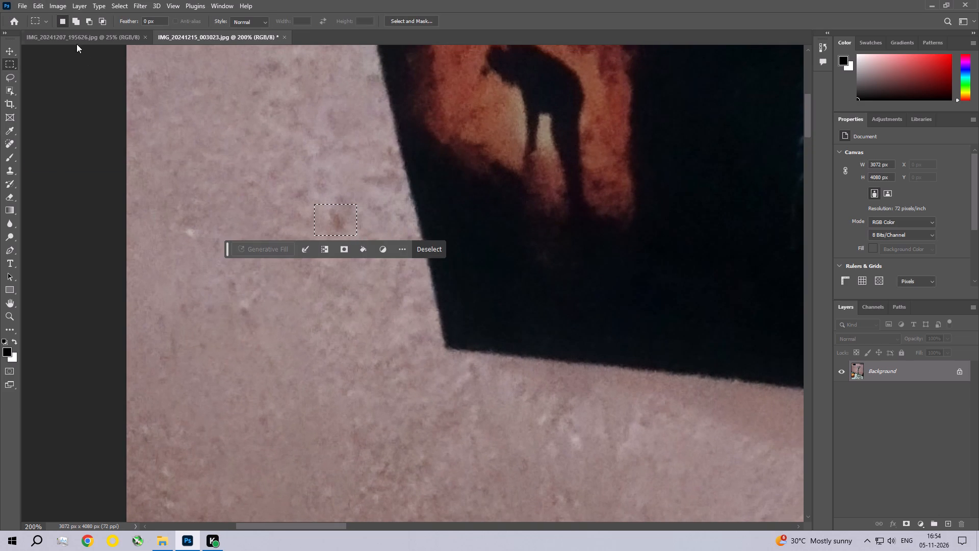
click(39, 3)
click(57, 169)
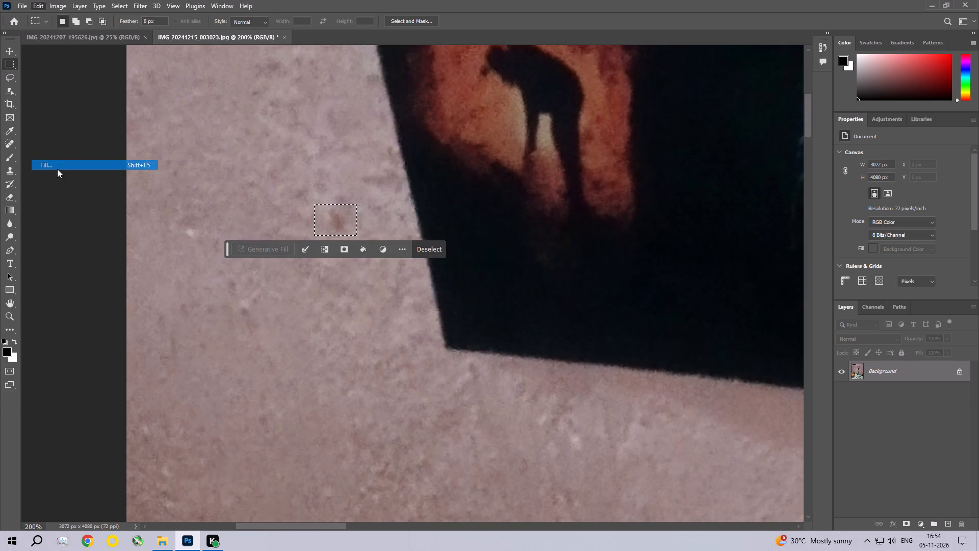
click(564, 136)
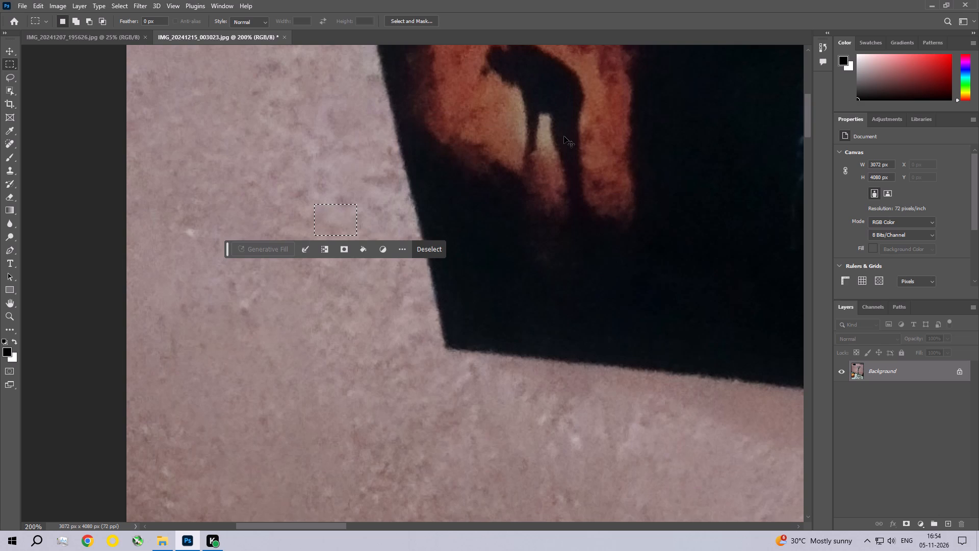
key(ctrl+0)
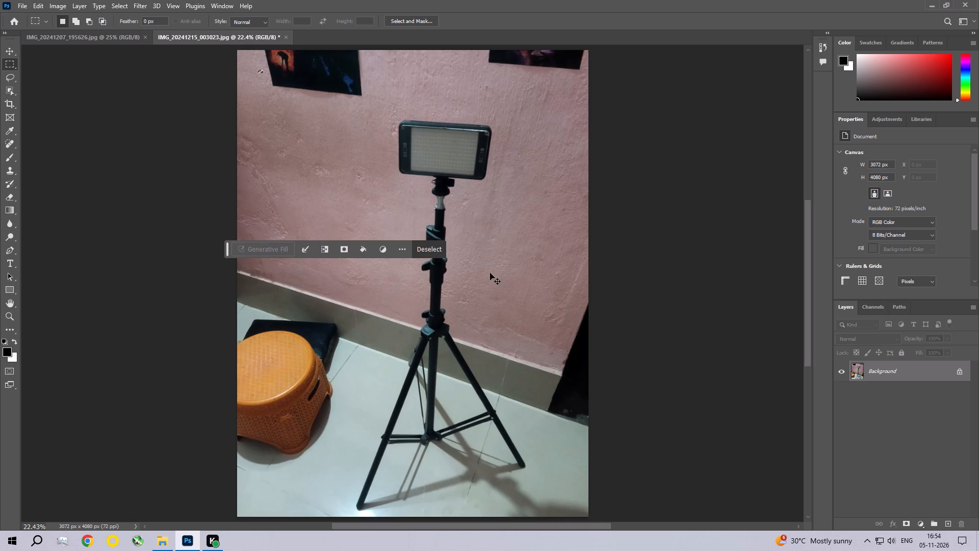
key(ctrl+d)
Remove the faint dark blotch on the lower wall, right of the tripod's centre column, with a Content-Aware fill, and deselect.
key(ctrl+space)
key(ctrl+space)
key(ctrl+space)
key(ctrl+space)
key(ctrl+space)
key(ctrl+space)
key(ctrl+space)
key(ctrl+space)
key(ctrl+space)
key(ctrl+space)
key(ctrl+space)
key(ctrl+space)
key(ctrl+space)
key(ctrl+space)
key(ctrl+space)
key(ctrl+space)
key(ctrl+space)
key(ctrl+space)
key(ctrl+space)
key(ctrl+space)
ctrl+triple_click(519, 298)
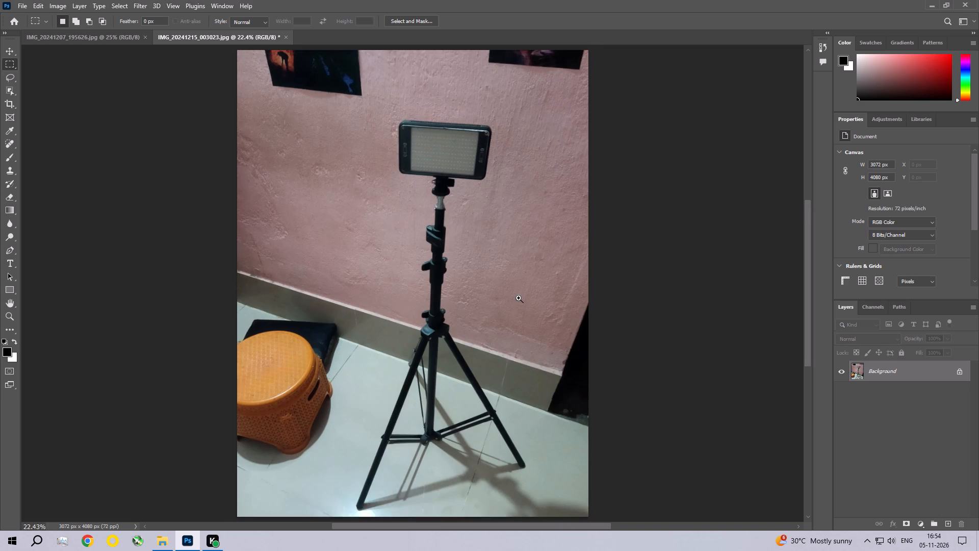
ctrl+click(519, 298)
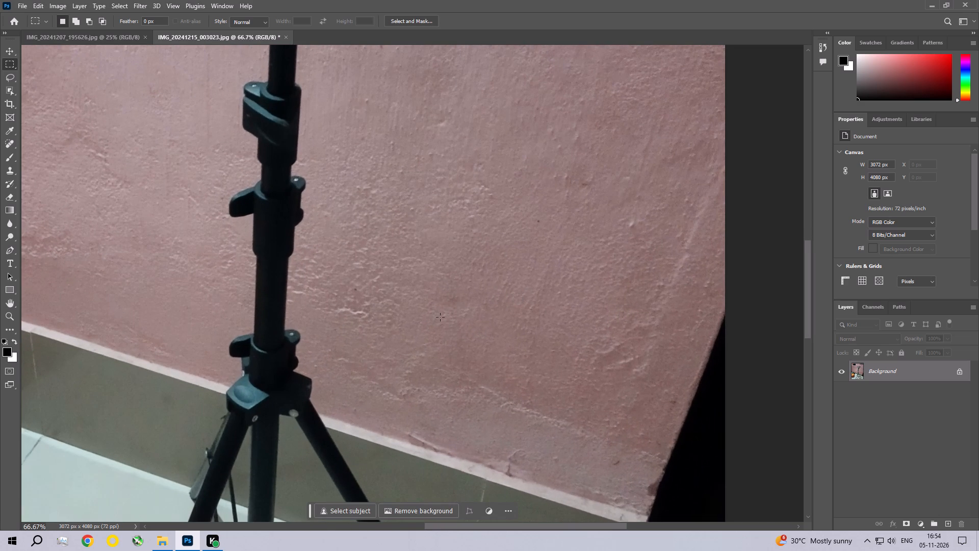
drag(432, 288, 471, 316)
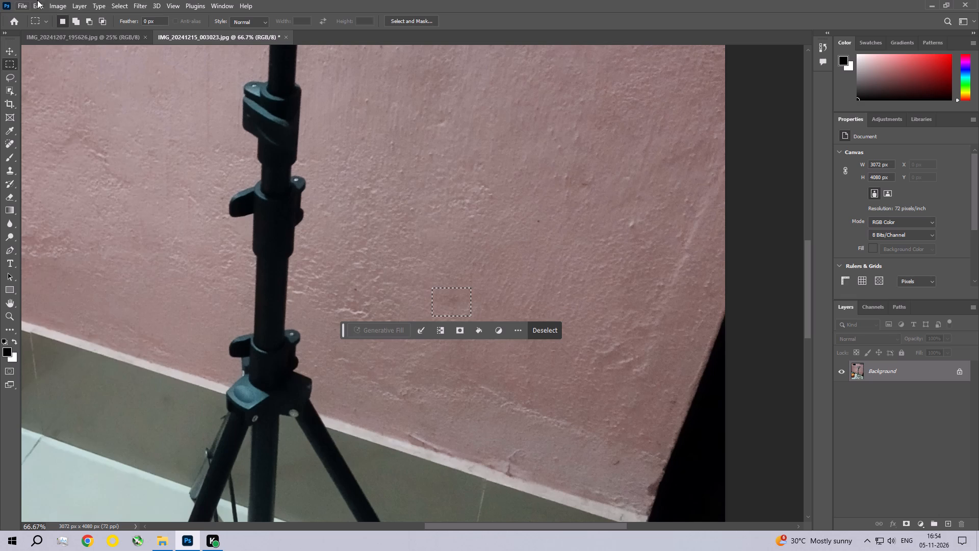
click(37, 0)
click(66, 165)
click(545, 136)
key(ctrl+d)
Remove the small mark on the wall just right of the tripod's silver neck with a Content-Aware fill, and deselect.
key(space)
key(space)
key(space)
key(space)
key(space)
key(space)
key(space)
key(space)
key(space)
drag(423, 71, 416, 178)
drag(367, 146, 377, 155)
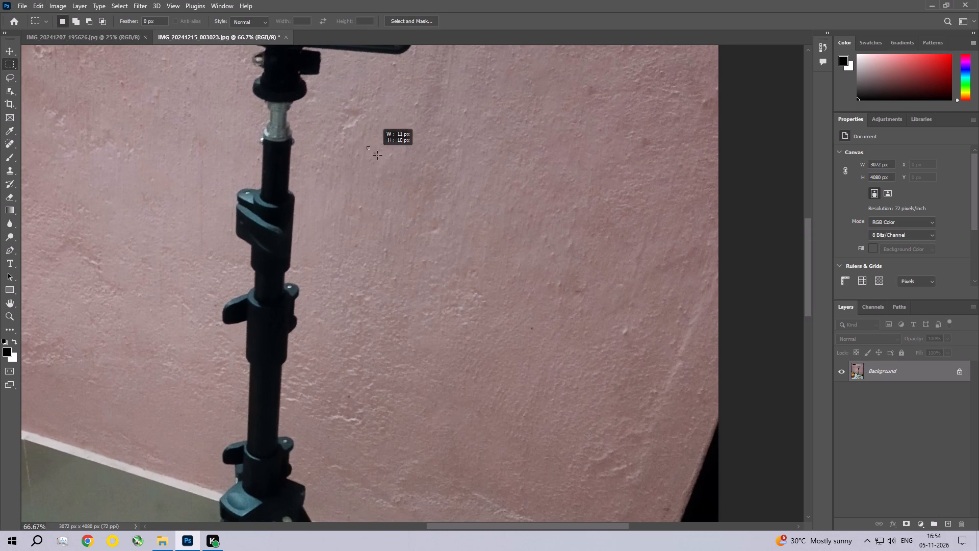
drag(377, 155, 383, 160)
click(30, 3)
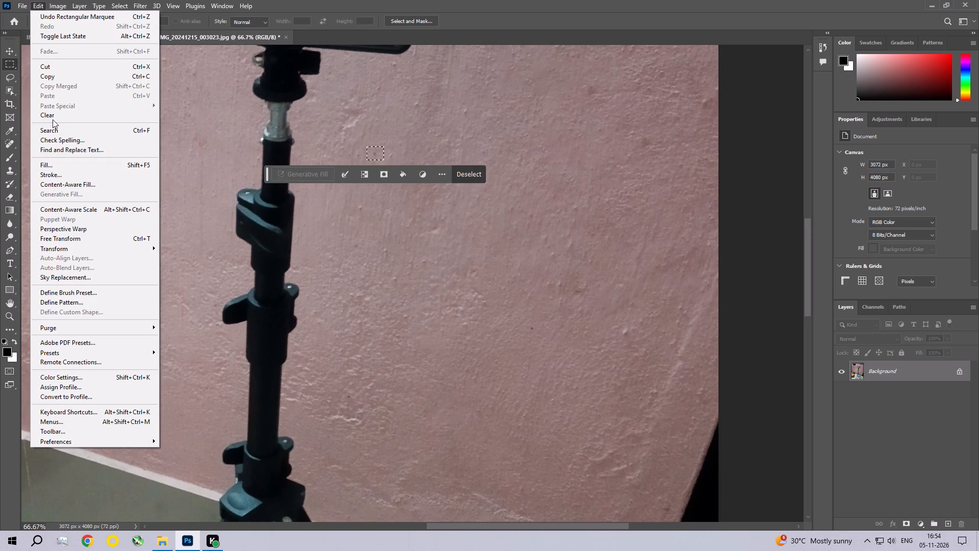
click(64, 167)
click(543, 136)
key(ctrl+d)
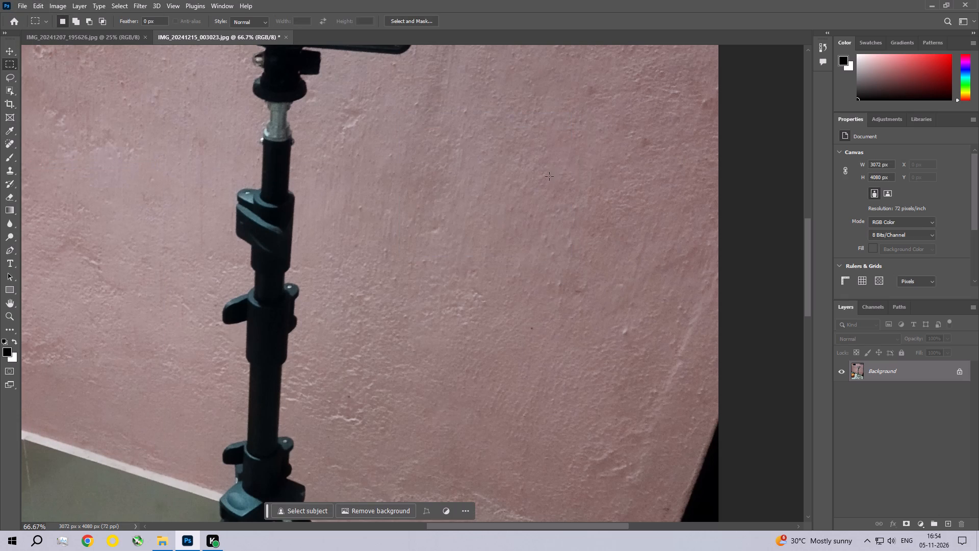
Remove the small reddish mark on the upper wall near the photo's right edge with a Content-Aware fill, and deselect.
drag(637, 130, 659, 155)
click(36, 5)
click(55, 165)
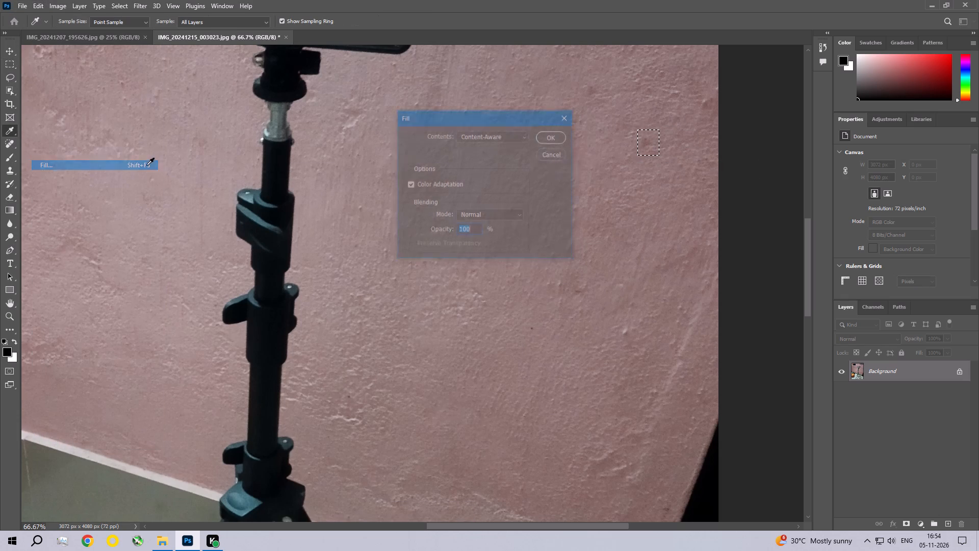
click(550, 137)
key(ctrl+d)
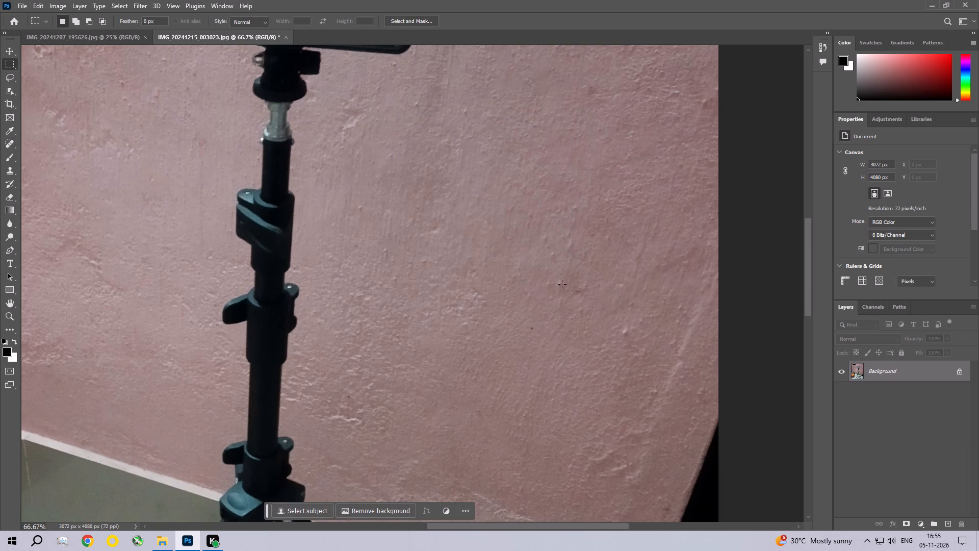
Remove the dark reddish spot on the wall, above and right of the tiny black speck, with a Content-Aware fill, and deselect.
drag(568, 278, 598, 308)
click(35, 5)
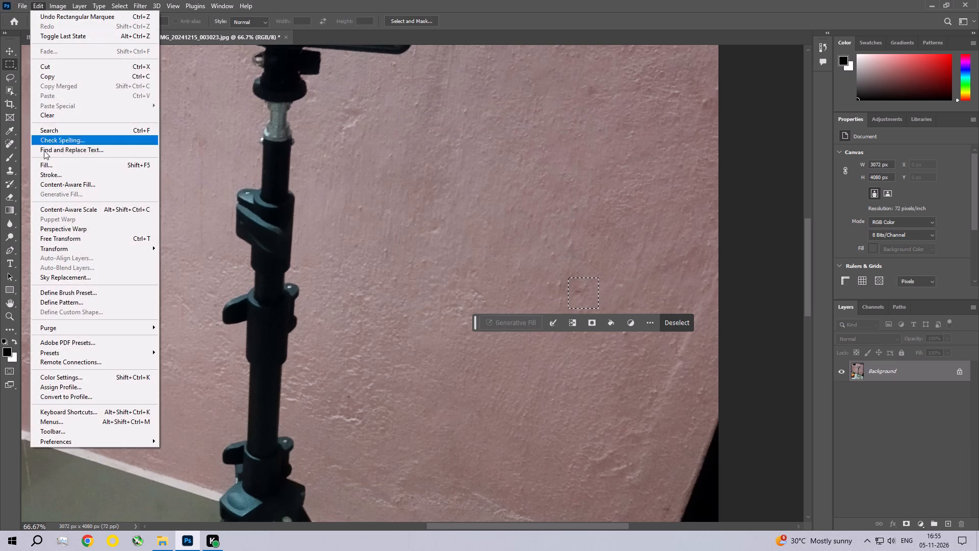
click(47, 168)
click(551, 135)
key(ctrl+d)
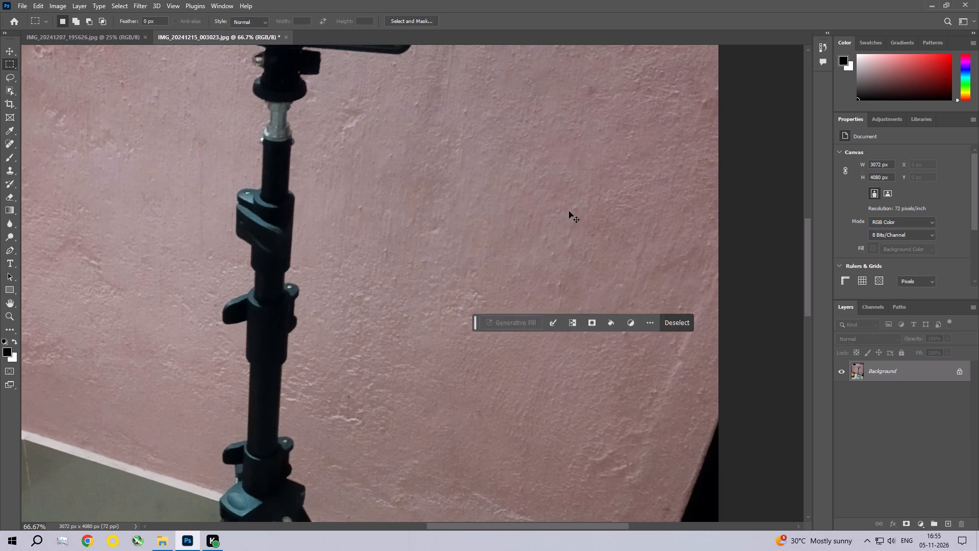
Remove the small raised bump on the wall beside the pale diagonal streak near the photo's right edge with a Content-Aware fill, and deselect.
key(space)
key(space)
key(space)
key(space)
key(space)
key(space)
key(space)
key(space)
key(space)
key(space)
key(space)
drag(572, 336, 470, 243)
drag(511, 231, 541, 252)
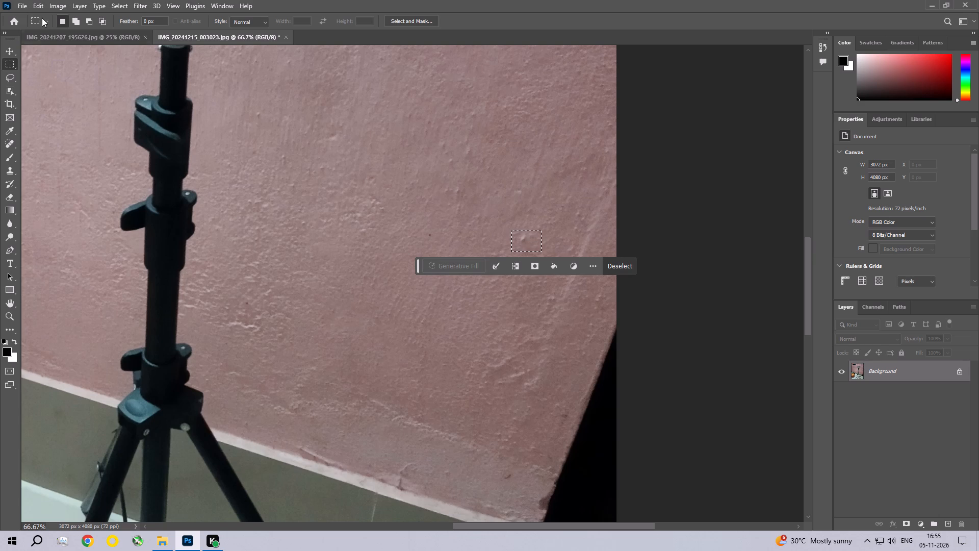
click(38, 0)
click(83, 165)
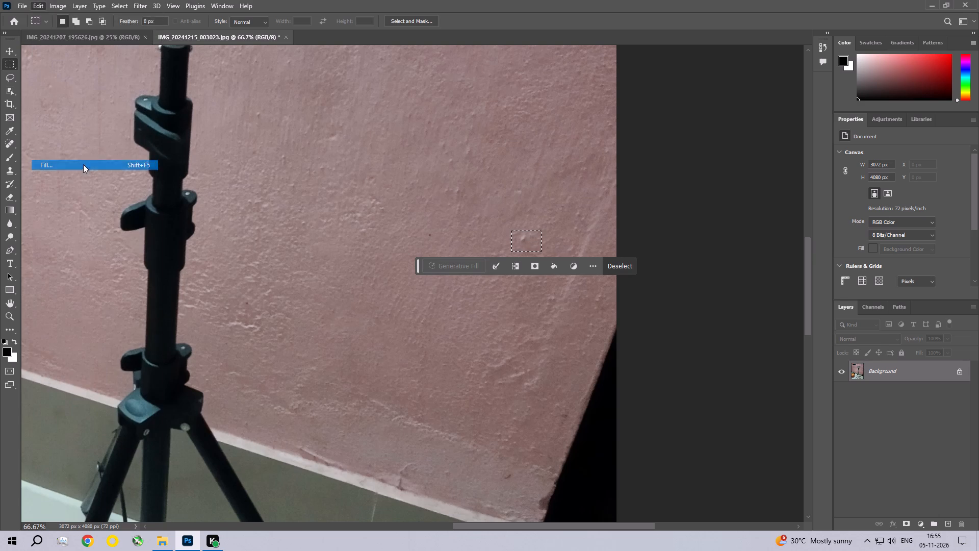
click(554, 137)
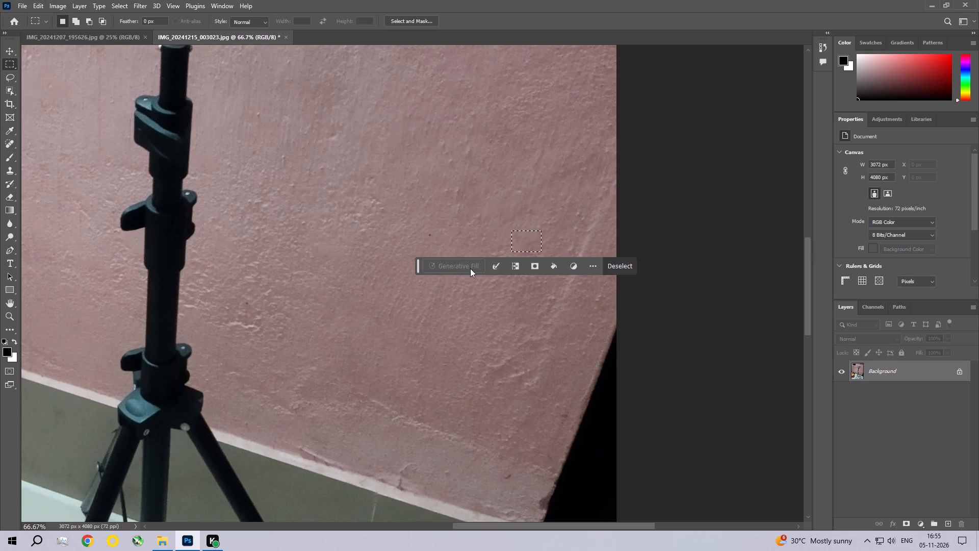
key(ctrl+d)
Remove the tiny black speck on the wall between the tripod and the pale diagonal streak with a Content-Aware fill, and deselect.
key(space)
key(space)
key(space)
key(space)
key(space)
key(space)
key(space)
key(space)
key(space)
key(space)
drag(480, 383, 469, 338)
drag(406, 183, 431, 201)
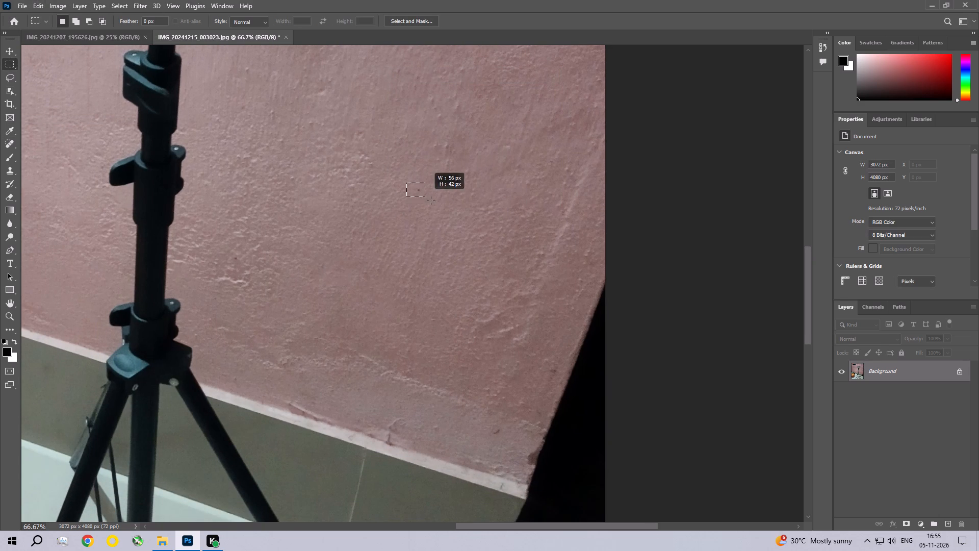
drag(431, 201, 431, 201)
click(35, 0)
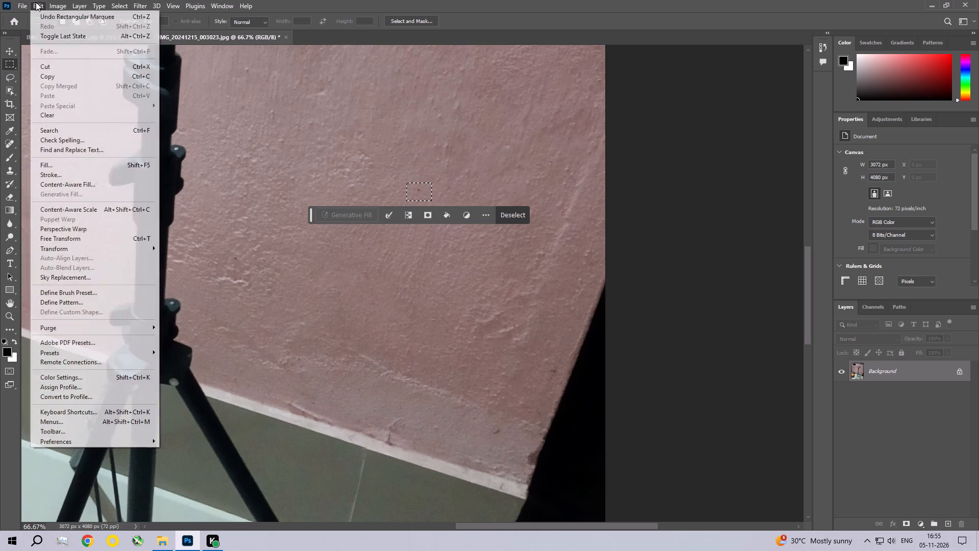
click(47, 168)
click(562, 136)
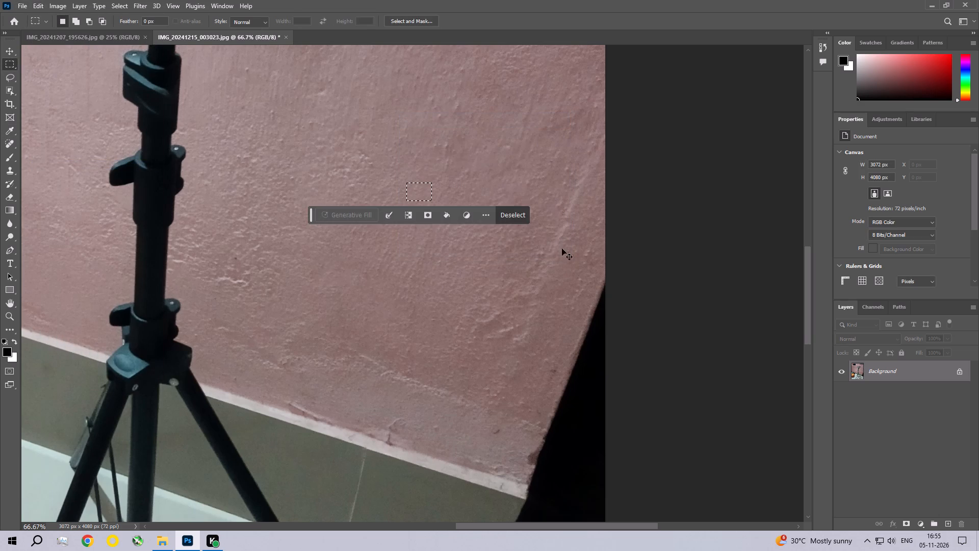
key(ctrl+d)
Remove the small dark mark low on the wall, above the skirting's right end near the black area, with a Content-Aware fill, and deselect.
key(space)
key(space)
key(space)
key(space)
key(space)
key(space)
key(space)
key(space)
key(space)
key(space)
key(space)
key(space)
key(space)
drag(495, 304, 472, 221)
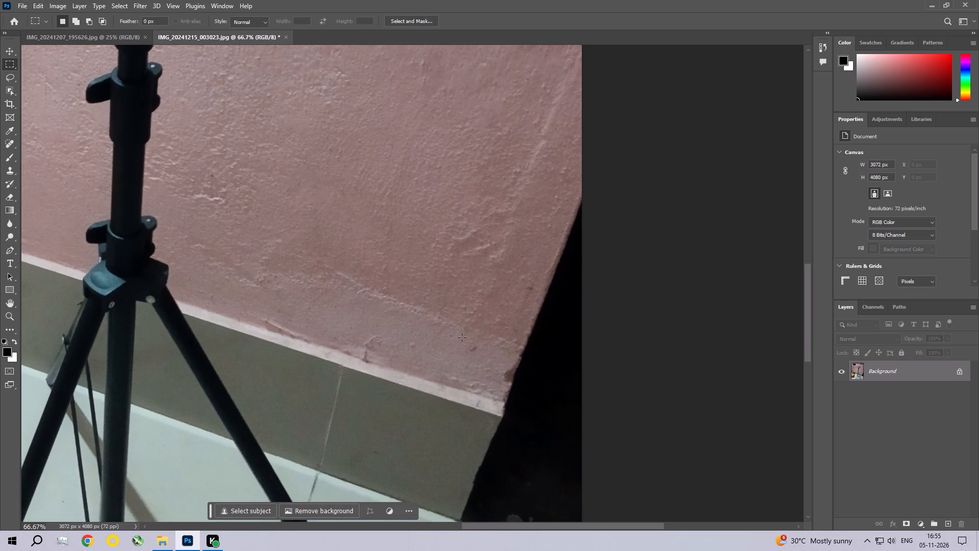
drag(462, 337, 481, 359)
click(34, 2)
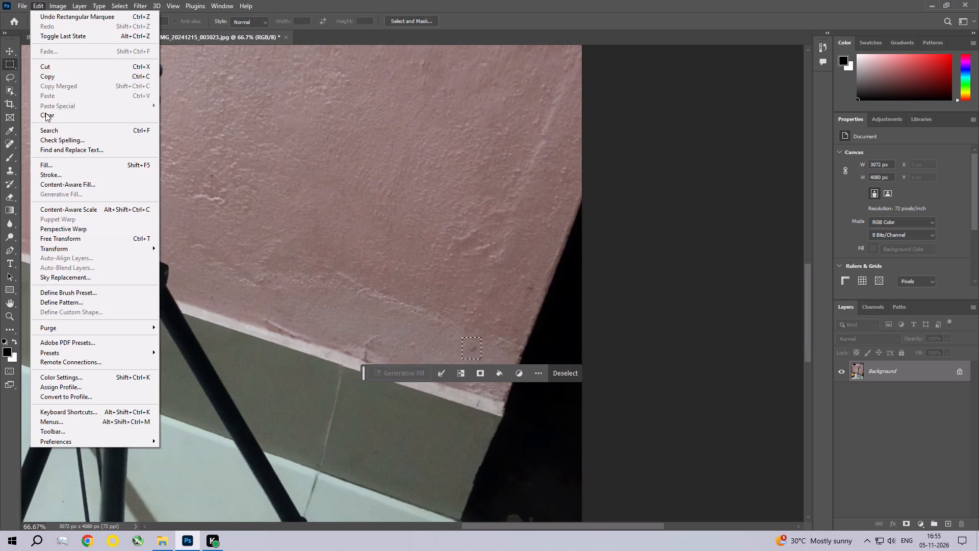
click(47, 166)
click(555, 136)
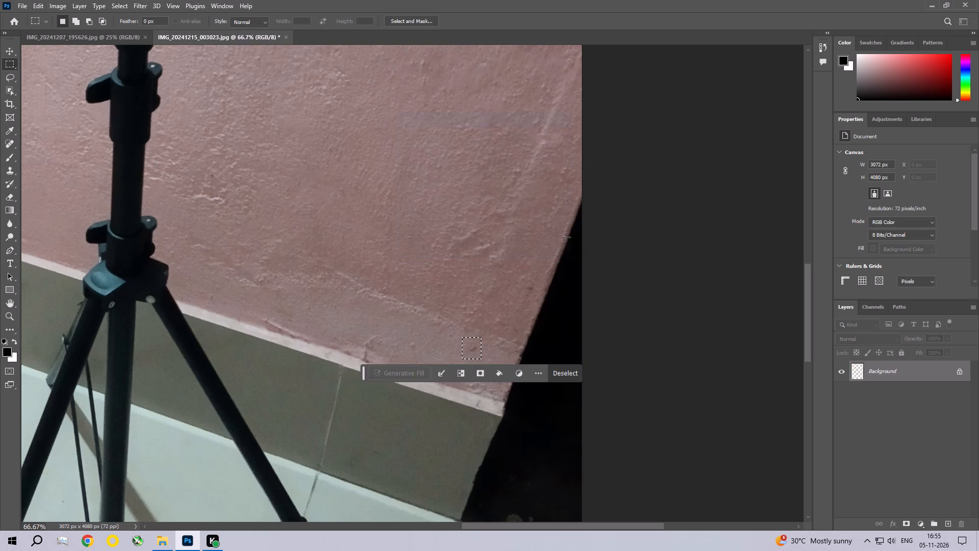
key(ctrl+d)
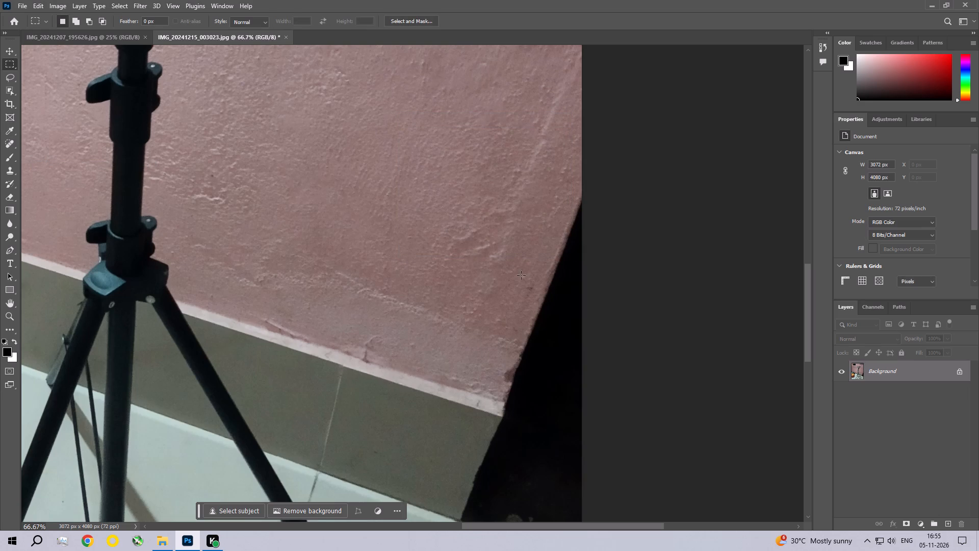
Remove the small dark spot on the wall beside the slanted edge of the black area with a Content-Aware fill, and deselect.
key(ctrl+space)
key(ctrl+space)
key(ctrl+space)
key(ctrl+space)
key(ctrl+space)
key(ctrl+space)
key(ctrl+space)
key(ctrl+space)
key(ctrl+space)
key(ctrl+space)
key(ctrl+space)
key(ctrl+space)
key(ctrl+space)
key(ctrl+space)
key(ctrl+space)
key(ctrl+space)
key(ctrl+space)
key(ctrl+space)
key(ctrl+space)
key(ctrl+space)
ctrl+double_click(541, 274)
drag(488, 294, 494, 298)
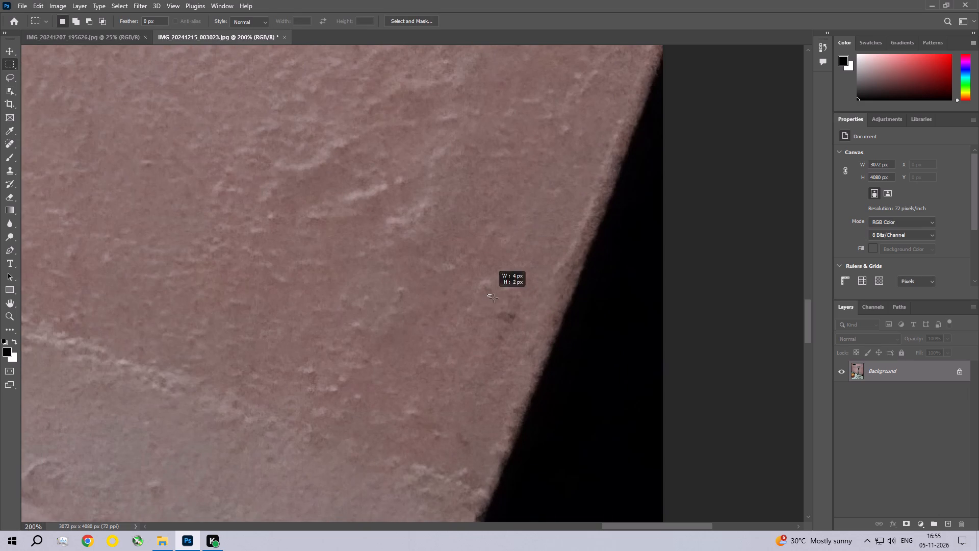
drag(494, 298, 521, 334)
click(40, 4)
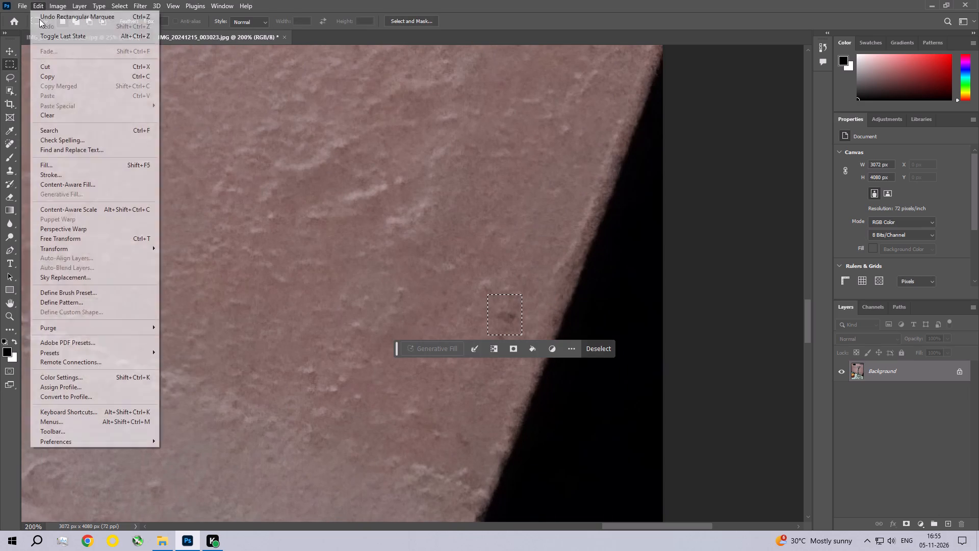
click(47, 164)
click(561, 140)
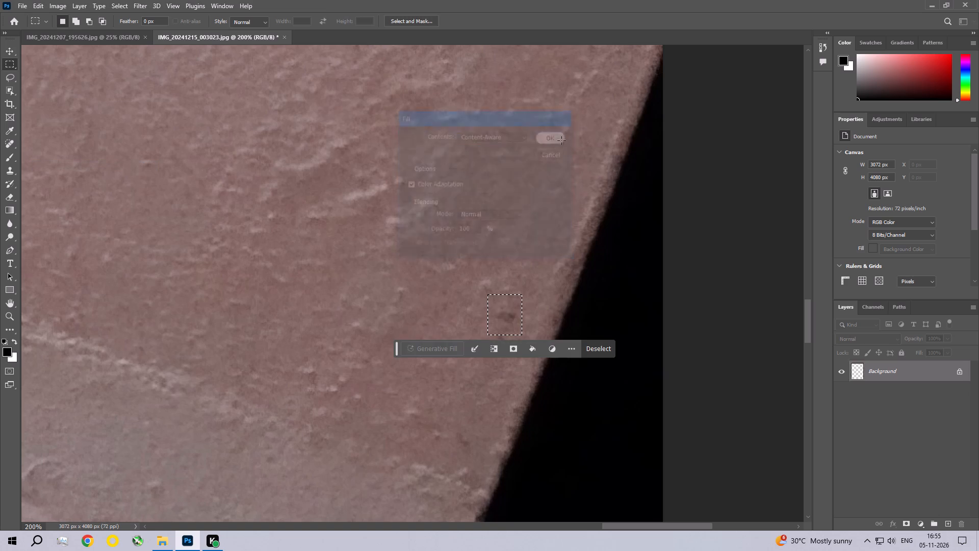
key(ctrl+d)
Remove the small curved crack on the wall just above the skirting's tile joint, between tripod and black area, with a Content-Aware fill, and deselect.
key(space)
key(space)
key(space)
key(space)
key(space)
key(space)
key(space)
key(space)
key(space)
key(space)
key(space)
key(space)
key(space)
key(space)
key(space)
key(space)
key(space)
key(space)
key(space)
key(space)
drag(477, 111, 450, 284)
drag(459, 219, 338, 314)
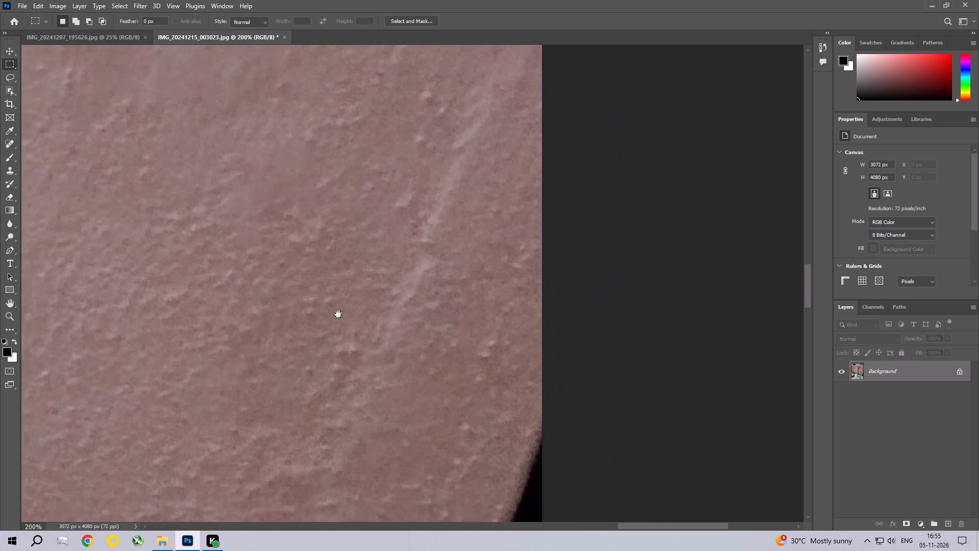
drag(338, 314, 334, 314)
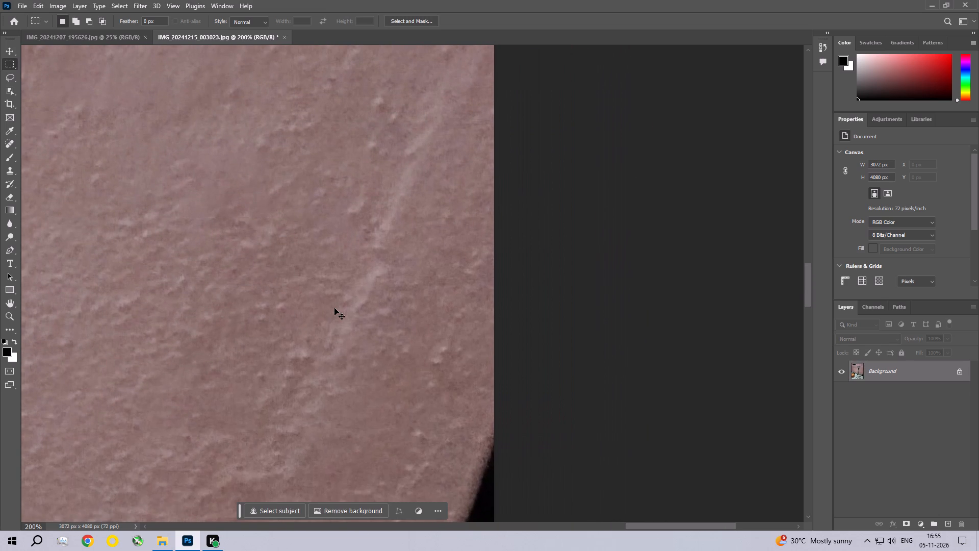
key(ctrl+0)
key(ctrl+space)
key(ctrl+space)
key(ctrl+space)
key(ctrl+space)
key(ctrl+space)
key(ctrl+space)
key(ctrl+space)
key(ctrl+space)
key(ctrl+space)
key(ctrl+space)
key(ctrl+space)
key(ctrl+space)
key(ctrl+space)
key(ctrl+space)
key(ctrl+space)
key(ctrl+space)
key(ctrl+space)
key(ctrl+space)
key(ctrl+space)
key(ctrl+space)
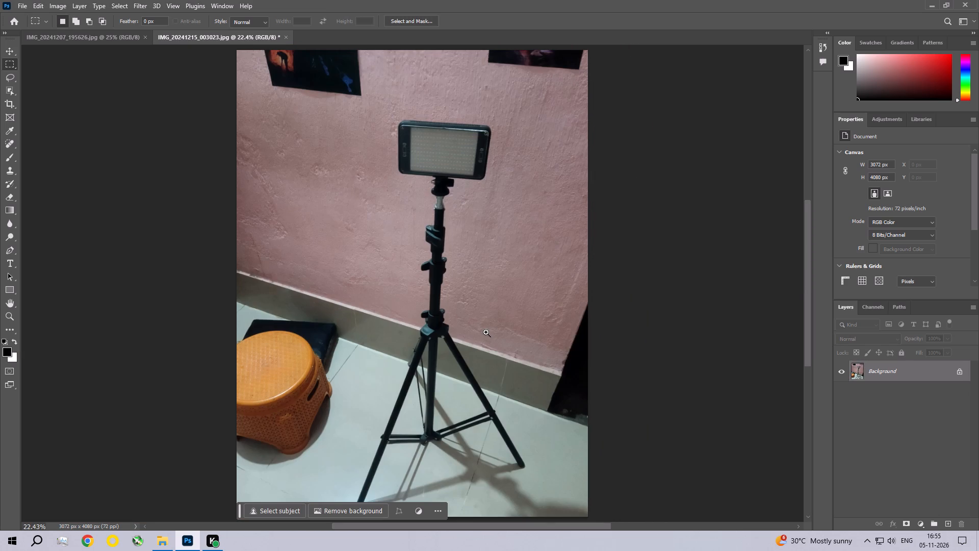
ctrl+triple_click(486, 332)
ctrl+click(486, 332)
drag(630, 402, 496, 327)
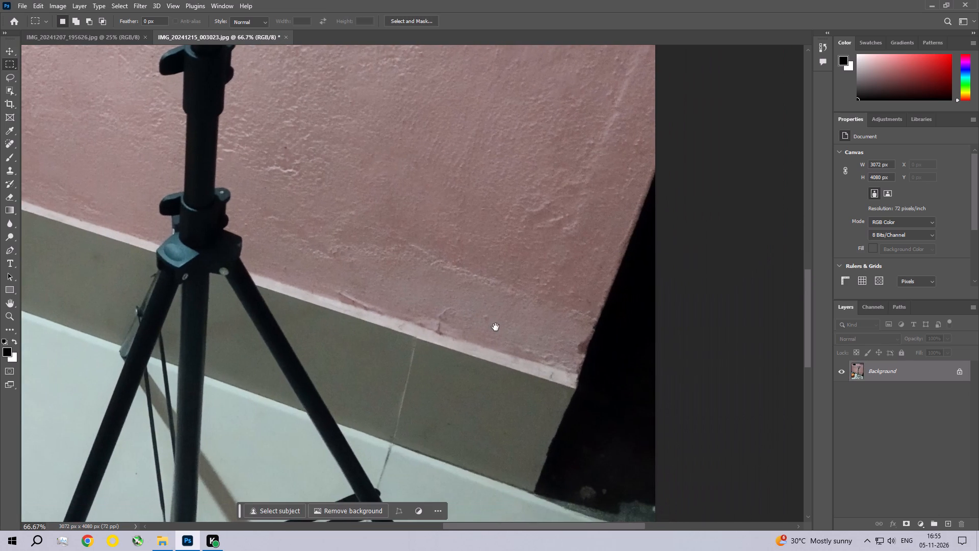
drag(429, 298, 464, 327)
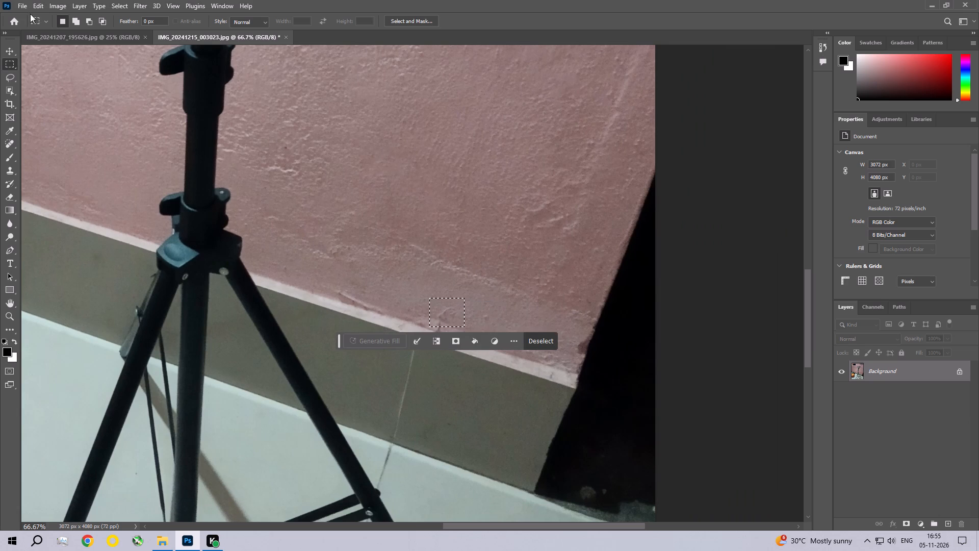
click(33, 1)
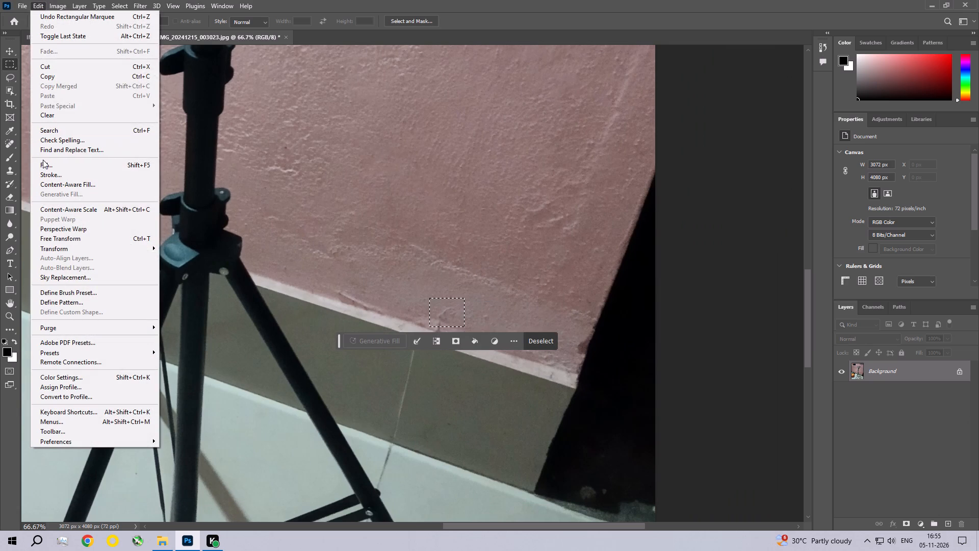
click(44, 162)
click(553, 135)
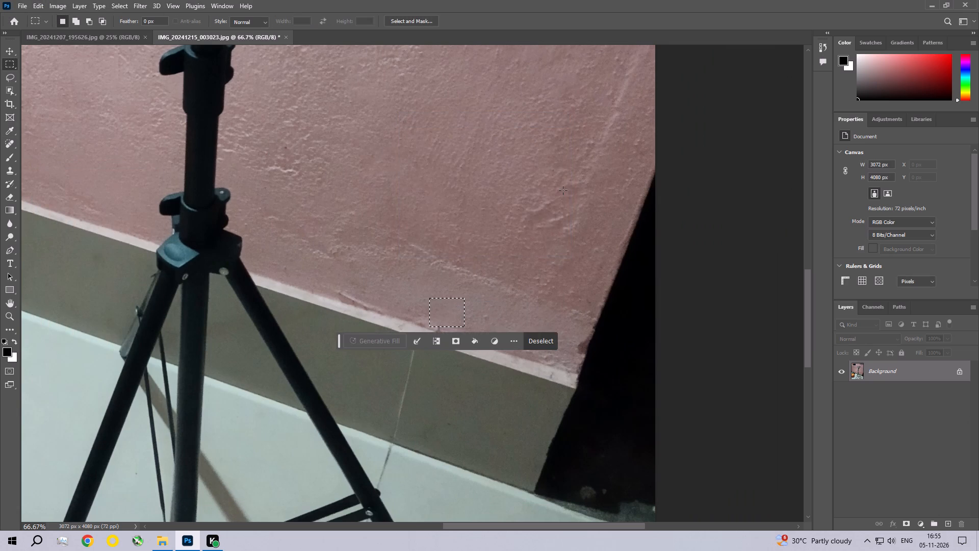
key(ctrl+d)
Remove the chipped patch on the wall left of the LED light's lower corner with a Content-Aware fill, and deselect.
key(space)
key(space)
key(space)
key(space)
key(space)
key(space)
key(space)
key(space)
key(space)
key(space)
key(space)
key(space)
key(space)
key(space)
key(space)
key(space)
key(space)
key(space)
key(space)
key(space)
drag(328, 164, 441, 289)
drag(441, 275, 406, 241)
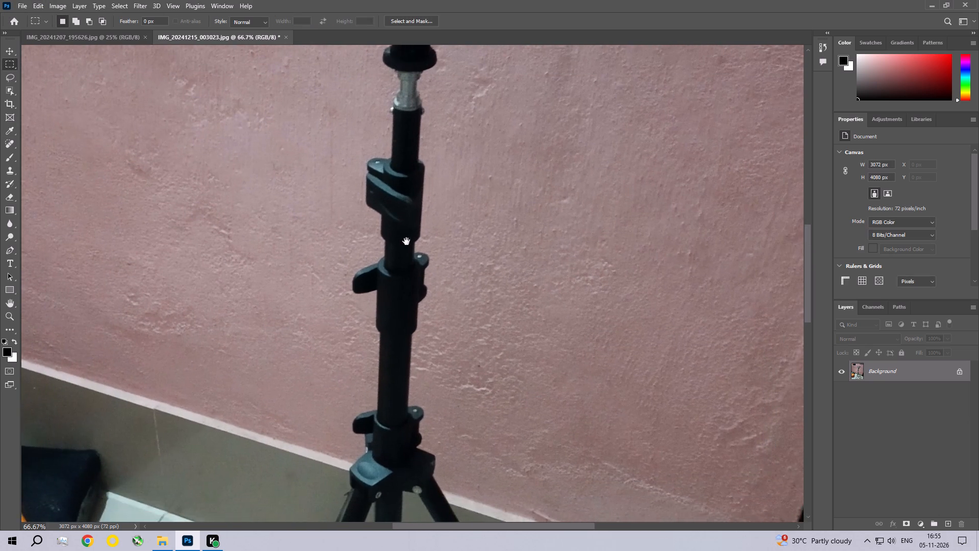
drag(406, 241, 448, 321)
drag(388, 200, 418, 253)
drag(265, 215, 320, 257)
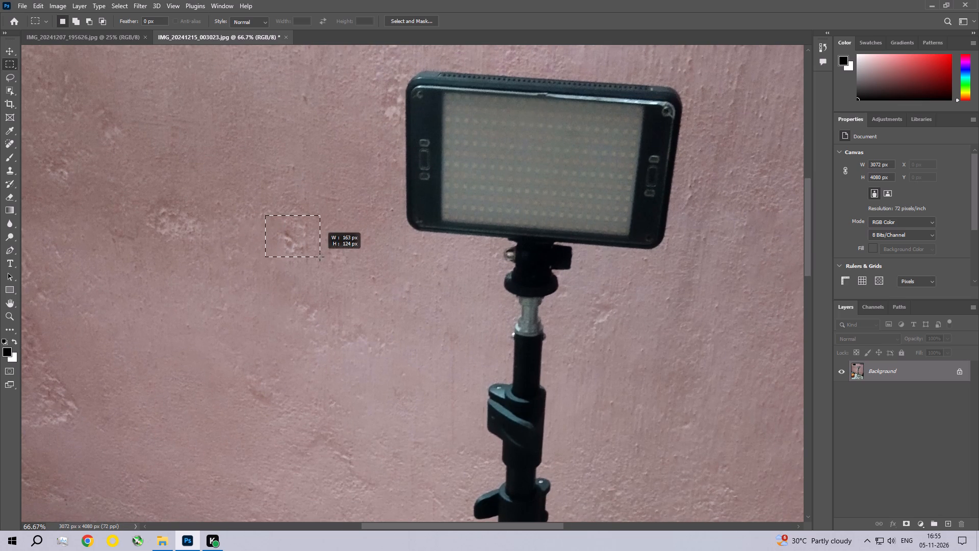
drag(320, 257, 323, 259)
click(35, 0)
click(75, 165)
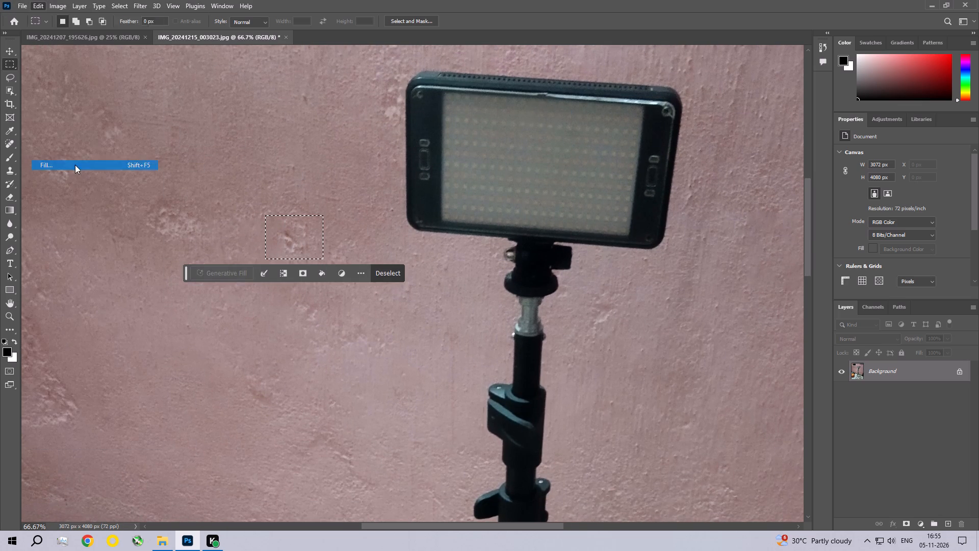
click(543, 133)
key(ctrl+d)
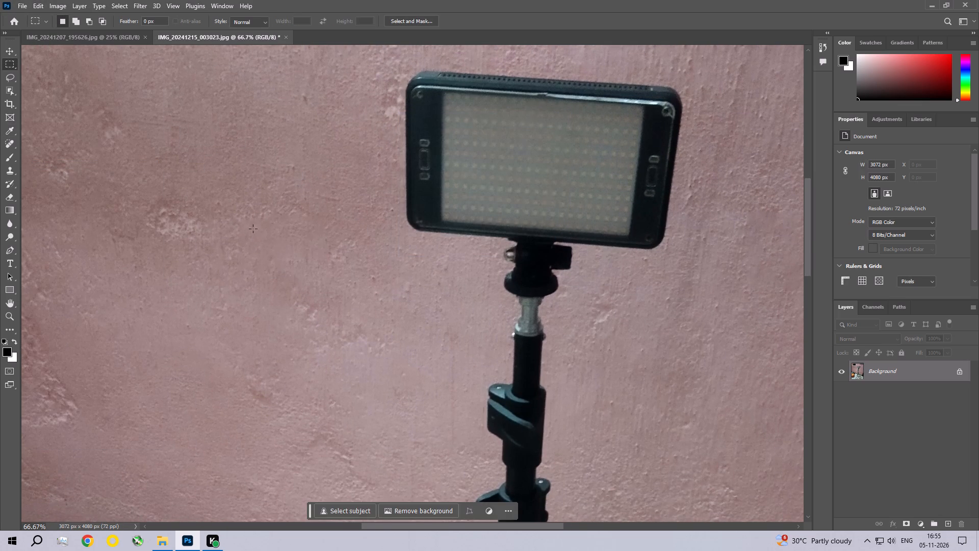
Remove the larger pale rough patch farther left on the wall, level with the light's lower edge, with a Content-Aware fill, and deselect.
drag(131, 195, 200, 246)
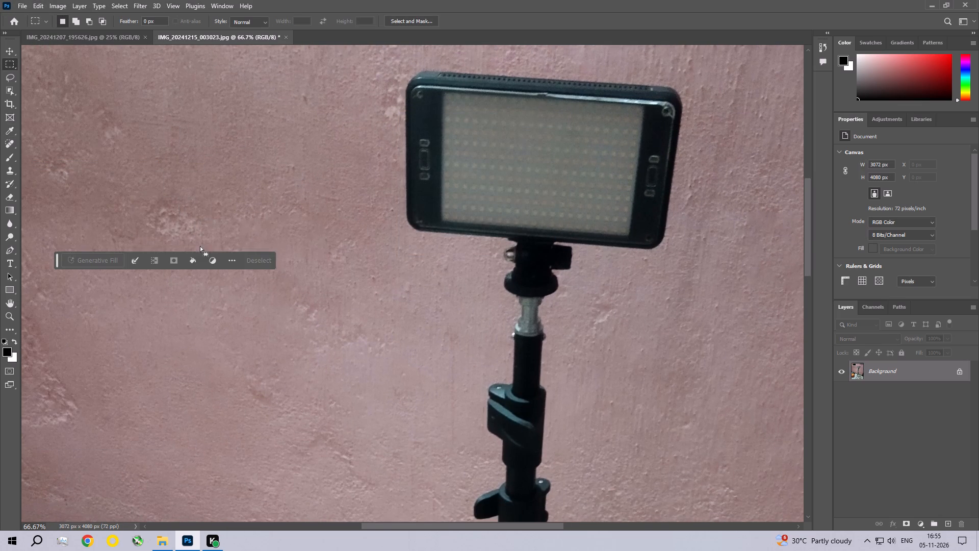
click(36, 0)
click(64, 163)
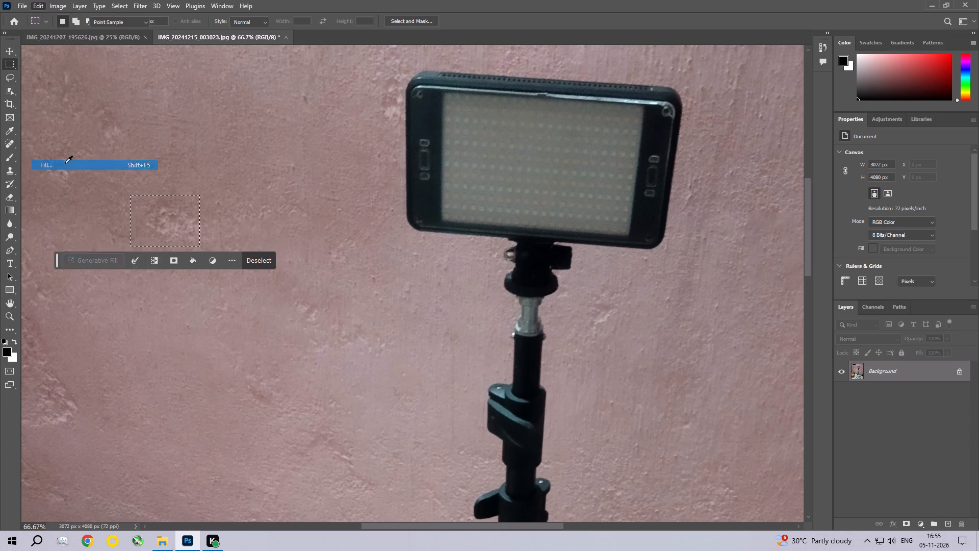
click(541, 134)
key(space)
key(space)
key(space)
key(space)
key(space)
key(space)
key(space)
key(space)
key(space)
key(space)
key(space)
key(space)
key(space)
key(space)
key(space)
key(space)
key(space)
key(space)
key(space)
key(space)
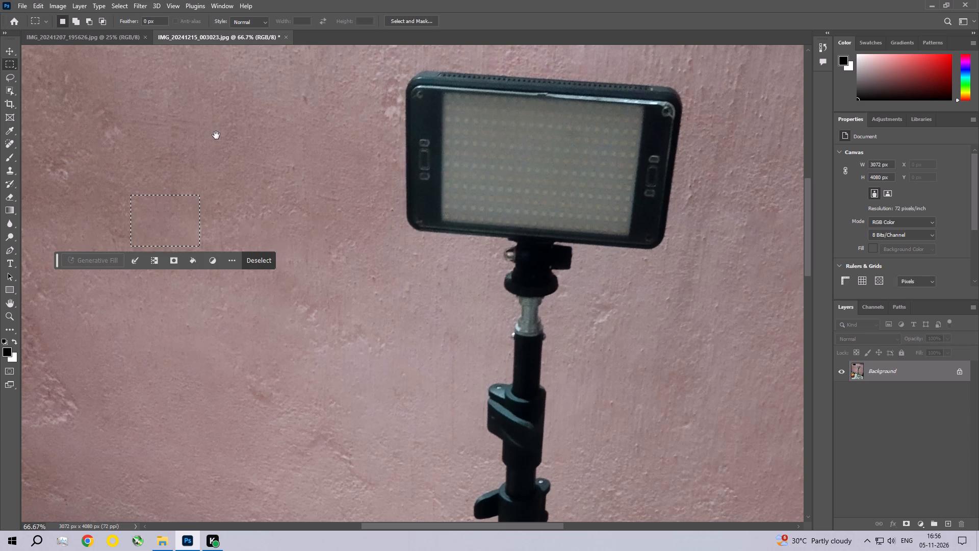
drag(216, 135, 210, 217)
key(ctrl+d)
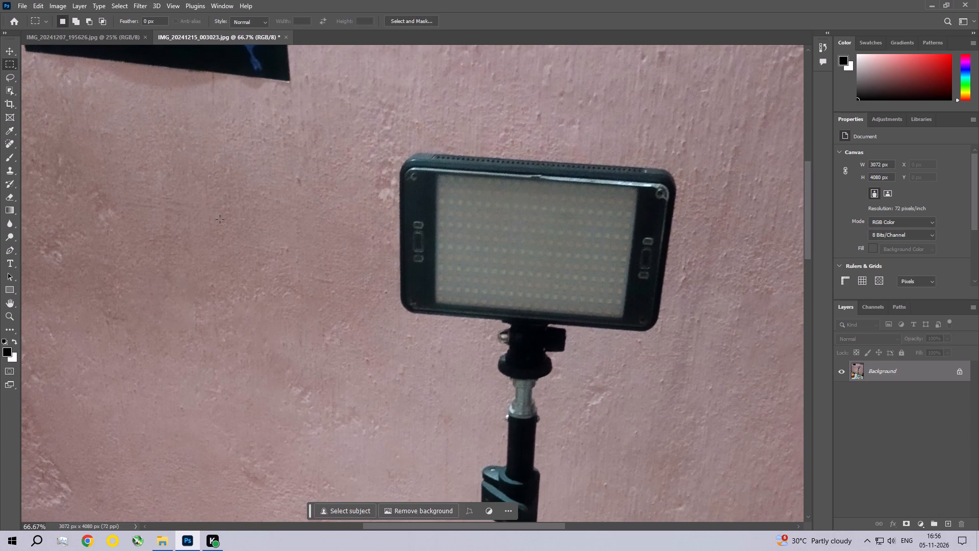
Remove the small blemish on the wall between the poster's lower corner and the LED light with a Content-Aware fill, and deselect.
drag(286, 165, 318, 209)
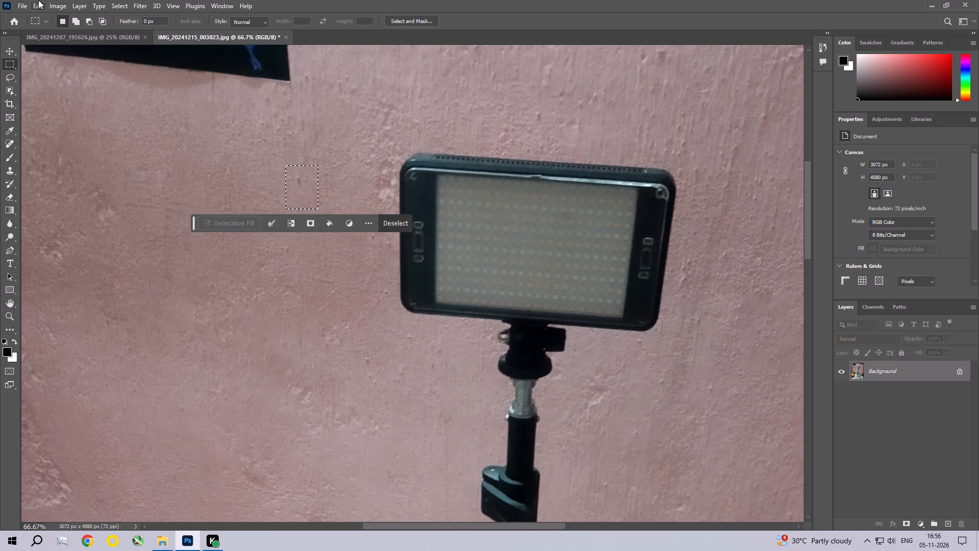
click(38, 0)
click(41, 161)
click(544, 140)
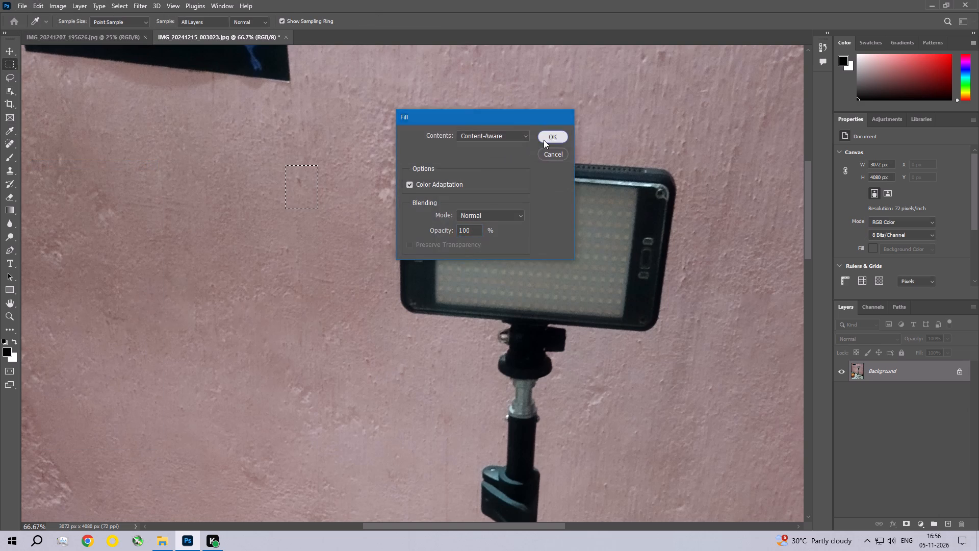
key(ctrl+d)
Remove the small chipped patch on the wall far left of the light, level with its upper half, with a Content-Aware fill, and deselect.
key(space)
key(space)
key(space)
key(space)
key(space)
key(space)
key(space)
key(space)
key(space)
key(space)
drag(179, 191, 355, 130)
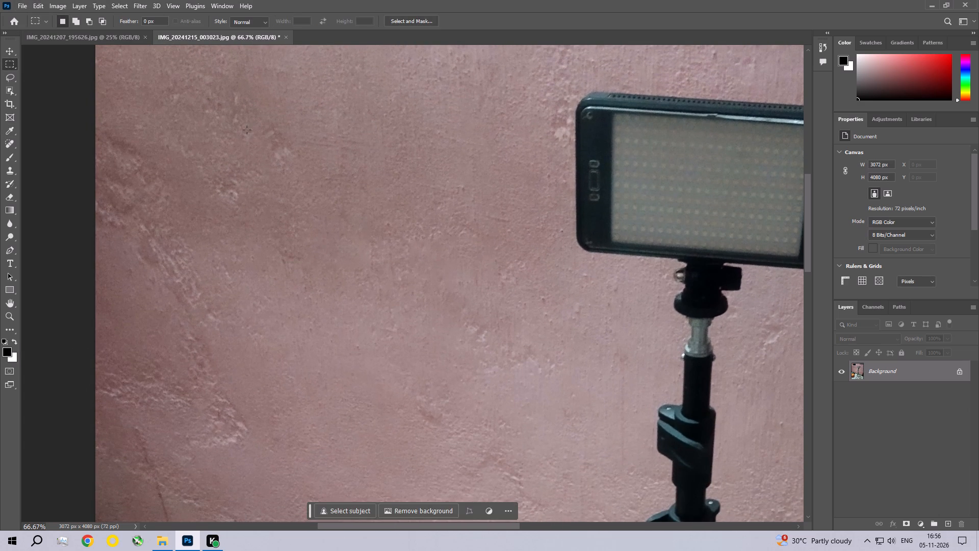
drag(250, 121, 306, 176)
click(35, 0)
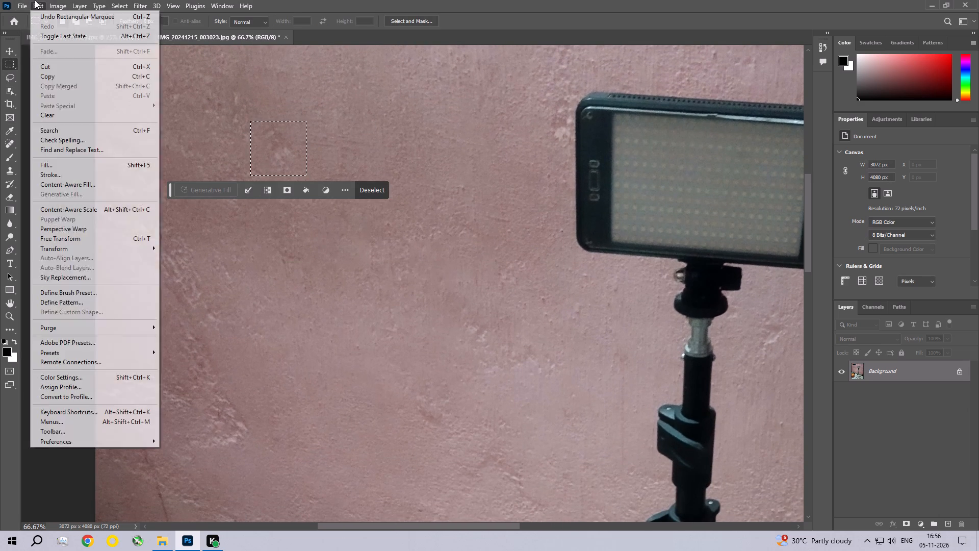
click(51, 168)
click(563, 135)
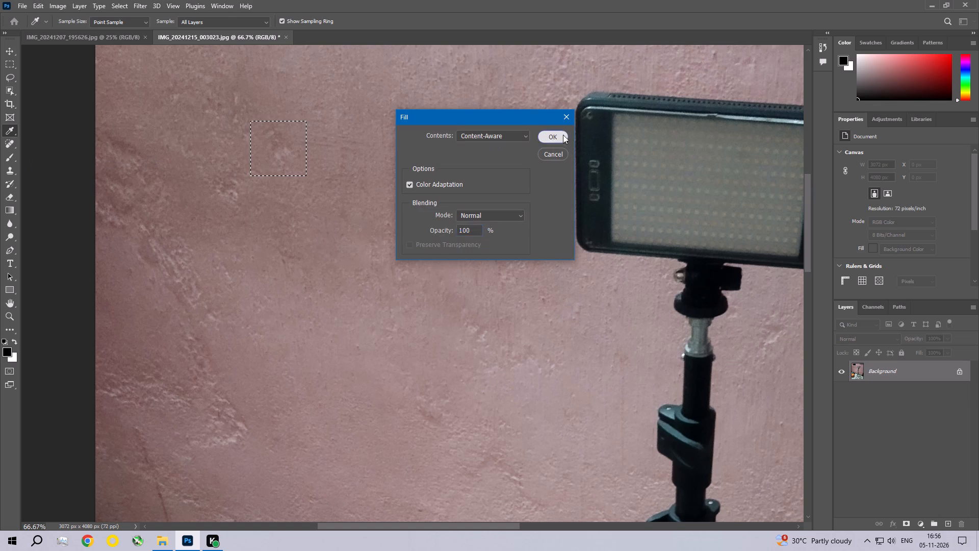
key(ctrl+d)
Remove the small pale chip just below and left of the last filled wall patch with a Content-Aware fill, and deselect.
drag(190, 156, 248, 211)
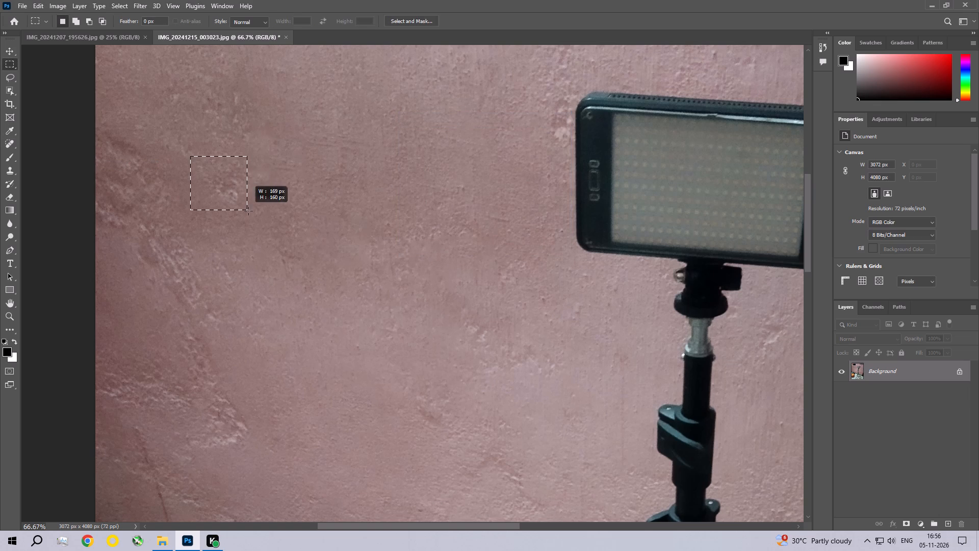
drag(248, 211, 250, 212)
click(39, 1)
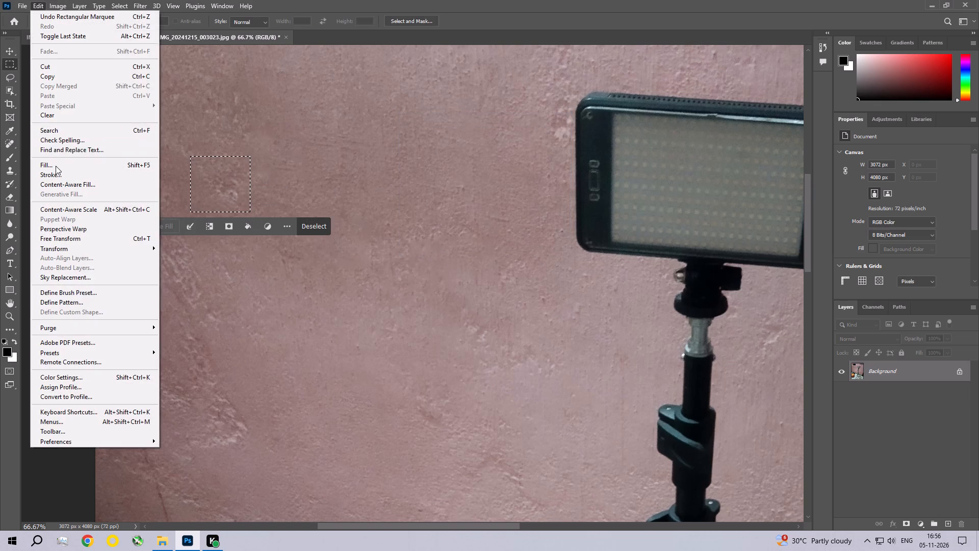
click(56, 166)
click(540, 131)
key(ctrl+d)
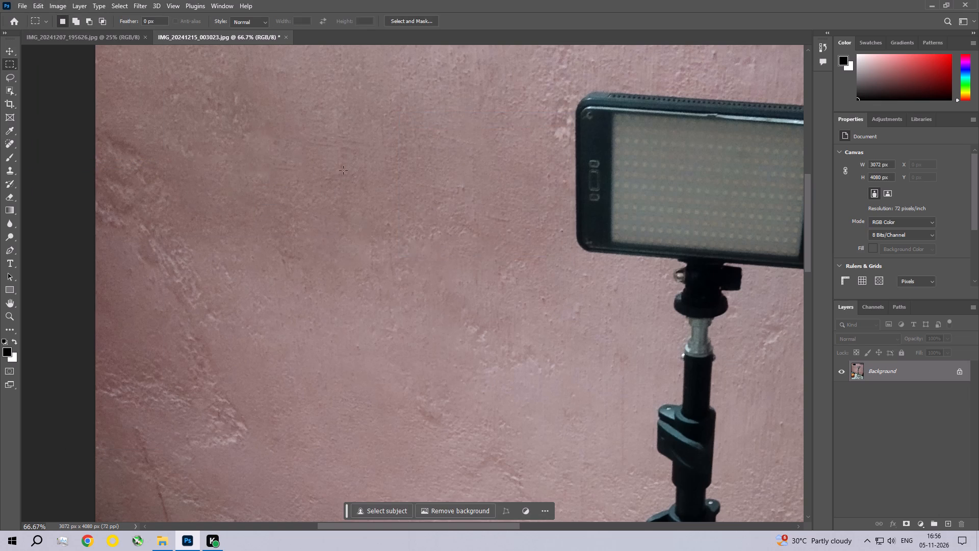
Remove the dark rough patch on the wall at the photo's left edge, level with the LED light, with a Content-Aware fill, and deselect.
key(space)
key(space)
key(space)
key(space)
key(space)
key(space)
key(space)
key(space)
key(space)
key(space)
key(space)
drag(161, 163, 277, 186)
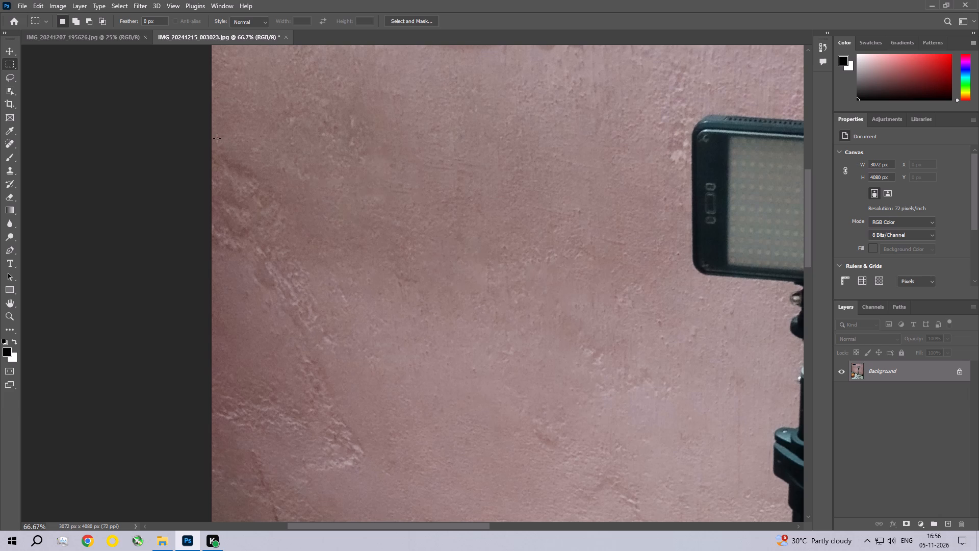
drag(213, 138, 277, 241)
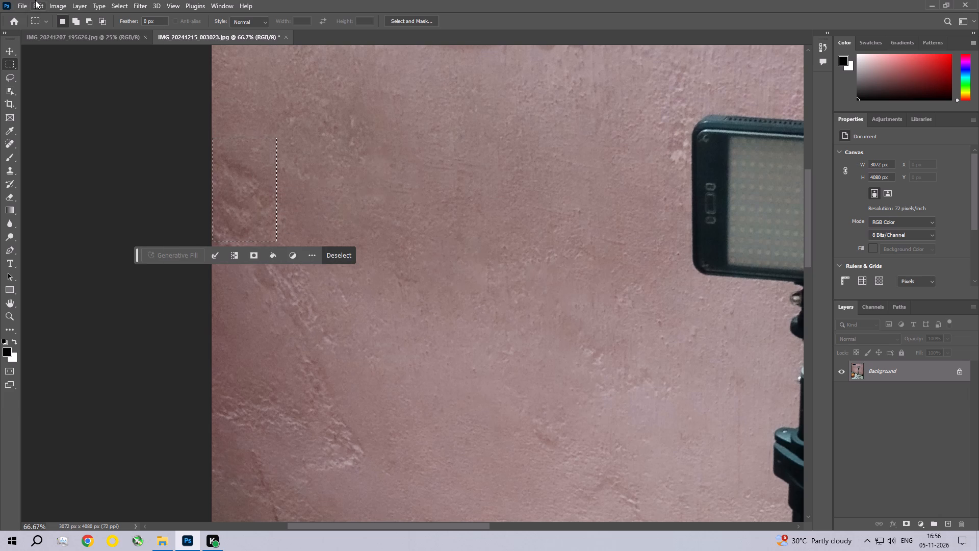
click(35, 0)
click(57, 166)
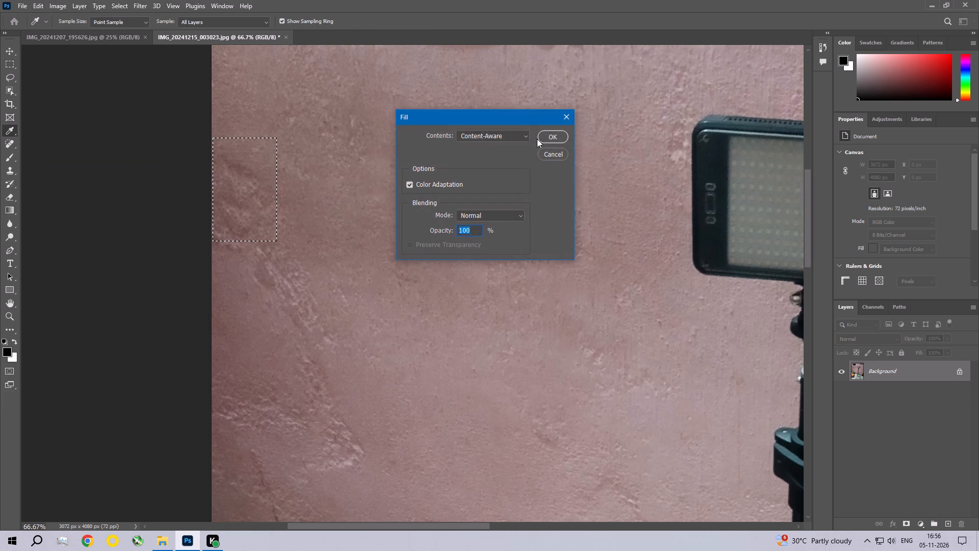
click(545, 135)
key(ctrl+d)
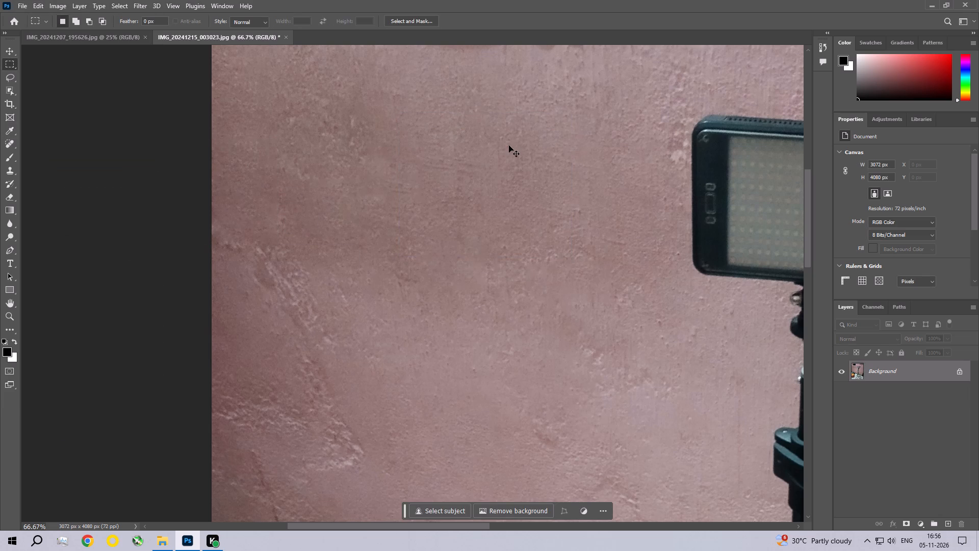
Remove the chipped mark on the wall right of the tripod's silver neck, below the LED light, with a Content-Aware fill.
key(ctrl+0)
key(ctrl+space)
key(ctrl+space)
key(ctrl+space)
key(ctrl+space)
key(ctrl+space)
key(ctrl+space)
key(ctrl+space)
key(ctrl+space)
key(ctrl+space)
key(ctrl+space)
key(ctrl+space)
key(ctrl+space)
key(ctrl+space)
key(ctrl+space)
key(ctrl+space)
key(ctrl+space)
key(ctrl+space)
key(ctrl+space)
key(ctrl+space)
key(ctrl+space)
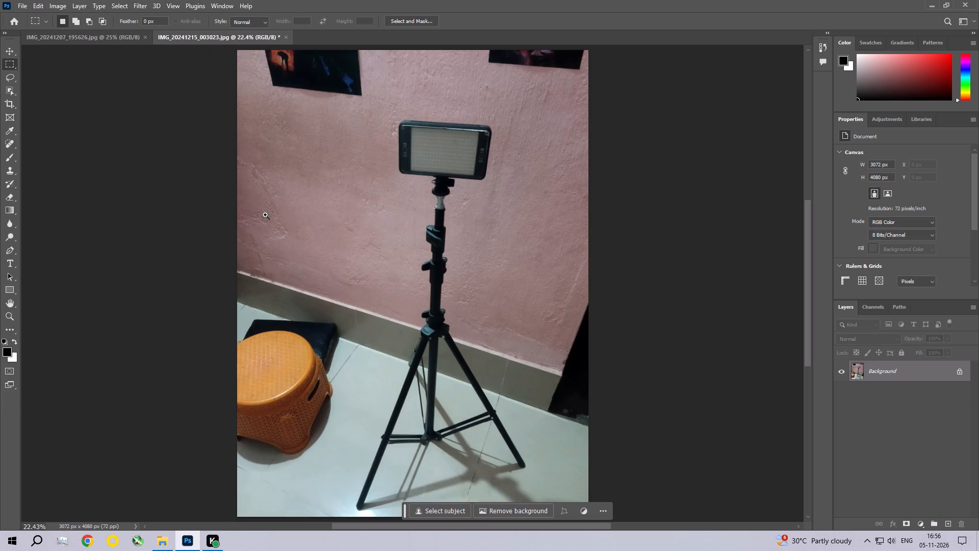
ctrl+double_click(265, 215)
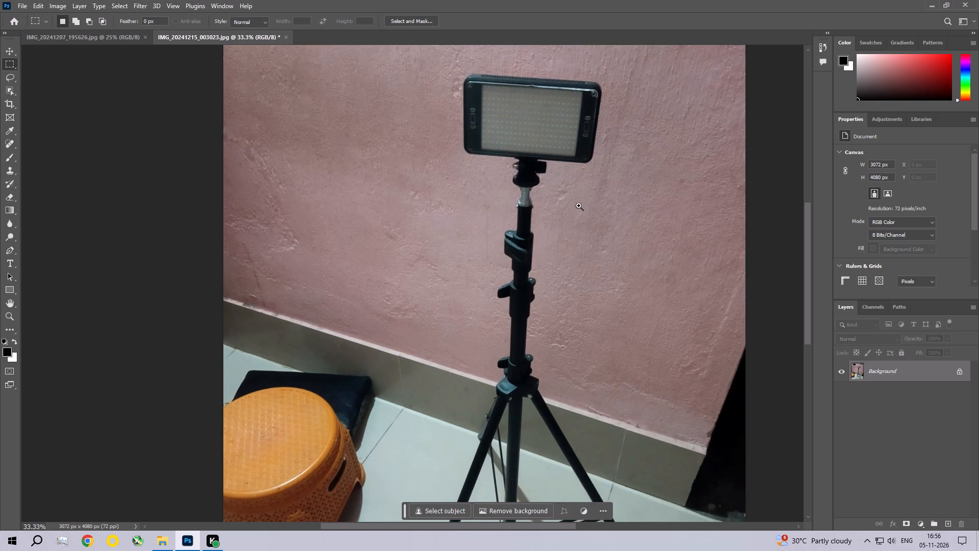
ctrl+triple_click(562, 194)
drag(532, 160, 549, 200)
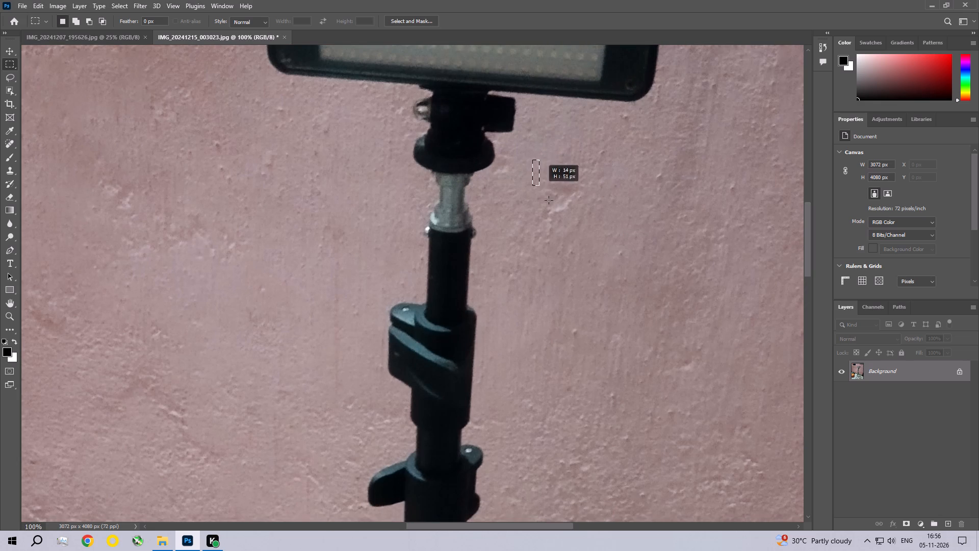
drag(549, 200, 592, 229)
click(40, 3)
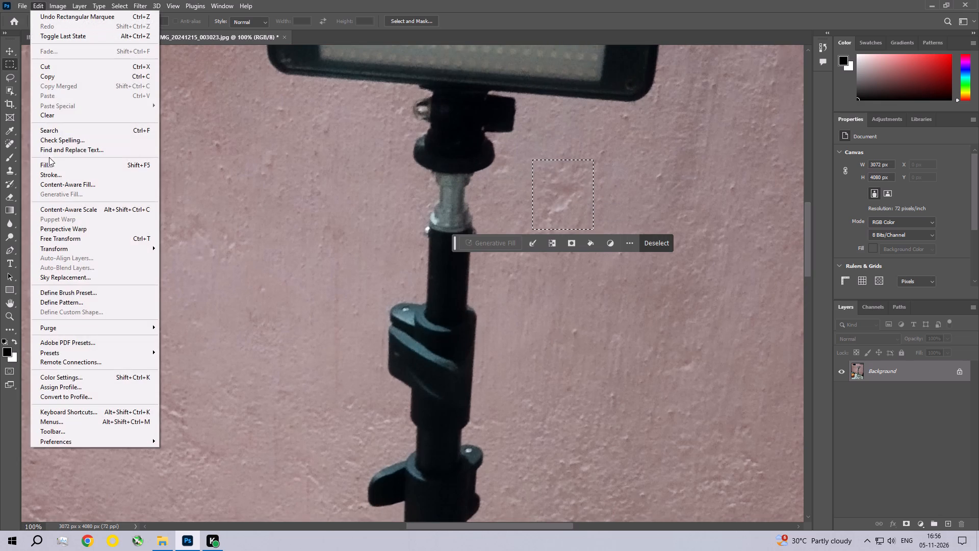
click(49, 162)
click(534, 133)
click(542, 139)
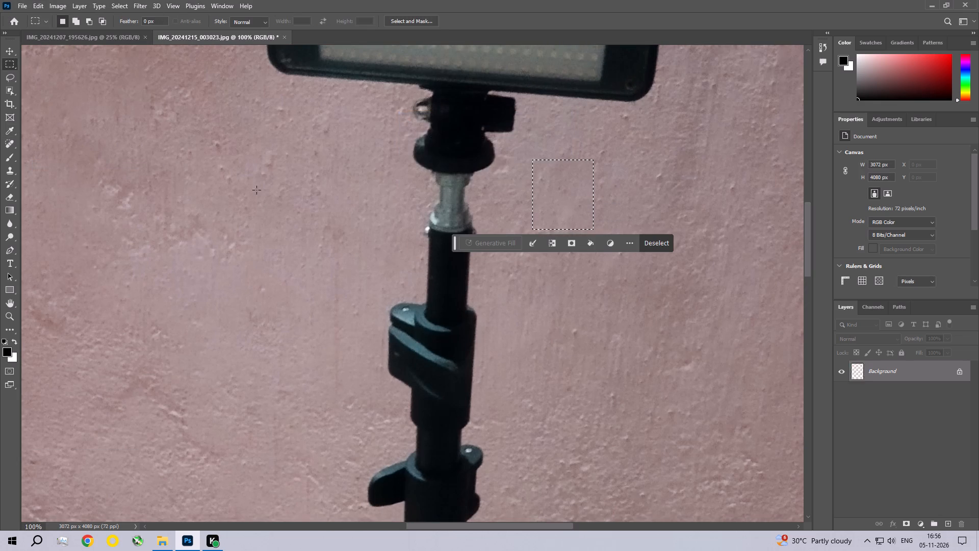
Remove the top end of the thin wall crack near the photo's left edge, above the skirting, with a Content-Aware fill, and deselect.
key(space)
key(space)
key(space)
key(space)
key(space)
key(space)
key(space)
key(space)
key(space)
key(space)
key(space)
key(space)
key(space)
key(space)
key(space)
key(space)
key(space)
key(space)
key(space)
key(space)
drag(165, 190, 640, 177)
drag(423, 185, 399, 212)
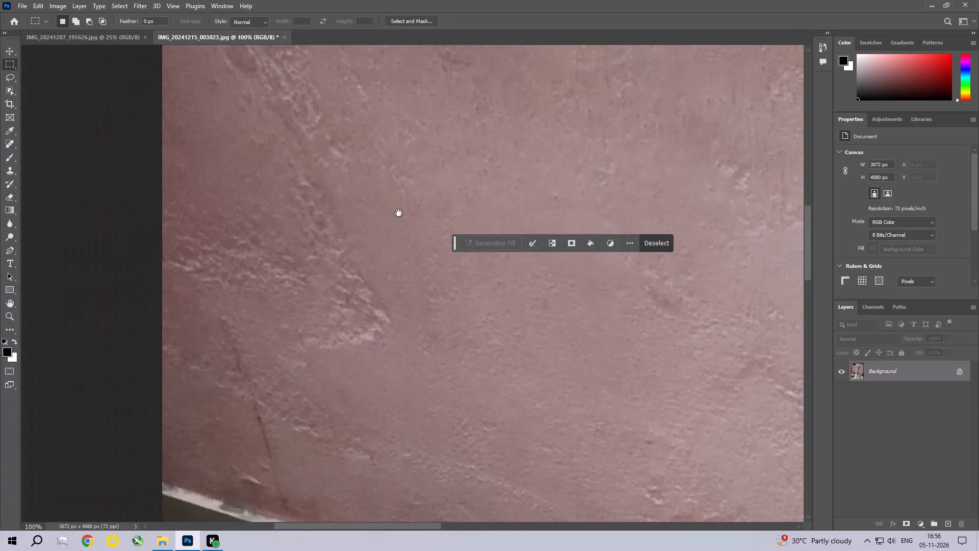
drag(197, 305, 269, 361)
click(38, 1)
click(63, 162)
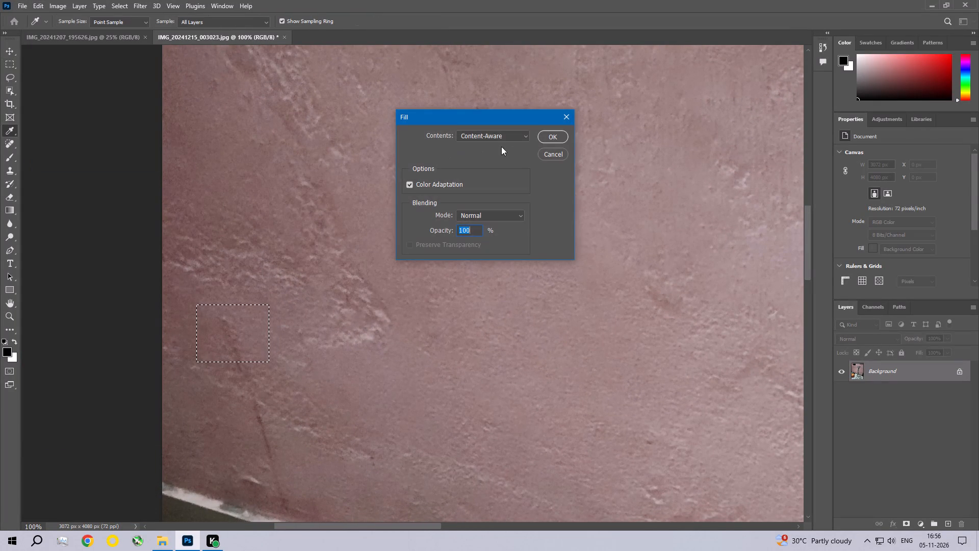
click(544, 136)
key(ctrl+d)
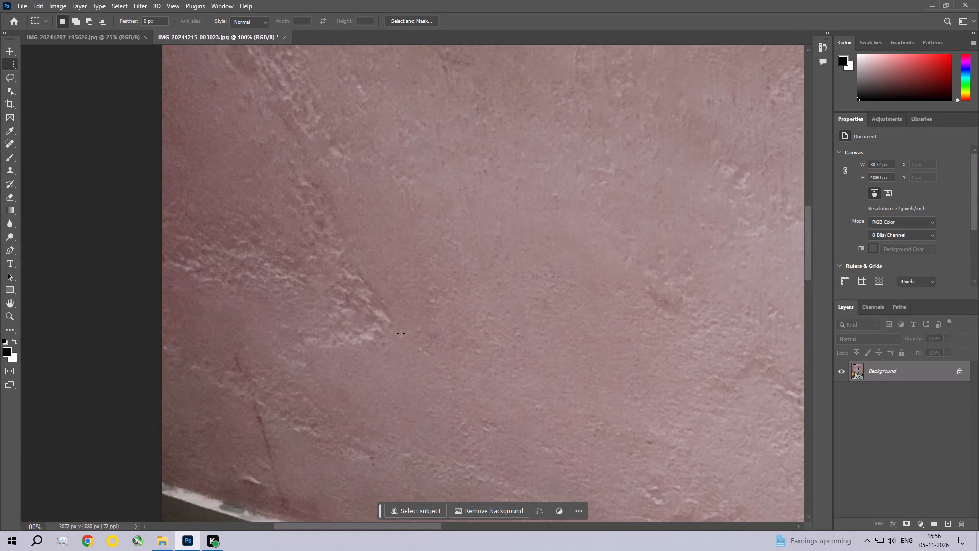
Remove the upper section of the remaining thin wall crack above the skirting with a Content-Aware fill, and deselect.
key(space)
key(space)
key(space)
key(space)
key(space)
key(space)
key(space)
key(space)
key(space)
key(space)
drag(350, 325, 350, 194)
drag(208, 212, 216, 224)
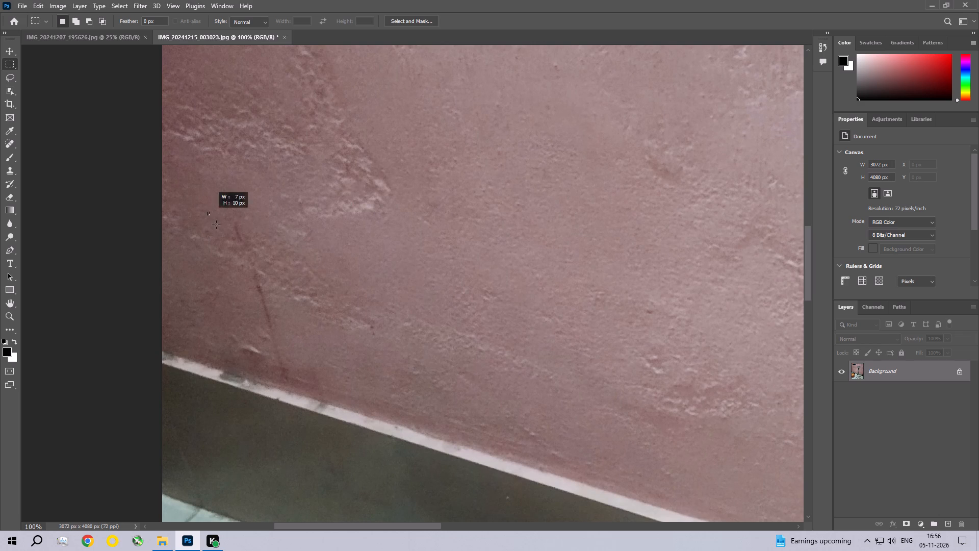
drag(216, 224, 269, 287)
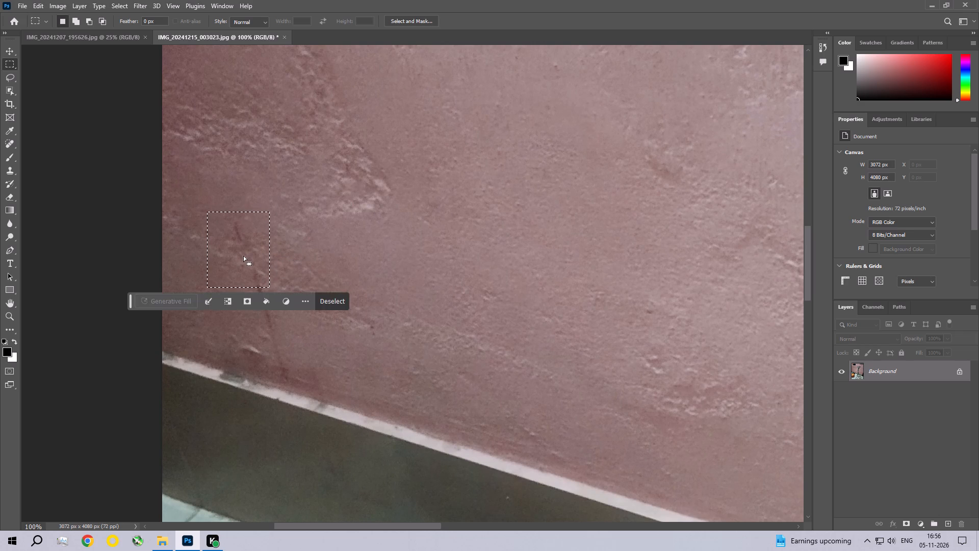
drag(243, 255, 253, 259)
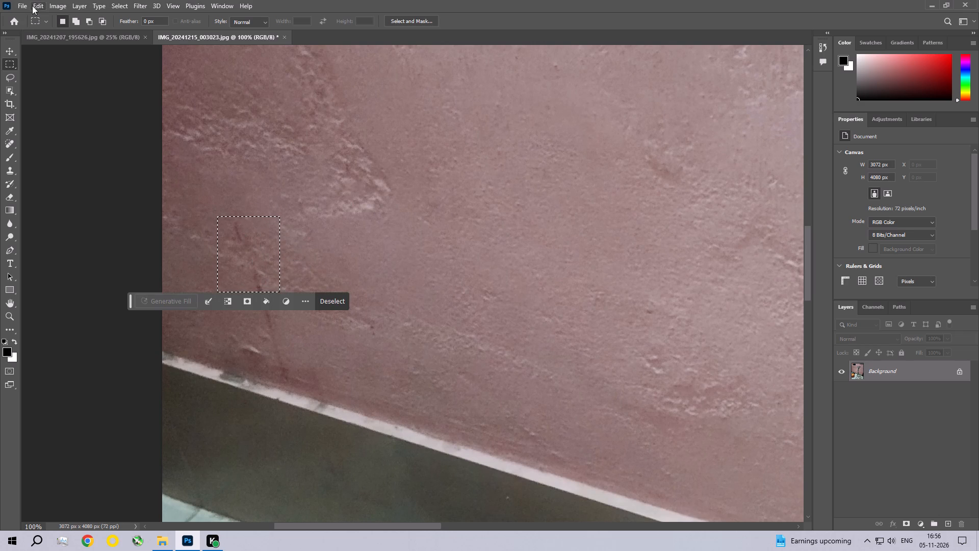
click(32, 4)
click(71, 166)
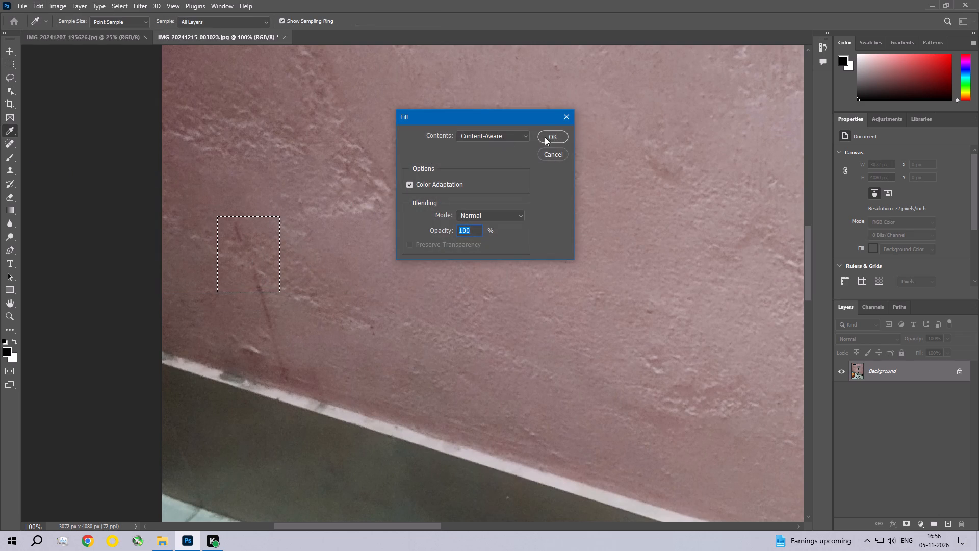
click(545, 137)
key(ctrl+d)
Remove the next short section down the thin wall crack with a Content-Aware fill, and deselect.
key(space)
key(space)
key(space)
key(space)
key(space)
key(space)
key(space)
key(space)
key(space)
key(space)
key(space)
key(space)
drag(301, 296, 315, 248)
drag(244, 204, 290, 247)
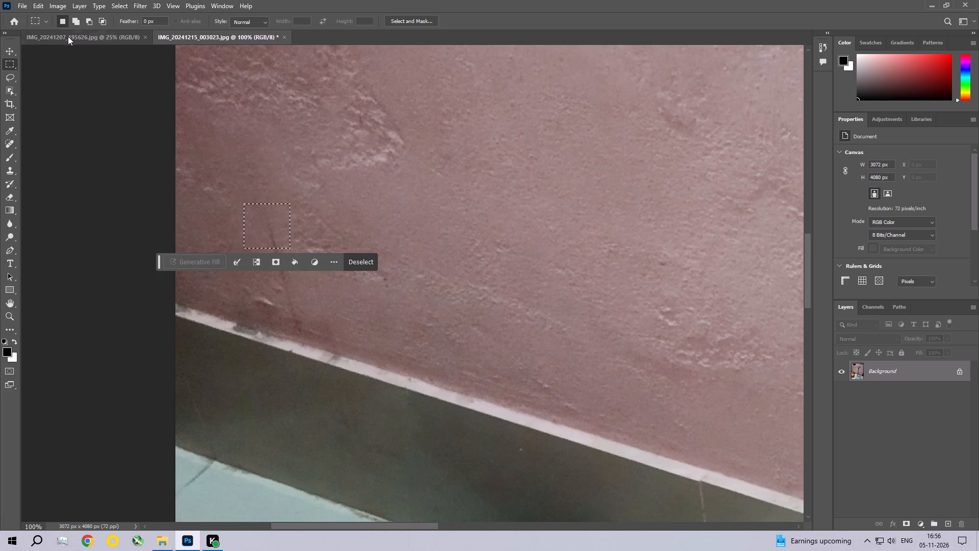
click(31, 9)
click(62, 164)
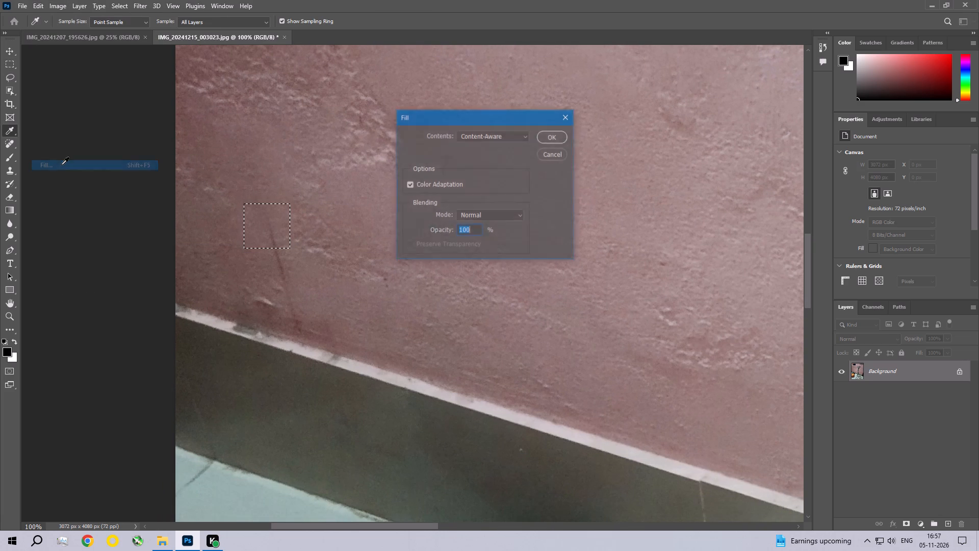
click(542, 137)
key(ctrl+d)
Remove the following section of the thin crack, above the chip near the skirting, with a Content-Aware fill, and deselect.
key(space)
key(space)
key(space)
key(space)
key(space)
key(space)
key(space)
key(space)
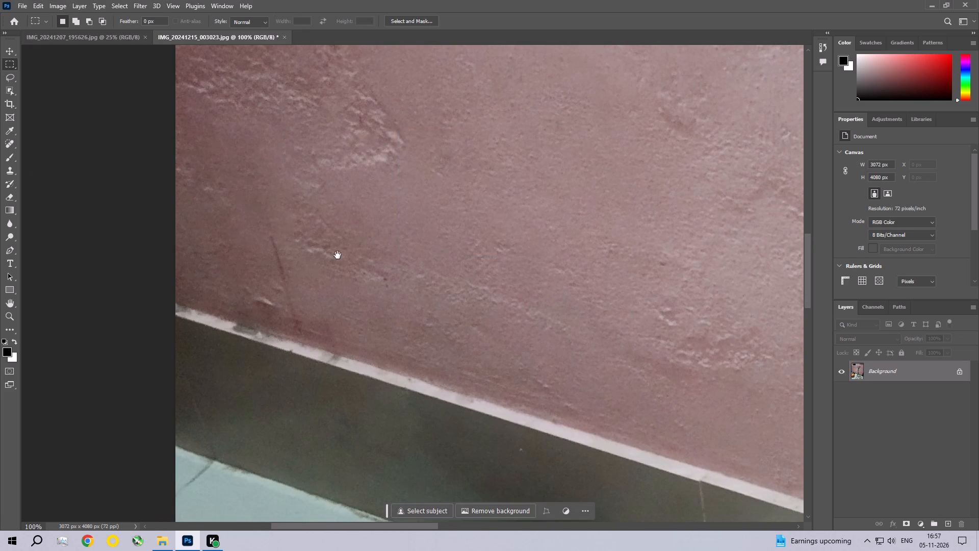
drag(325, 254, 324, 210)
drag(250, 171, 292, 224)
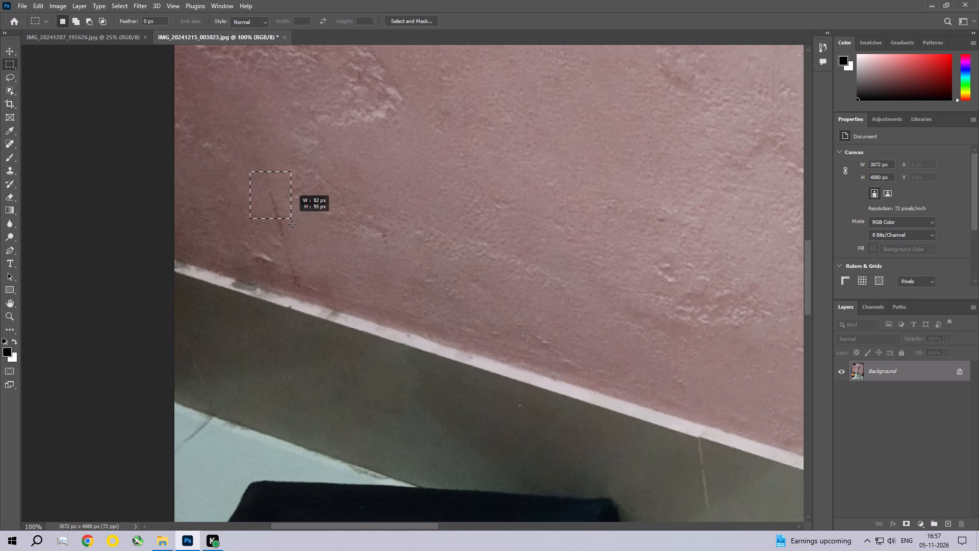
drag(292, 224, 294, 230)
click(35, 8)
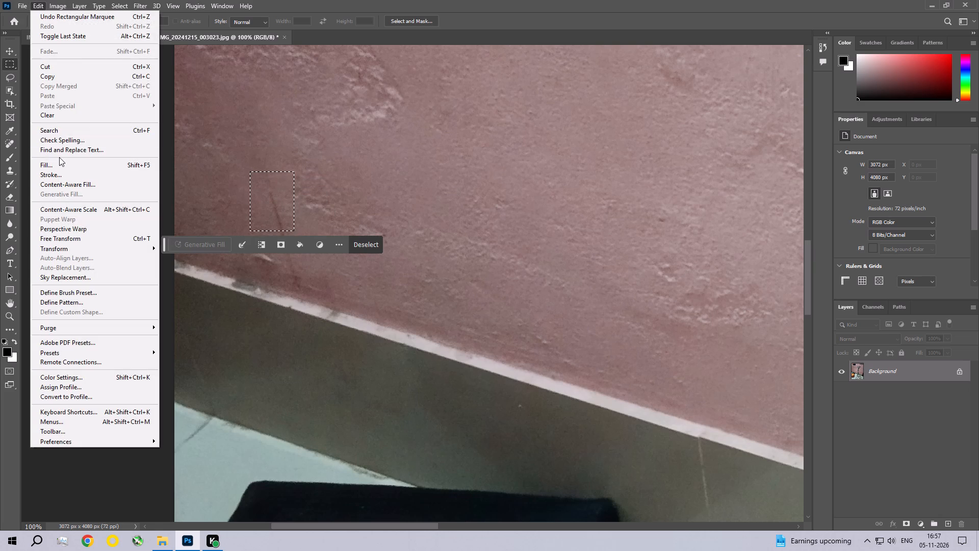
click(60, 164)
click(547, 137)
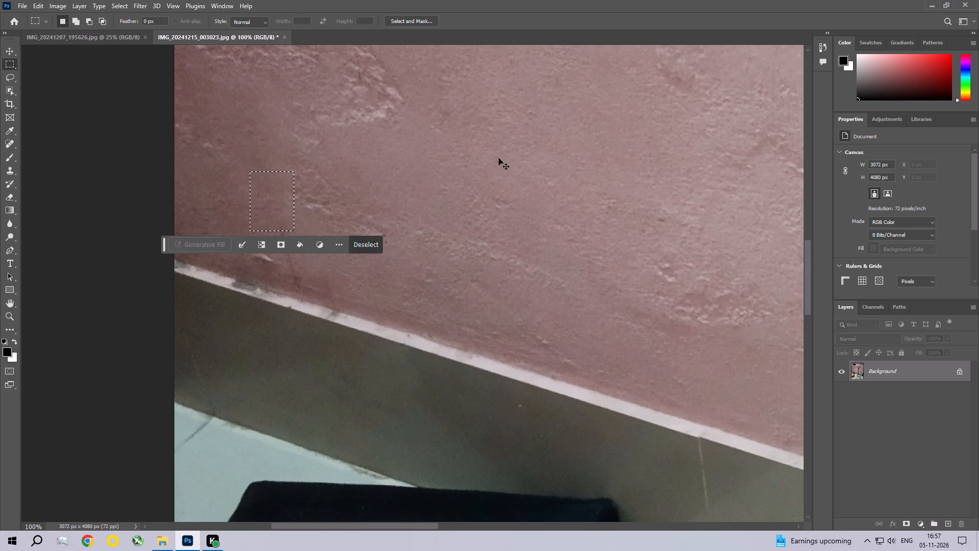
key(ctrl+d)
Remove the crack's last visible section and the small chip beside it, just above the skirting, with a Content-Aware fill, and deselect.
drag(256, 218, 304, 263)
click(39, 7)
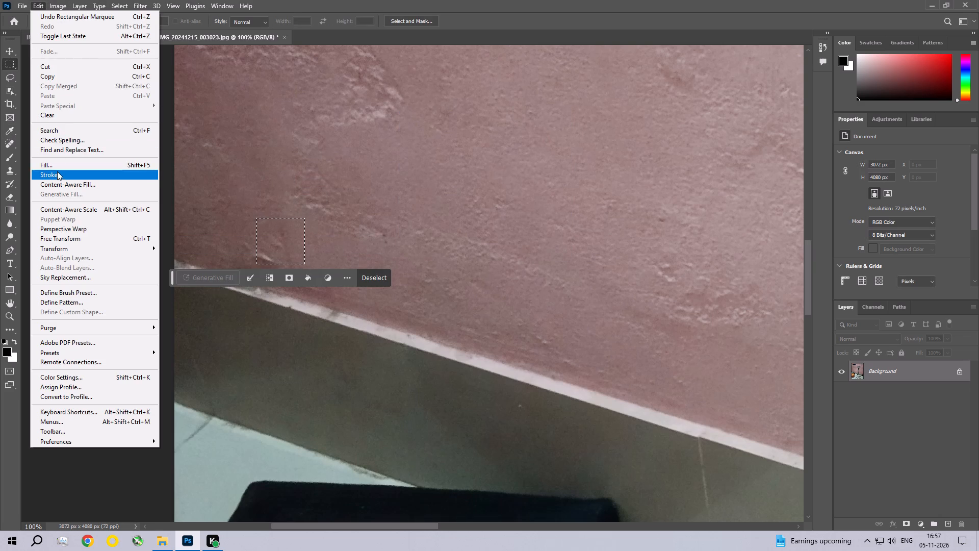
click(57, 167)
click(549, 136)
key(ctrl+d)
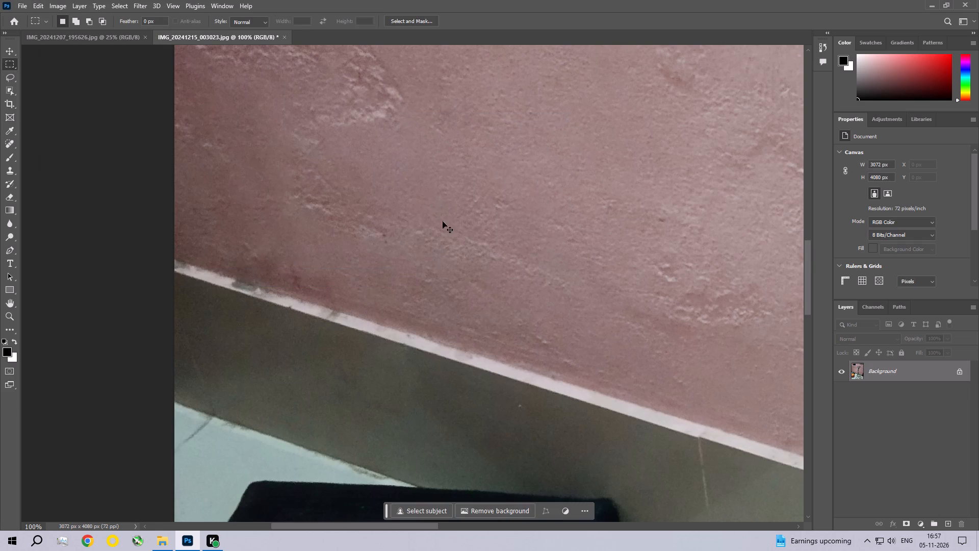
Remove the lowest rough plaster patch on the wall above the skirting, near the photo's left edge, with a Content-Aware fill, and deselect.
key(space)
key(space)
key(space)
key(space)
key(space)
key(space)
key(space)
key(space)
key(space)
key(space)
key(space)
key(space)
key(space)
key(space)
key(space)
key(space)
key(space)
key(space)
key(space)
key(space)
drag(339, 137, 343, 284)
drag(419, 189, 412, 198)
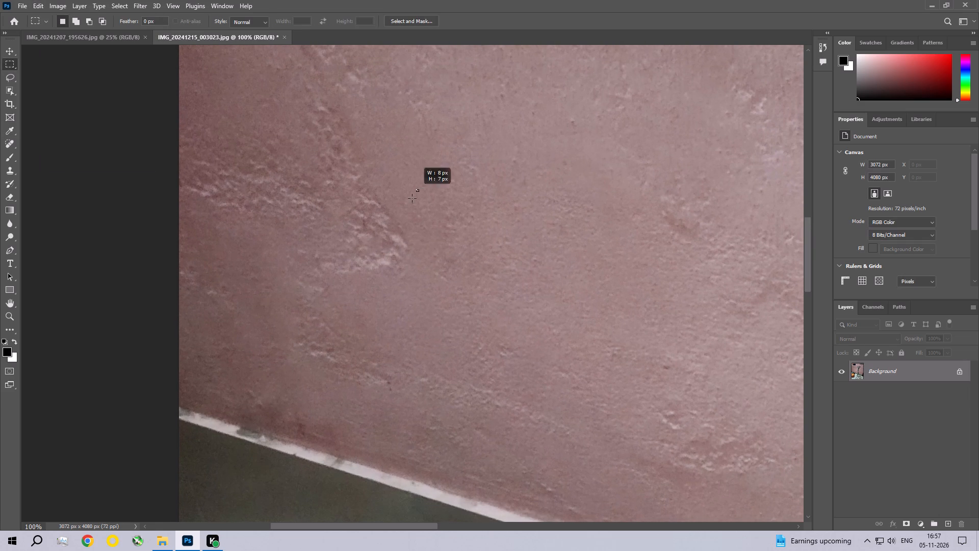
drag(412, 198, 304, 296)
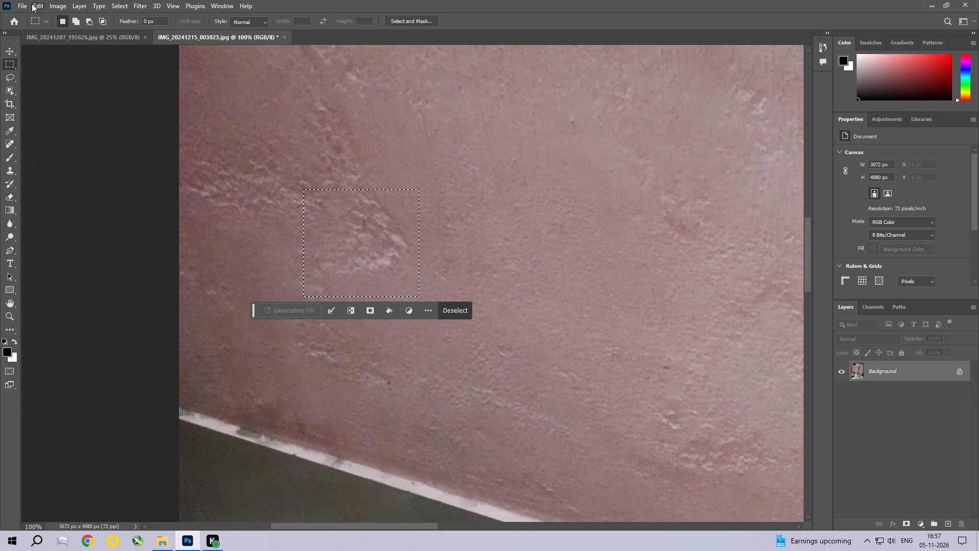
click(33, 3)
click(50, 170)
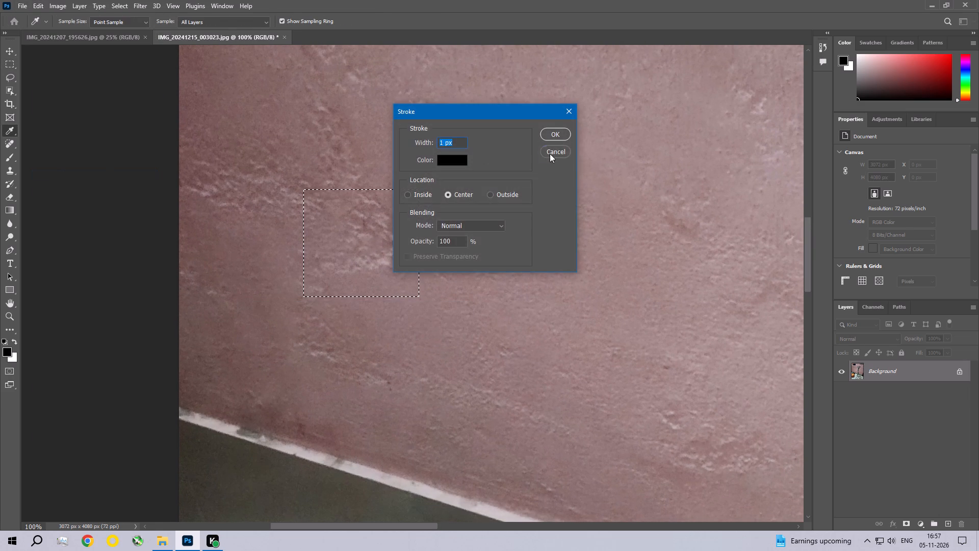
click(550, 154)
click(36, 0)
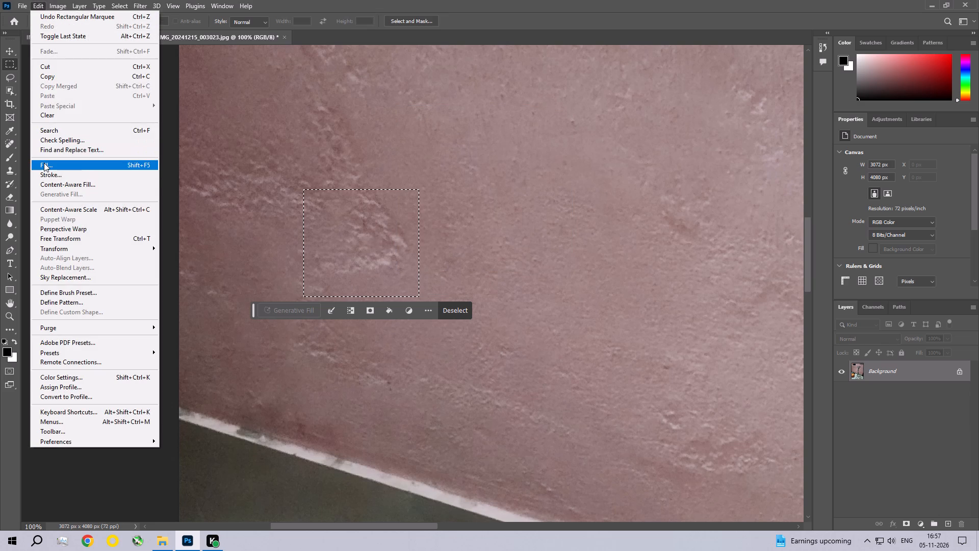
click(44, 163)
click(551, 138)
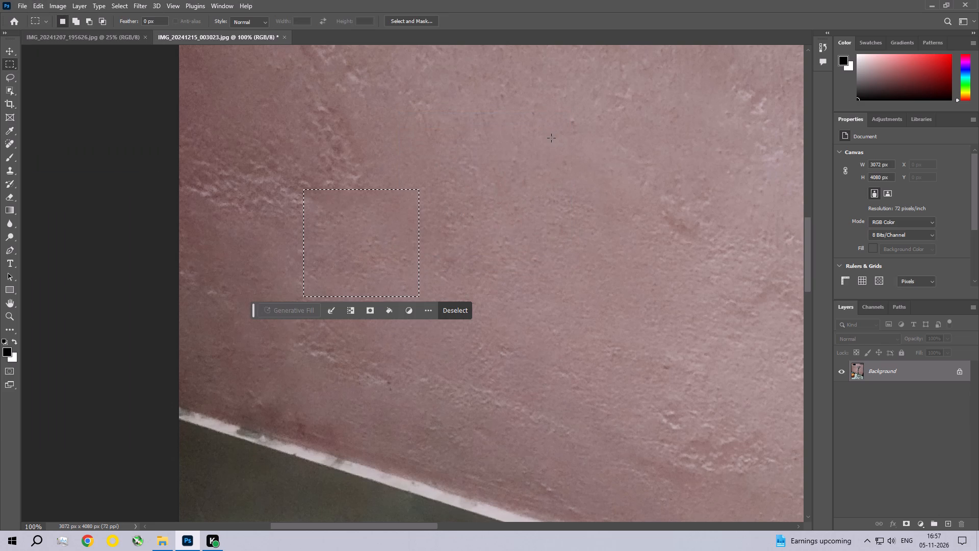
key(ctrl+d)
Remove the adjoining section of the rough plaster ridge, just above the filled patch, with a Content-Aware fill, and deselect.
key(space)
key(space)
key(space)
key(space)
key(space)
key(space)
key(space)
key(space)
key(space)
key(space)
key(space)
key(space)
key(space)
key(space)
key(space)
drag(367, 109, 499, 252)
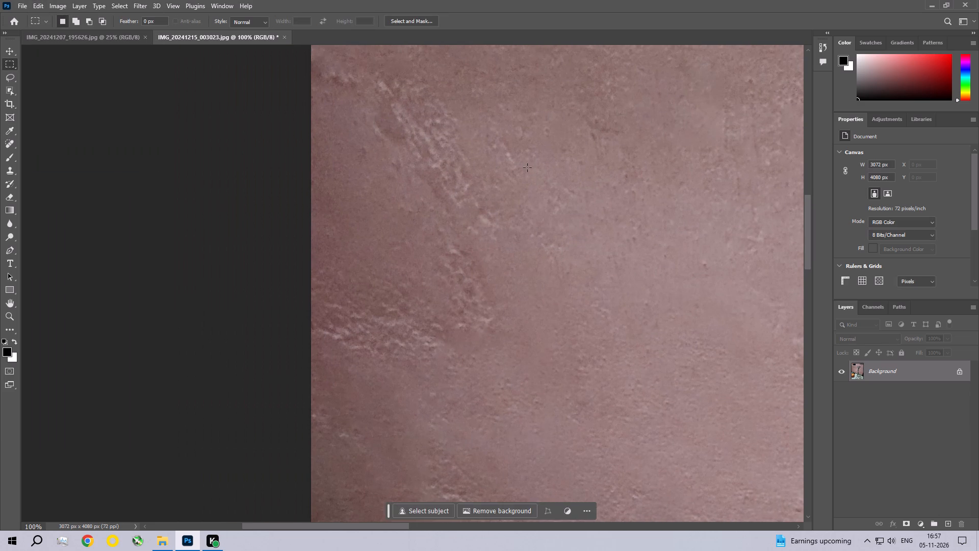
drag(527, 167, 415, 352)
click(36, 2)
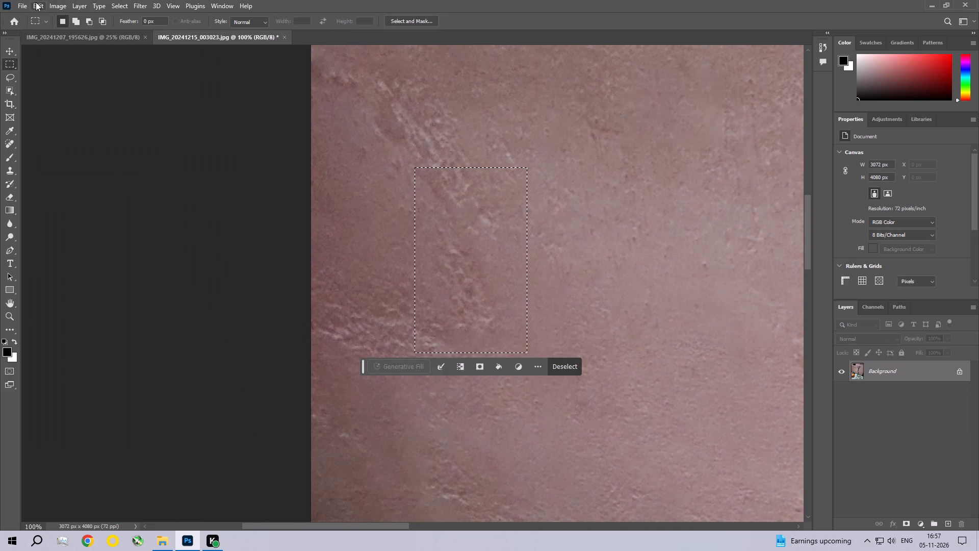
click(62, 168)
click(551, 136)
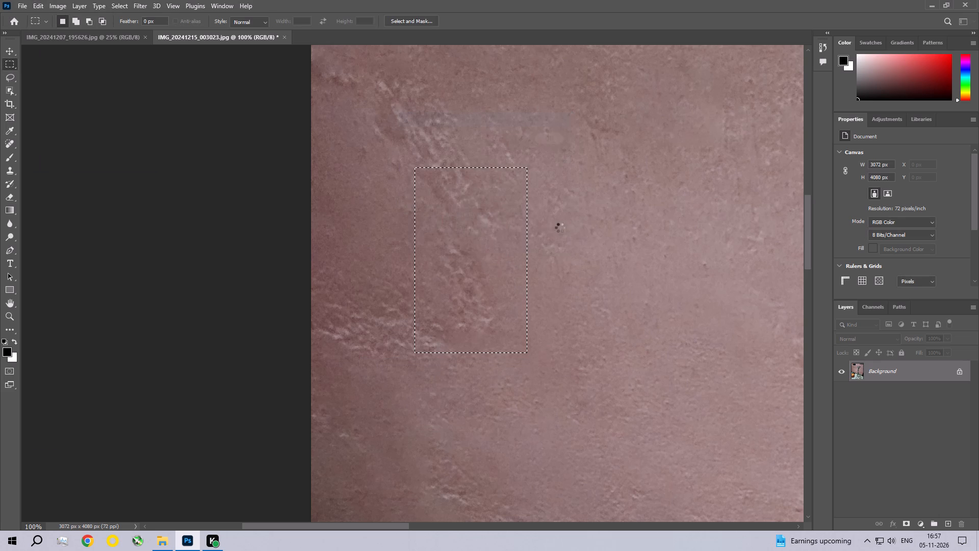
key(ctrl+d)
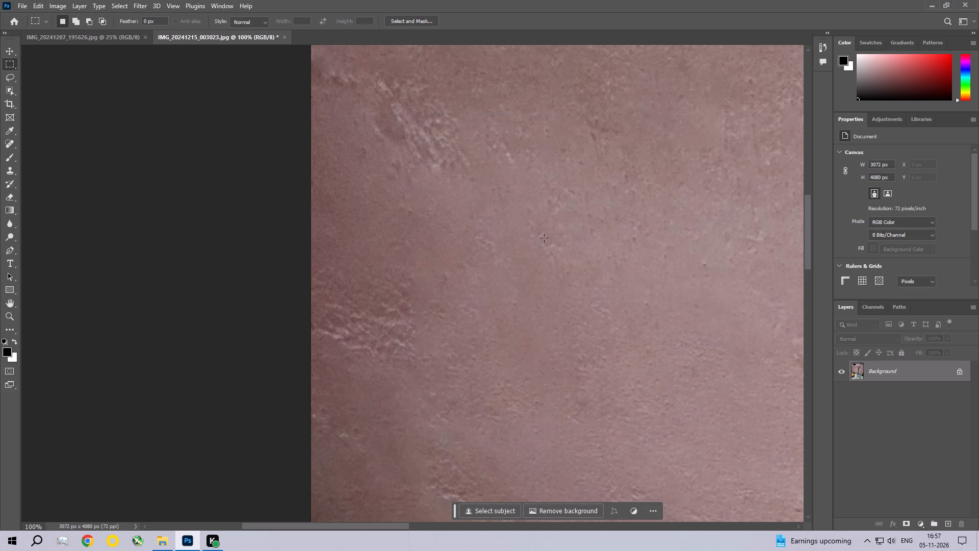
Remove the ridge's upper streaked plaster patch and the small flaw beside it with a Content-Aware fill, and deselect.
key(space)
key(space)
key(space)
key(space)
key(space)
key(space)
key(space)
key(space)
key(space)
key(space)
key(space)
key(space)
key(space)
key(space)
drag(501, 191, 496, 271)
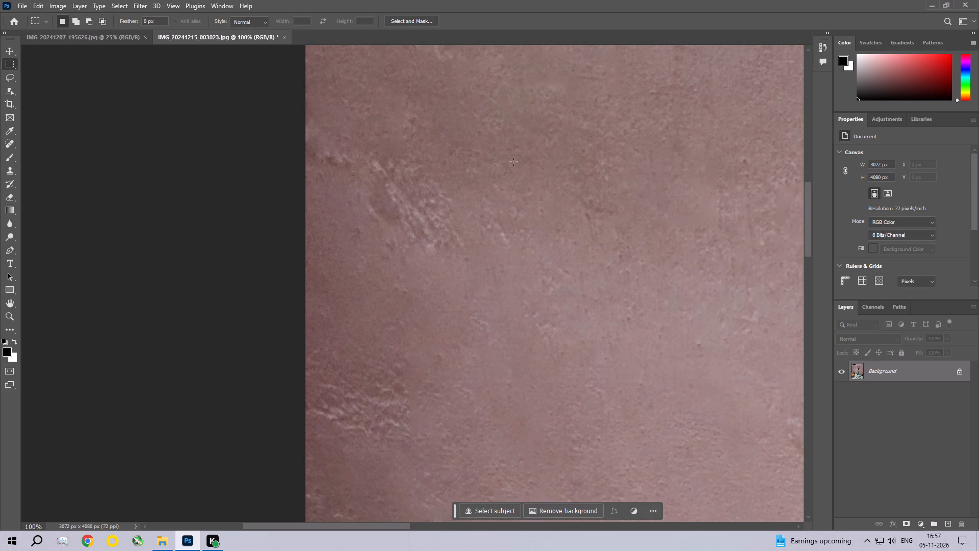
drag(513, 162, 368, 268)
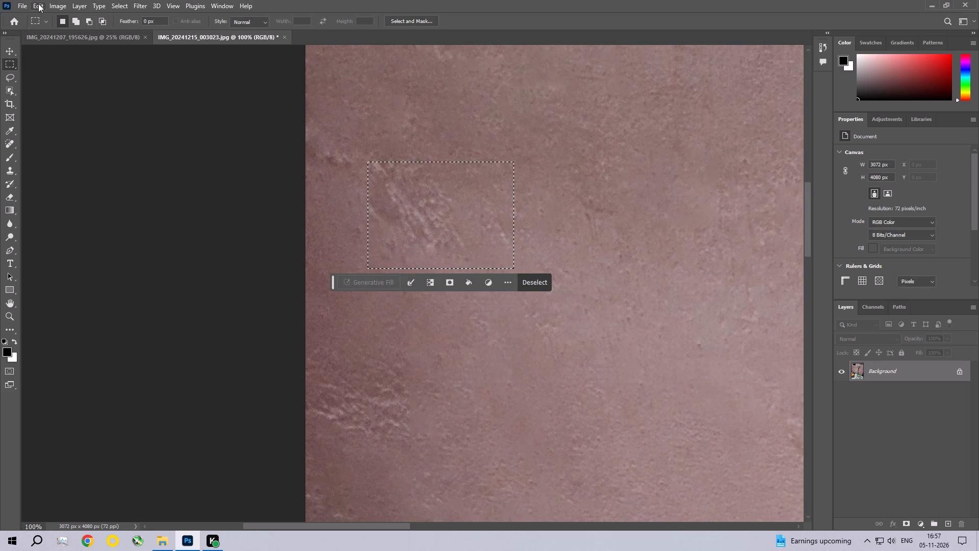
click(38, 4)
click(52, 167)
click(540, 134)
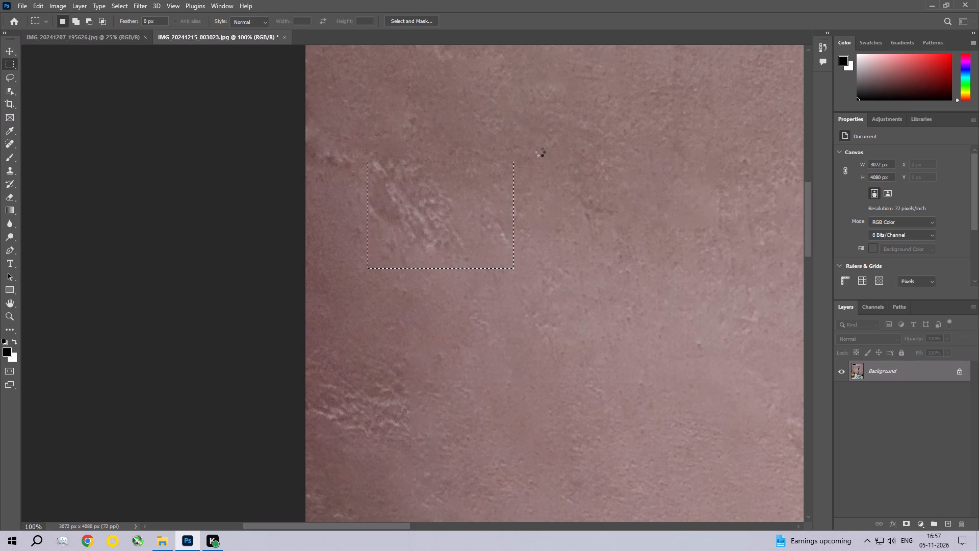
key(ctrl+d)
Remove the small rough bump on the wall at the photo's left edge, above the cleared ridge, with a Content-Aware fill, and deselect.
key(space)
key(space)
key(space)
key(space)
key(space)
key(space)
key(space)
key(space)
key(space)
key(space)
key(space)
key(space)
key(space)
drag(426, 131, 466, 224)
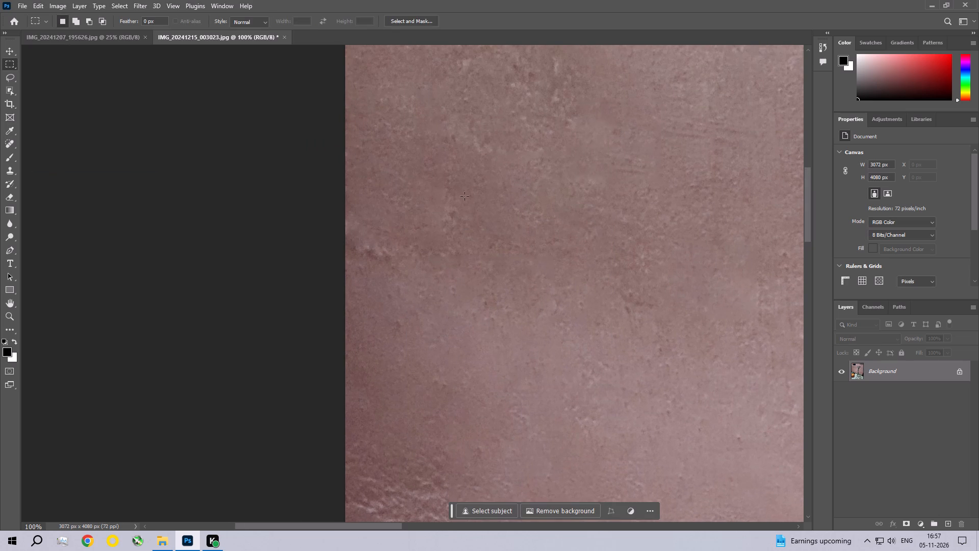
drag(457, 199, 335, 275)
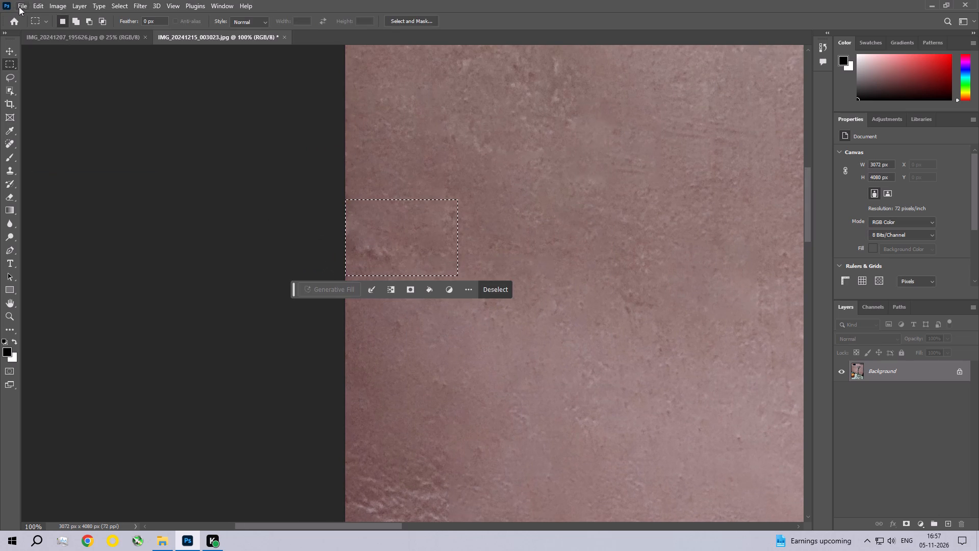
click(32, 1)
click(62, 168)
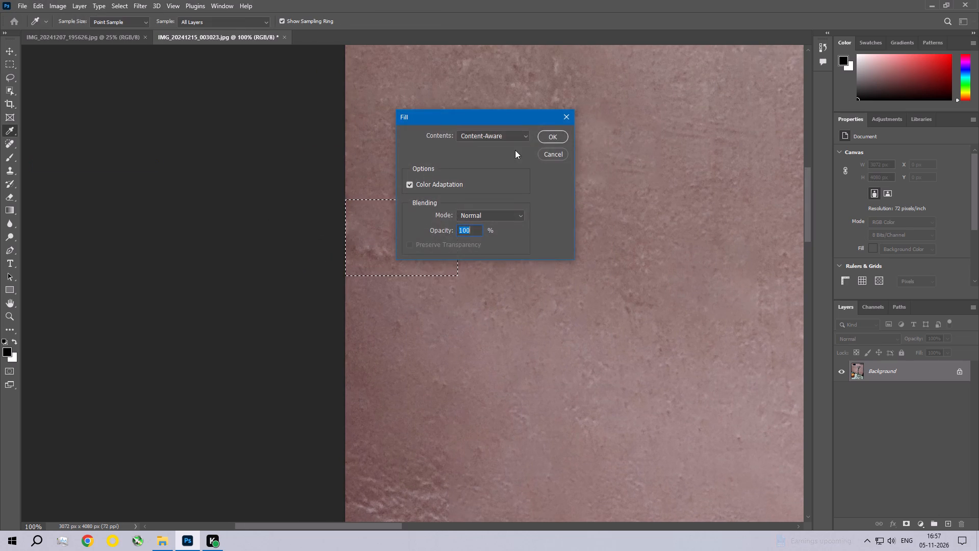
click(558, 135)
key(ctrl+d)
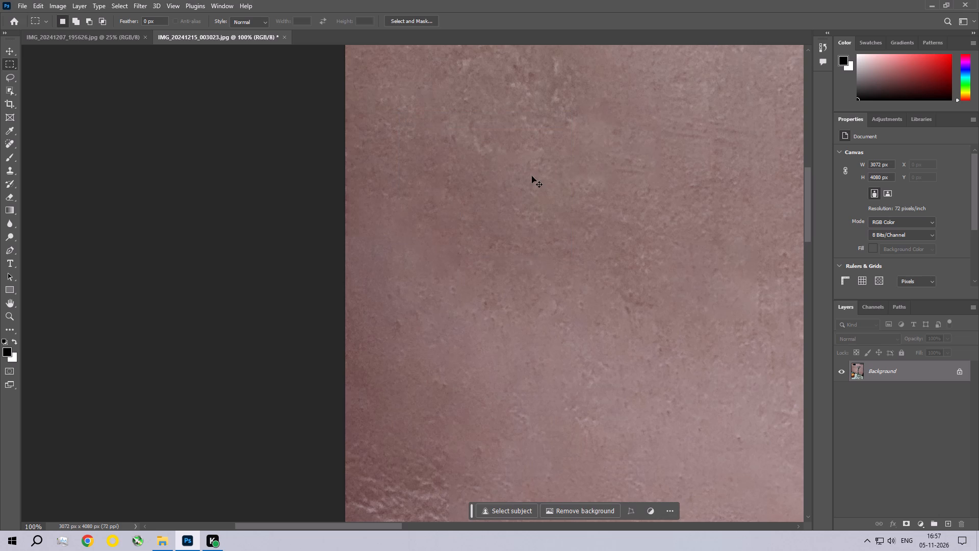
Remove the small dark dent on the wall between the light panel and the photo's right edge with a Content-Aware fill, and deselect.
key(ctrl+0)
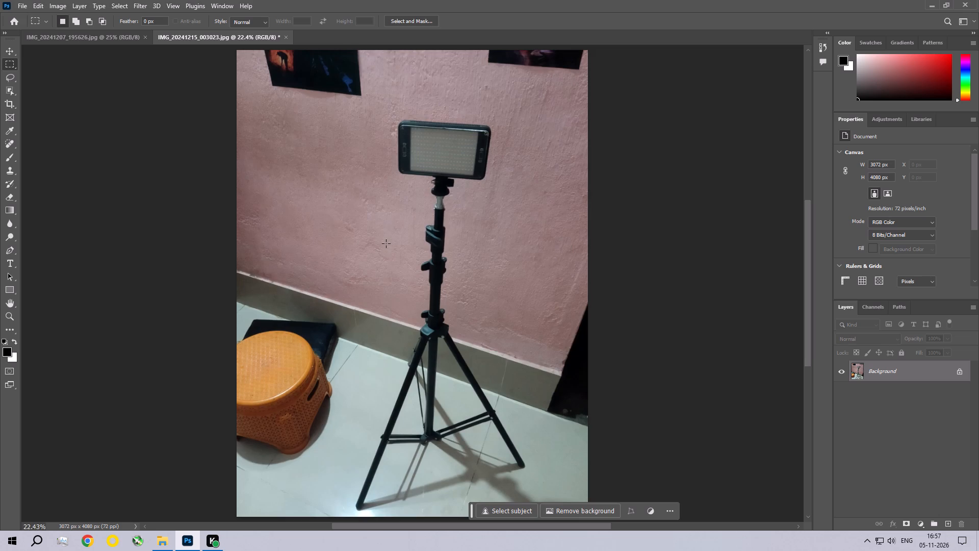
key(ctrl+space)
key(ctrl+space)
key(ctrl+space)
key(ctrl+space)
key(ctrl+space)
key(ctrl+space)
key(ctrl+space)
key(ctrl+space)
key(ctrl+space)
key(ctrl+space)
key(ctrl+space)
key(ctrl+space)
key(ctrl+space)
key(ctrl+space)
key(ctrl+space)
key(ctrl+space)
key(ctrl+space)
key(ctrl+space)
key(ctrl+space)
key(ctrl+space)
ctrl+triple_click(556, 193)
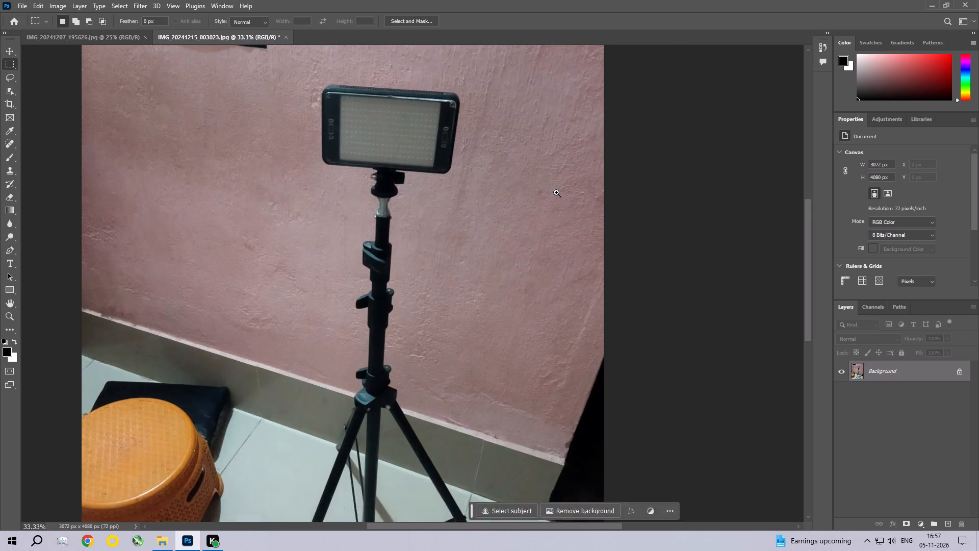
ctrl+double_click(556, 192)
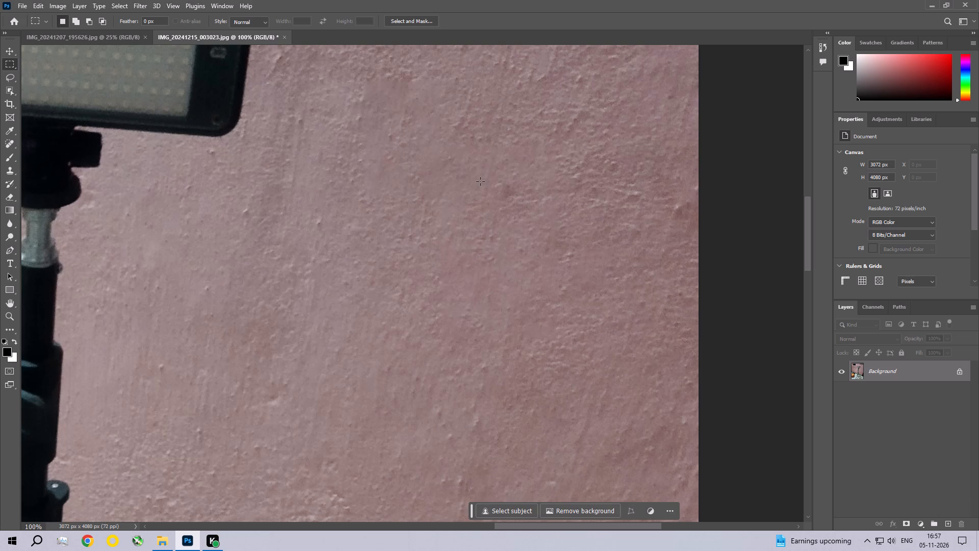
drag(480, 174, 534, 236)
click(34, 6)
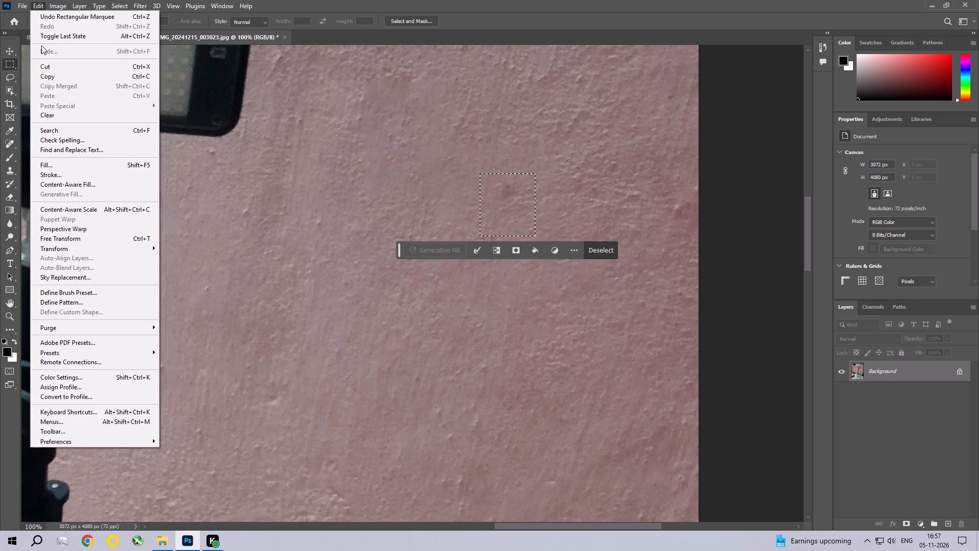
click(59, 166)
click(557, 135)
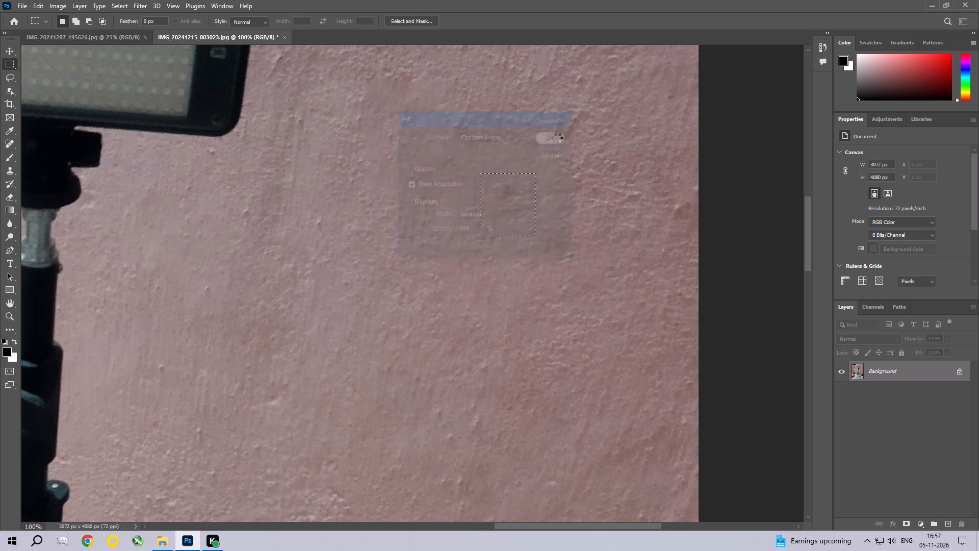
key(ctrl+d)
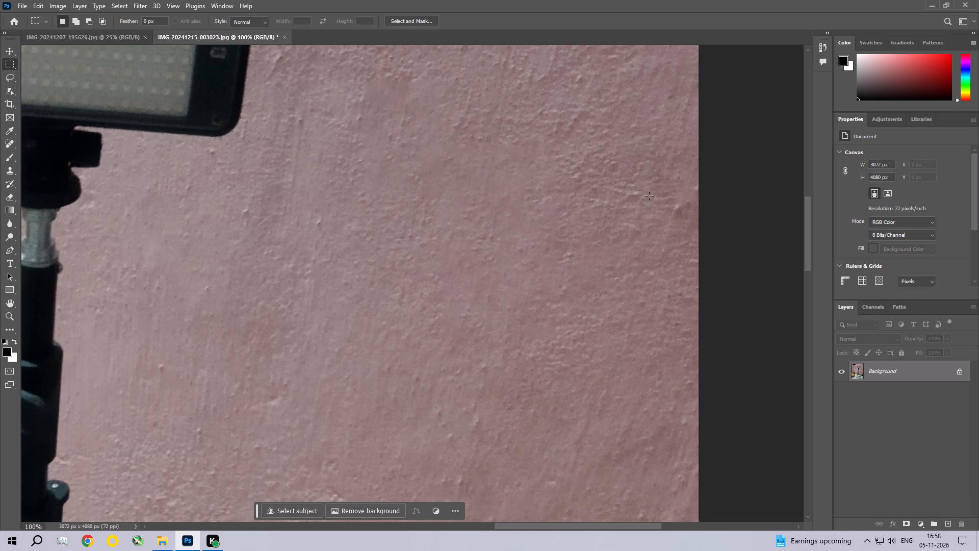
Remove the small wall mark at the photo's right edge, level with the filled dent, with a Content-Aware fill, and deselect.
drag(651, 193, 699, 221)
click(41, 6)
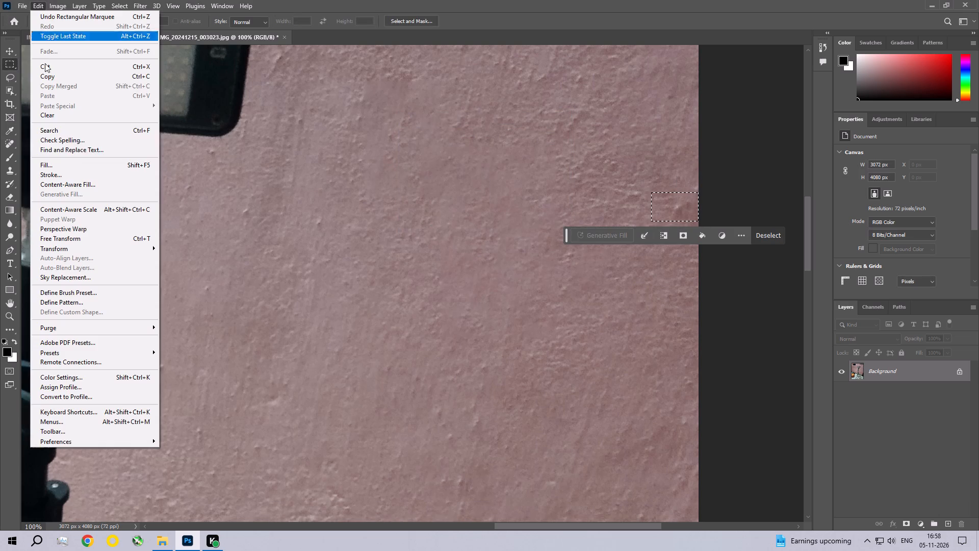
click(62, 161)
click(559, 135)
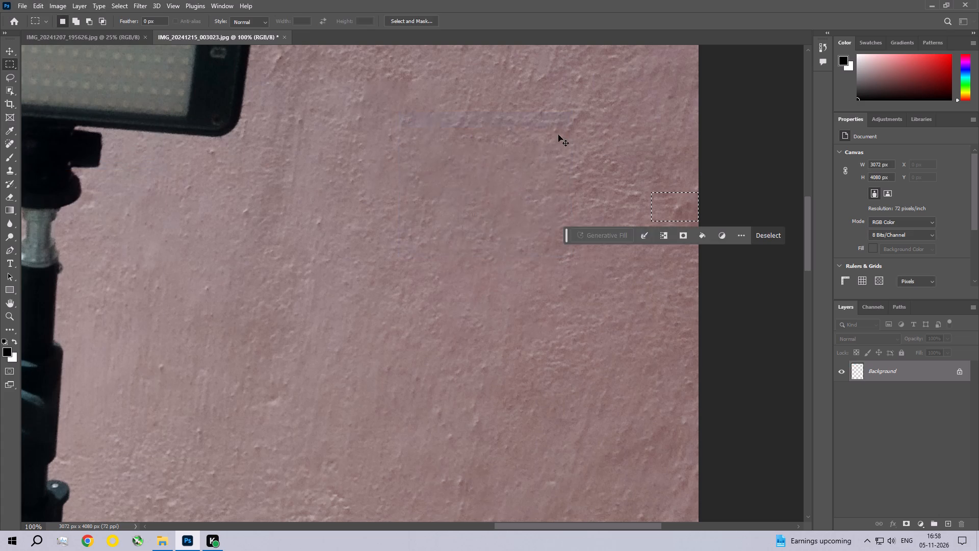
key(ctrl+d)
Remove the small speck on the wall just below the light panel's lower right corner with a Content-Aware fill, deselect, and fit the photo in view.
key(space)
key(space)
key(space)
key(space)
key(space)
key(space)
key(space)
key(space)
key(space)
drag(249, 211, 265, 275)
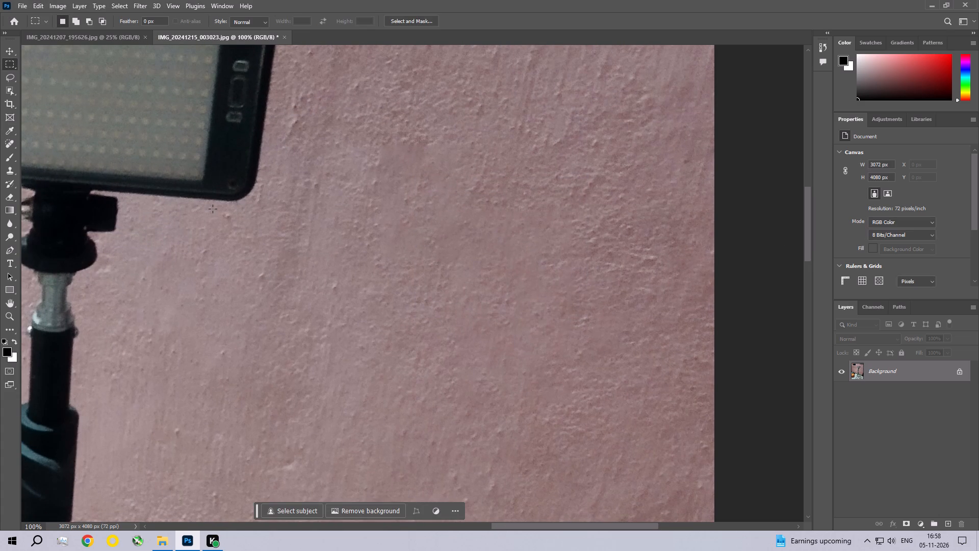
drag(211, 207, 238, 227)
click(38, 4)
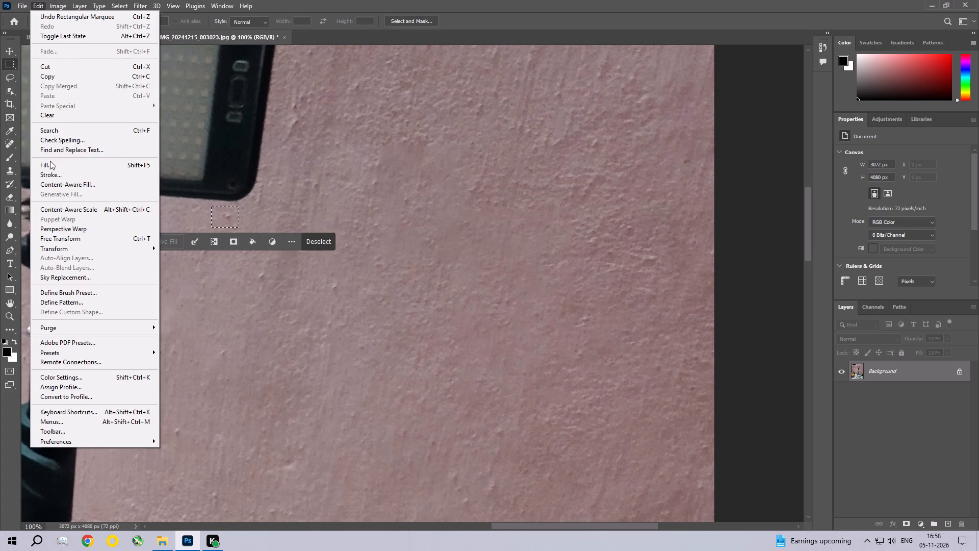
click(50, 167)
click(546, 137)
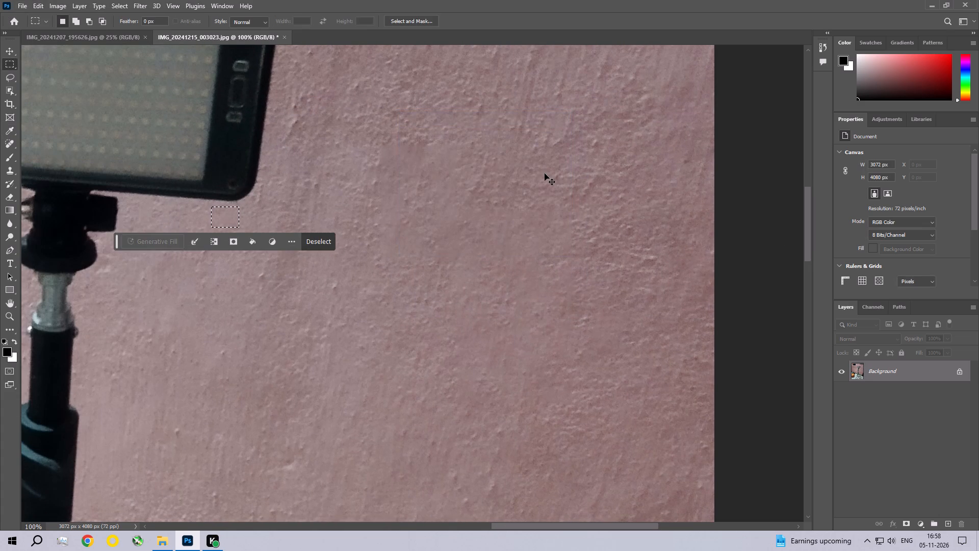
key(ctrl+d)
key(ctrl+0)
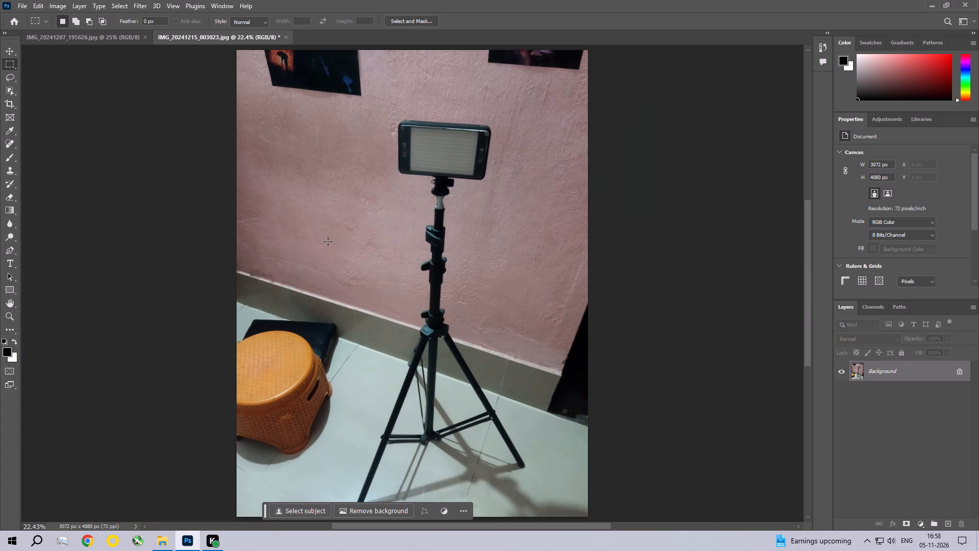
Remove the dark diagonal dent on the wall well left of the tripod's upper clamp with a Content-Aware fill, and deselect.
key(ctrl+space)
key(ctrl+space)
key(ctrl+space)
key(ctrl+space)
key(ctrl+space)
key(ctrl+space)
key(ctrl+space)
key(ctrl+space)
key(ctrl+space)
key(ctrl+space)
key(ctrl+space)
key(ctrl+space)
key(ctrl+space)
key(ctrl+space)
key(ctrl+space)
key(ctrl+space)
key(ctrl+space)
key(ctrl+space)
key(ctrl+space)
key(ctrl+space)
ctrl+triple_click(341, 224)
ctrl+double_click(341, 224)
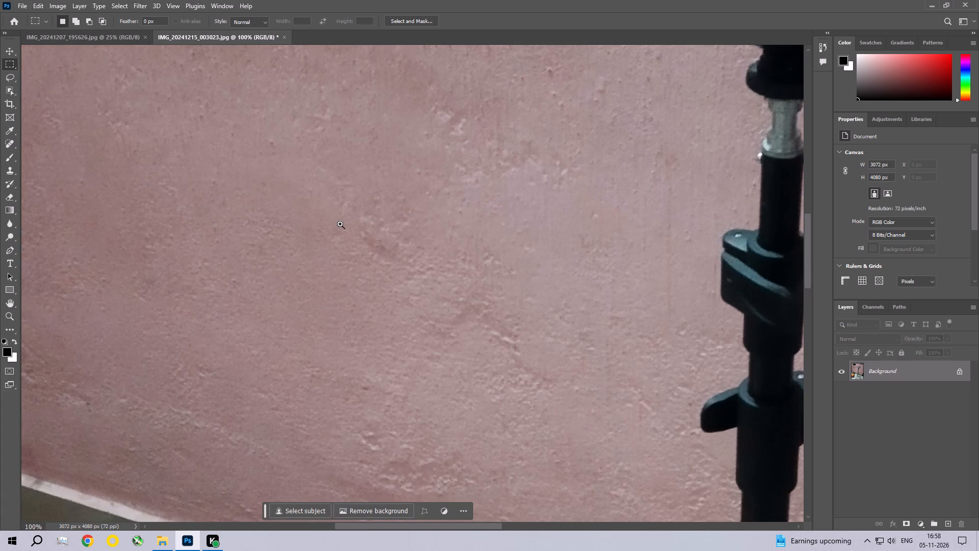
drag(345, 218, 407, 273)
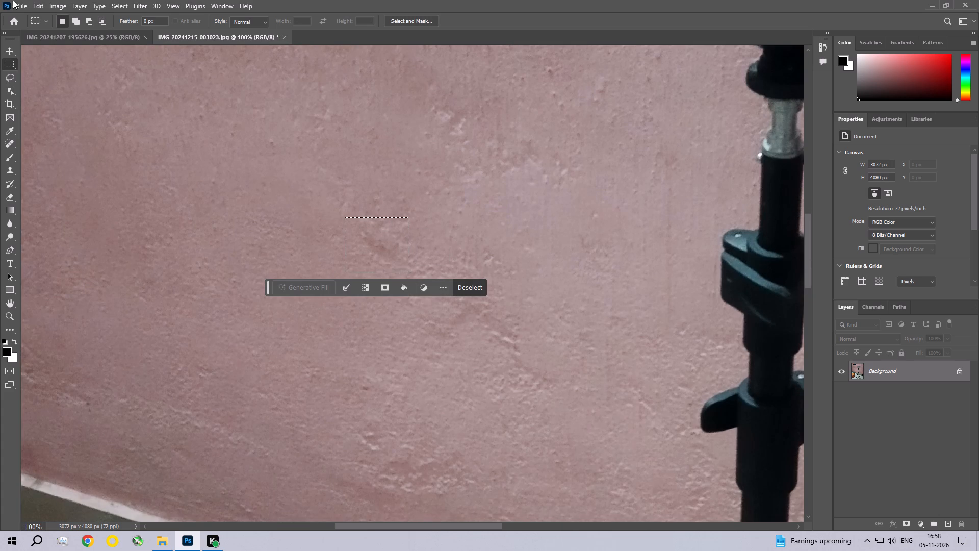
click(37, 0)
click(49, 165)
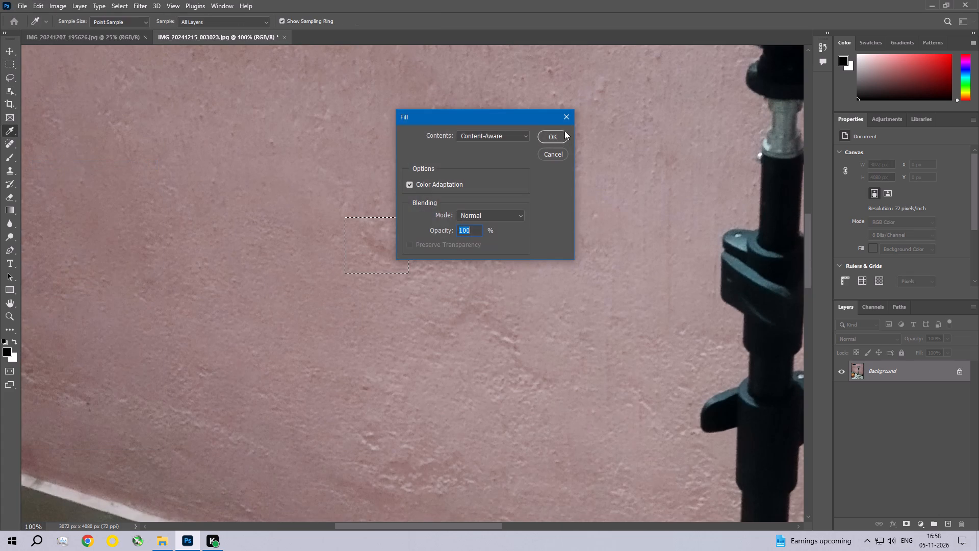
click(556, 134)
key(ctrl+d)
Remove the small bumps on the wall left of the tripod head, just below the light panel's level, with a Content-Aware fill.
key(space)
key(space)
key(space)
key(space)
key(space)
key(space)
key(space)
key(space)
key(space)
key(space)
key(space)
key(space)
key(space)
key(space)
key(space)
key(space)
key(space)
key(space)
key(space)
key(space)
drag(397, 314, 283, 375)
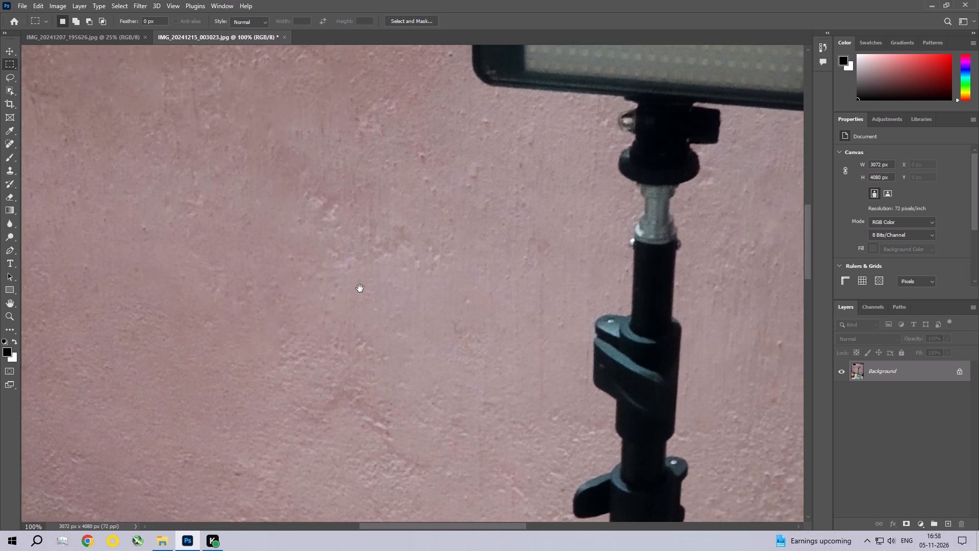
drag(406, 243, 422, 265)
drag(414, 213, 451, 273)
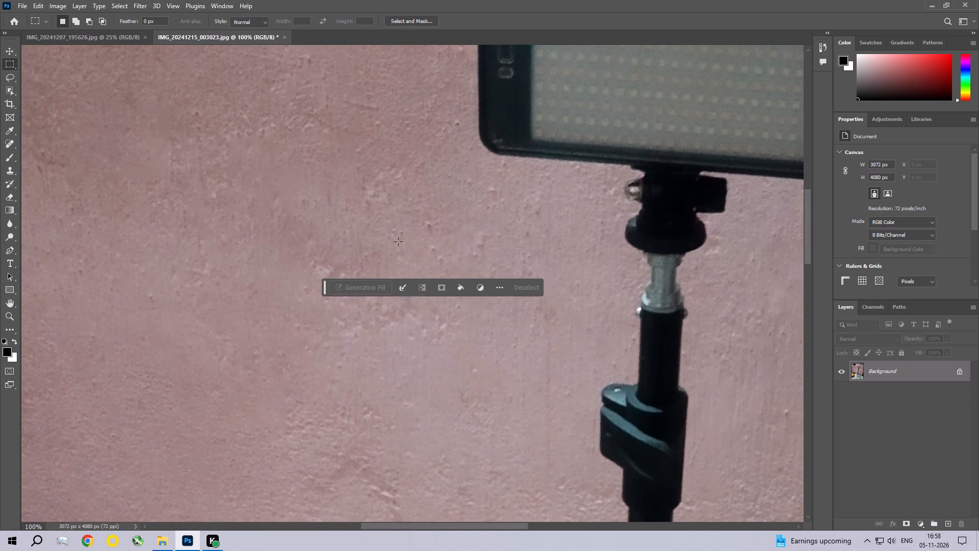
click(37, 1)
click(72, 167)
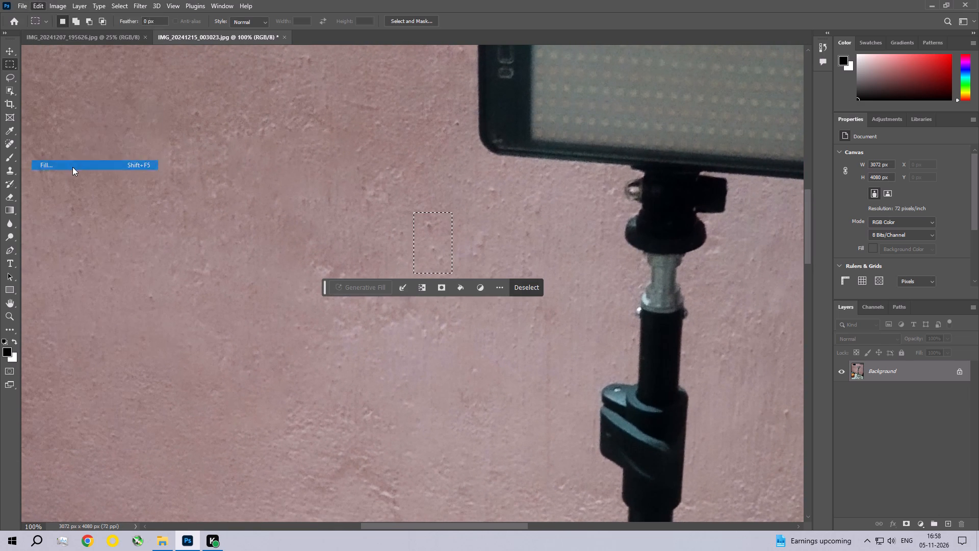
click(553, 135)
Remove the small dark speck on the wall far left of the light panel's lower part with a Content-Aware fill.
drag(179, 97, 214, 147)
click(37, 0)
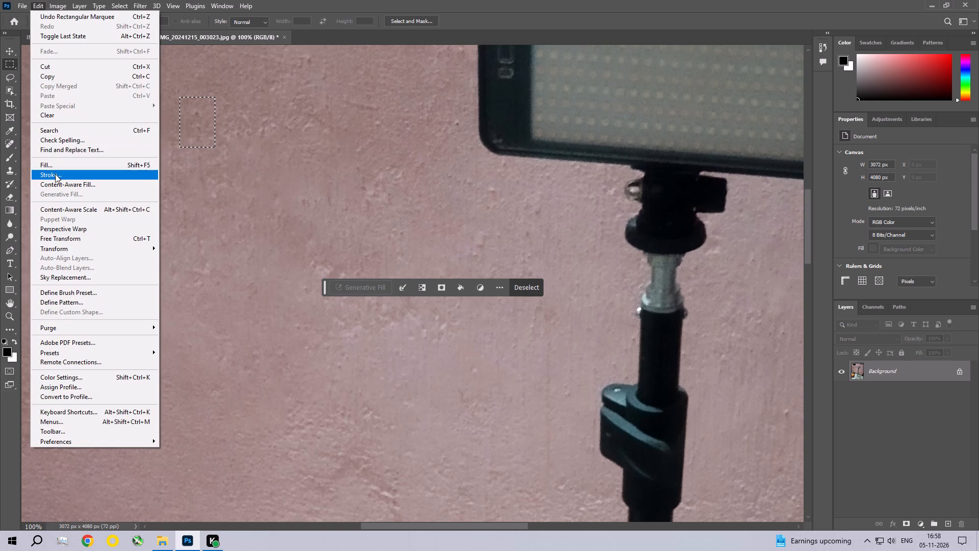
click(57, 165)
click(551, 133)
Remove the short scratch on the wall just left of the light panel's lower left corner with a Content-Aware fill, and deselect.
drag(332, 86, 347, 97)
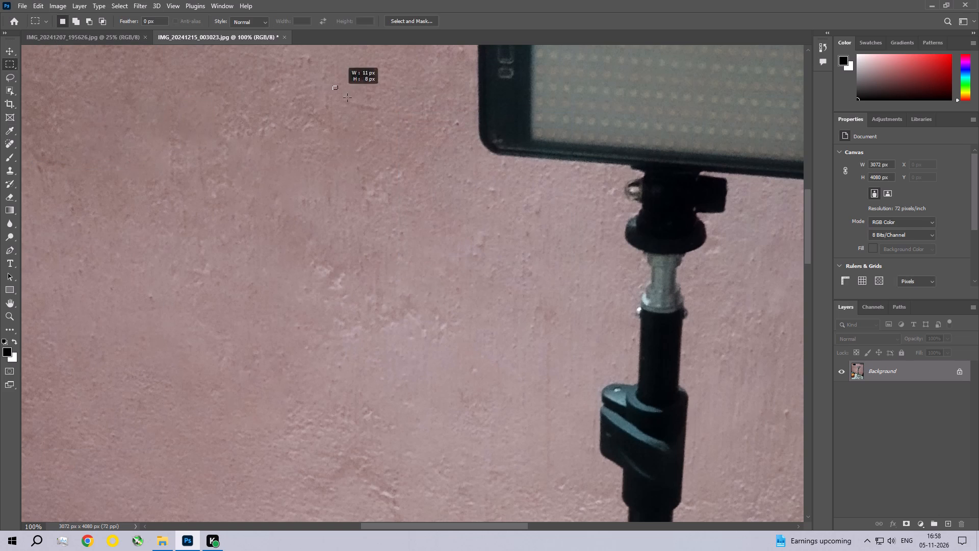
drag(347, 97, 382, 132)
click(39, 2)
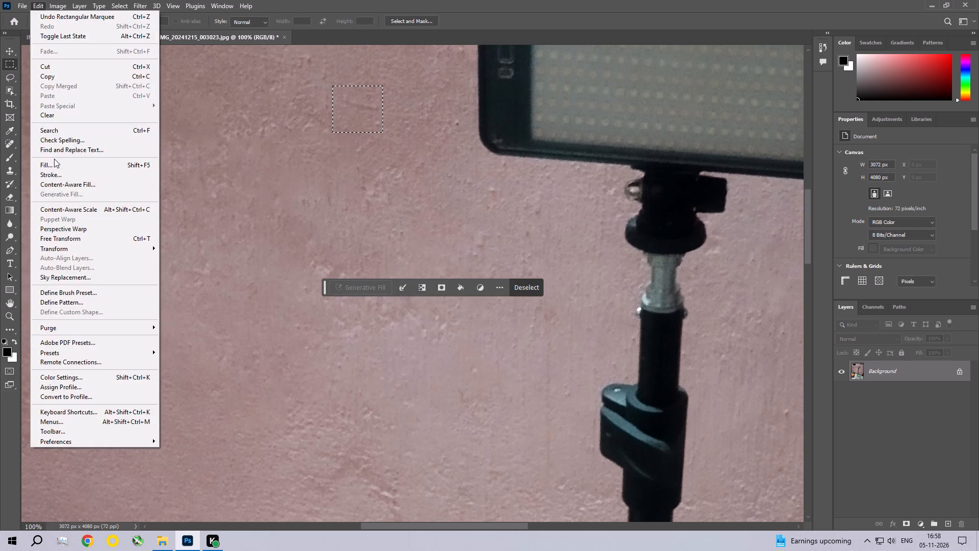
click(55, 162)
click(552, 133)
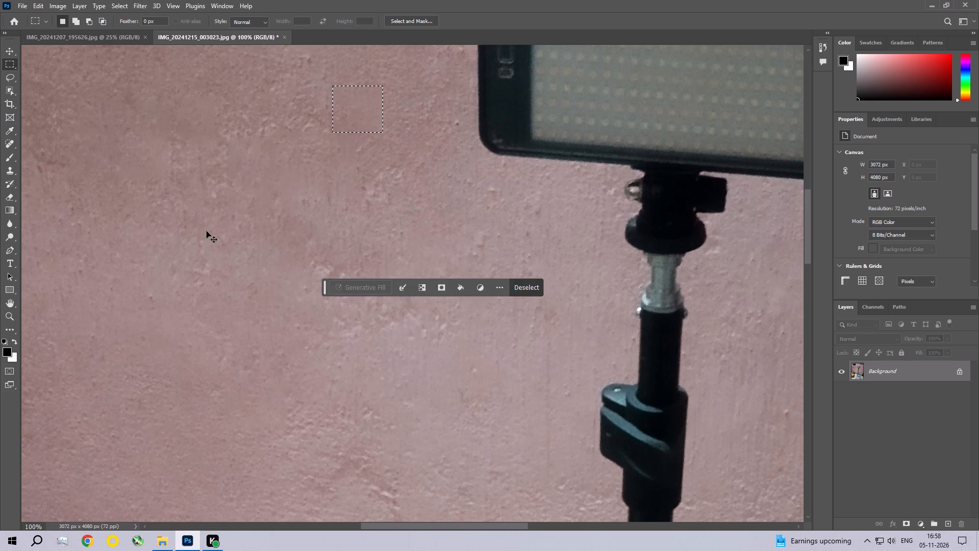
key(ctrl+d)
Remove the dark rough patch on the wall between the photo's left edge and the light panel with a Content-Aware fill, and deselect.
key(space)
key(space)
key(space)
key(space)
key(space)
key(space)
key(space)
key(space)
key(space)
key(space)
key(space)
key(space)
key(space)
key(space)
key(space)
key(space)
key(space)
key(space)
key(space)
key(space)
drag(218, 146, 473, 231)
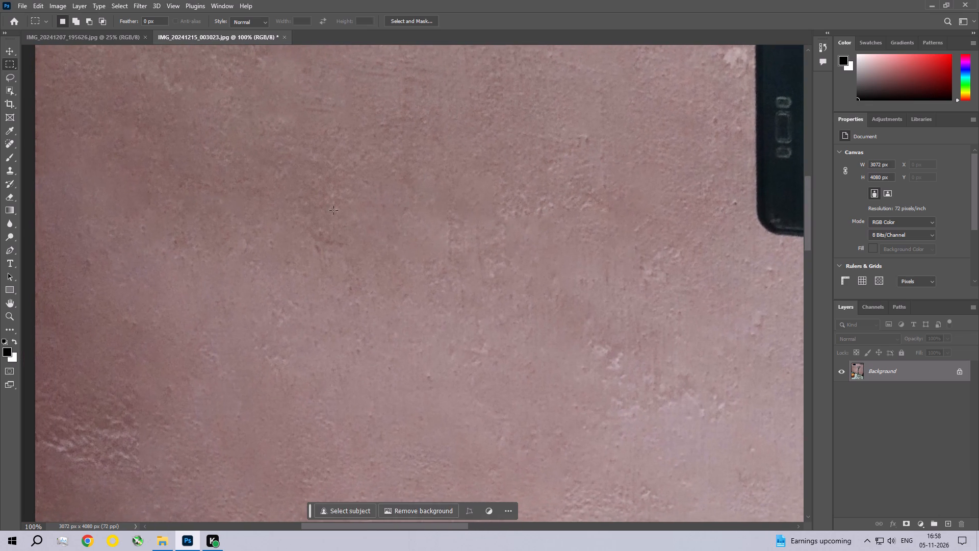
drag(291, 199, 359, 265)
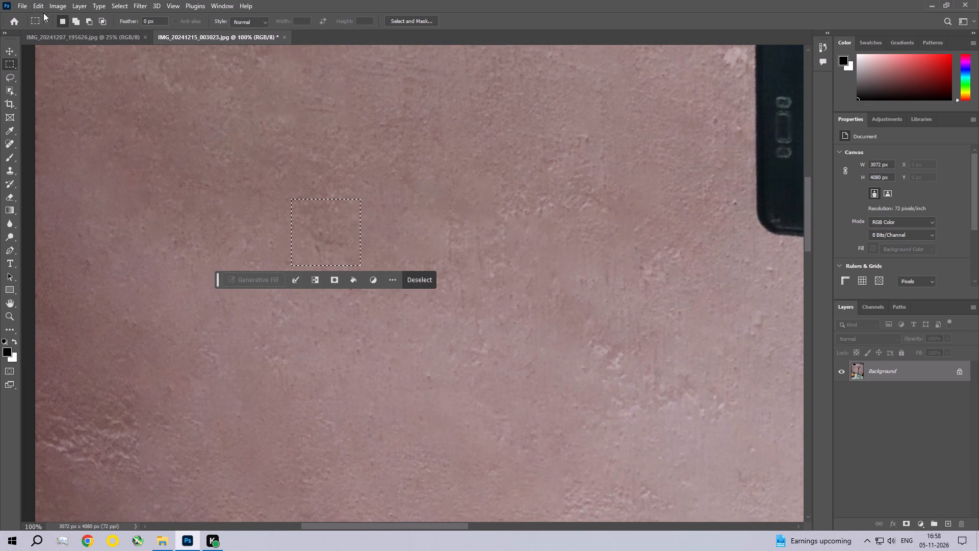
click(36, 3)
click(61, 166)
click(563, 134)
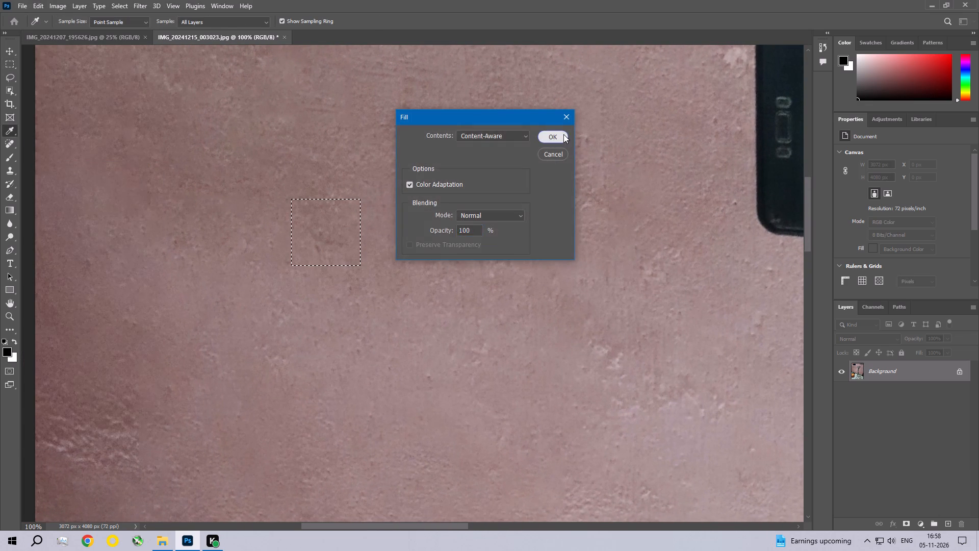
key(ctrl+d)
Remove the small dark mark on the wall just above and right of the rough ridge at the photo's left edge with a Content-Aware fill; deselect.
key(space)
key(space)
key(space)
key(space)
key(space)
key(space)
key(space)
key(space)
key(space)
key(space)
key(space)
key(space)
key(space)
drag(307, 331, 420, 217)
drag(265, 257, 299, 300)
click(39, 0)
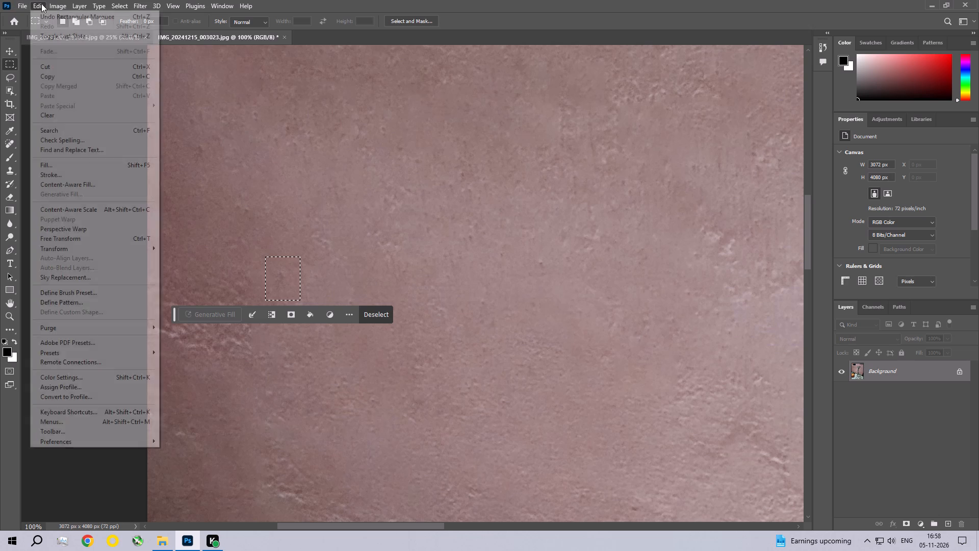
click(59, 172)
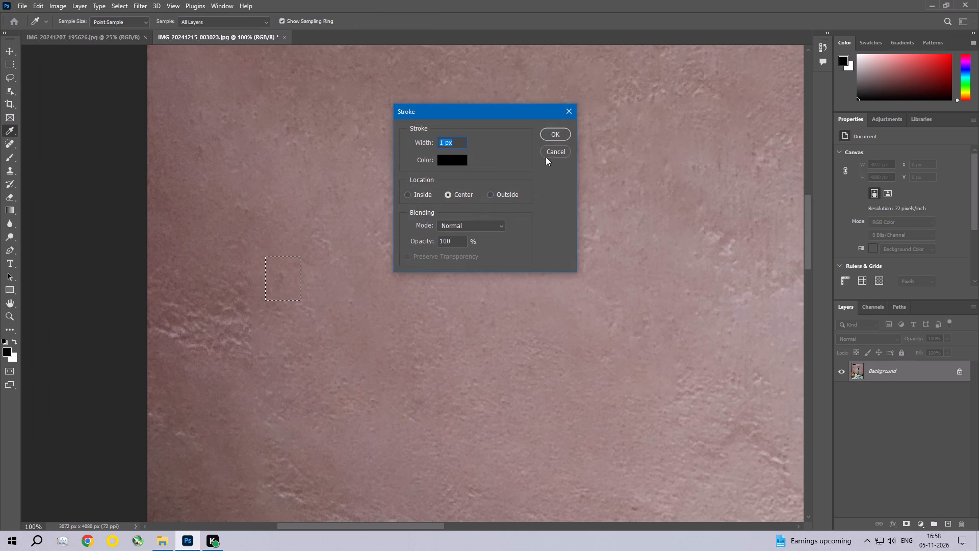
click(552, 153)
click(32, 8)
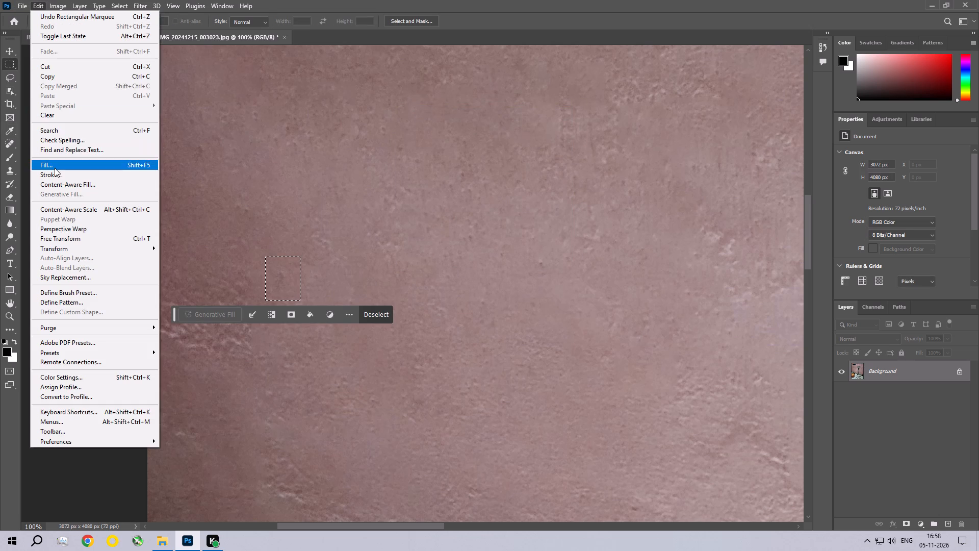
click(55, 168)
click(553, 133)
key(ctrl+d)
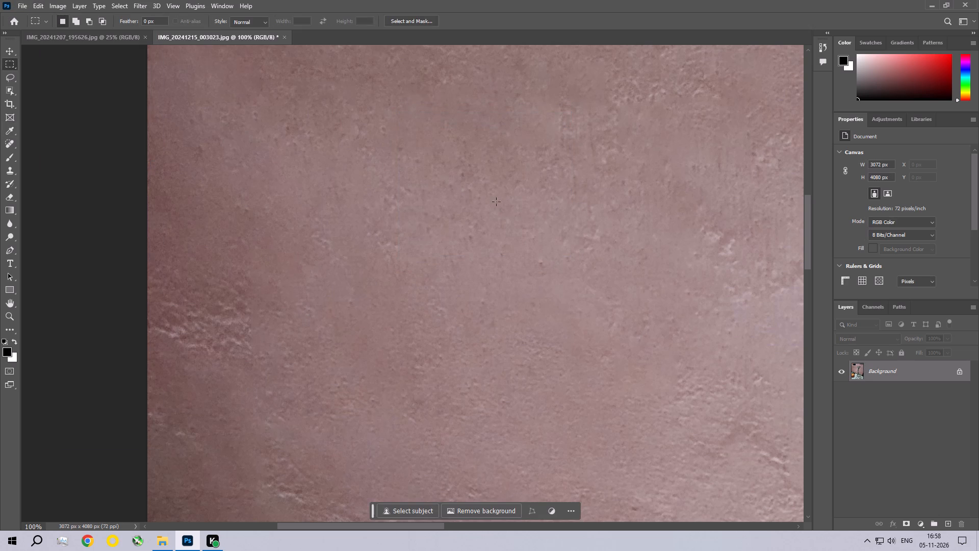
Refill a slightly larger area around the mark just cleared beside the left-edge ridge with Content-Aware, and deselect.
drag(257, 250, 300, 302)
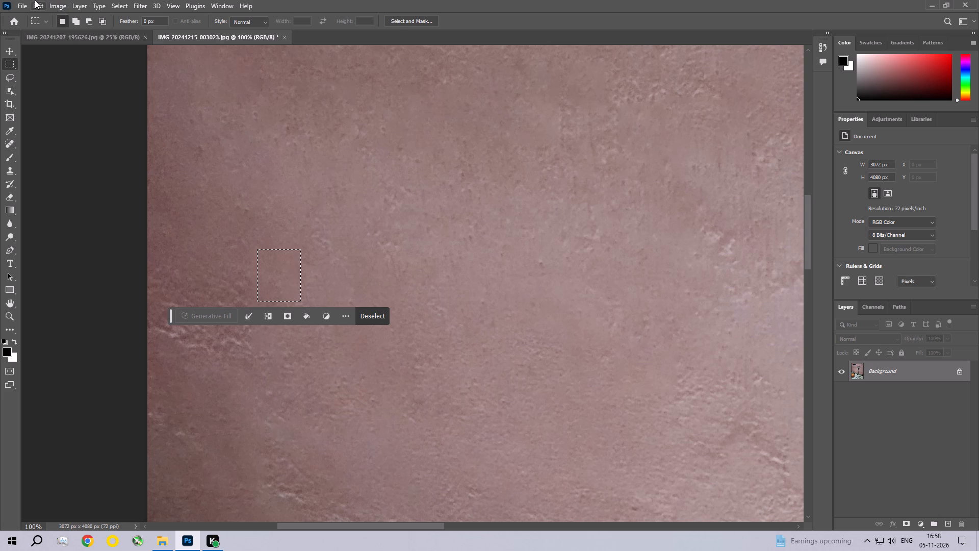
click(35, 0)
click(59, 165)
click(557, 132)
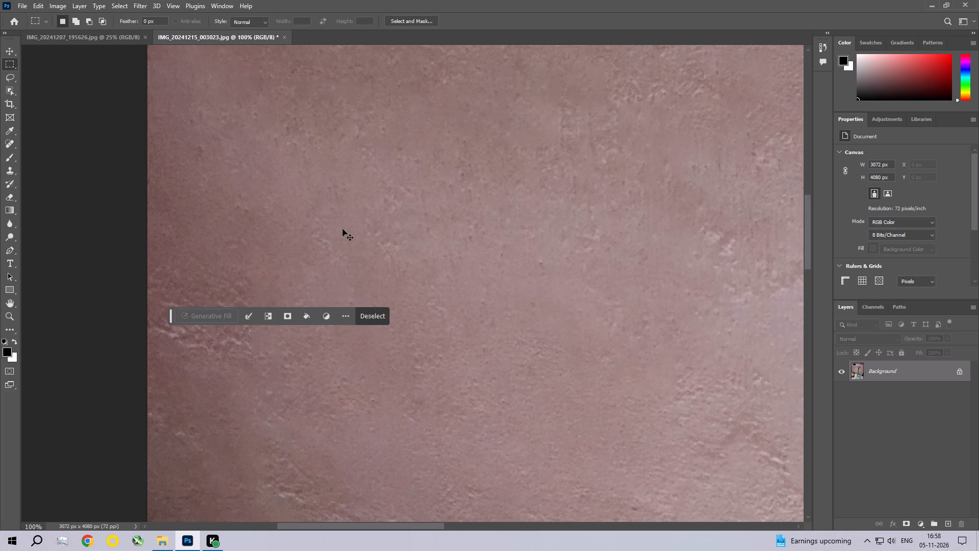
key(ctrl+d)
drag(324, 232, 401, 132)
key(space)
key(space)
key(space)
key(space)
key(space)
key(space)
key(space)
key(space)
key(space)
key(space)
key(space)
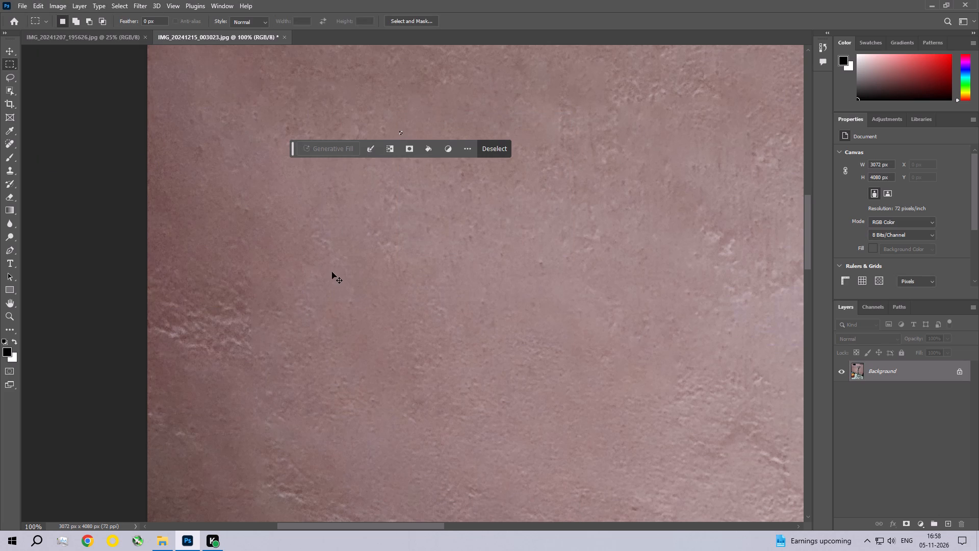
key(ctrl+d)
Remove the small wall mark near the photo's left edge, between the rough ridge and the skirting, with a Content-Aware fill, and deselect.
key(space)
key(space)
key(space)
key(space)
key(space)
key(space)
key(space)
key(space)
key(space)
key(space)
key(space)
key(space)
key(space)
key(space)
key(space)
key(space)
key(space)
key(space)
key(space)
key(space)
drag(304, 288, 480, 139)
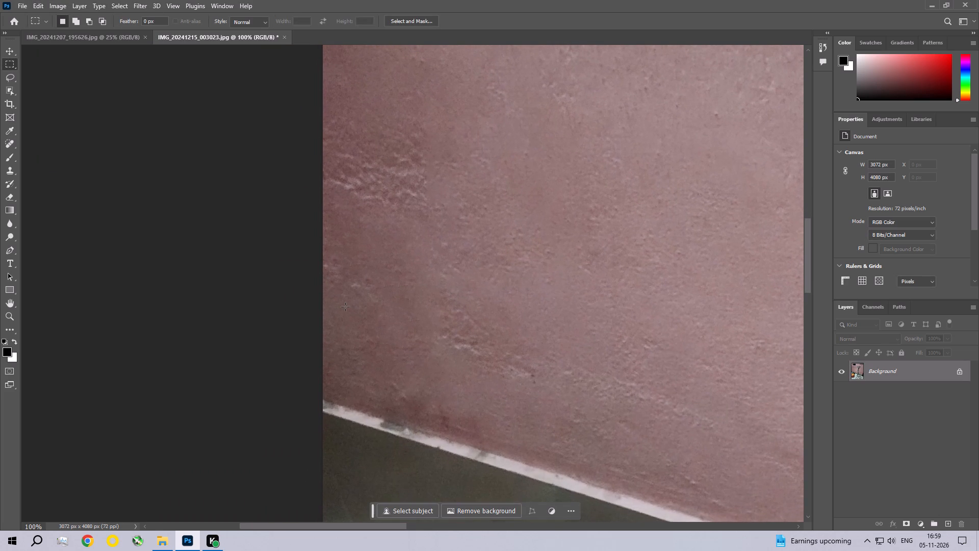
drag(353, 268, 389, 310)
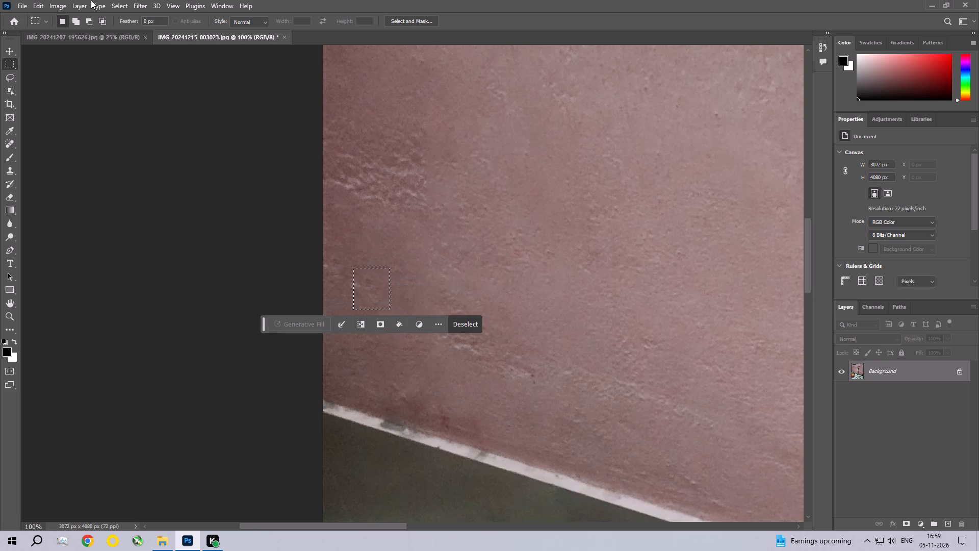
click(40, 4)
click(90, 162)
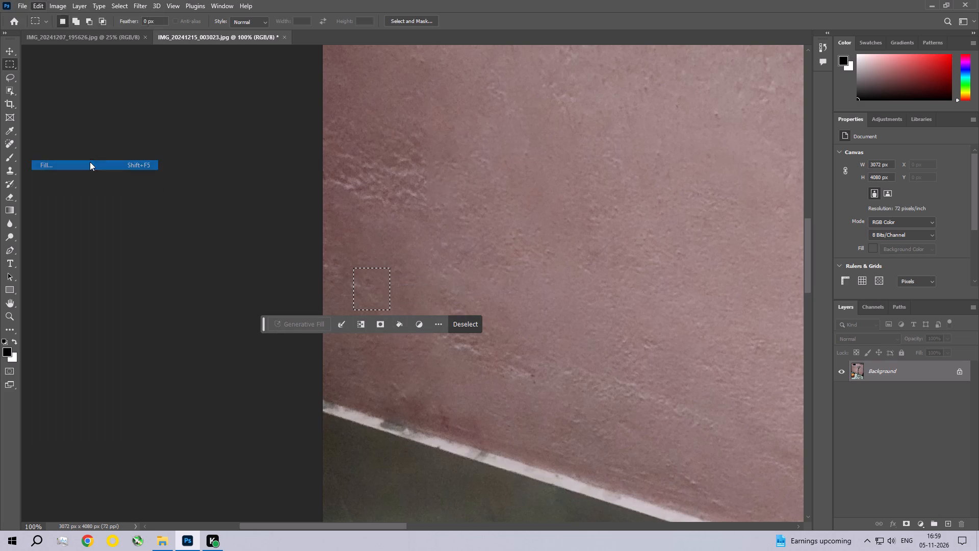
click(545, 136)
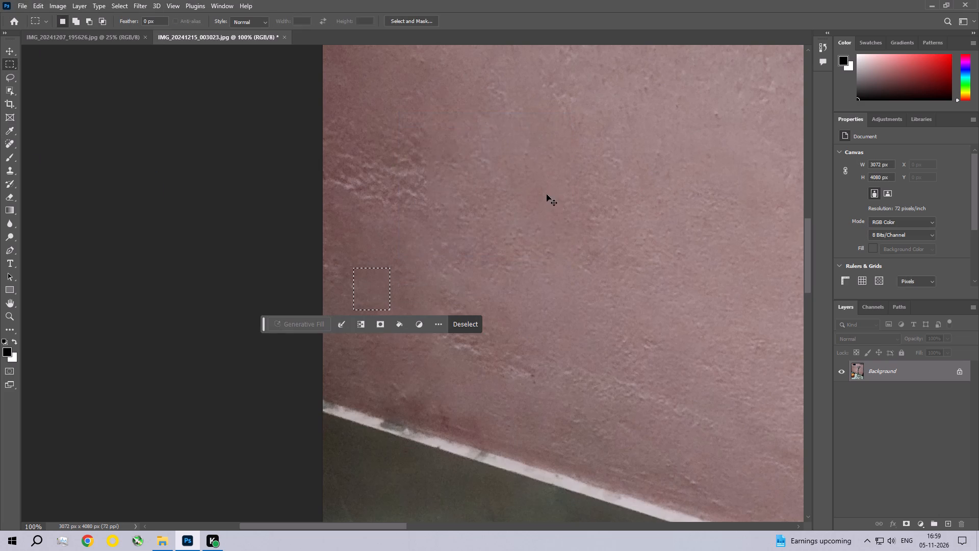
key(ctrl+d)
Remove the small rough bumps at the photo's very left edge, beside the mark just cleared, with a Content-Aware fill.
drag(352, 243, 320, 295)
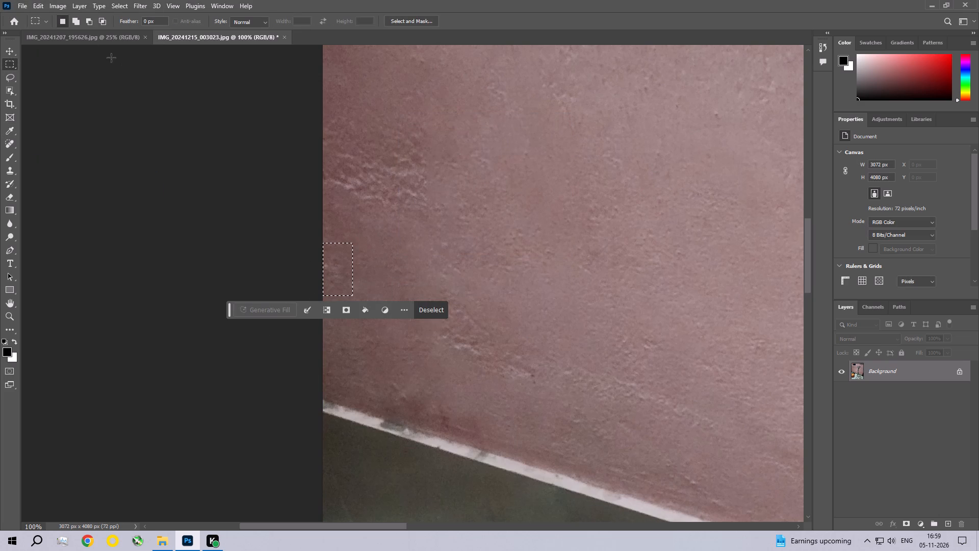
click(39, 4)
click(55, 167)
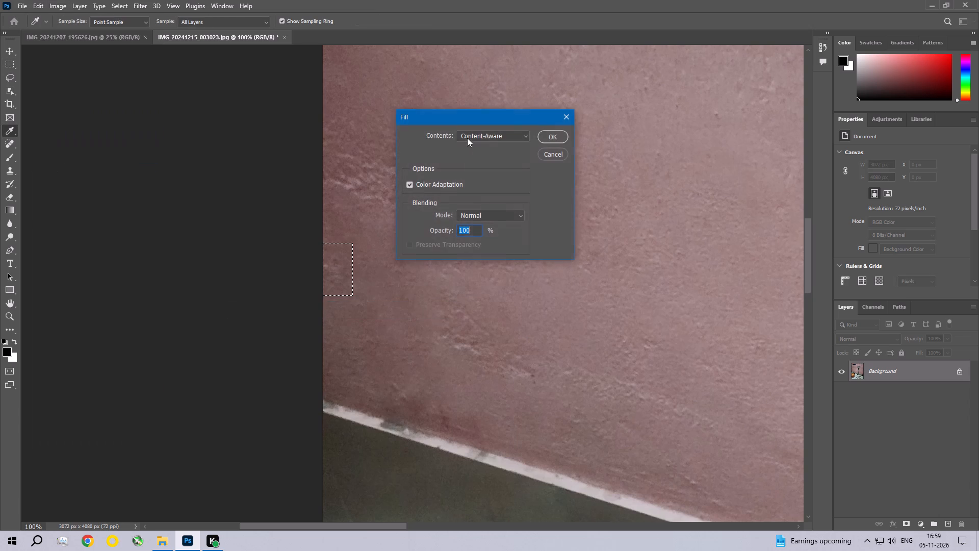
click(551, 137)
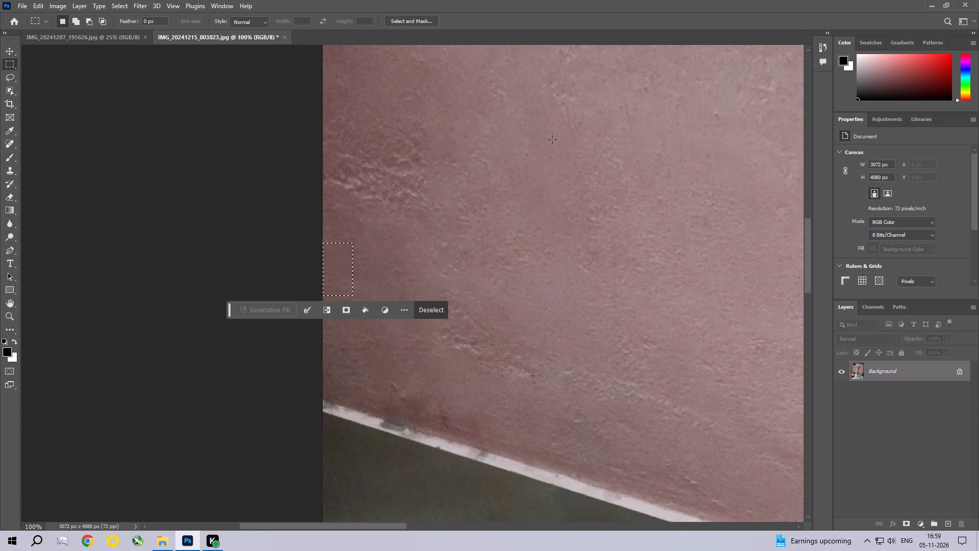
Remove the small wall bumps above the light panel, between the two posters, with a Content-Aware fill, and deselect.
key(ctrl+0)
key(ctrl+d)
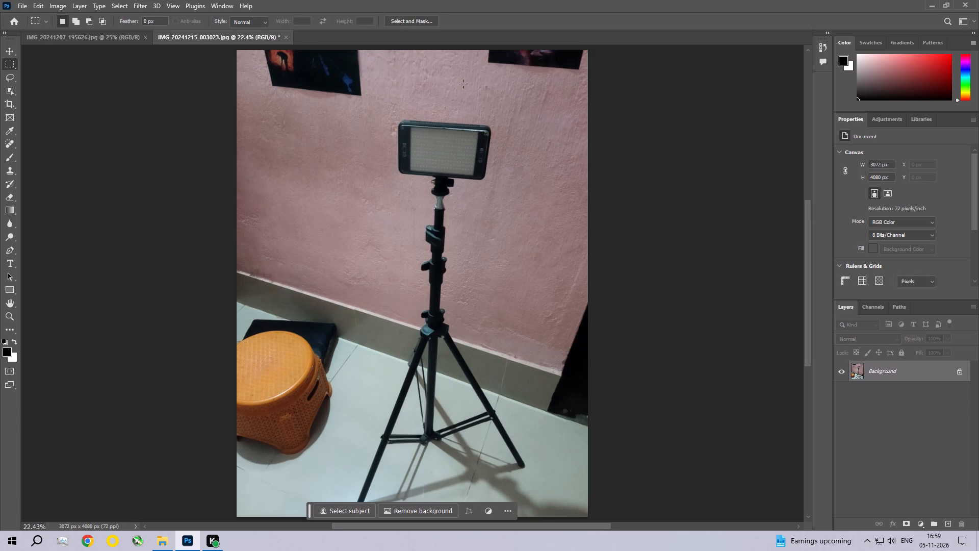
key(ctrl+space)
key(ctrl+space)
key(ctrl+space)
key(ctrl+space)
key(ctrl+space)
key(ctrl+space)
key(ctrl+space)
key(ctrl+space)
key(ctrl+space)
key(ctrl+space)
key(ctrl+space)
key(ctrl+space)
key(ctrl+space)
key(ctrl+space)
key(ctrl+space)
key(ctrl+space)
key(ctrl+space)
key(ctrl+space)
key(ctrl+space)
ctrl+triple_click(493, 98)
ctrl+click(493, 98)
key(space)
key(space)
key(space)
key(space)
key(space)
key(space)
key(space)
drag(464, 93, 443, 179)
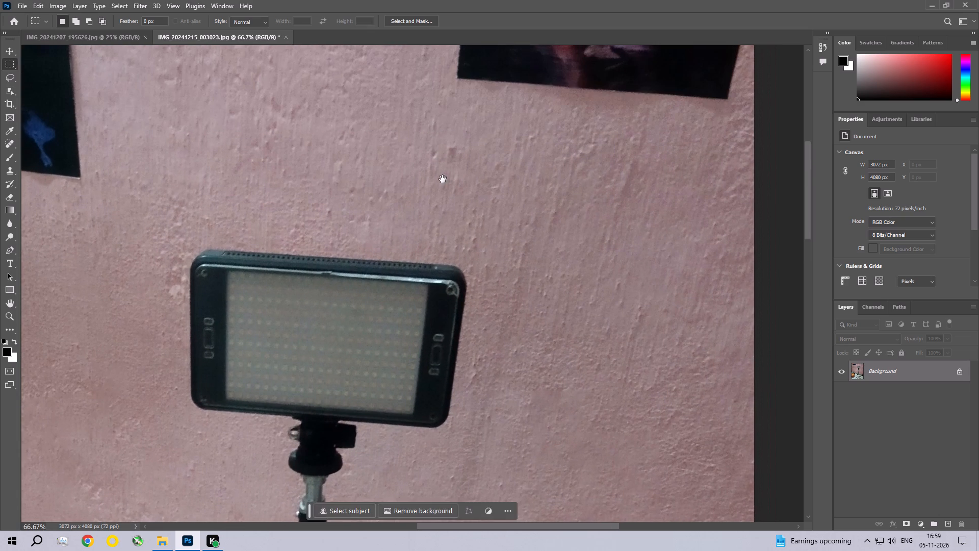
drag(431, 134, 466, 179)
click(35, 1)
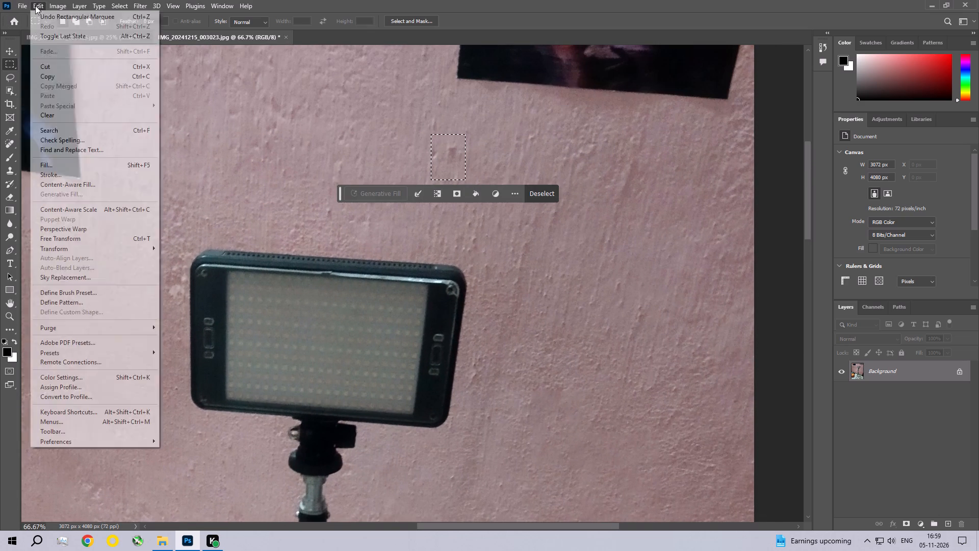
click(46, 162)
click(551, 135)
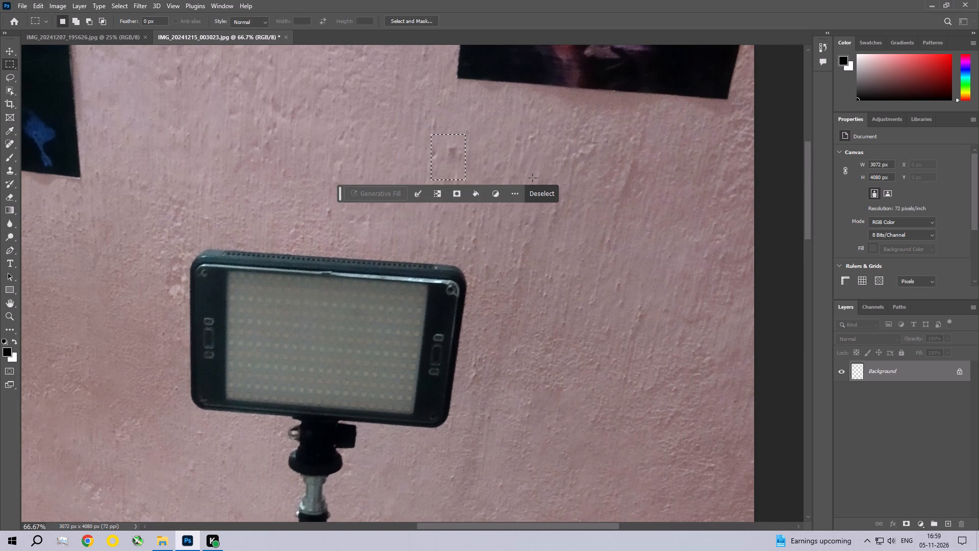
key(ctrl+d)
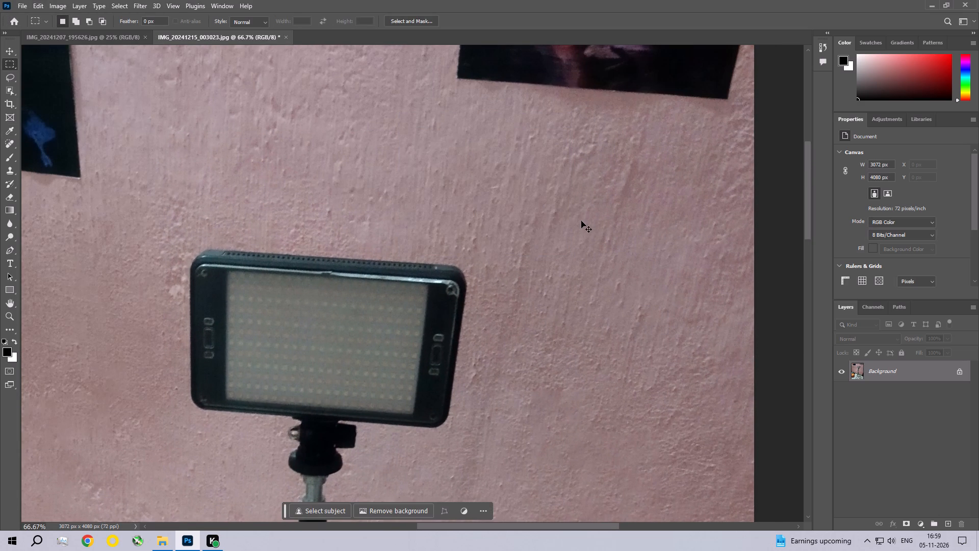
Open the Camera Raw Filter for the whole photo and browse its profiles.
key(ctrl+0)
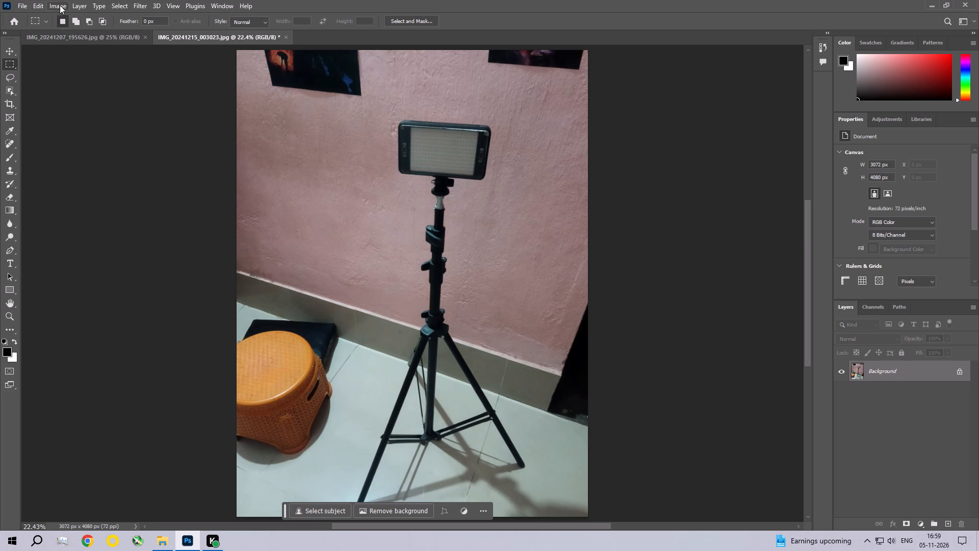
click(143, 4)
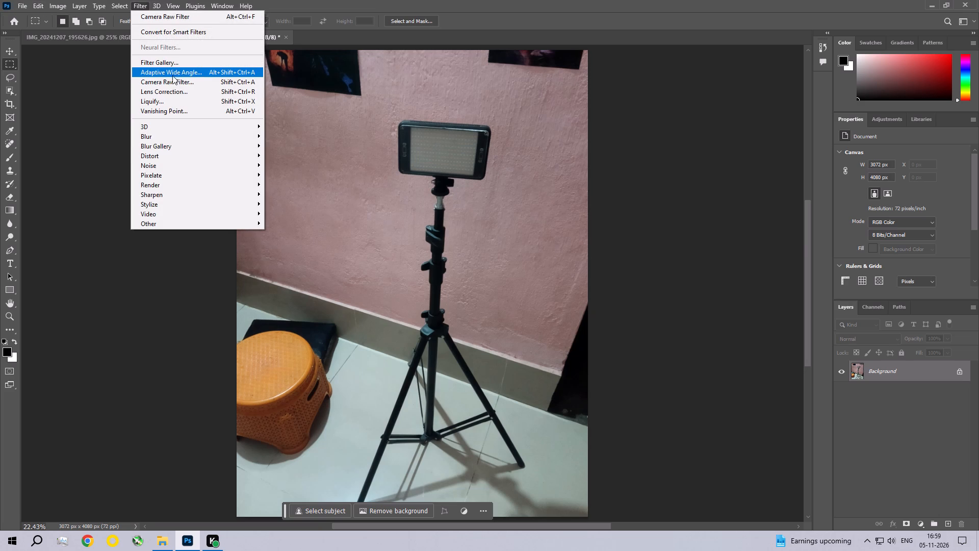
click(177, 84)
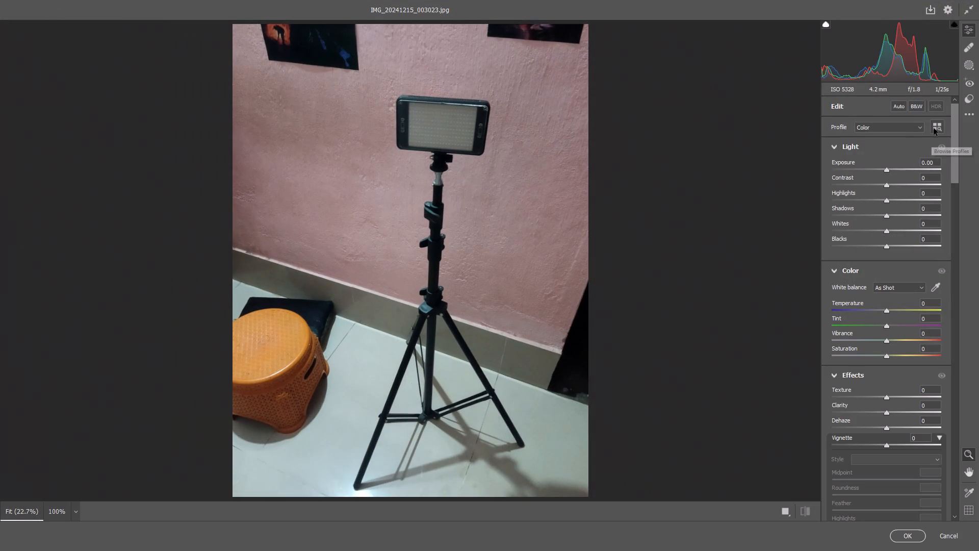
click(935, 125)
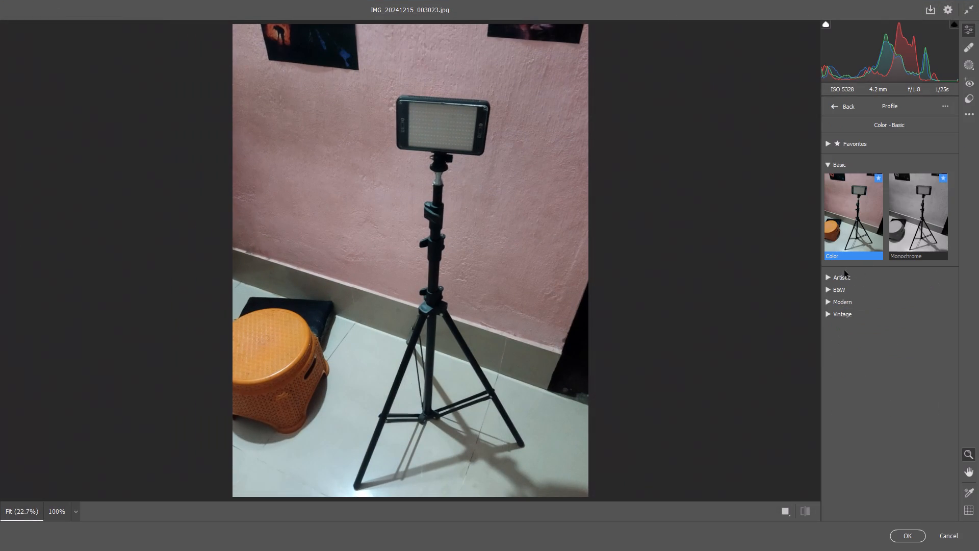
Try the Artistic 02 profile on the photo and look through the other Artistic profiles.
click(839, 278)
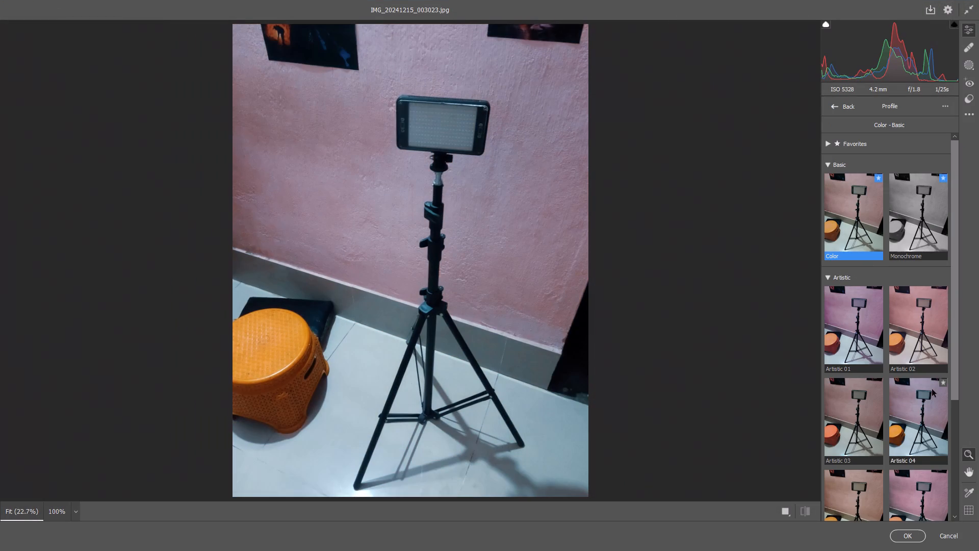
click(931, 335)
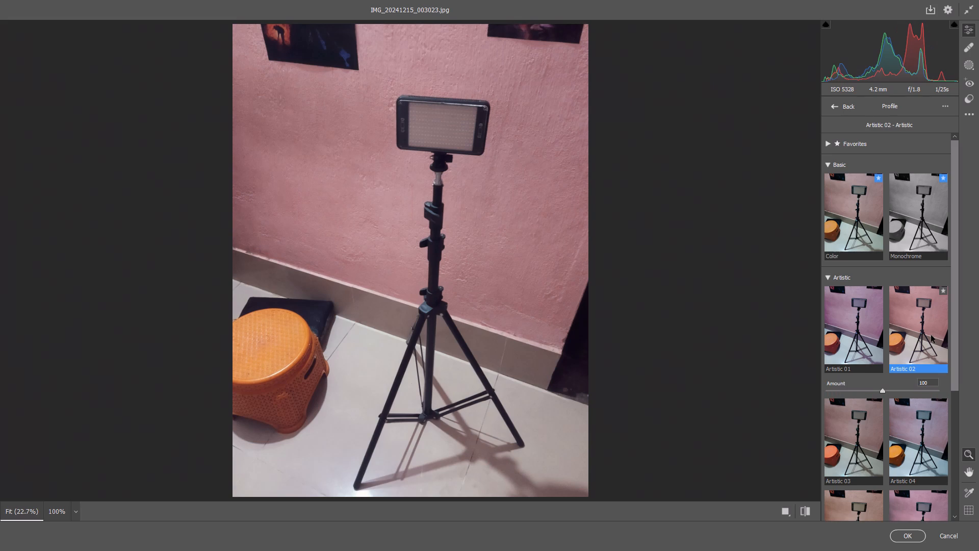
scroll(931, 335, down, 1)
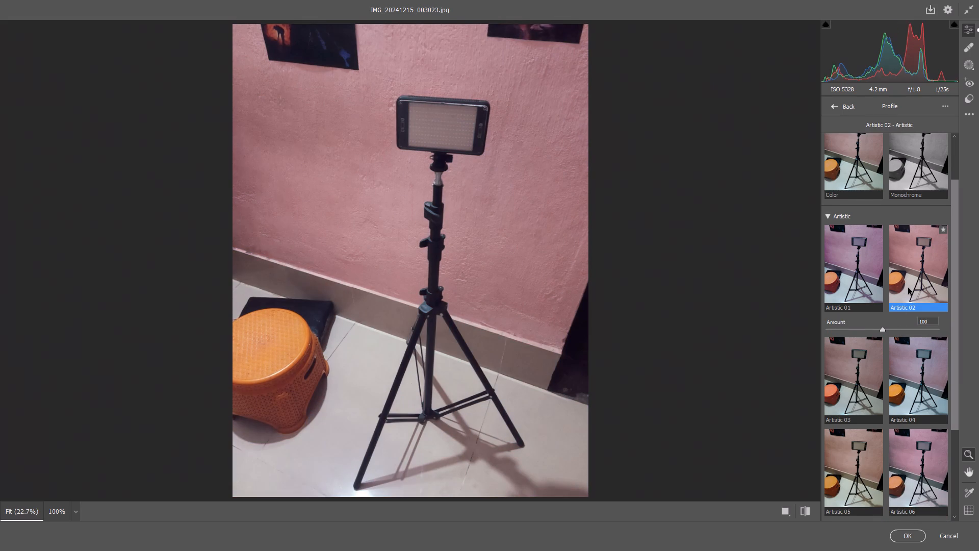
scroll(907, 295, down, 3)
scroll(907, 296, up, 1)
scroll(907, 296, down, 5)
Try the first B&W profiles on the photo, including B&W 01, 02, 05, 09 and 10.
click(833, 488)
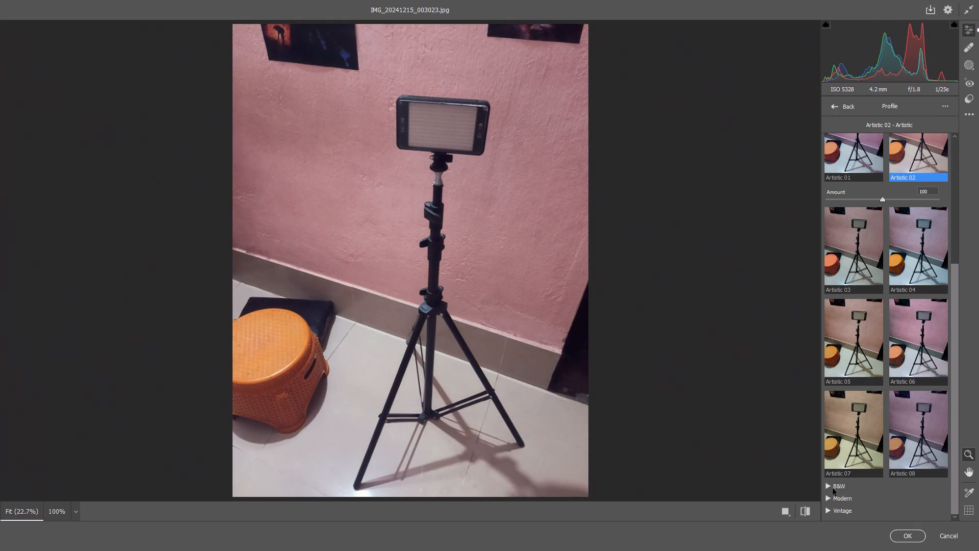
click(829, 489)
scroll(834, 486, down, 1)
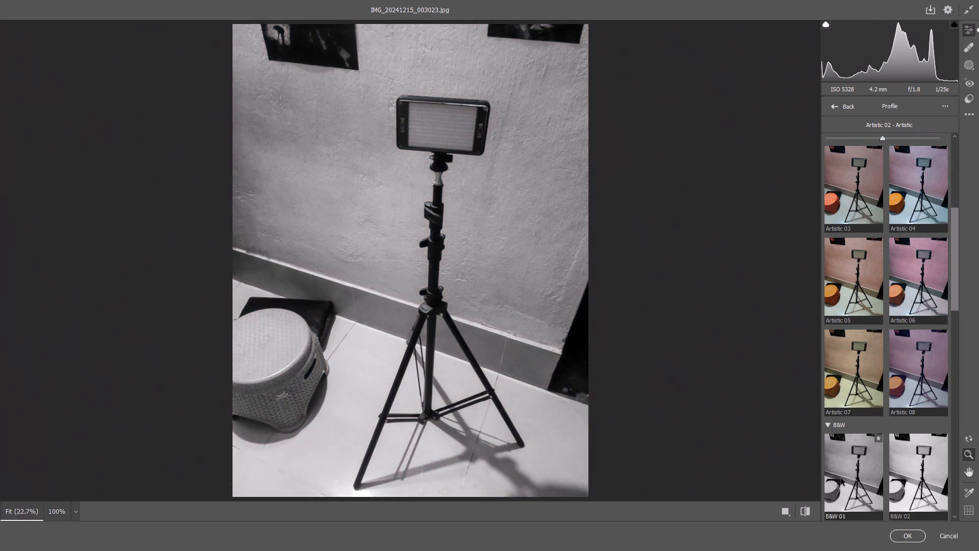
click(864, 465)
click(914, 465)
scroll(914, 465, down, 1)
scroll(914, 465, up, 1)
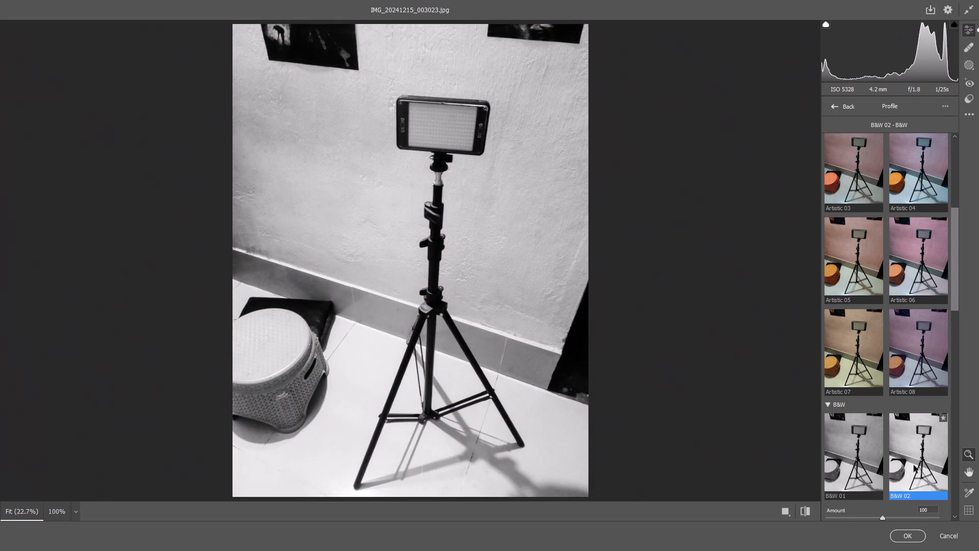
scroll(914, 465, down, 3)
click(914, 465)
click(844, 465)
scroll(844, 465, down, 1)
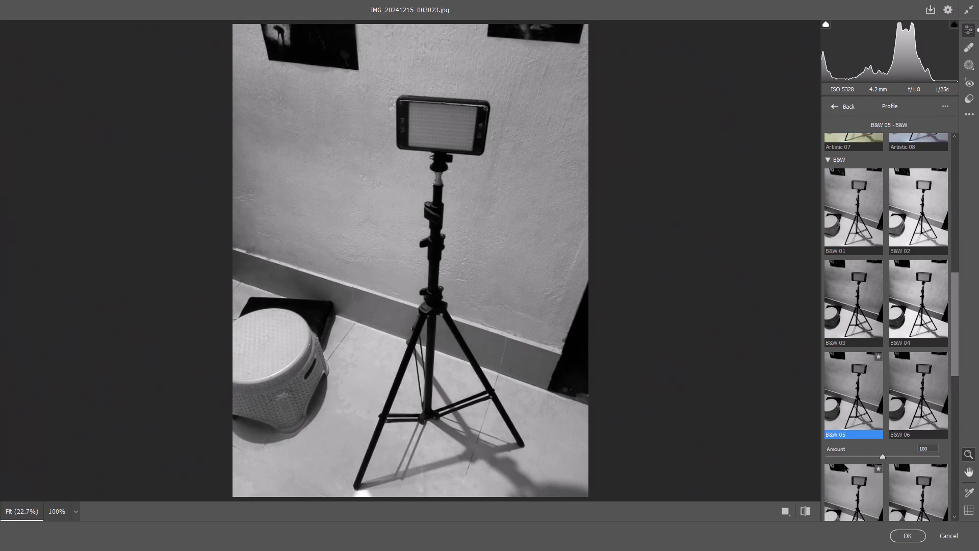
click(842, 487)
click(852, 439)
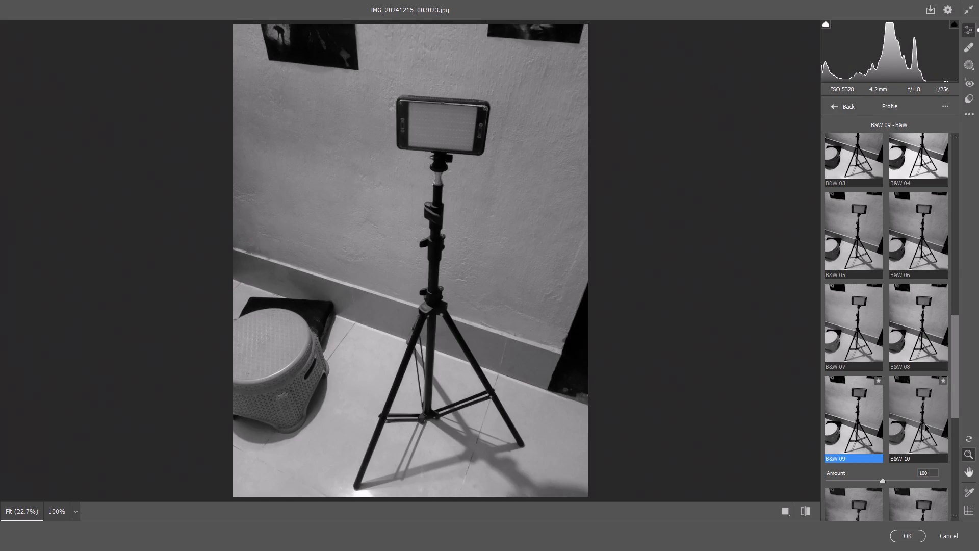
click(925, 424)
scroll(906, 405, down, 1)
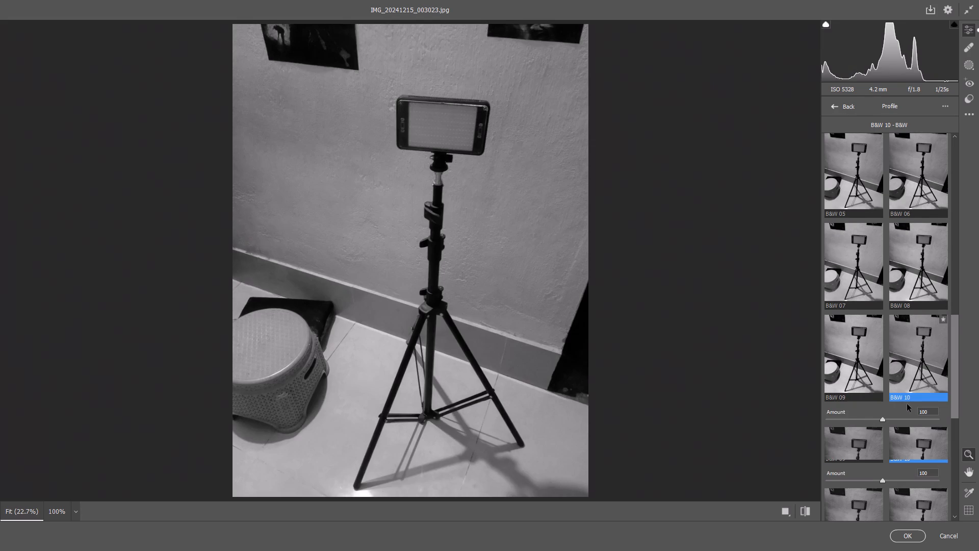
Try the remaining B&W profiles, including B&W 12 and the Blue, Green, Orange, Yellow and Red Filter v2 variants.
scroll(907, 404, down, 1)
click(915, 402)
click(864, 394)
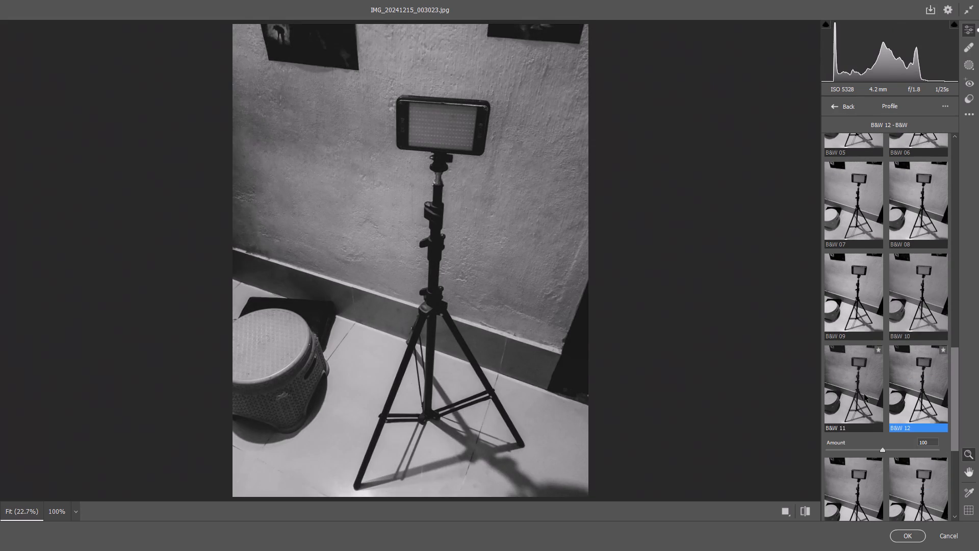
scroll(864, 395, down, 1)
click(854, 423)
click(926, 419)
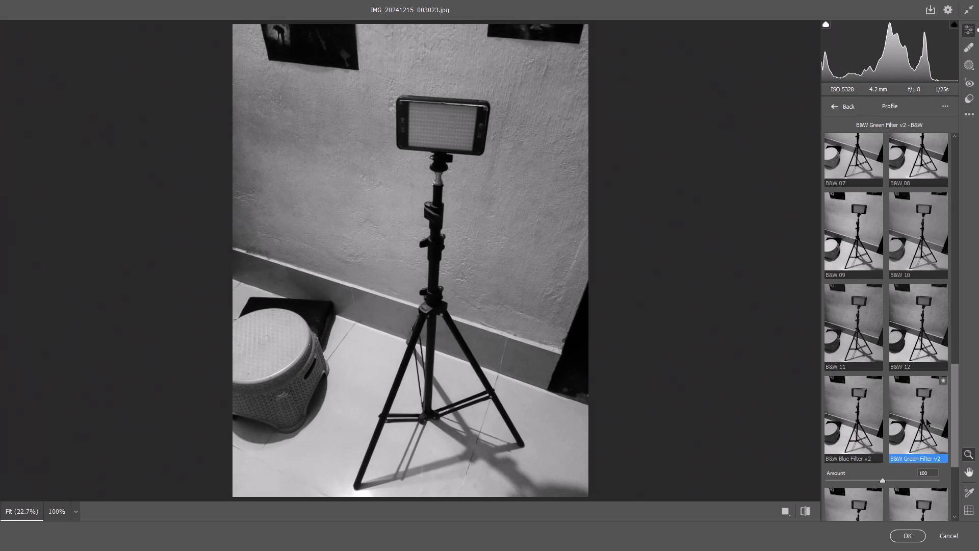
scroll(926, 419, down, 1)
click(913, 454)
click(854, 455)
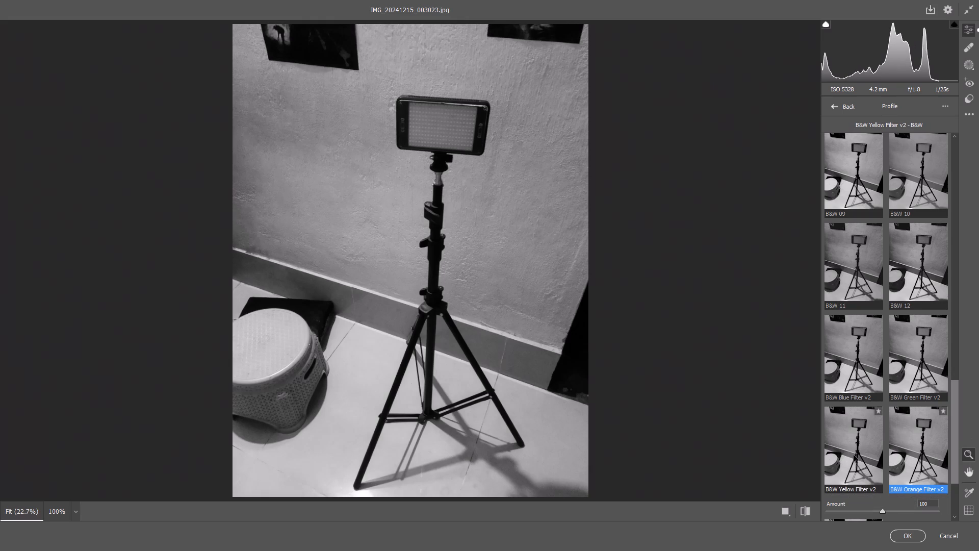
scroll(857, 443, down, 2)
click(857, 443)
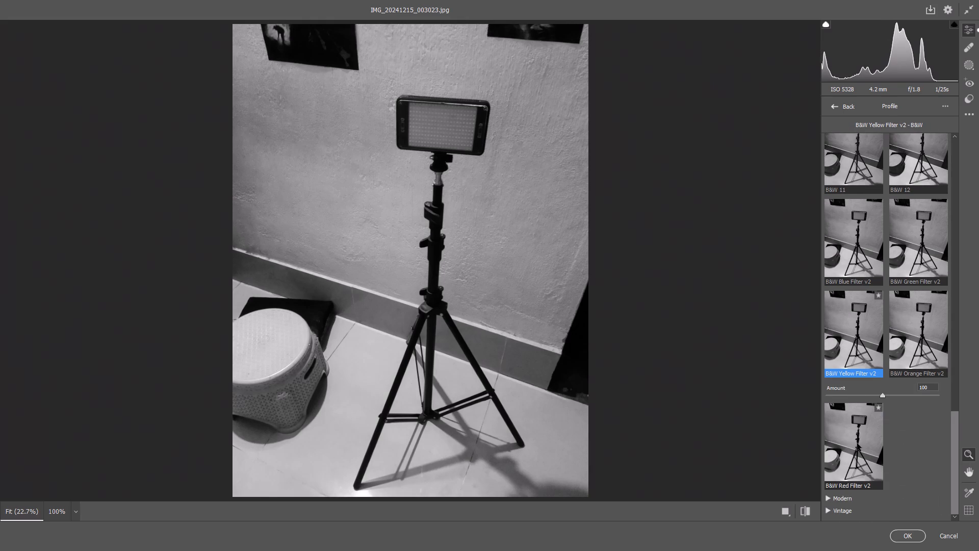
Compare the Modern 01 and Modern 02 profiles, apply Modern 02 with its amount at 200, and return to the edit settings.
click(829, 502)
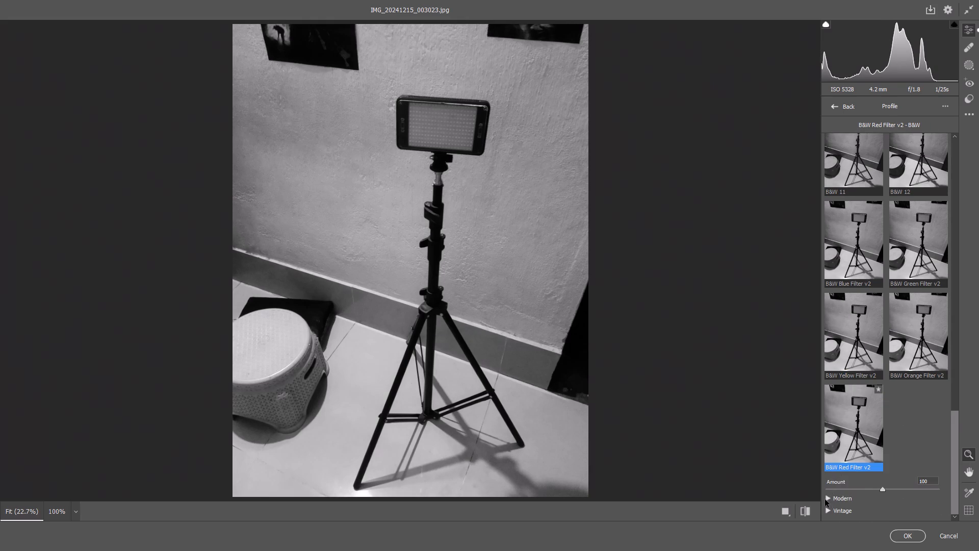
click(825, 499)
scroll(860, 428, down, 1)
scroll(860, 428, up, 6)
scroll(860, 428, down, 1)
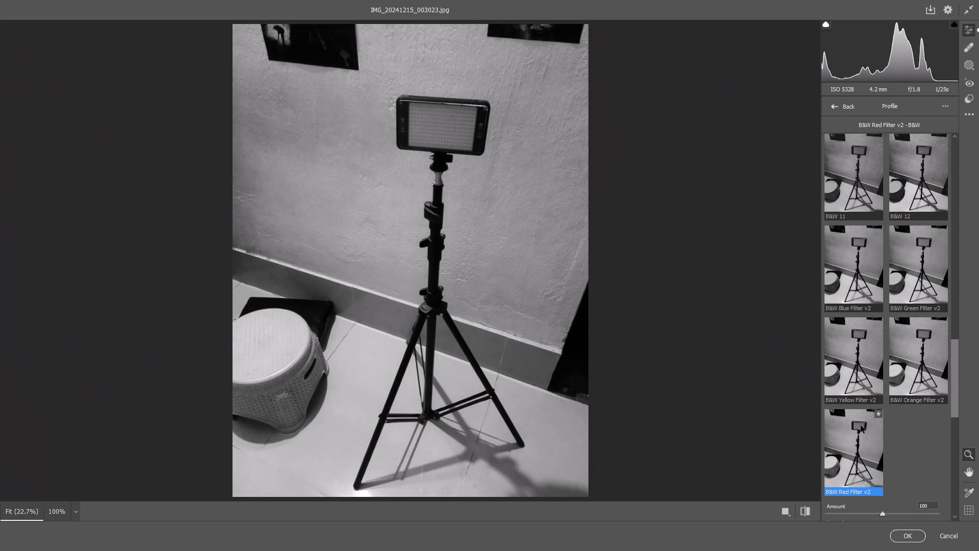
scroll(861, 425, down, 2)
click(853, 438)
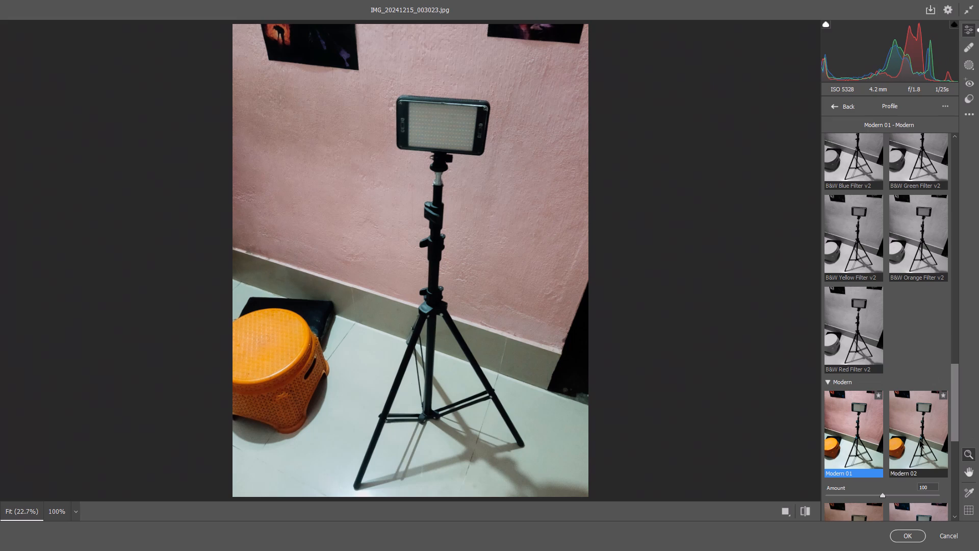
click(920, 441)
drag(885, 496, 887, 496)
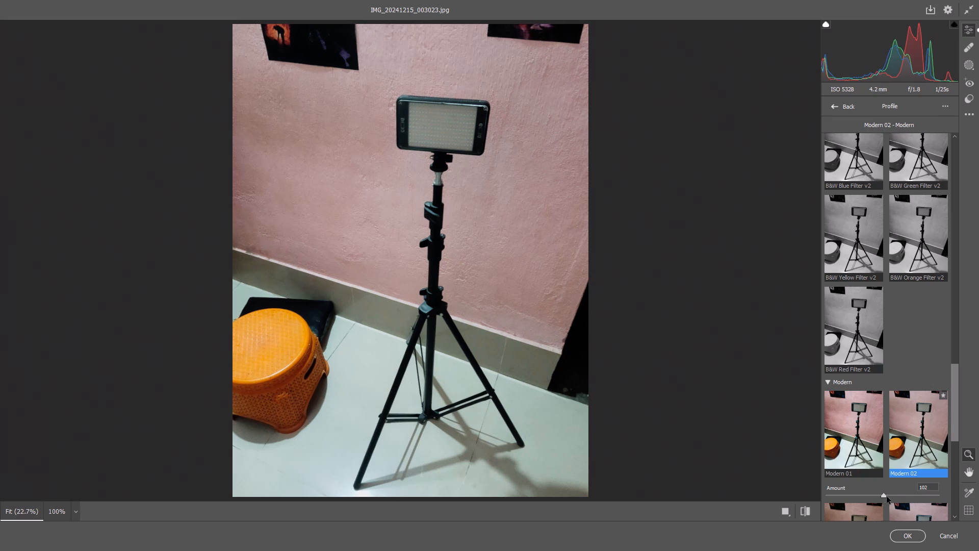
drag(887, 496, 978, 497)
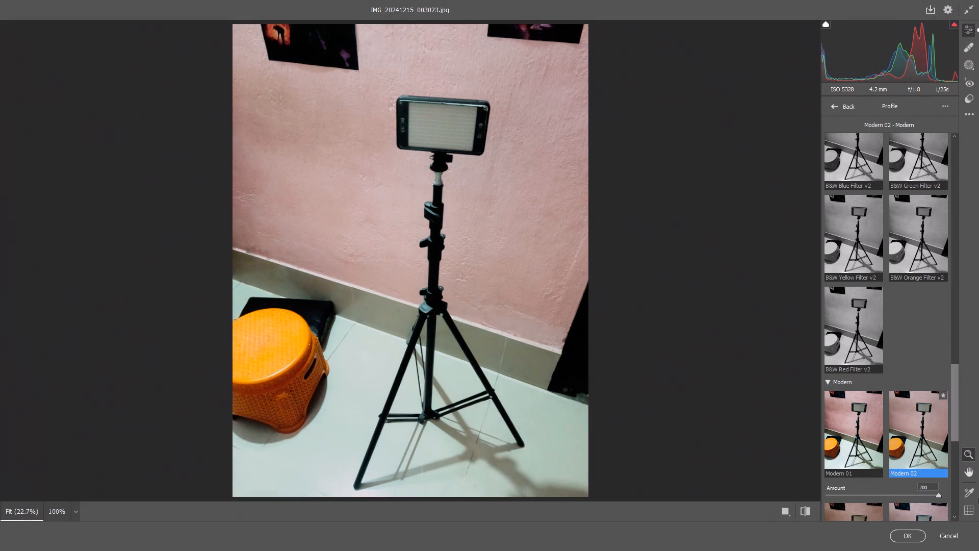
drag(978, 497, 951, 496)
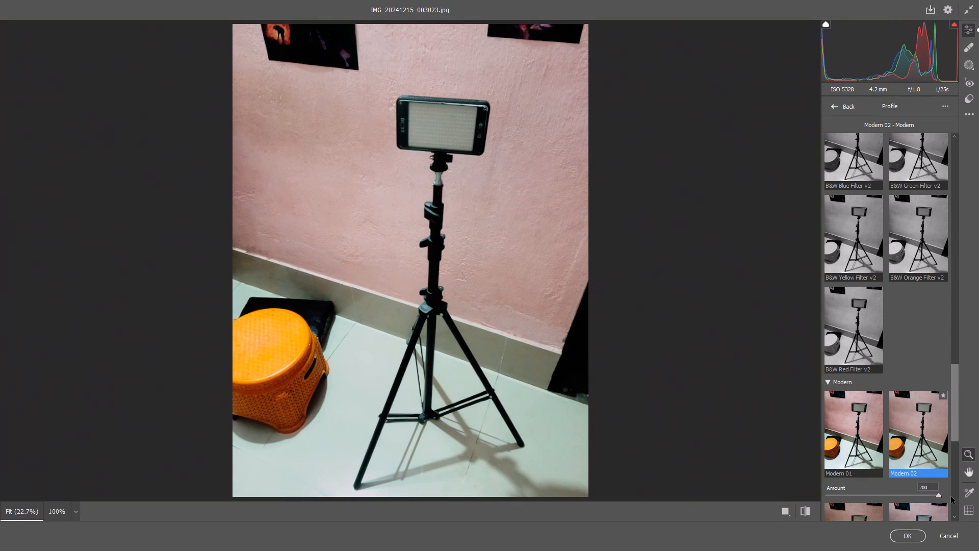
drag(951, 496, 948, 494)
click(833, 106)
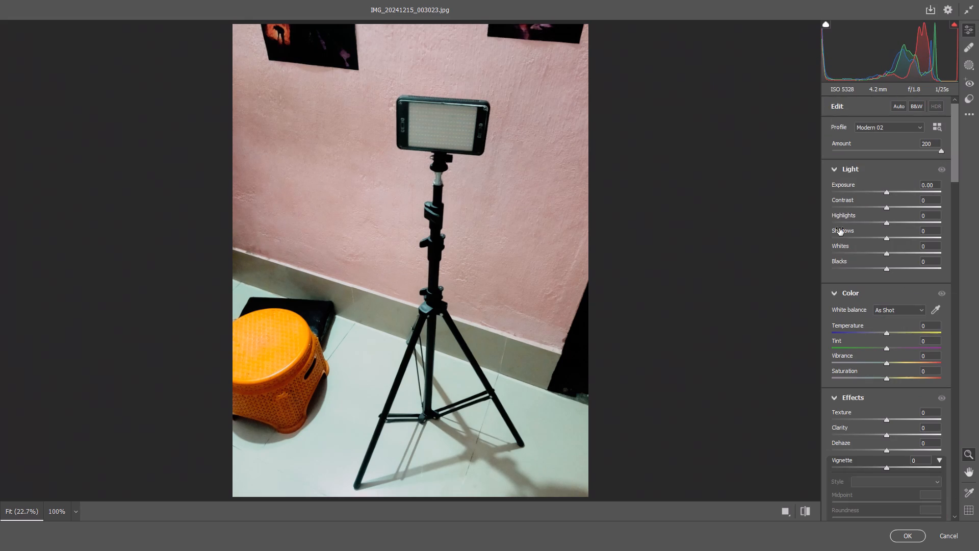
Set the photo's light to contrast +19, highlights -28, shadows +37 and whites -25, and raise the blacks slightly.
drag(888, 206, 898, 207)
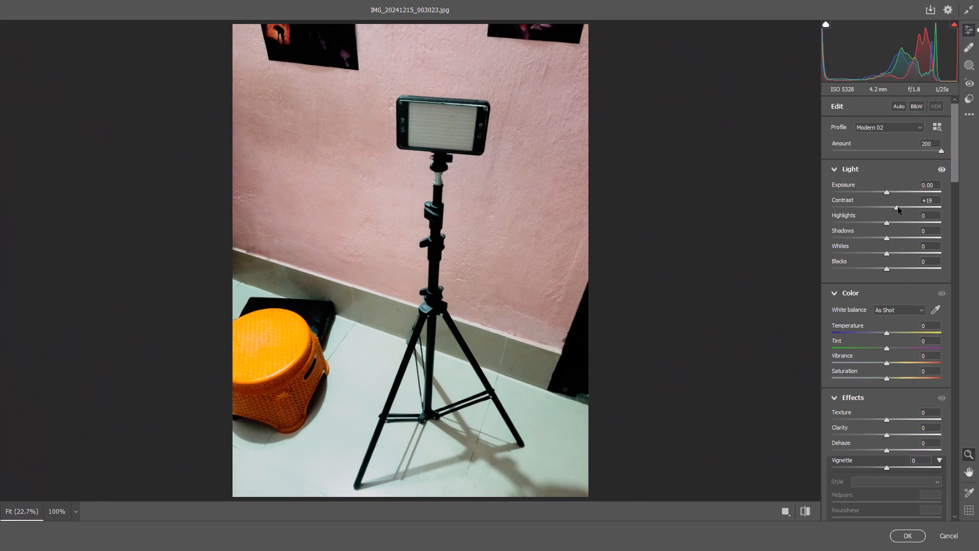
click(887, 192)
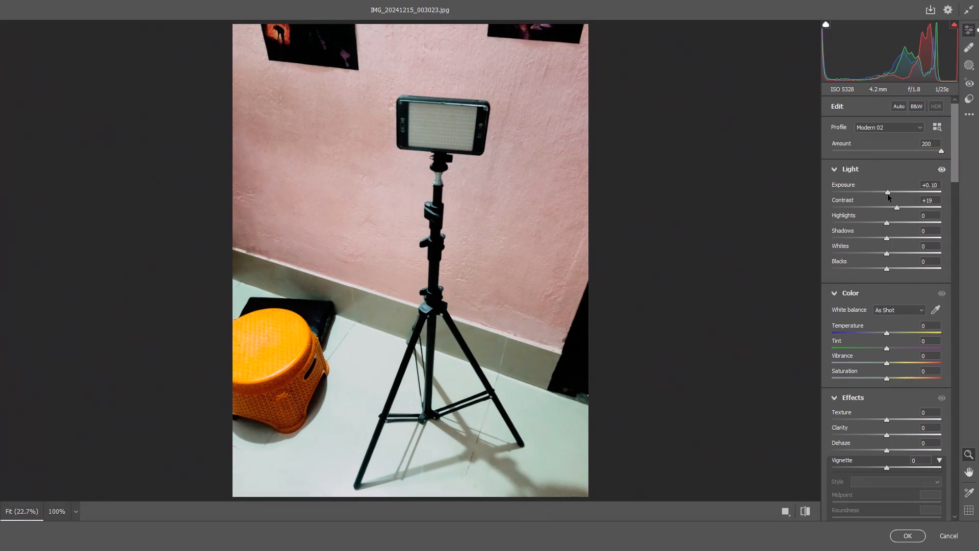
drag(886, 222, 871, 217)
drag(888, 236, 908, 243)
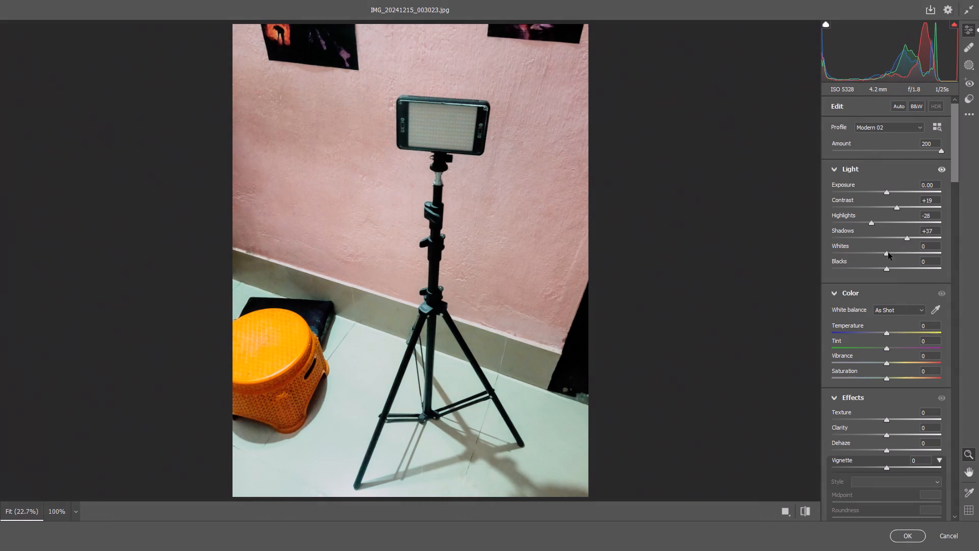
drag(888, 253, 874, 252)
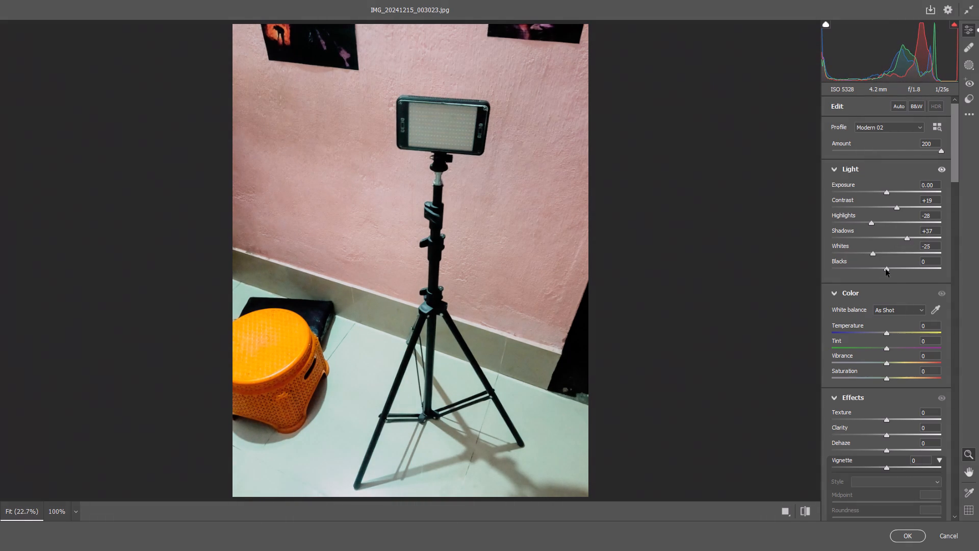
drag(886, 269, 894, 271)
Raise the photo's vibrance to +9 and its saturation to slightly above +17.
drag(952, 156, 953, 193)
drag(888, 165, 895, 168)
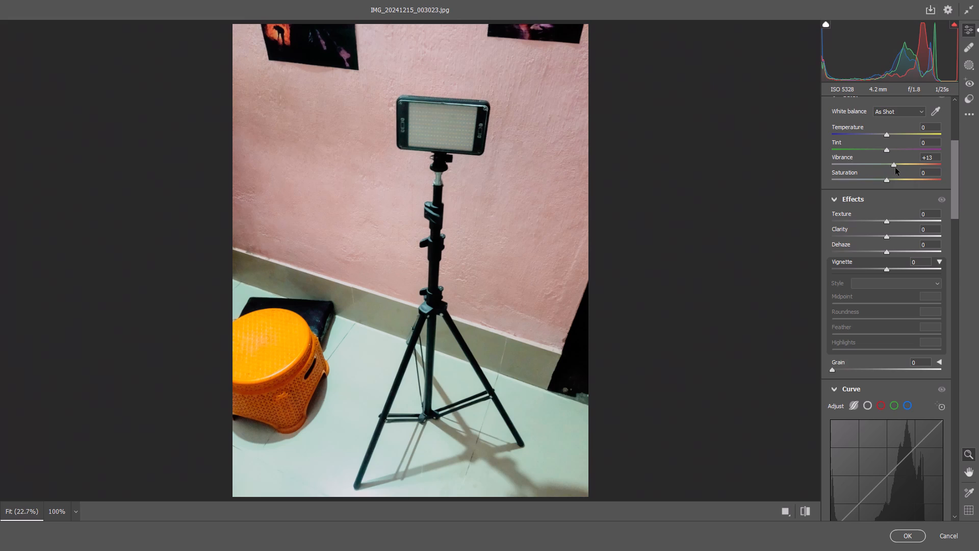
drag(895, 168, 893, 168)
drag(886, 181, 895, 186)
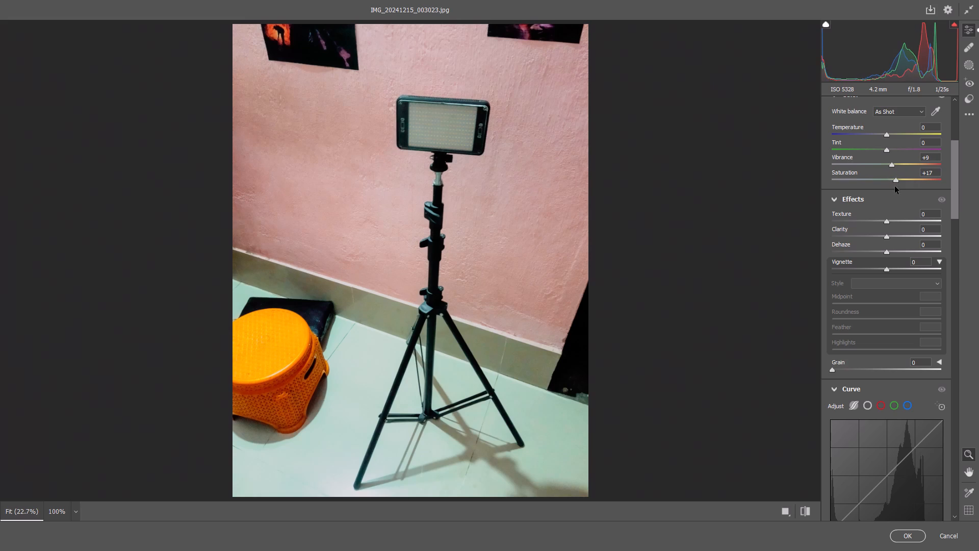
drag(895, 186, 897, 187)
Lower the parametric curve's highlights to -43 and lights to -30.
drag(954, 183, 958, 216)
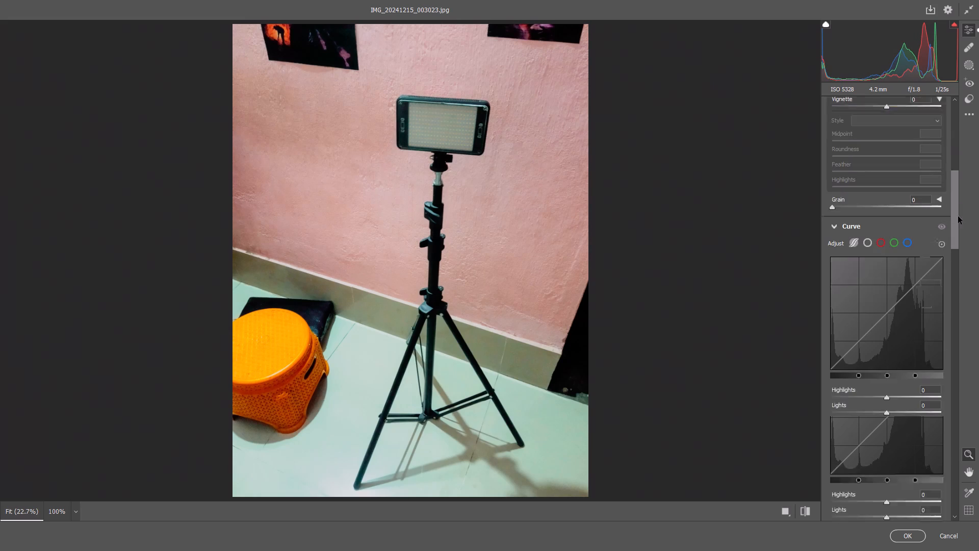
drag(958, 216, 959, 224)
drag(890, 335, 873, 337)
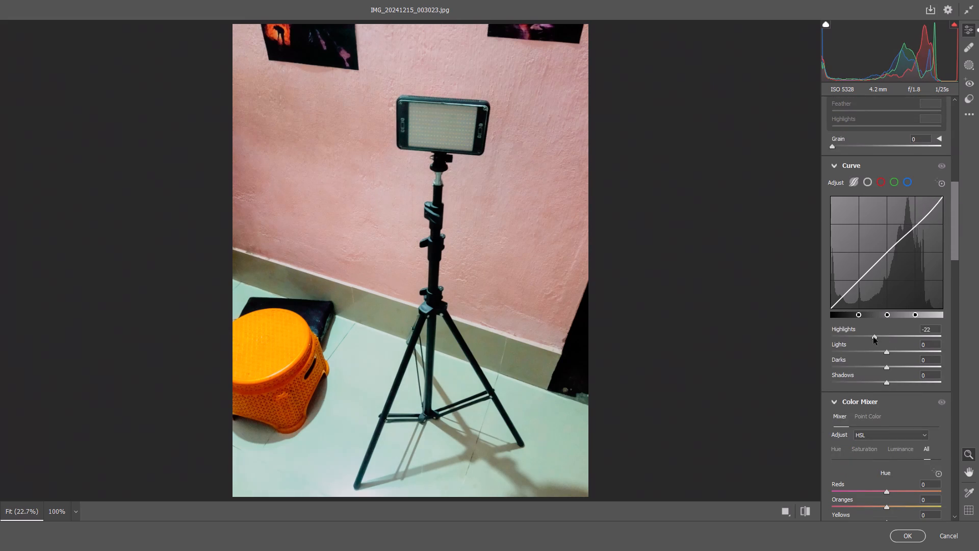
drag(873, 337, 863, 338)
drag(879, 348, 864, 350)
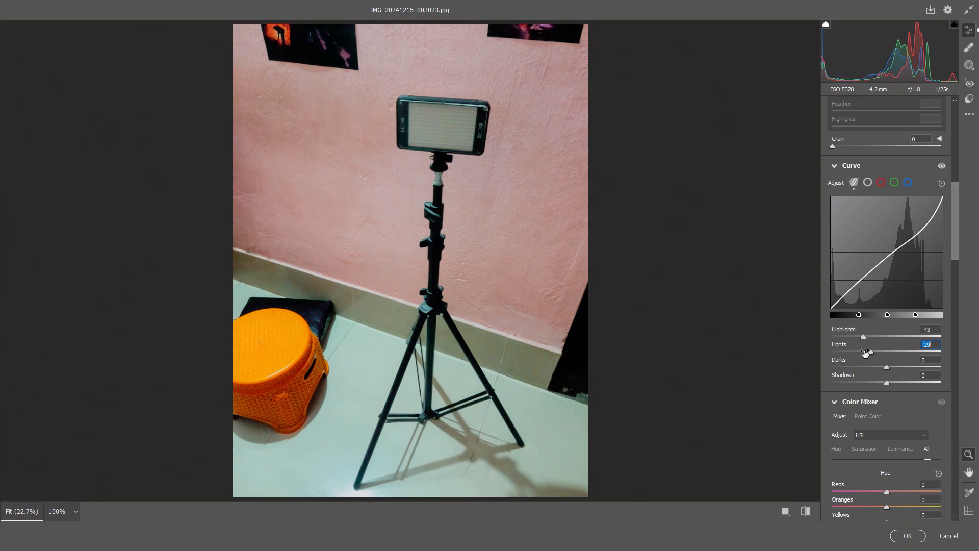
drag(864, 350, 864, 350)
Adjust the wall and orange stool with the Saturation Targeted Adjustment tool, ending at Reds 0, Oranges -18 and Yellows -10.
drag(954, 221, 954, 255)
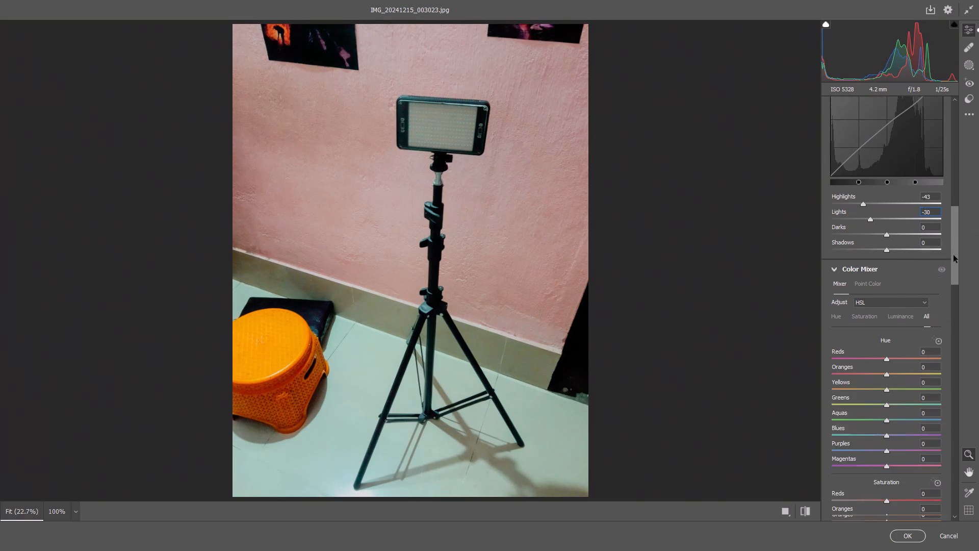
drag(954, 255, 951, 306)
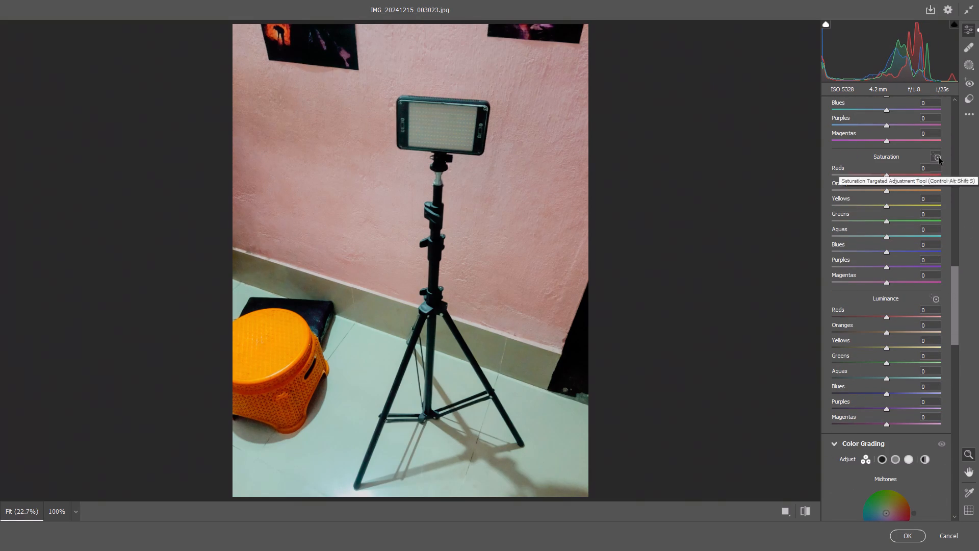
click(939, 158)
drag(531, 201, 548, 210)
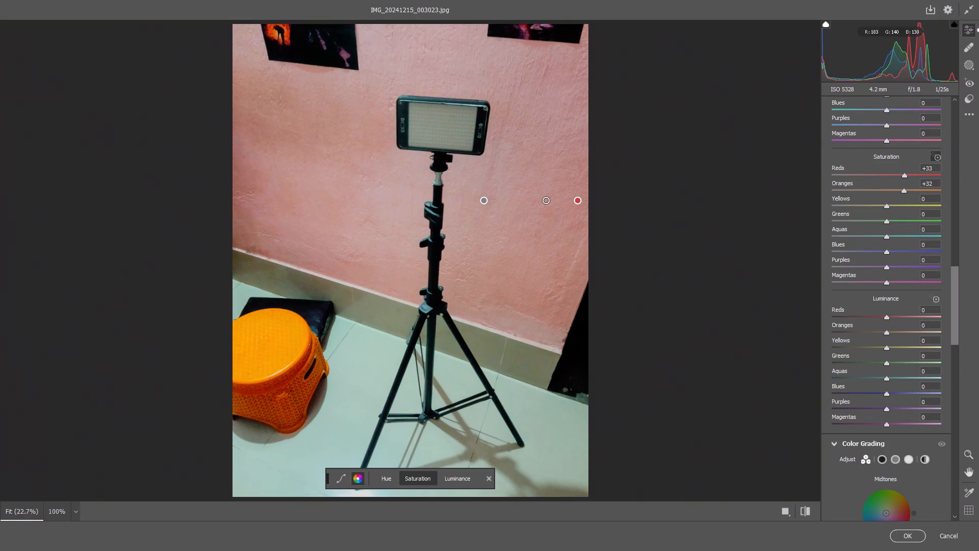
drag(548, 210, 524, 212)
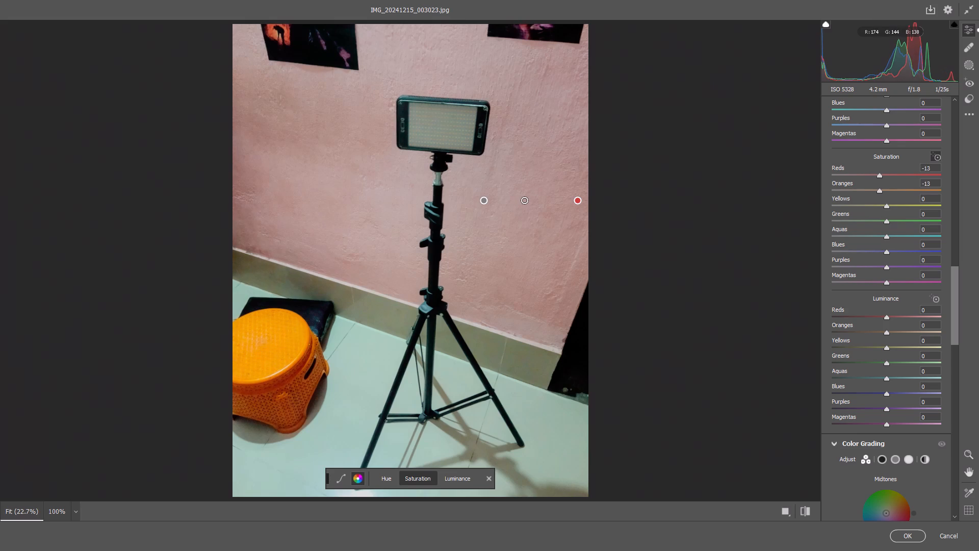
drag(524, 212, 531, 215)
drag(262, 361, 266, 367)
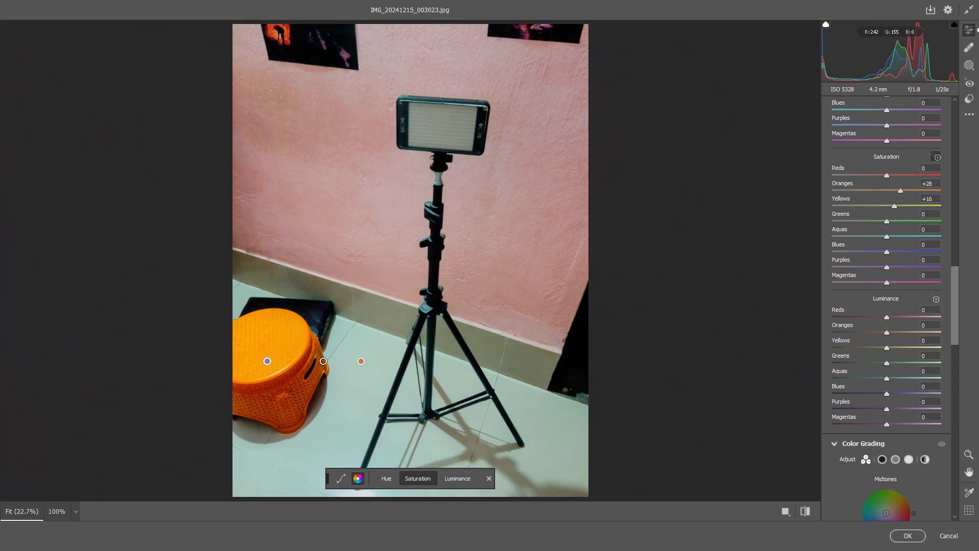
drag(266, 367, 253, 369)
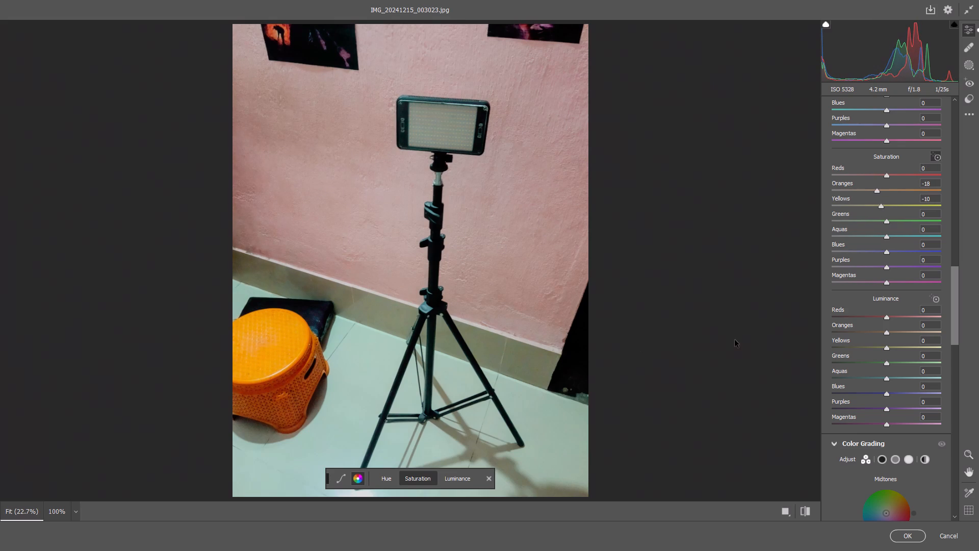
Desaturate the floor's green cast with the targeted adjustment, bringing saturation to Greens -23 and Aquas -56.
drag(559, 432, 514, 415)
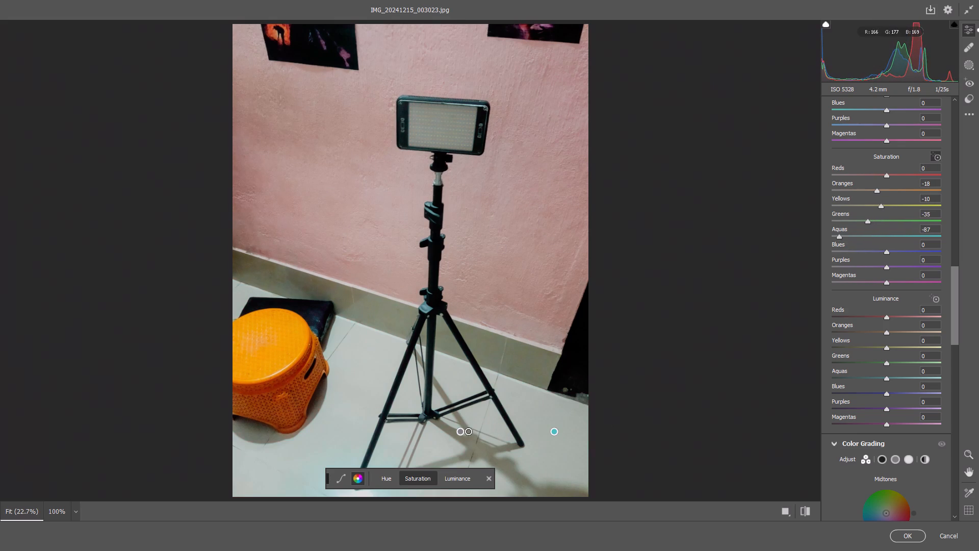
drag(514, 415, 657, 465)
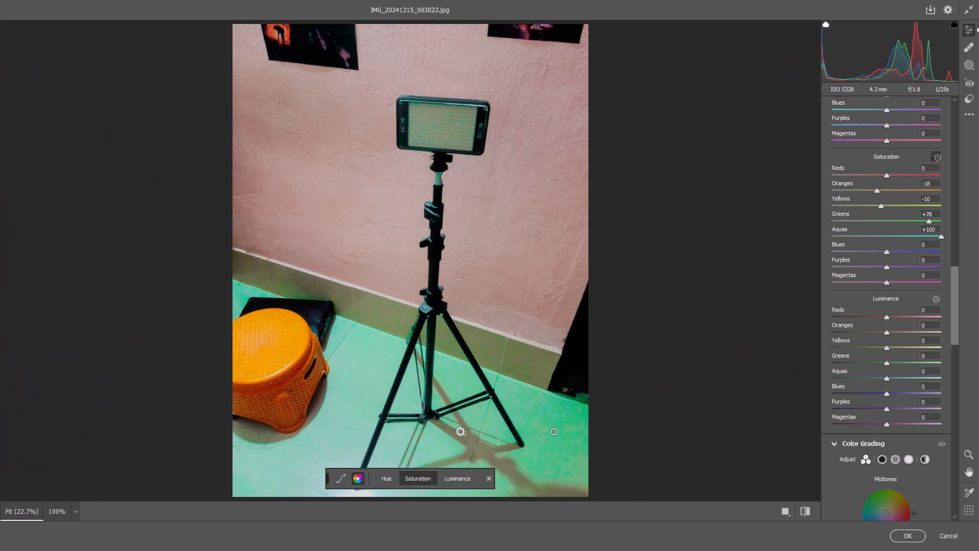
drag(657, 465, 531, 427)
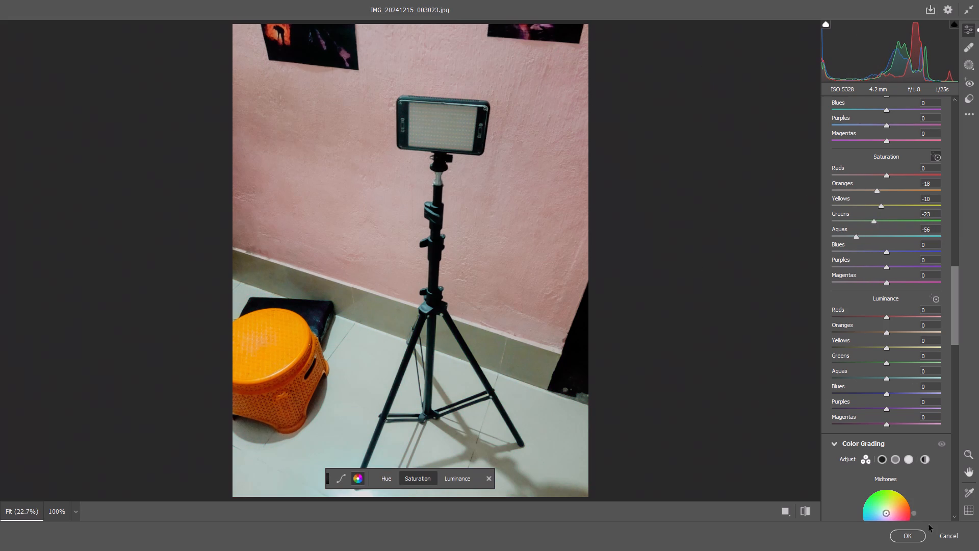
Set the detail values to sharpening 13, noise reduction 20 and color noise reduction 21.
drag(957, 303, 959, 448)
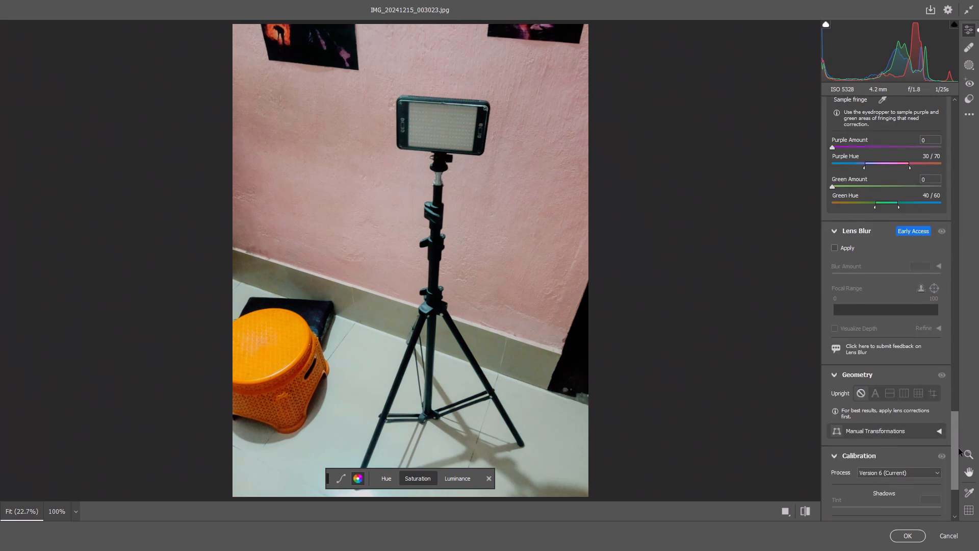
drag(959, 448, 967, 391)
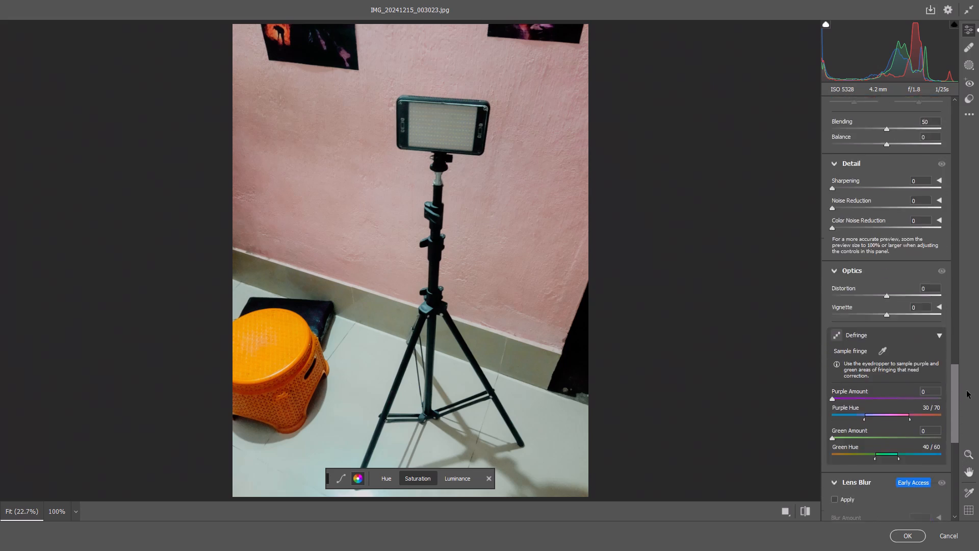
drag(967, 391, 968, 385)
click(839, 275)
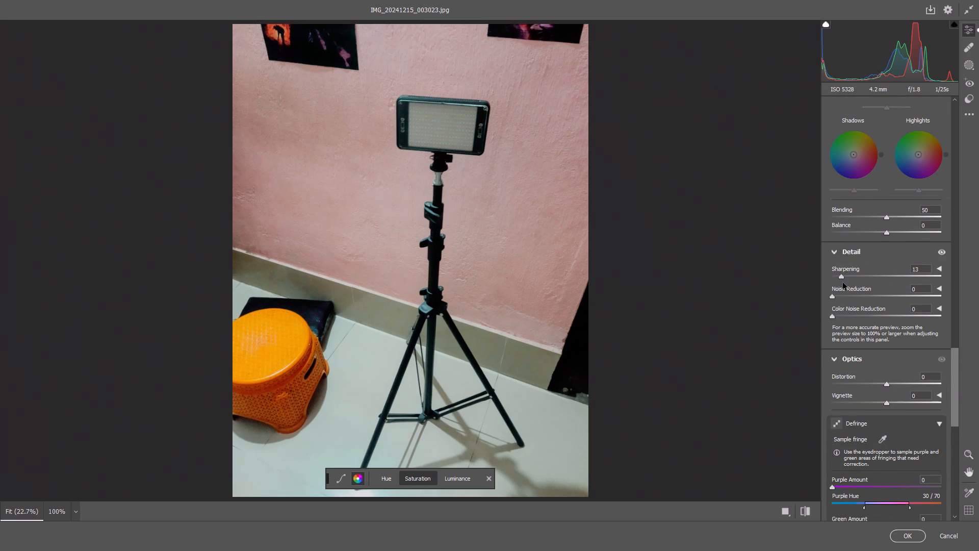
drag(843, 298, 853, 302)
drag(848, 317, 855, 320)
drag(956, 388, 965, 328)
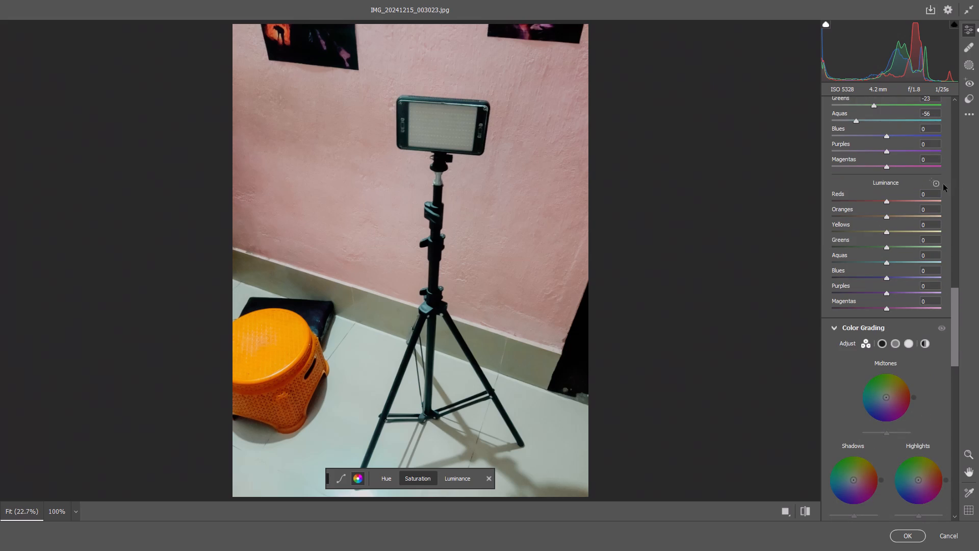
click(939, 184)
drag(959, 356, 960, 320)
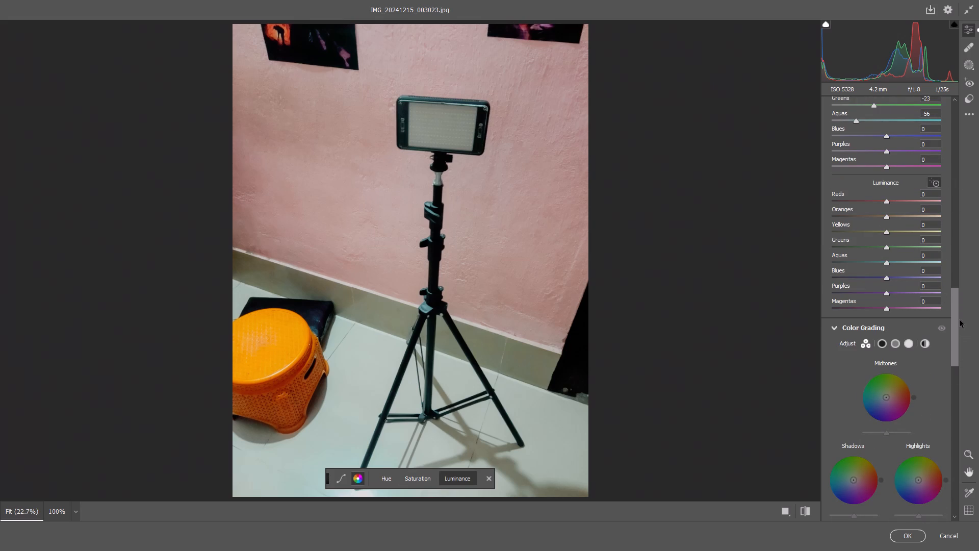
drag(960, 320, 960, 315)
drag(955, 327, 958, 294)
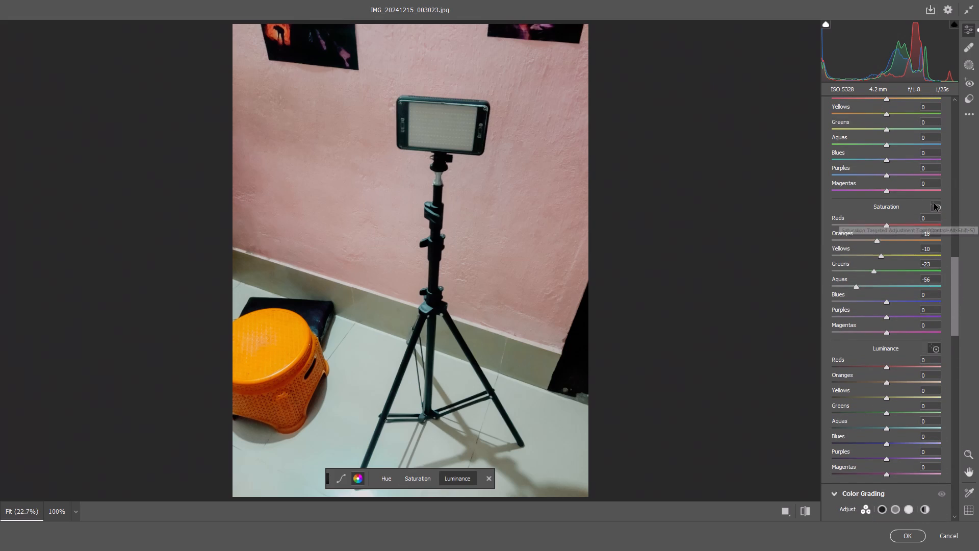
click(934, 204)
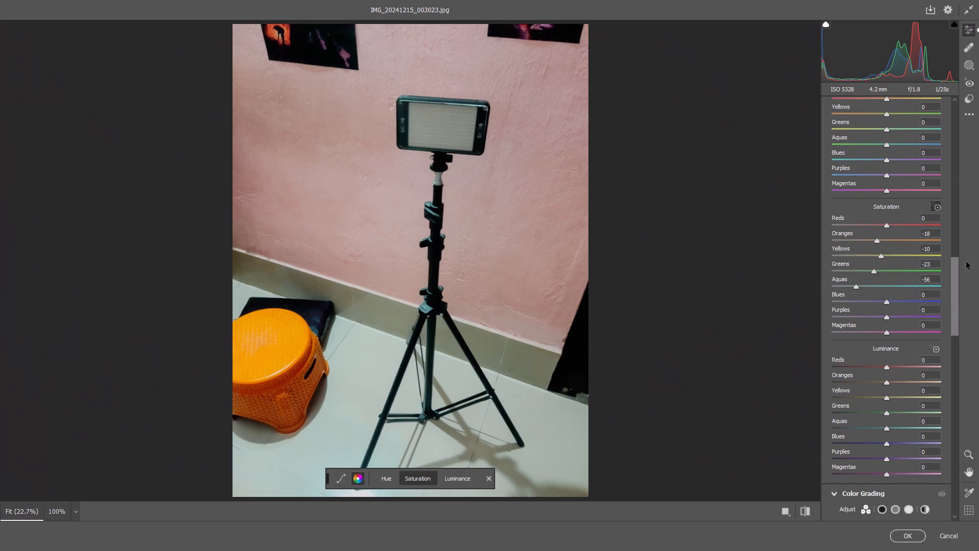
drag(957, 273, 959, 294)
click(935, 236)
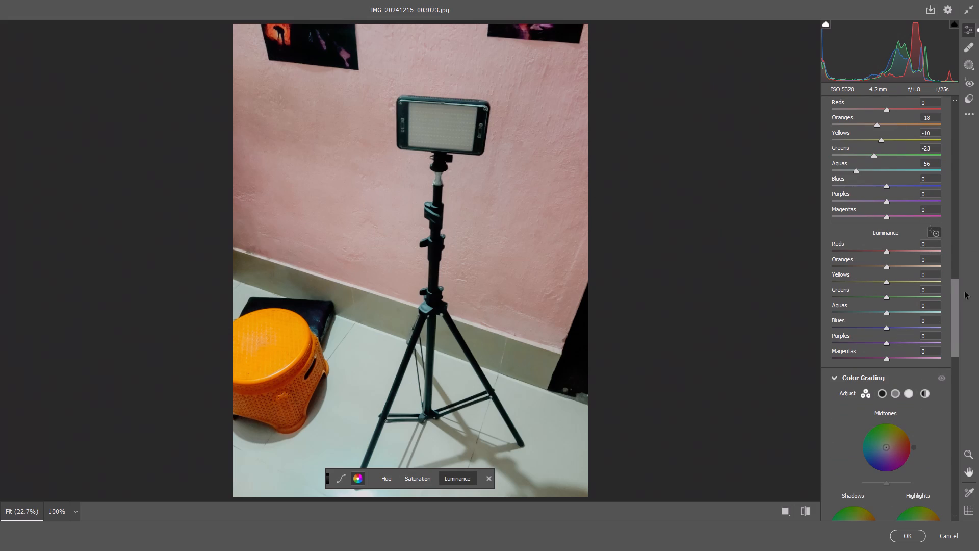
Apply the Camera Raw adjustments to the photo.
click(917, 535)
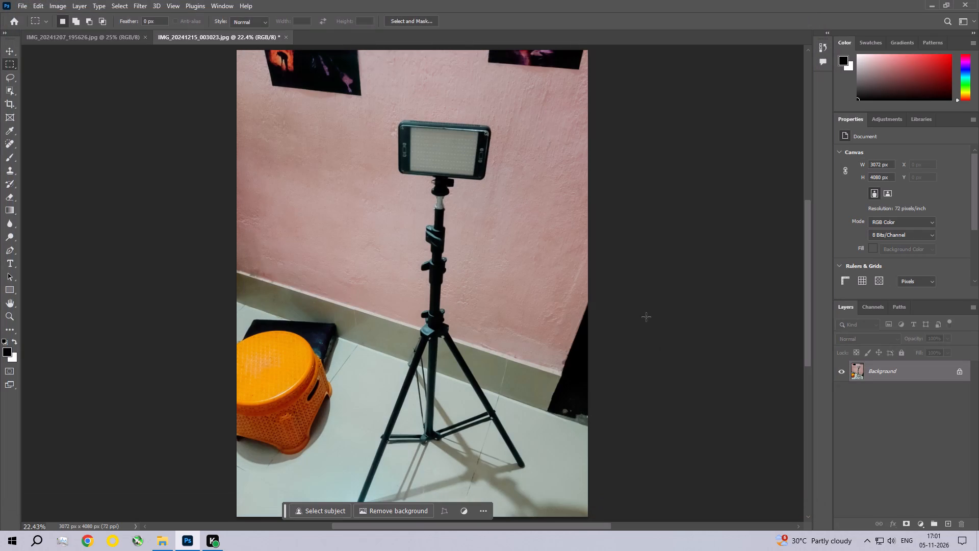
Examine the light panel and upper tripod up close, and return to the whole photo.
key(ctrl+space)
key(ctrl+space)
key(ctrl+space)
key(ctrl+space)
key(ctrl+space)
key(ctrl+space)
key(ctrl+space)
key(ctrl+space)
key(ctrl+space)
key(ctrl+space)
key(ctrl+space)
key(ctrl+space)
key(ctrl+space)
key(ctrl+space)
key(ctrl+space)
key(ctrl+space)
key(ctrl+space)
key(ctrl+space)
key(ctrl+space)
key(ctrl+space)
ctrl+double_click(452, 153)
ctrl+click(452, 153)
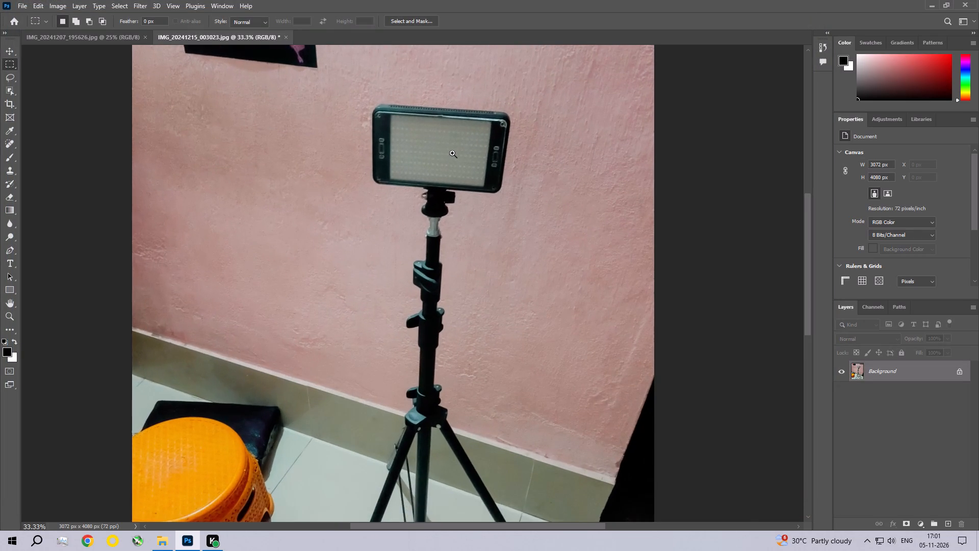
key(ctrl+0)
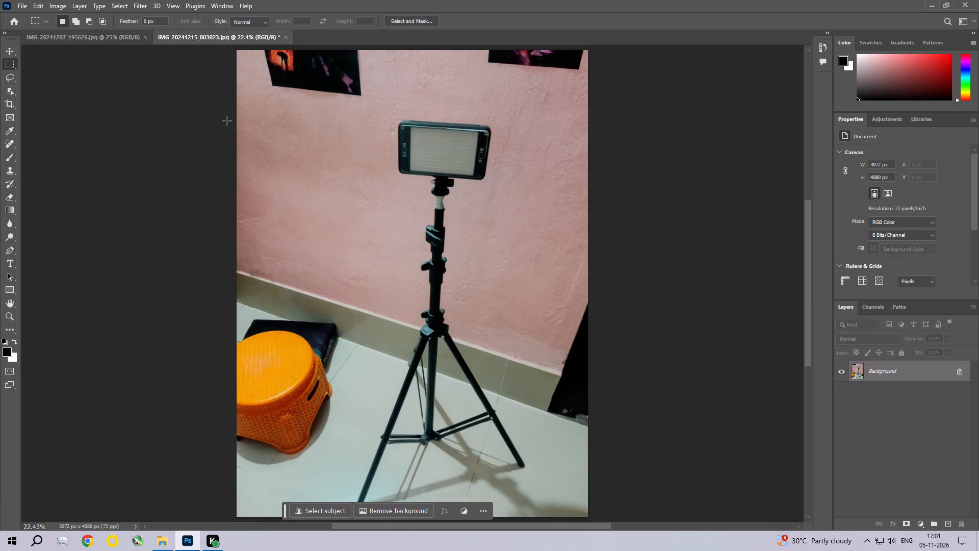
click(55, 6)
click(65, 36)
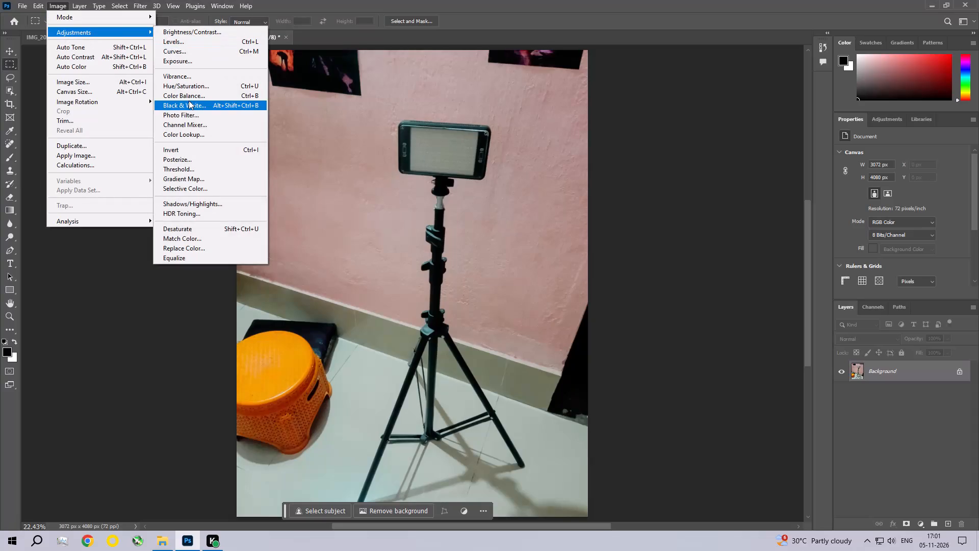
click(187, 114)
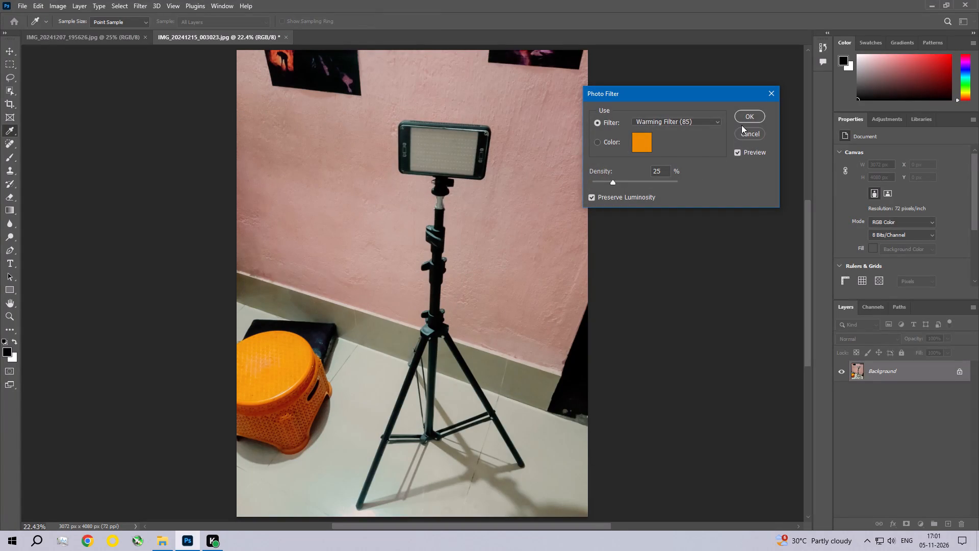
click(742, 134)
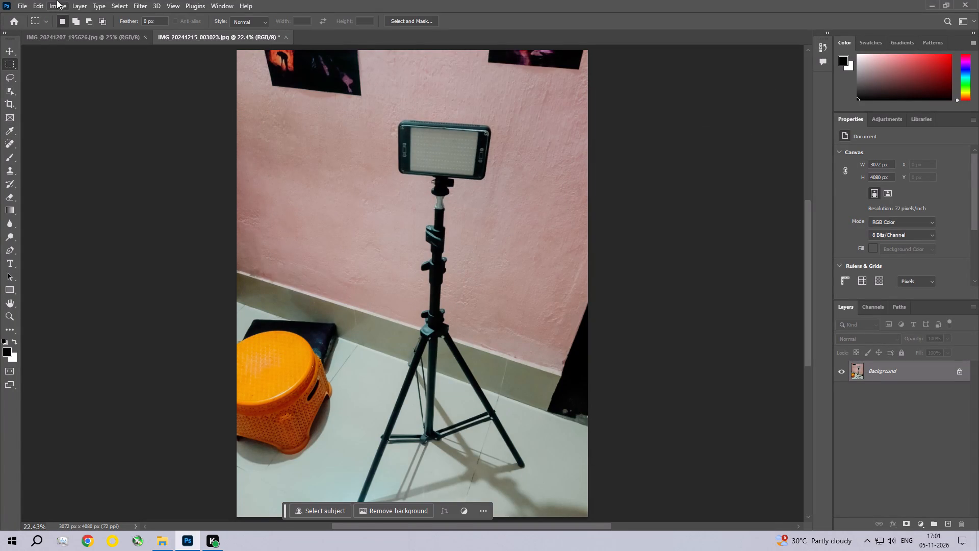
Apply an Exposure adjustment to the tripod light photo with the offset set to 0.0050.
click(57, 0)
click(66, 30)
click(212, 60)
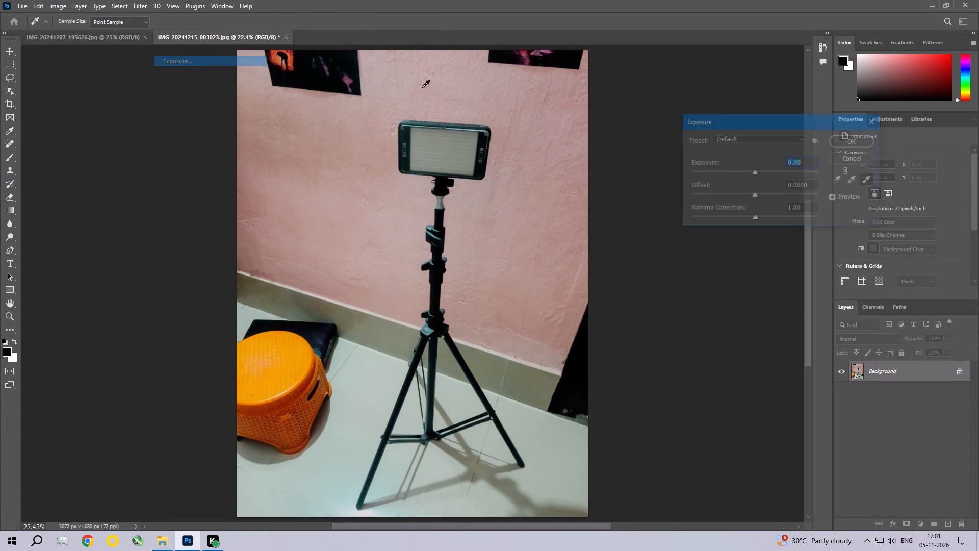
click(815, 186)
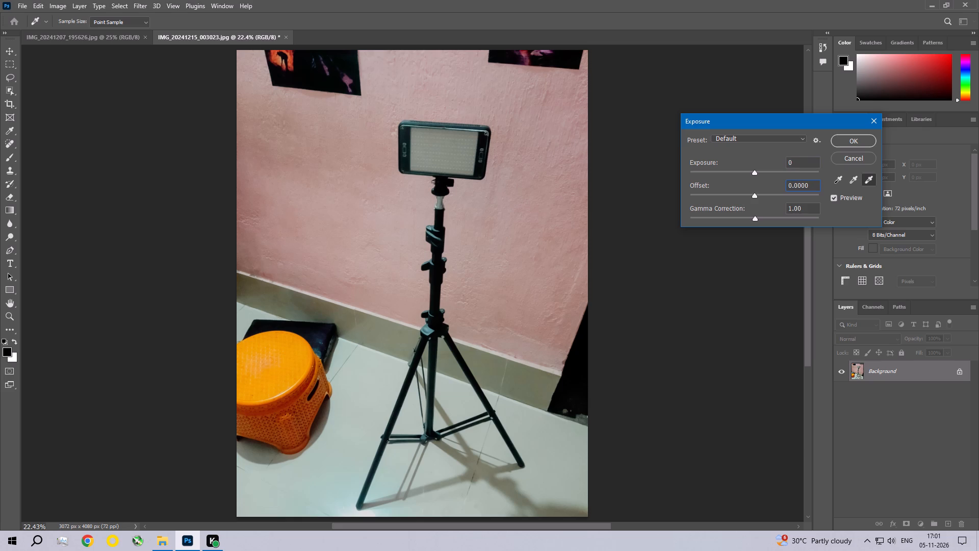
key(BackSpace)
key(BackSpace)
text(50)
key(Return)
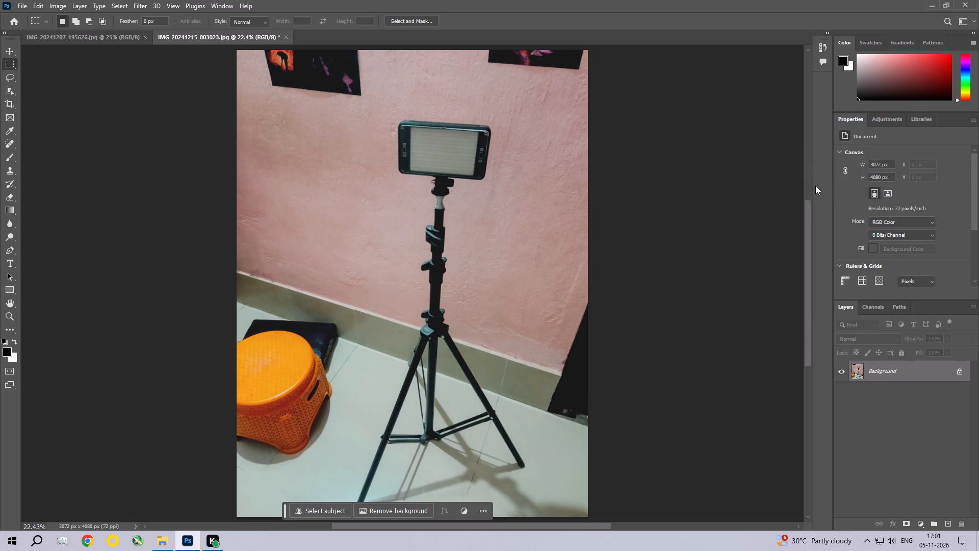
Save the retouched tripod light photo and close it.
key(ctrl+s)
key(Return)
key(ctrl+space)
key(ctrl+space)
key(ctrl+space)
key(ctrl+space)
key(ctrl+space)
key(ctrl+space)
key(ctrl+space)
key(ctrl+space)
key(ctrl+space)
key(ctrl+space)
key(ctrl+space)
key(ctrl+space)
key(ctrl+space)
key(ctrl+space)
key(ctrl+space)
key(ctrl+space)
key(ctrl+space)
key(ctrl+space)
key(ctrl+space)
key(ctrl+space)
ctrl+double_click(450, 158)
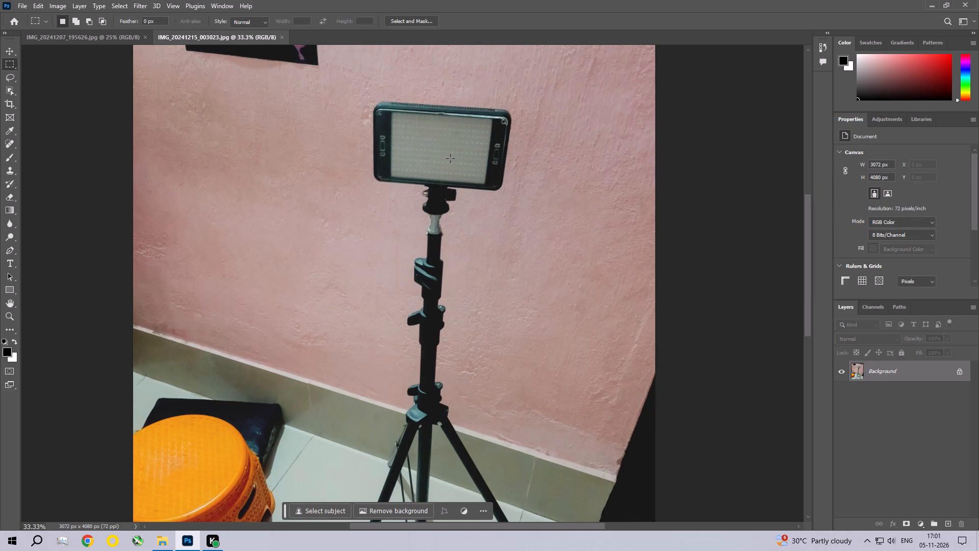
click(284, 36)
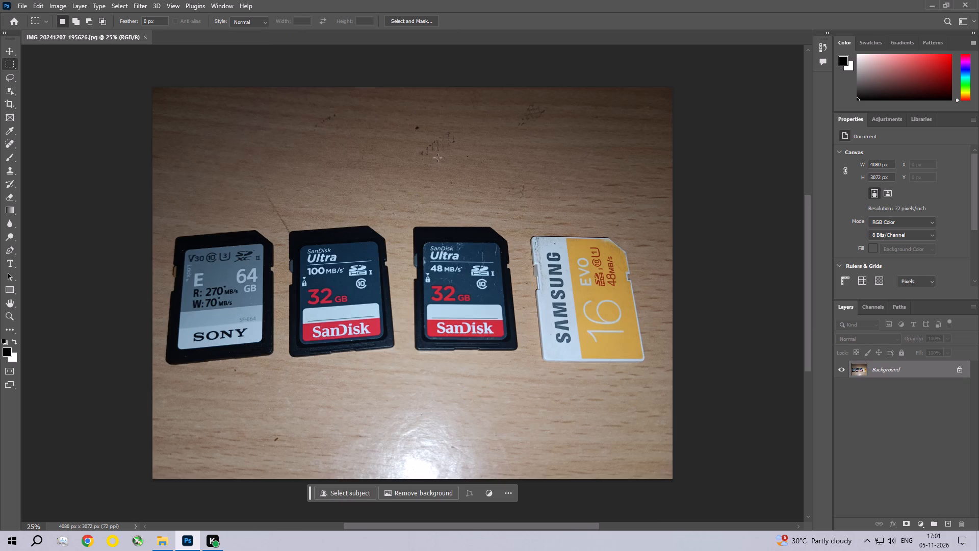
In the memory card photo, remove the small dark speck near the table's top centre with a Content-Aware fill.
drag(408, 117, 430, 135)
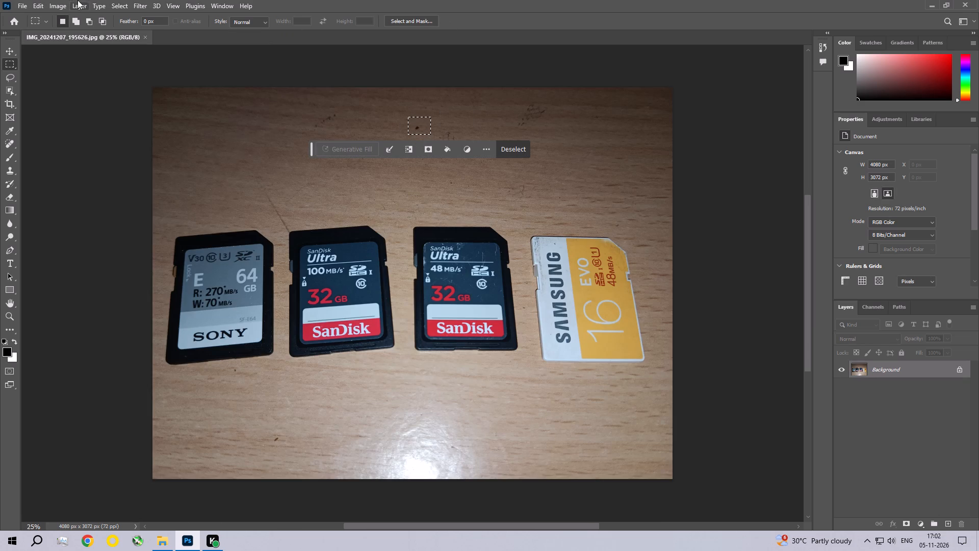
click(37, 6)
click(73, 166)
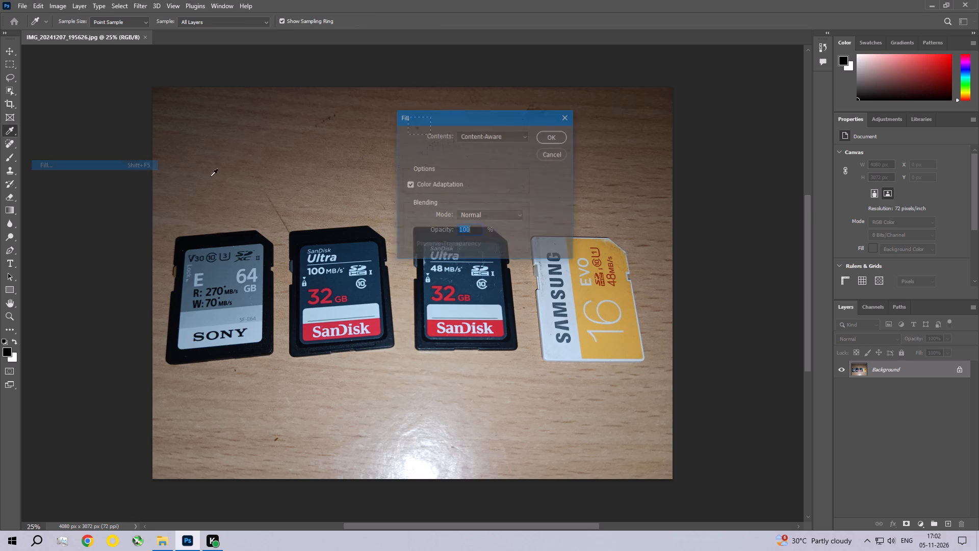
click(556, 131)
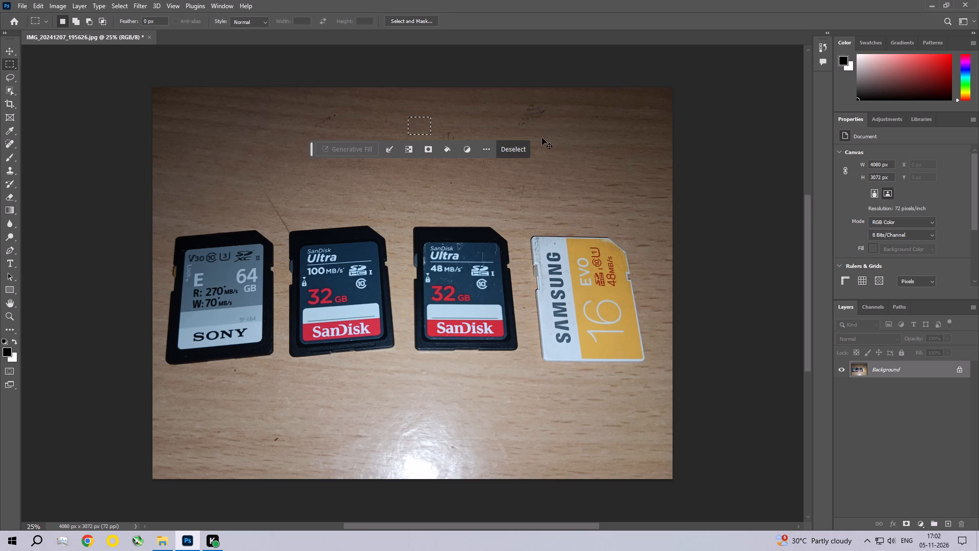
key(ctrl+d)
Remove the scribbled marks on the wood above the third memory card with a Content-Aware fill.
drag(400, 156, 459, 132)
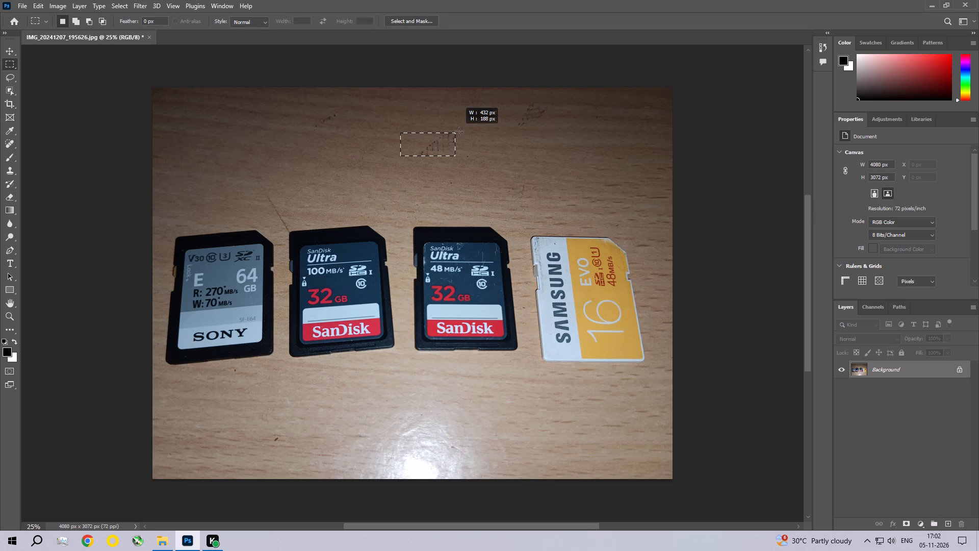
drag(459, 132, 473, 131)
click(40, 2)
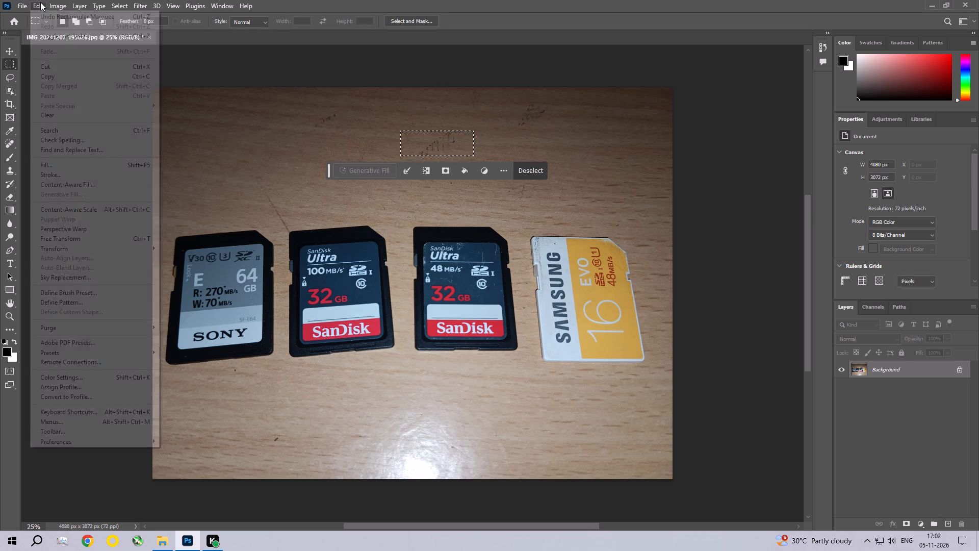
click(53, 164)
click(556, 133)
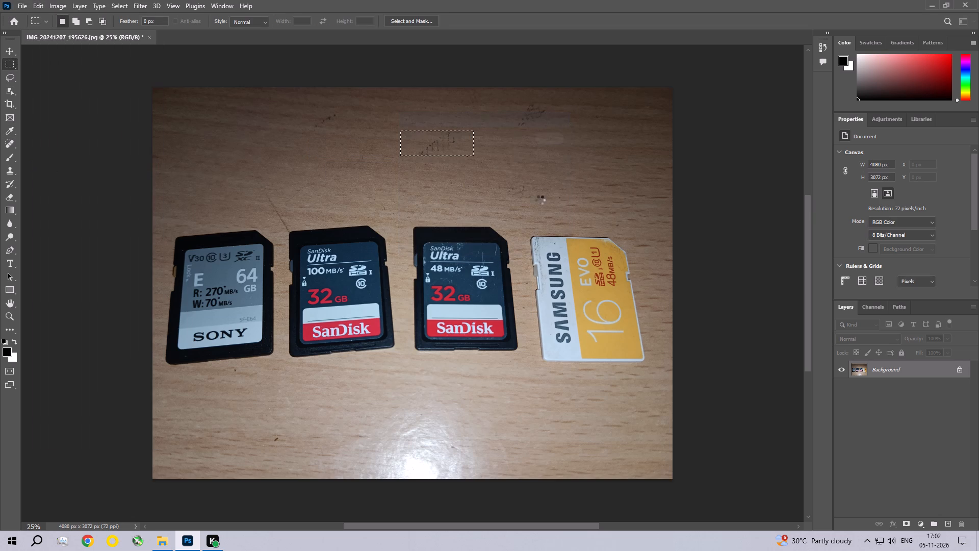
key(ctrl+d)
Remove the dark marks near the photo's top edge above the Samsung card with a Content-Aware fill.
drag(566, 100, 504, 140)
click(42, 6)
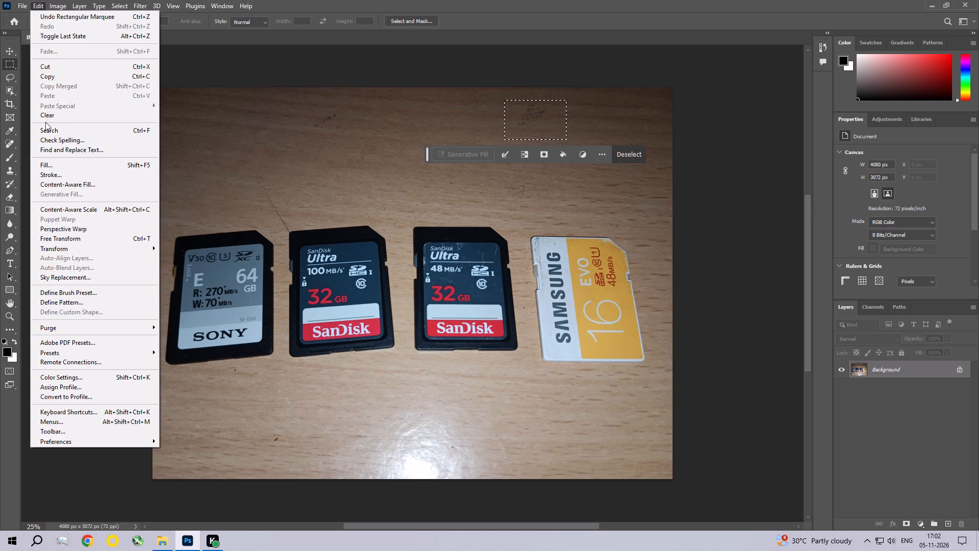
click(53, 160)
click(542, 135)
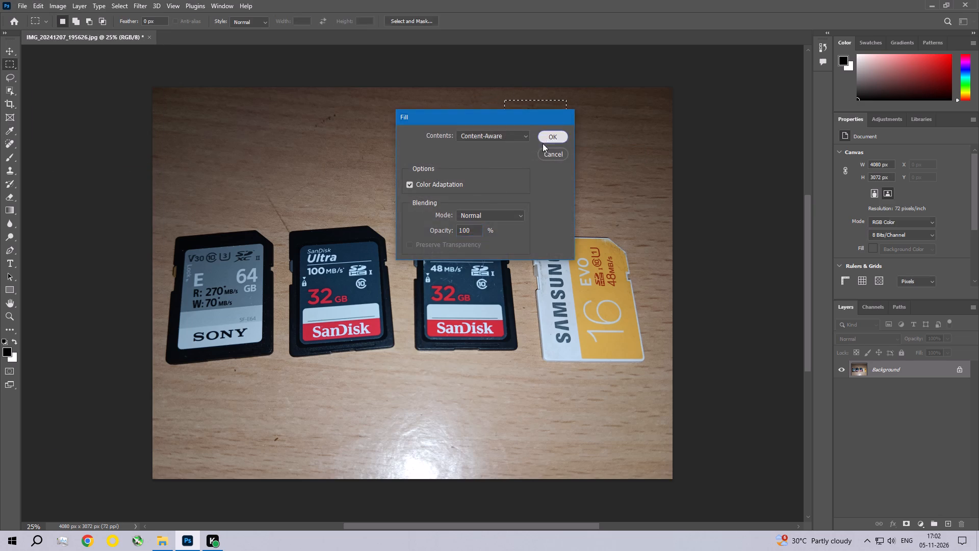
key(ctrl+d)
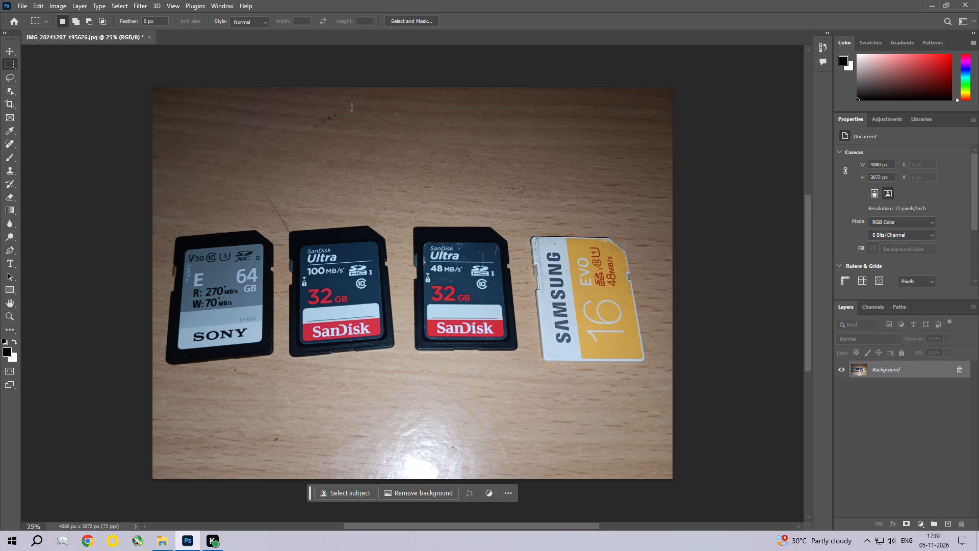
Remove the marks near the photo's top edge above the first SanDisk card with a Content-Aware fill.
drag(352, 107, 303, 139)
click(38, 0)
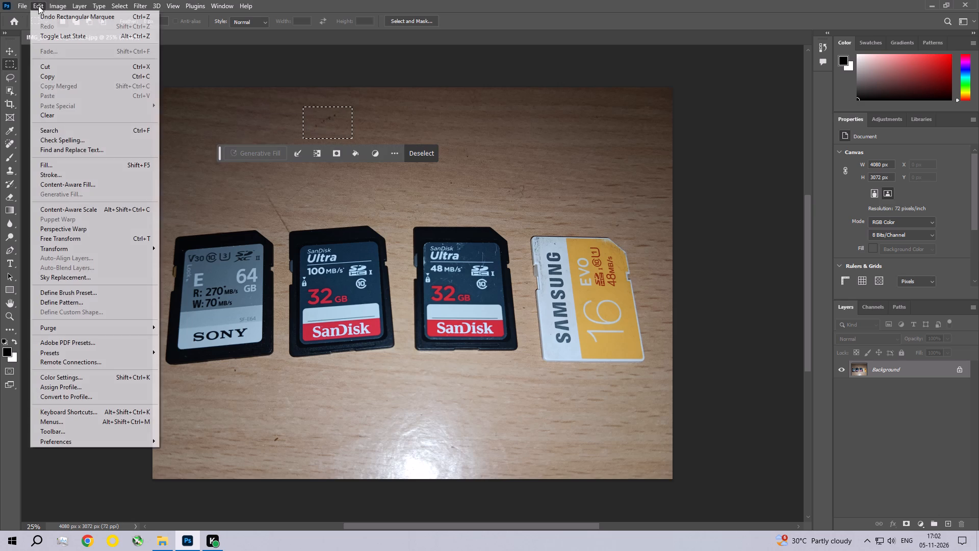
click(47, 168)
click(548, 134)
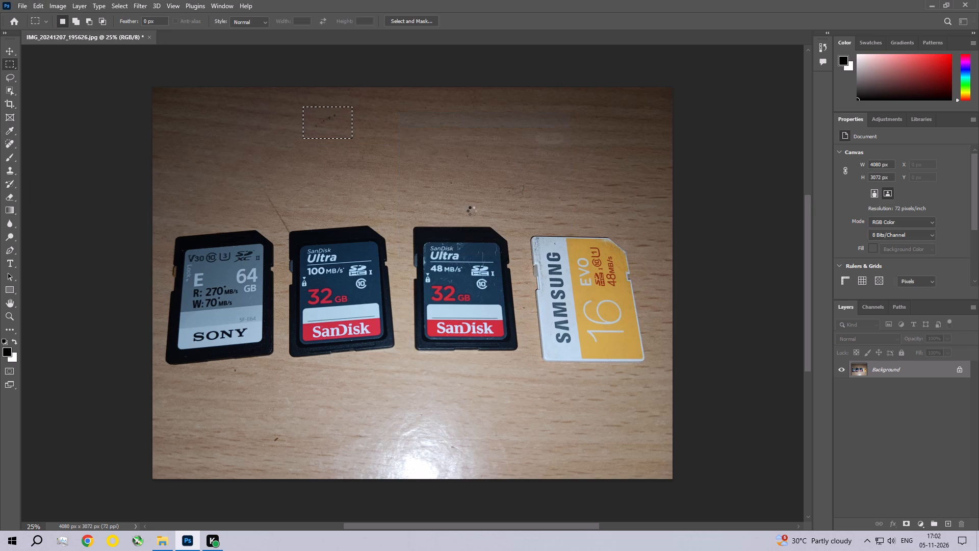
key(ctrl+d)
Clean the small patch of wood at the photo's left edge above the Sony card with a Content-Aware fill.
drag(171, 139, 151, 172)
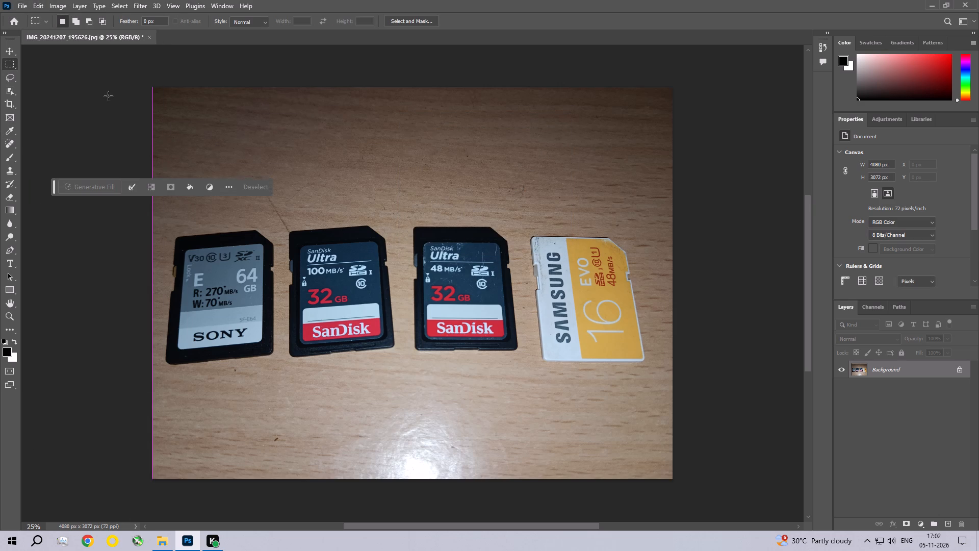
click(37, 9)
click(56, 169)
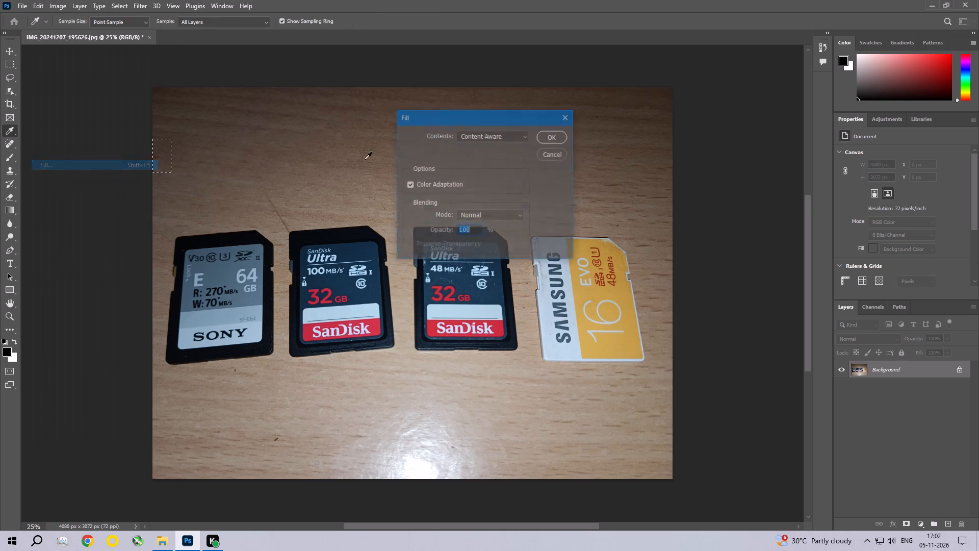
click(547, 134)
key(ctrl+d)
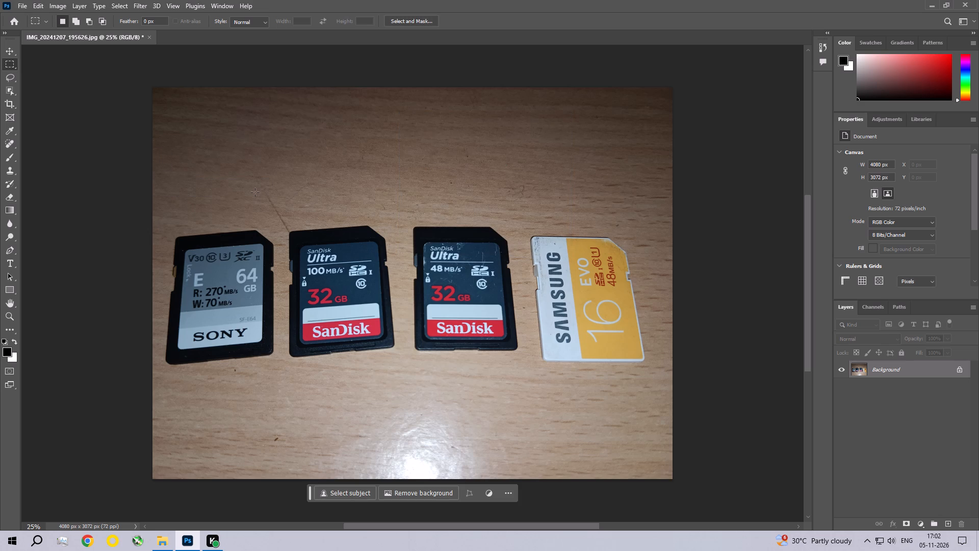
Remove the upper part of the scratch above the gap between the Sony and first SanDisk cards with a Content-Aware fill.
drag(247, 178, 295, 216)
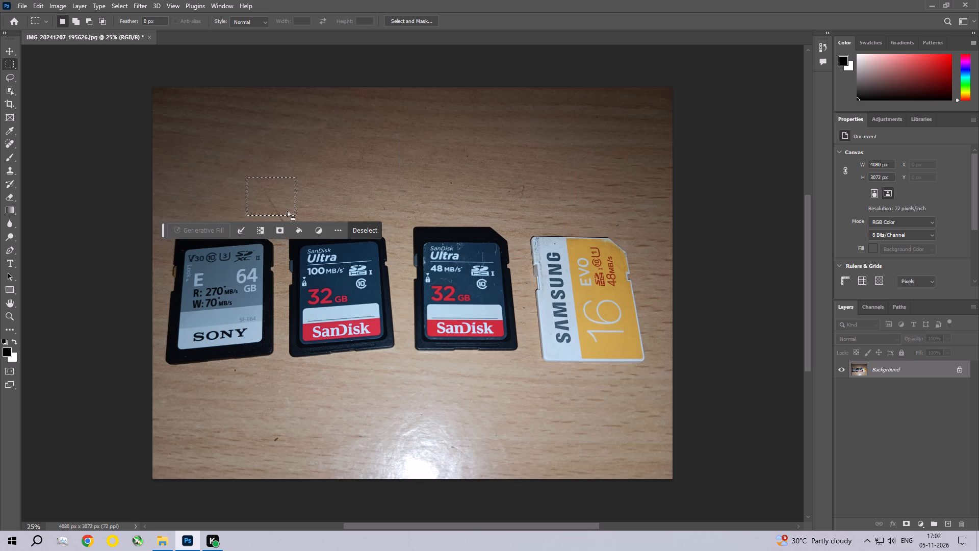
click(37, 1)
click(52, 163)
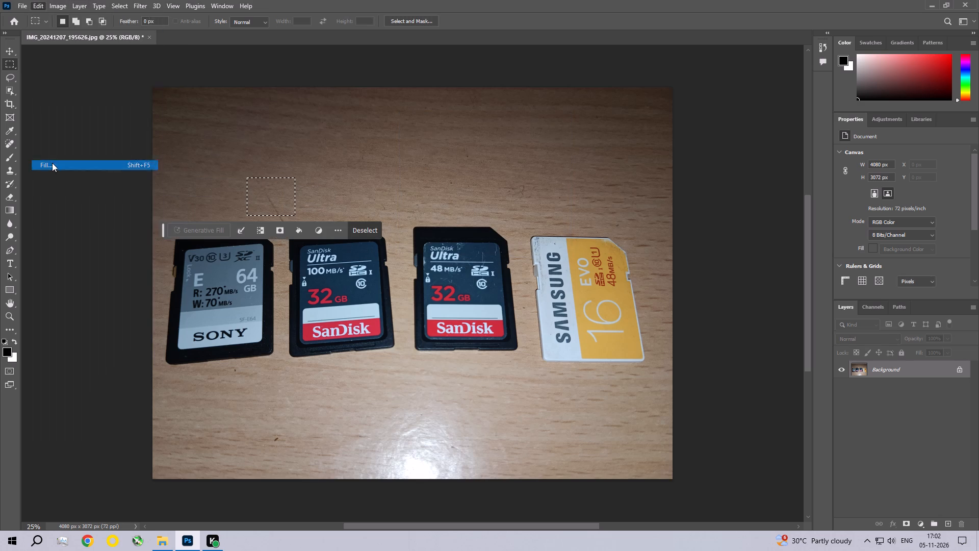
click(556, 135)
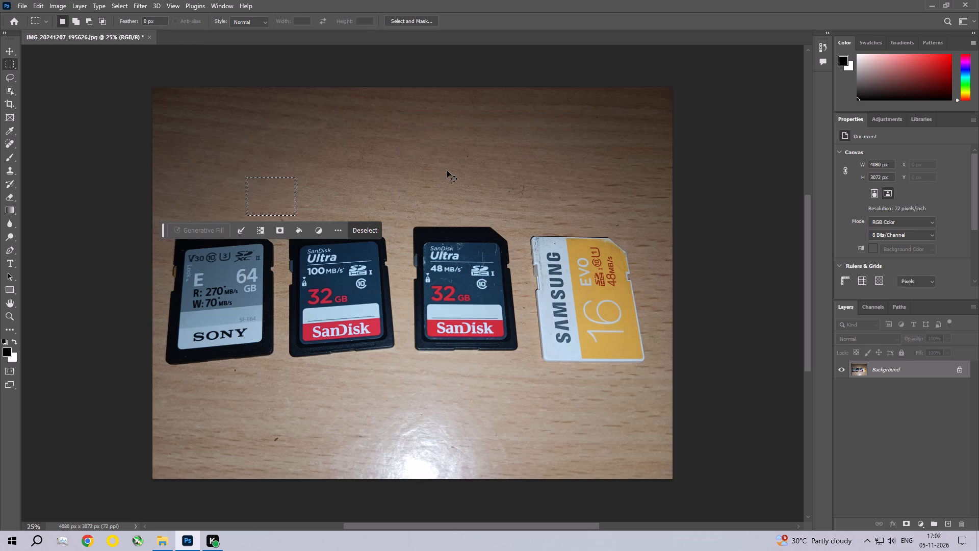
key(ctrl+d)
Remove the dark speck on the wood below the gap between the Sony and first SanDisk cards with a Content-Aware fill.
key(space)
key(space)
key(space)
key(space)
key(space)
key(space)
key(space)
key(space)
key(space)
key(space)
key(space)
key(space)
key(space)
key(space)
key(space)
key(space)
key(space)
drag(344, 262, 344, 212)
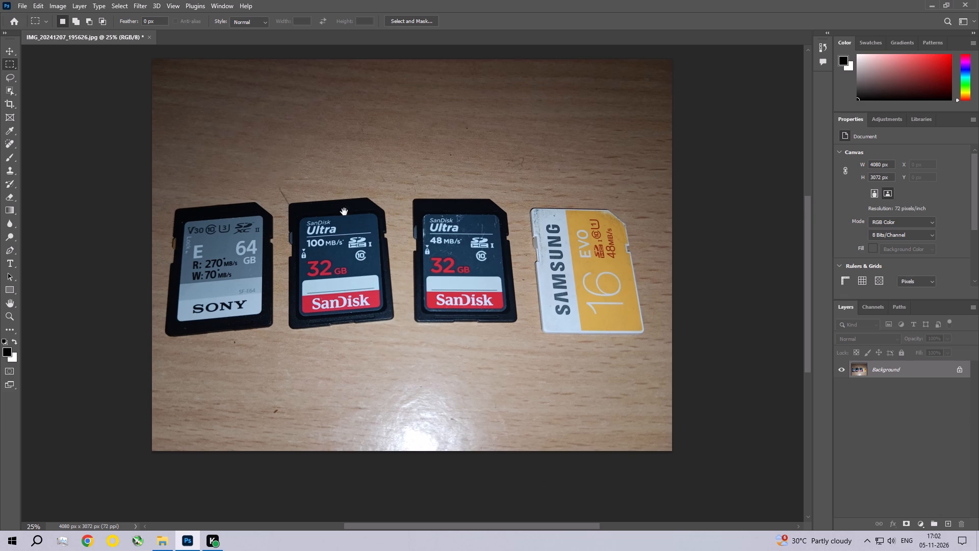
drag(344, 212, 344, 209)
drag(267, 375, 289, 393)
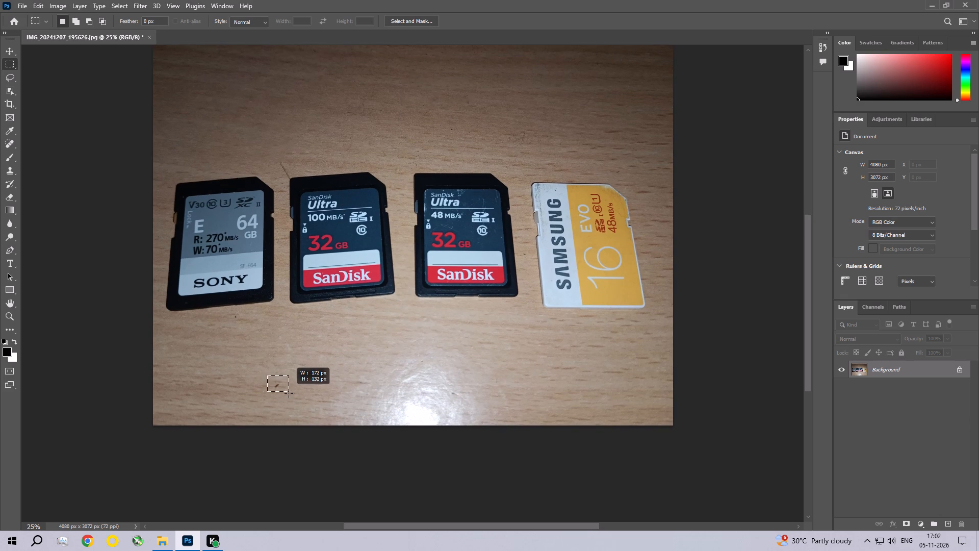
drag(289, 393, 289, 394)
click(32, 0)
click(63, 167)
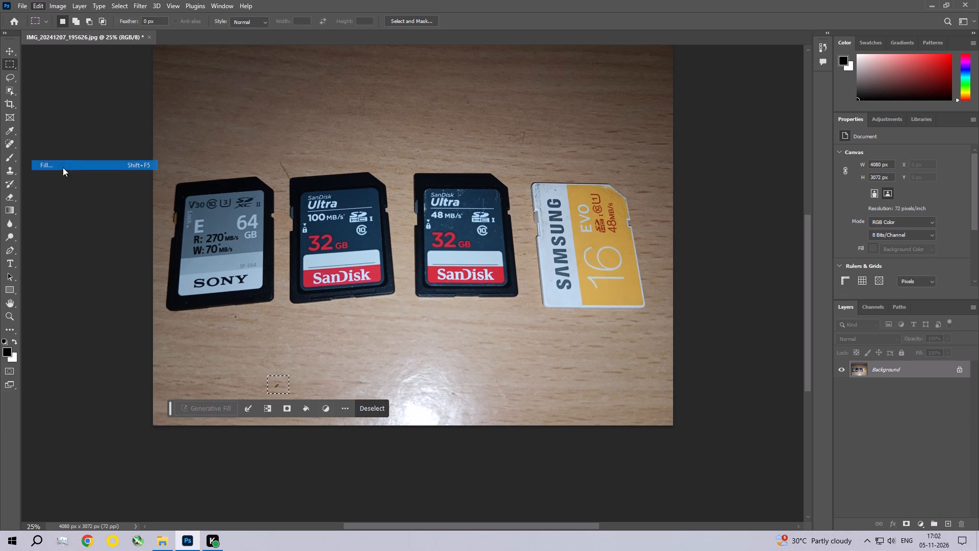
click(545, 138)
key(ctrl+d)
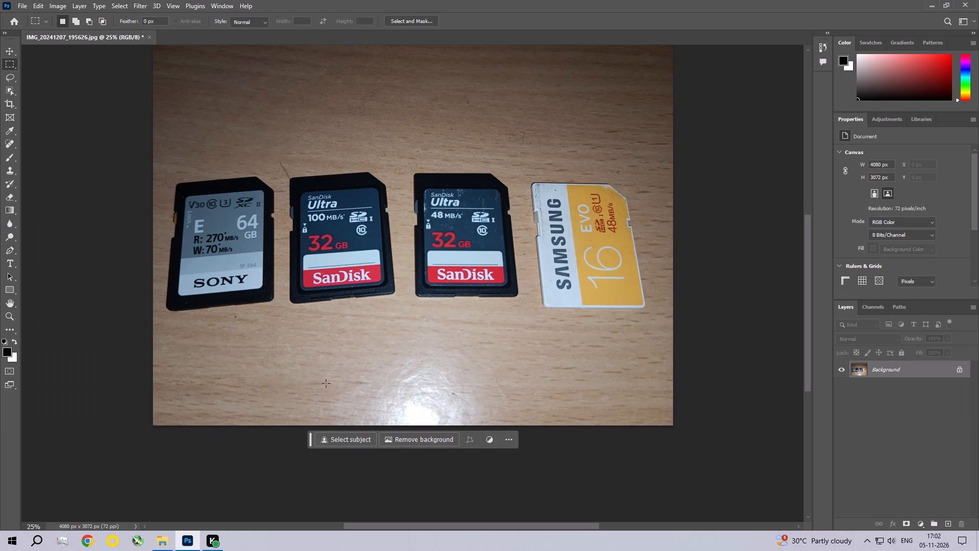
Remove the bright flash glare at the photo's bottom centre with a Content-Aware fill.
drag(328, 352, 525, 467)
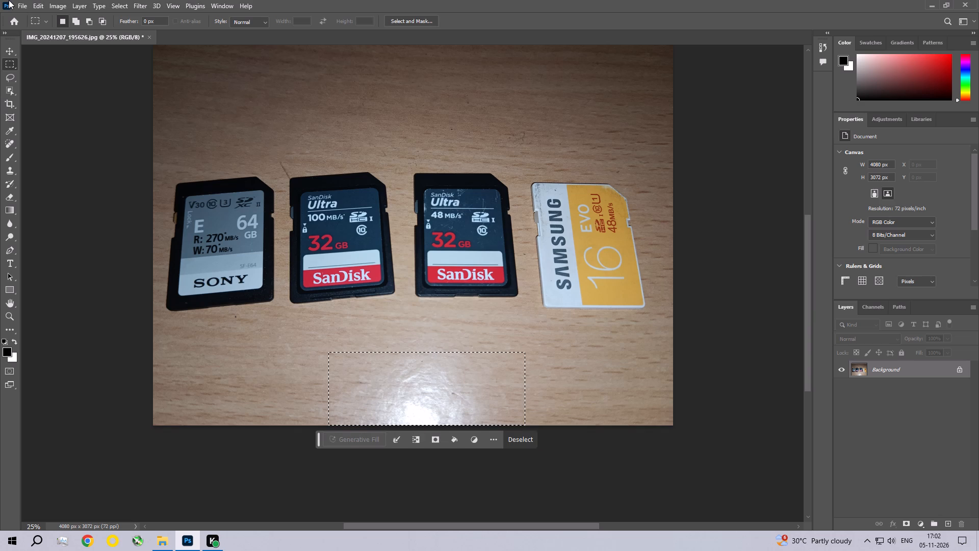
click(43, 2)
click(55, 167)
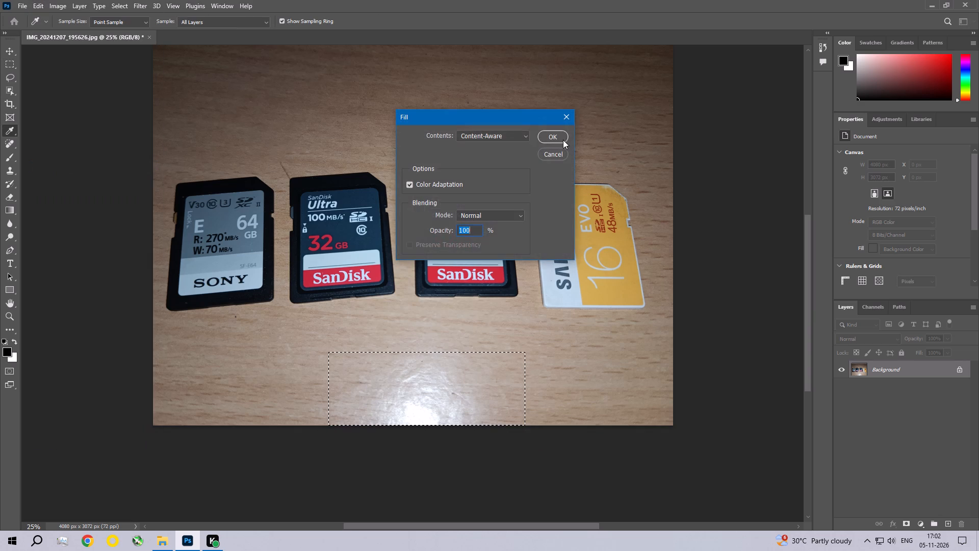
click(558, 136)
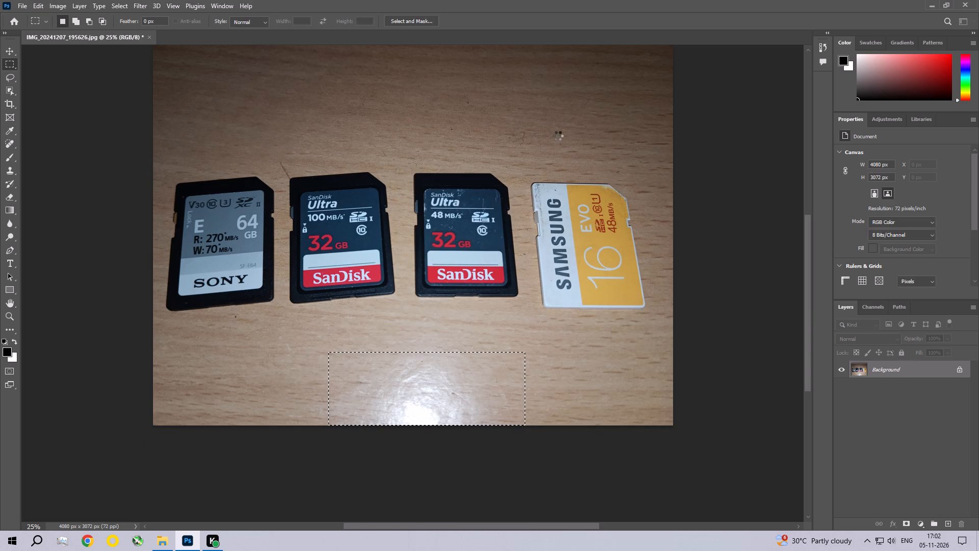
key(ctrl+d)
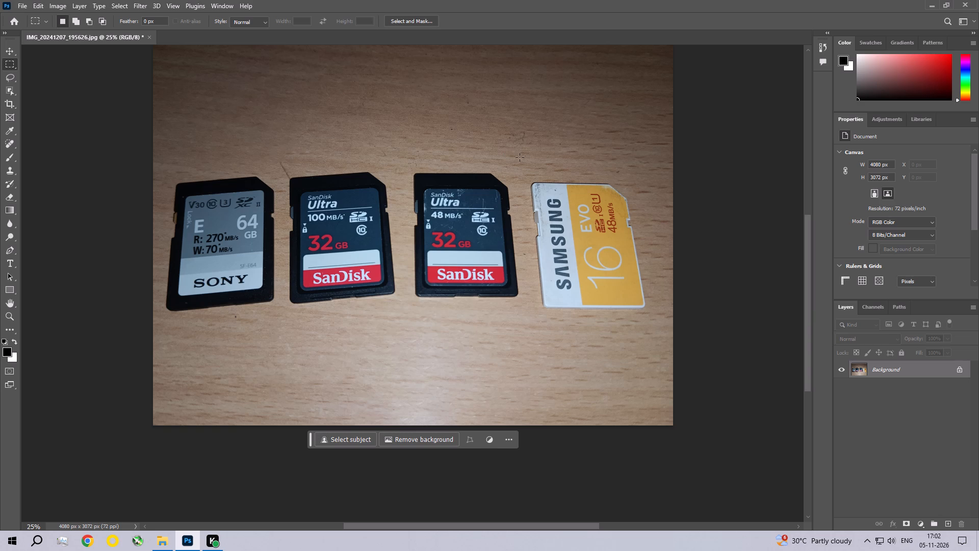
Remove the faint mark on the wood above the gap between the third card and the Samsung card with a Content-Aware fill.
drag(497, 126, 539, 152)
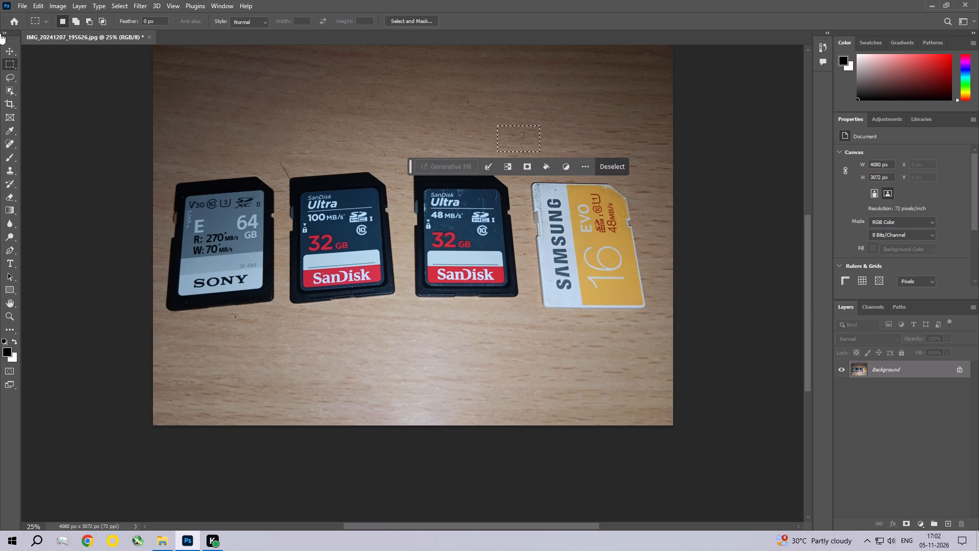
click(38, 7)
click(68, 163)
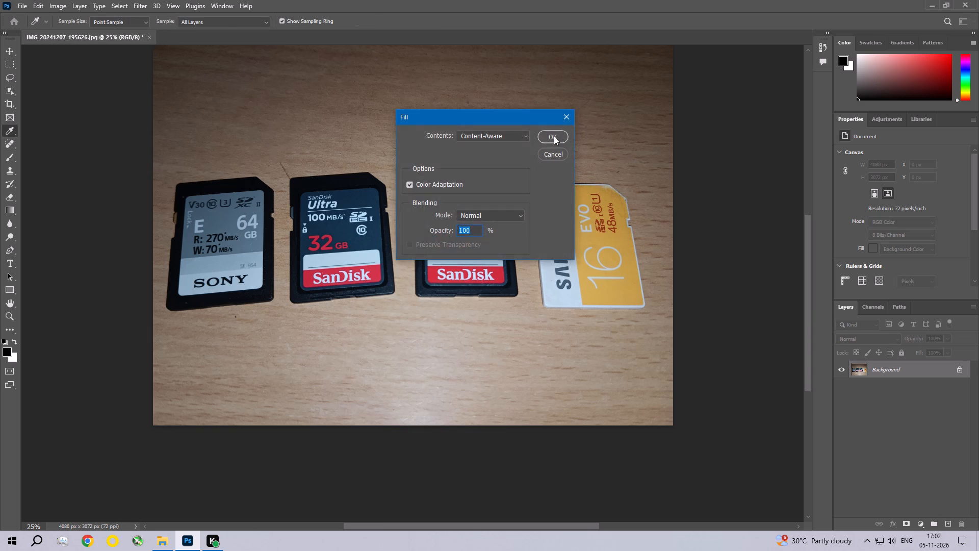
click(554, 134)
key(ctrl+d)
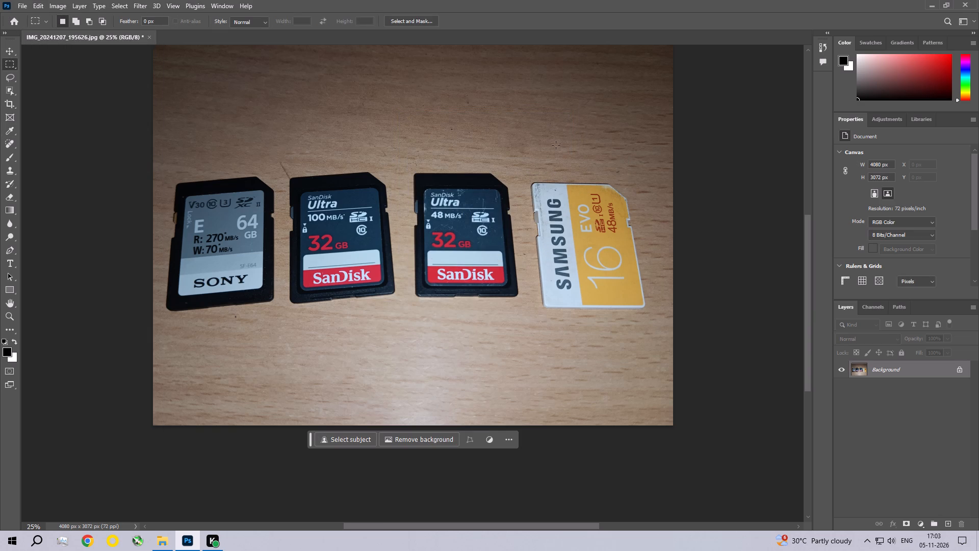
Remove the remaining lower part of the scratch above the gap between the Sony and first SanDisk cards with a Content-Aware fill.
drag(268, 157, 287, 170)
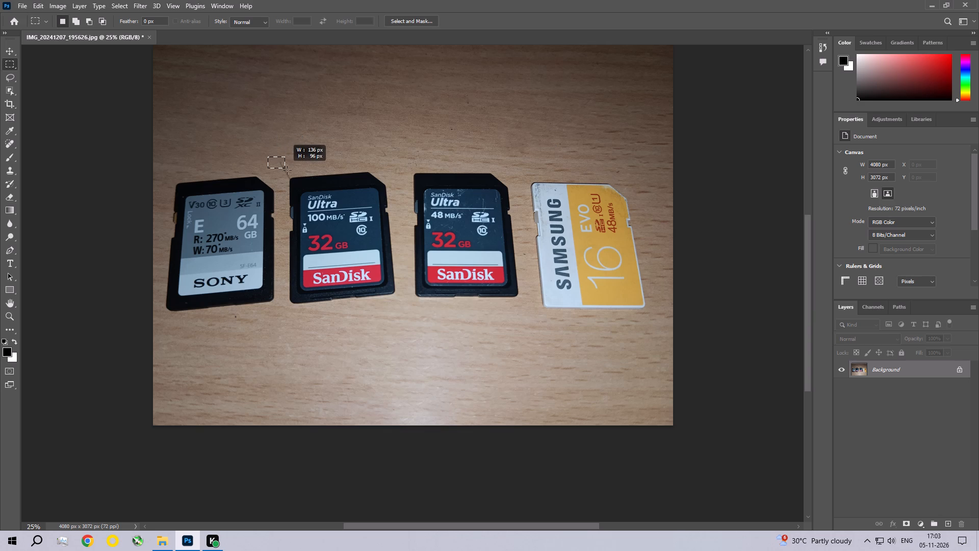
drag(287, 170, 298, 176)
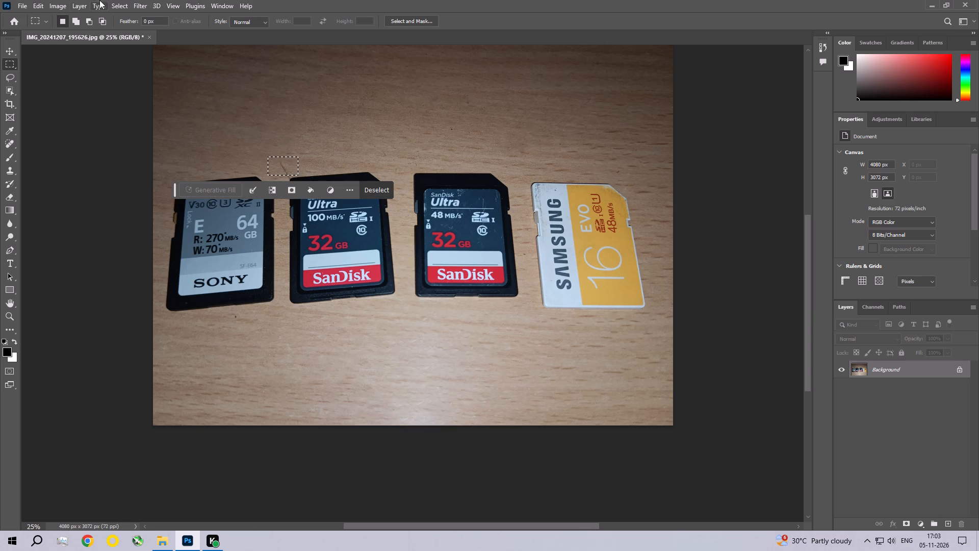
click(39, 5)
click(65, 164)
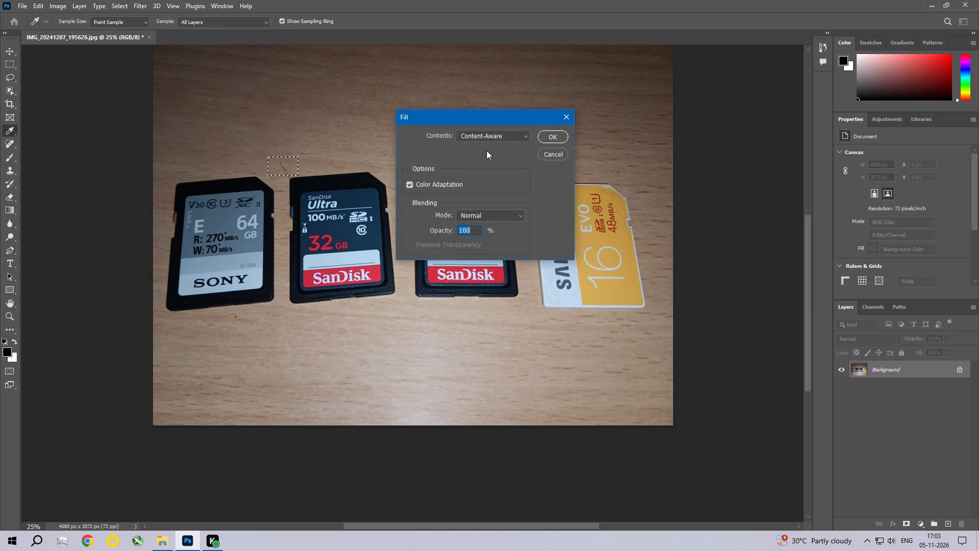
click(562, 141)
key(ctrl+d)
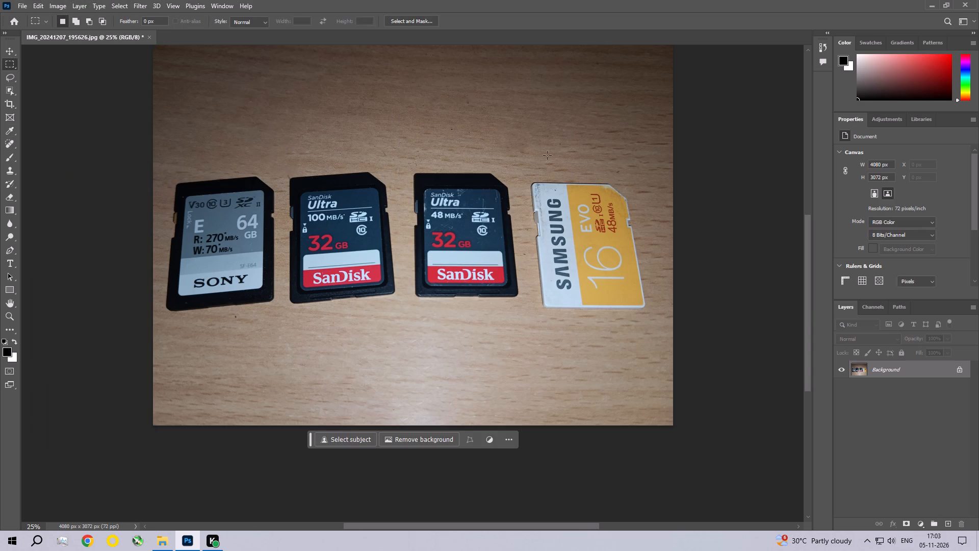
Remove the small dark mark on the wood well above the second SanDisk card with a Content-Aware fill.
drag(427, 87, 480, 109)
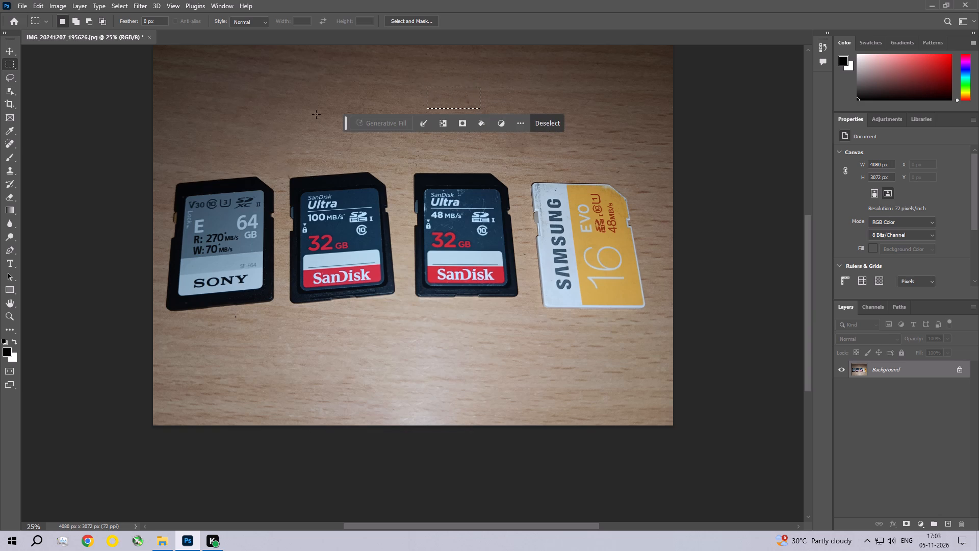
click(34, 1)
click(53, 162)
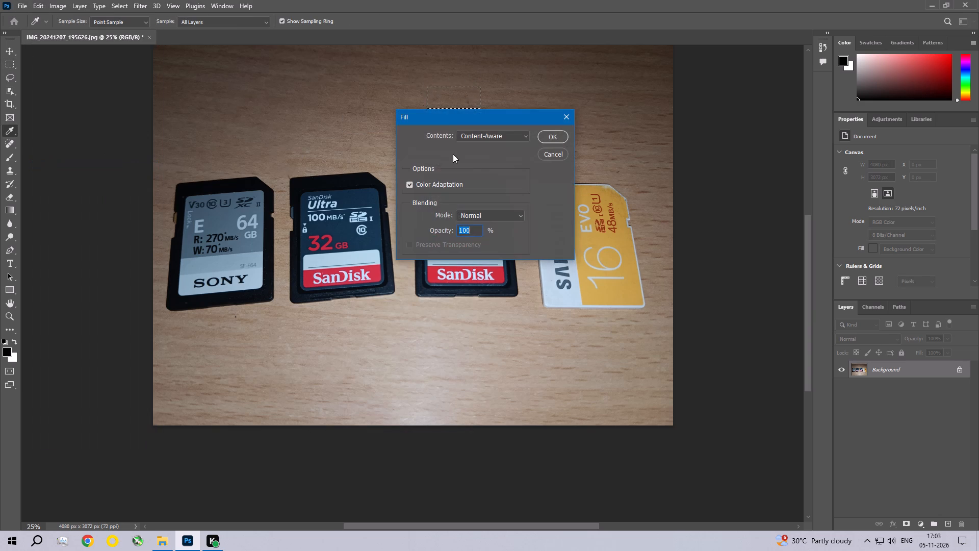
click(560, 136)
key(ctrl+d)
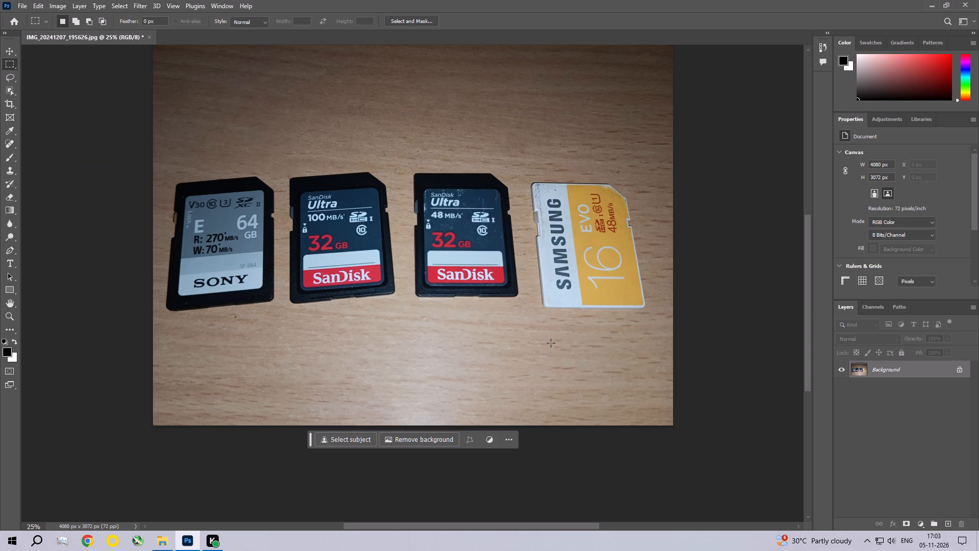
Remove the dark speck on the Samsung card's white area, just above the SAMSUNG lettering, with a Content-Aware fill.
key(ctrl+space)
key(ctrl+space)
key(ctrl+space)
key(ctrl+space)
key(ctrl+space)
key(ctrl+space)
key(ctrl+space)
key(ctrl+space)
key(ctrl+space)
key(ctrl+space)
key(ctrl+space)
key(ctrl+space)
key(ctrl+space)
key(ctrl+space)
key(ctrl+space)
key(ctrl+space)
key(ctrl+space)
key(ctrl+space)
key(ctrl+space)
key(ctrl+space)
ctrl+triple_click(569, 193)
ctrl+click(569, 193)
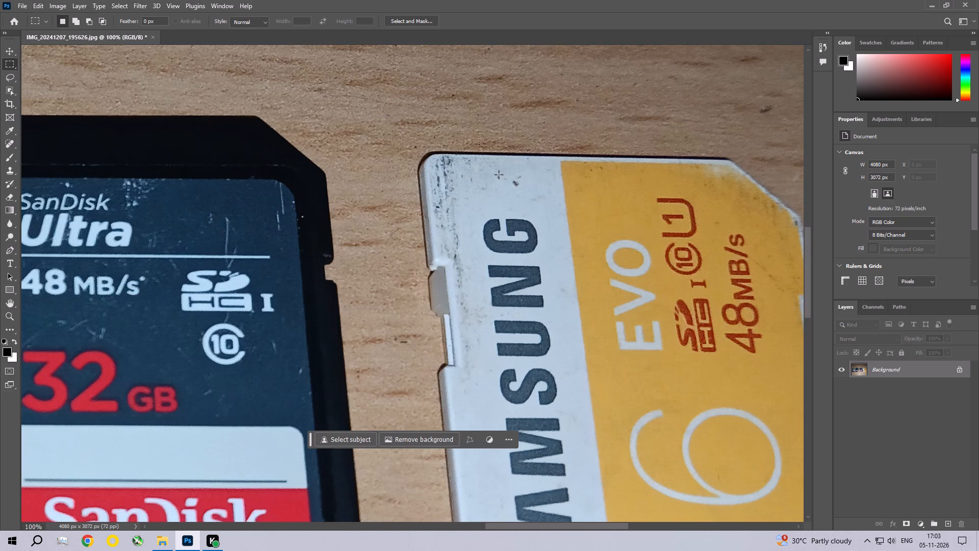
drag(501, 168, 529, 196)
click(32, 1)
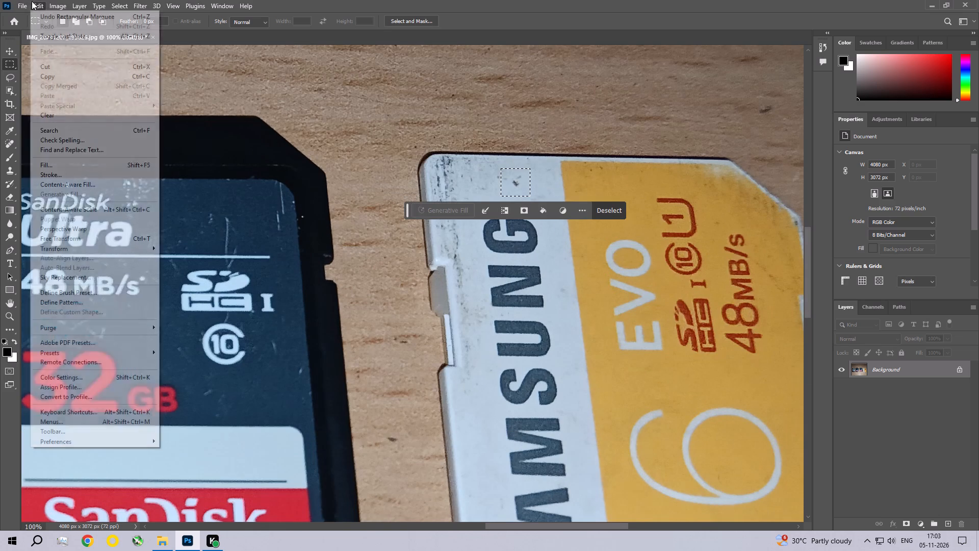
click(56, 164)
click(558, 136)
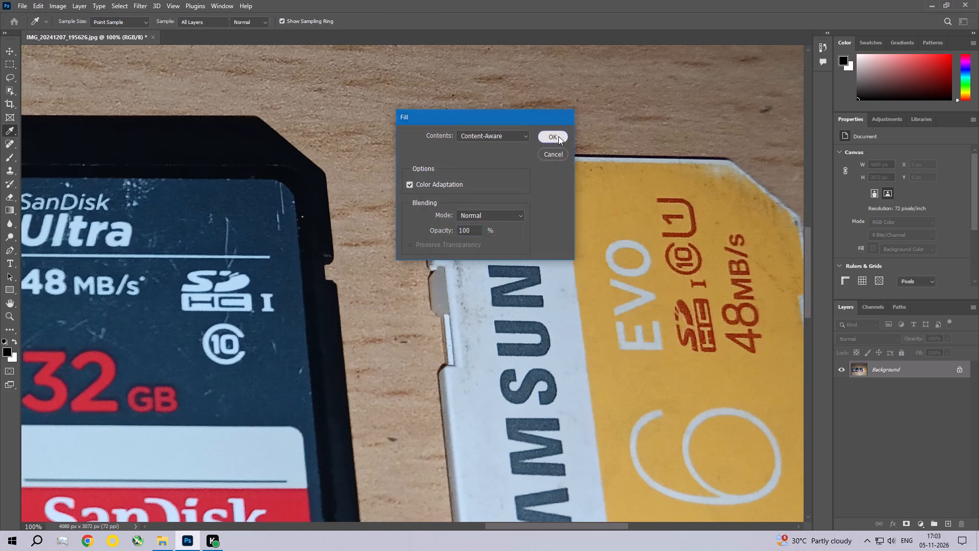
key(ctrl+d)
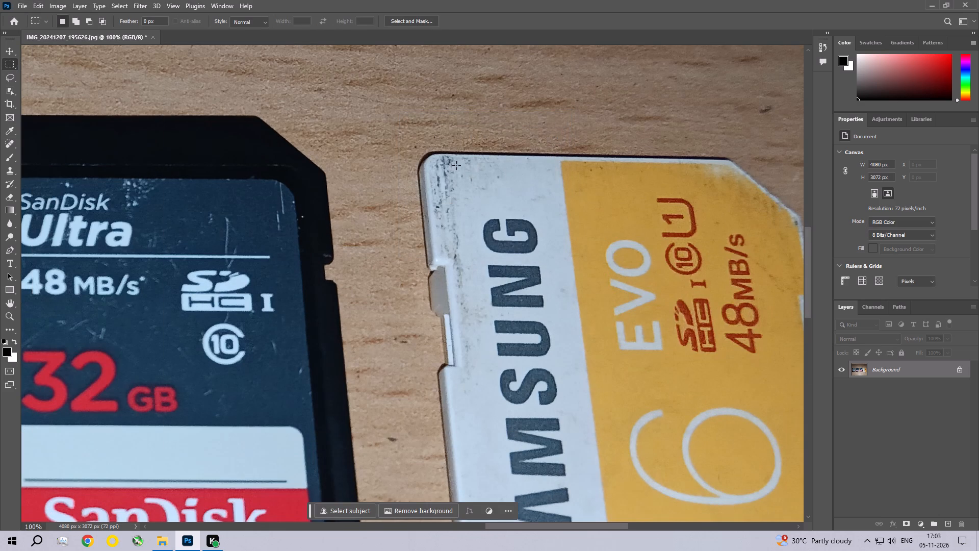
Clean the faint marks on the Samsung card's white area beside its scuffed upper corner with a Content-Aware fill.
drag(452, 165, 504, 196)
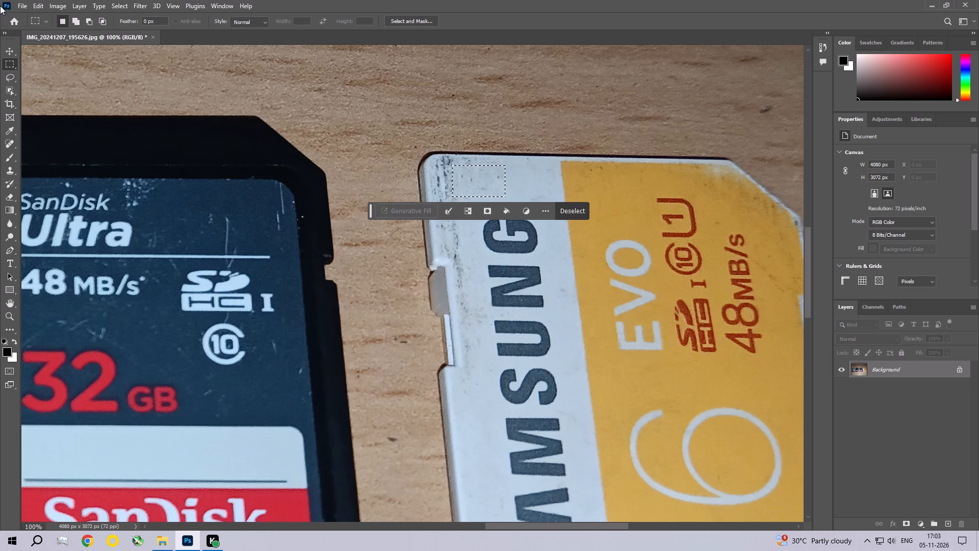
click(38, 8)
click(45, 168)
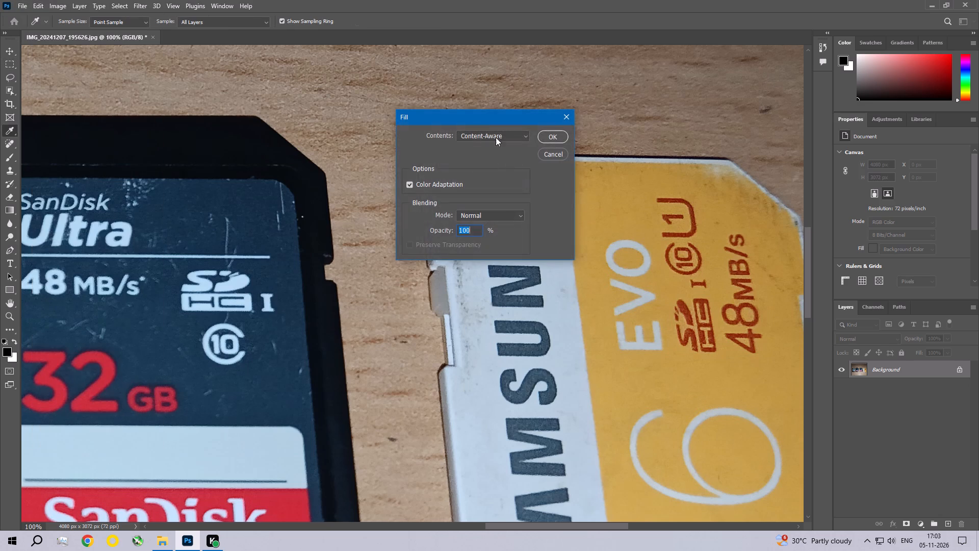
click(554, 133)
key(ctrl+d)
Examine the SanDisk and Sony cards and the wood around them up close for remaining blemishes.
key(space)
key(space)
key(space)
key(space)
key(space)
key(space)
key(space)
key(space)
key(space)
key(space)
key(space)
key(space)
key(space)
key(space)
key(space)
key(space)
key(space)
key(space)
key(space)
key(space)
drag(176, 187, 181, 185)
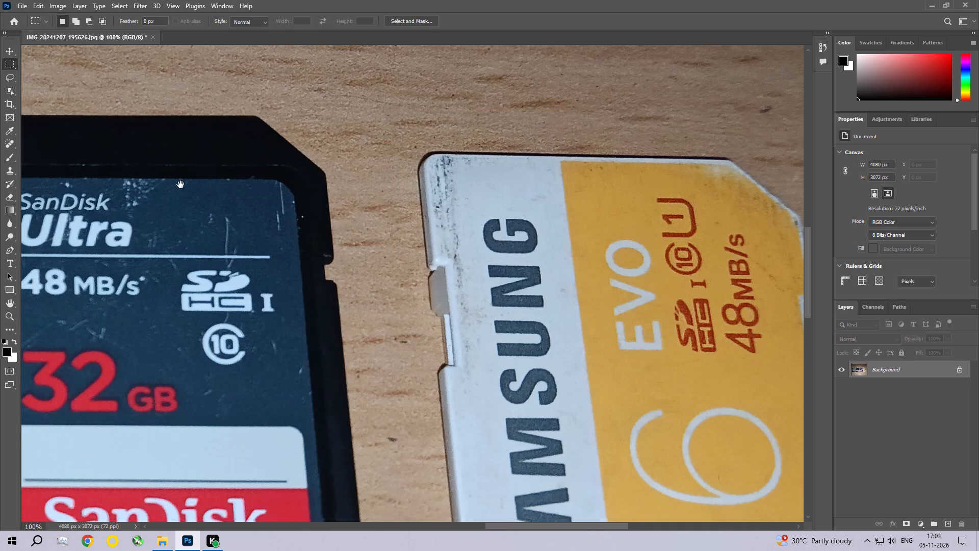
drag(181, 185, 422, 165)
drag(193, 234, 451, 200)
drag(409, 220, 386, 306)
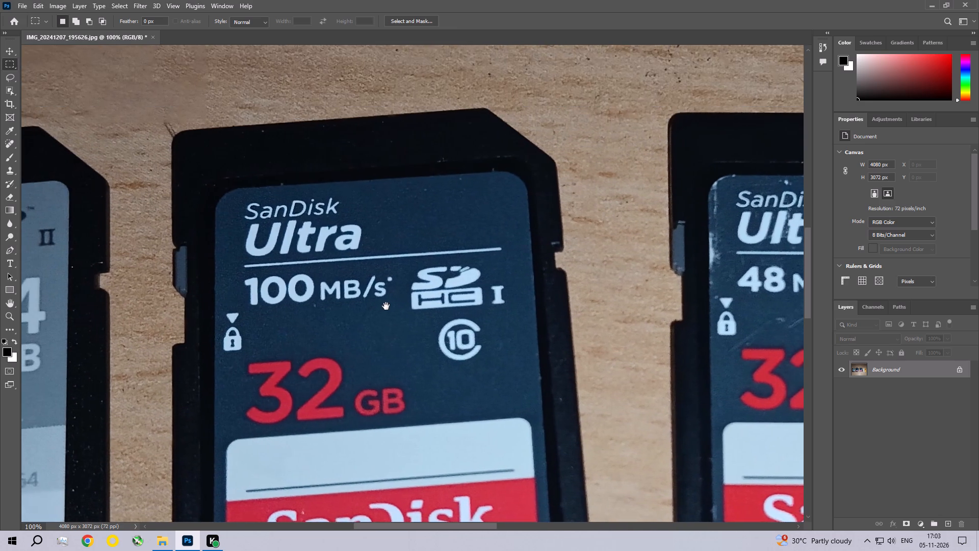
drag(386, 306, 646, 267)
drag(358, 301, 370, 227)
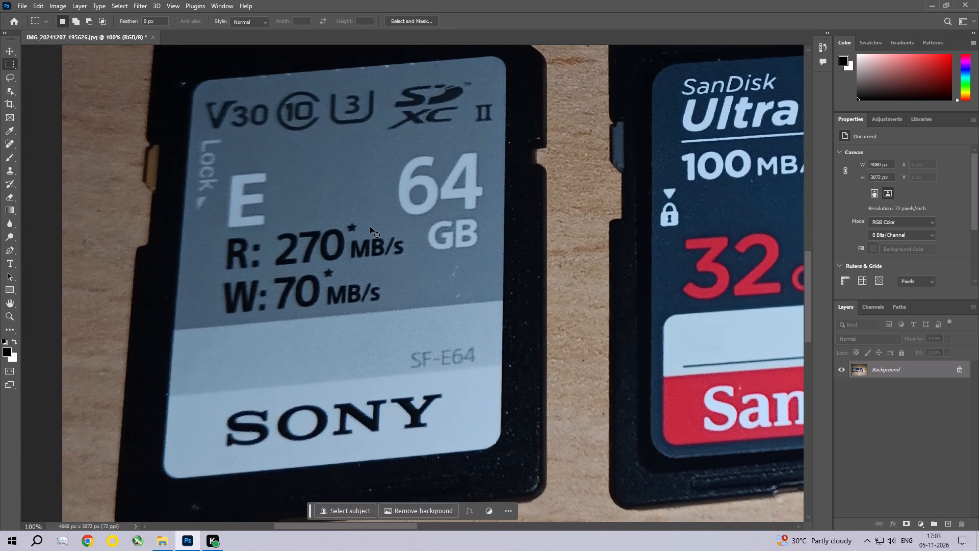
key(ctrl+0)
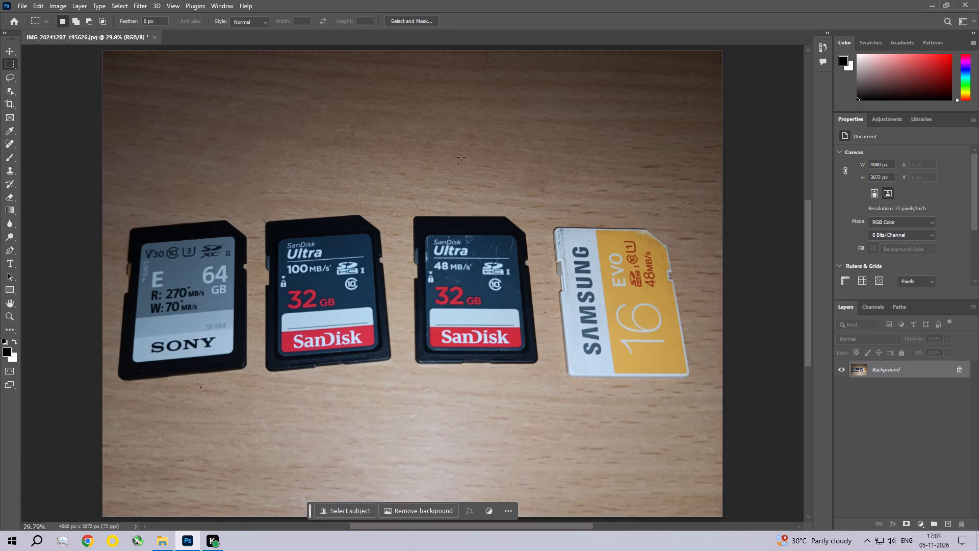
Remove the dark speck on the wood above the second SanDisk card with a Content-Aware fill.
drag(447, 154, 472, 171)
click(37, 0)
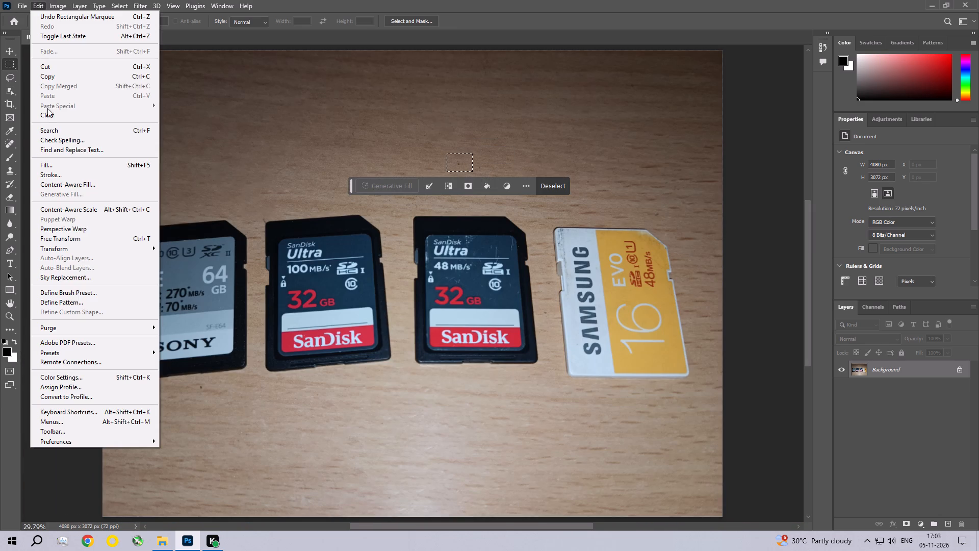
click(40, 168)
click(543, 130)
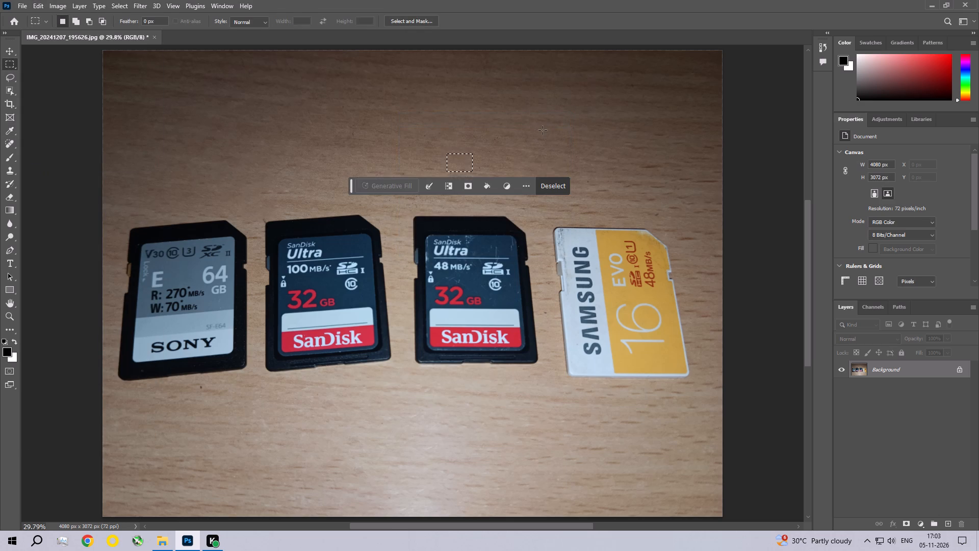
key(ctrl+d)
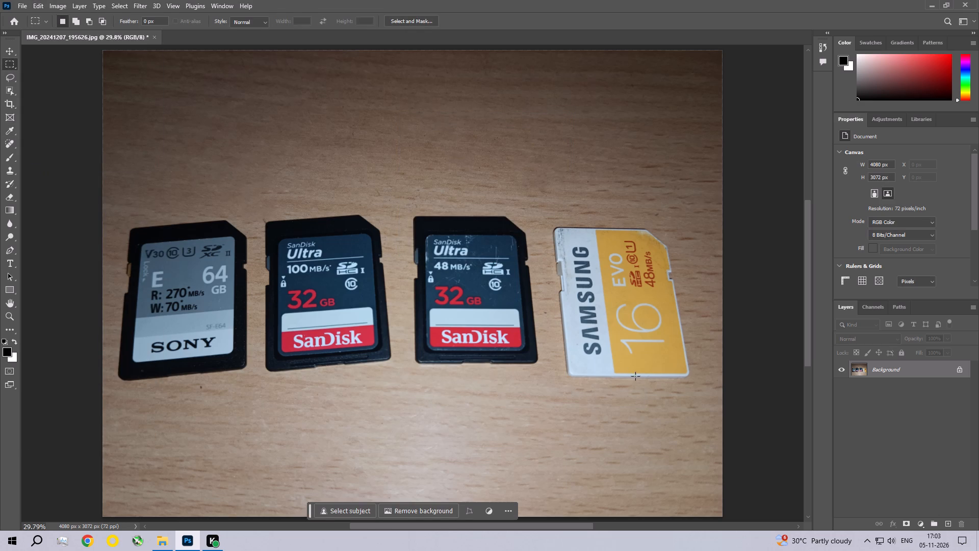
Remove the mark on the wood just above the Samsung card's cut corner with a Content-Aware fill.
drag(644, 205, 668, 219)
click(40, 4)
click(46, 162)
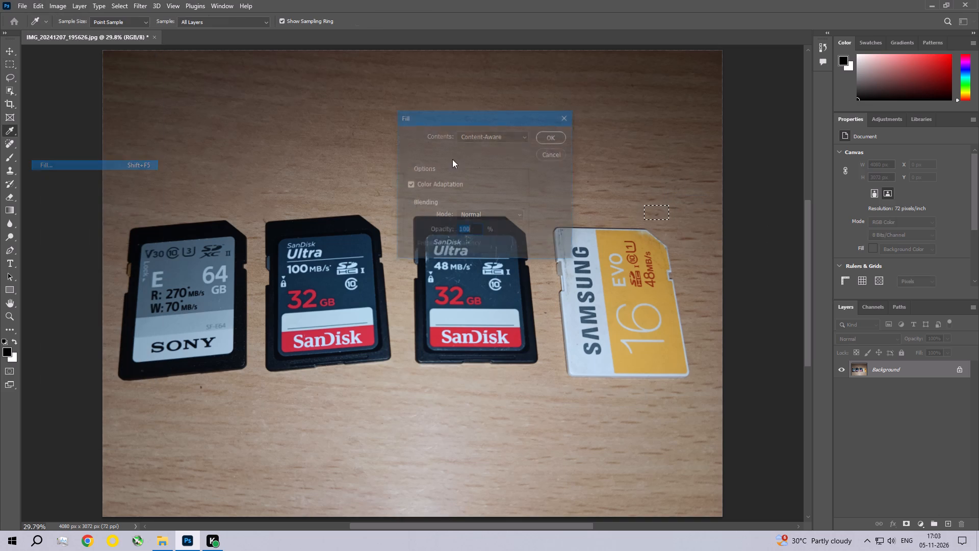
click(557, 134)
key(ctrl+d)
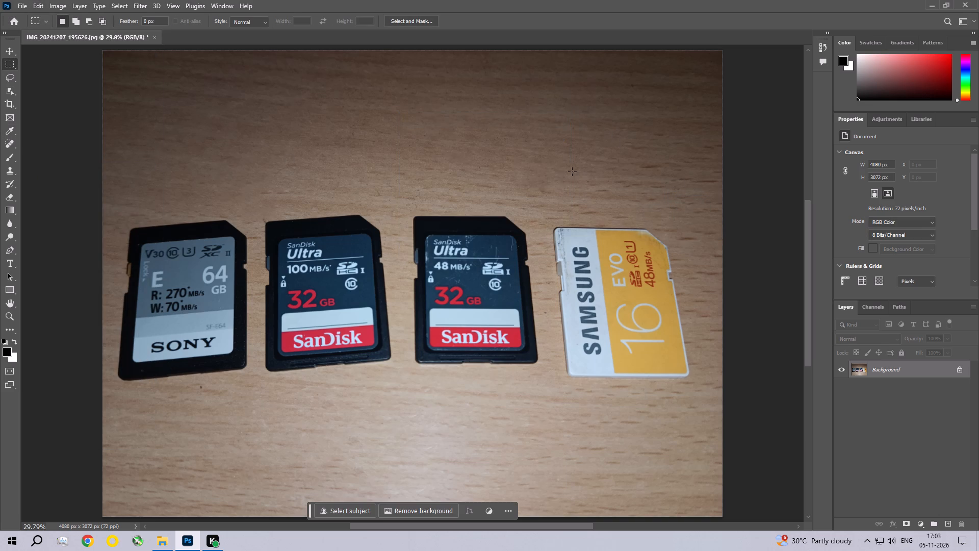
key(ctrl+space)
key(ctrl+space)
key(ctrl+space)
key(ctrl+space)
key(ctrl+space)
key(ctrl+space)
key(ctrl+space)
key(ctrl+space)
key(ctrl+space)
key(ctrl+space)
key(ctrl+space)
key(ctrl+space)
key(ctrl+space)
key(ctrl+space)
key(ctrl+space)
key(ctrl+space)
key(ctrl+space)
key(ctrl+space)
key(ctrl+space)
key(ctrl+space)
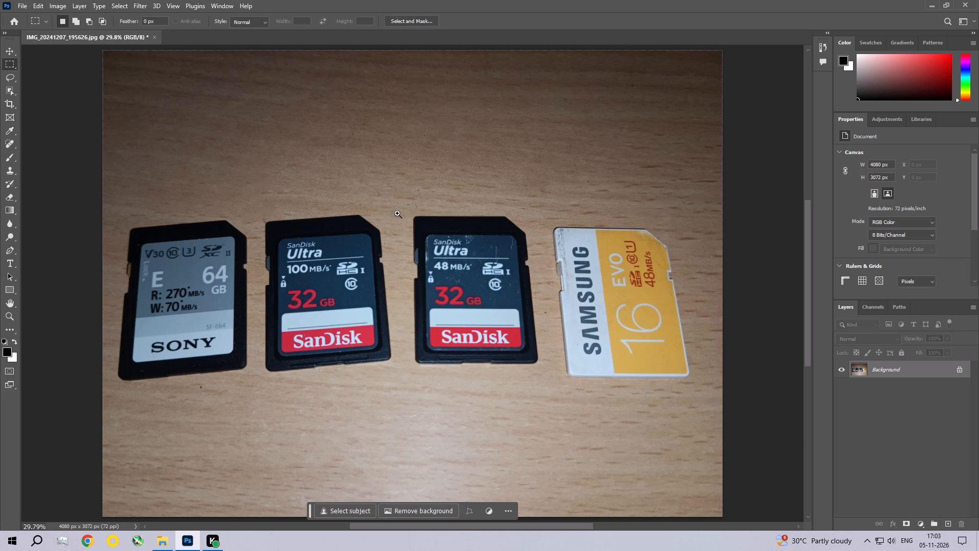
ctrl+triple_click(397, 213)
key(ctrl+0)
In the Camera Raw Filter, set Exposure +0.30, Contrast +16, Highlights -31, Shadows +23, Whites -27 and Blacks +14.
click(149, 3)
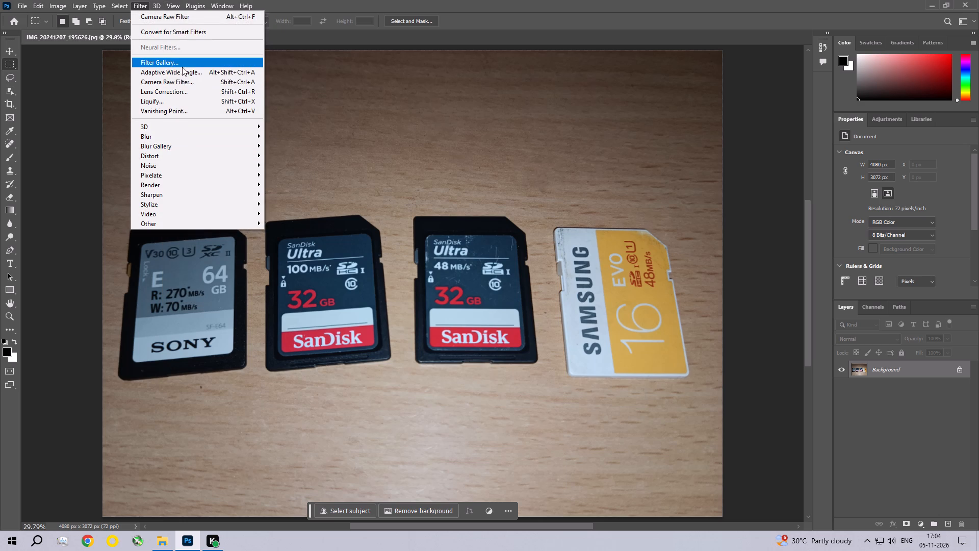
click(179, 85)
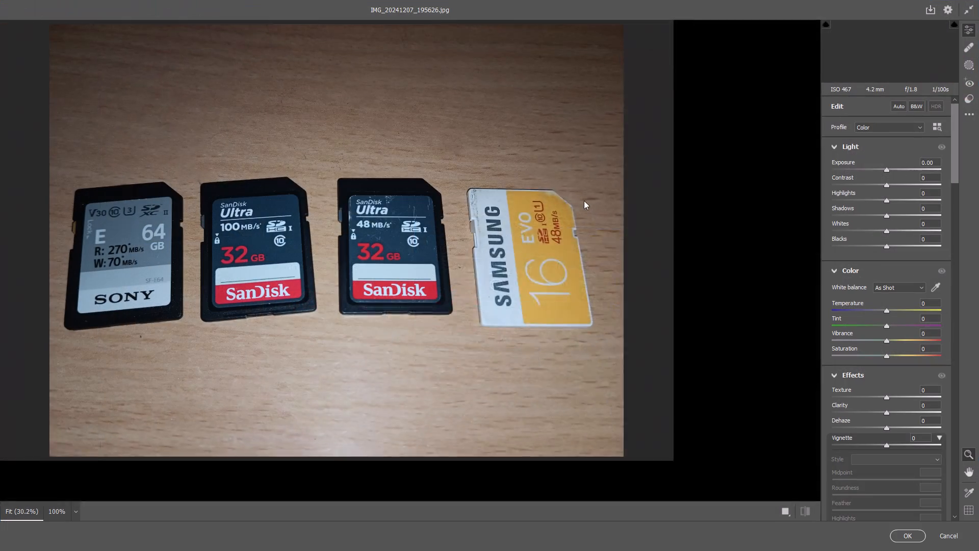
drag(888, 183, 894, 187)
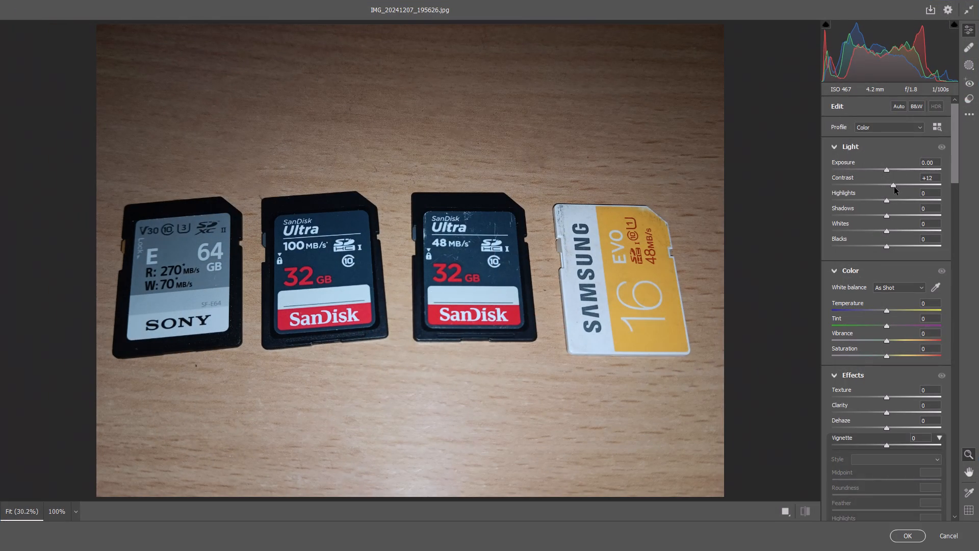
drag(894, 187, 896, 187)
drag(887, 200, 870, 201)
click(886, 168)
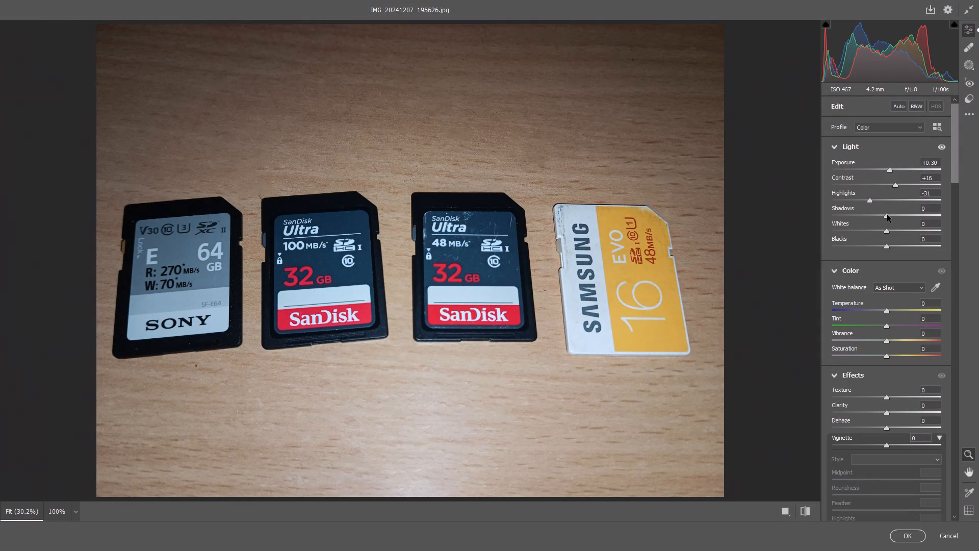
drag(887, 215, 900, 216)
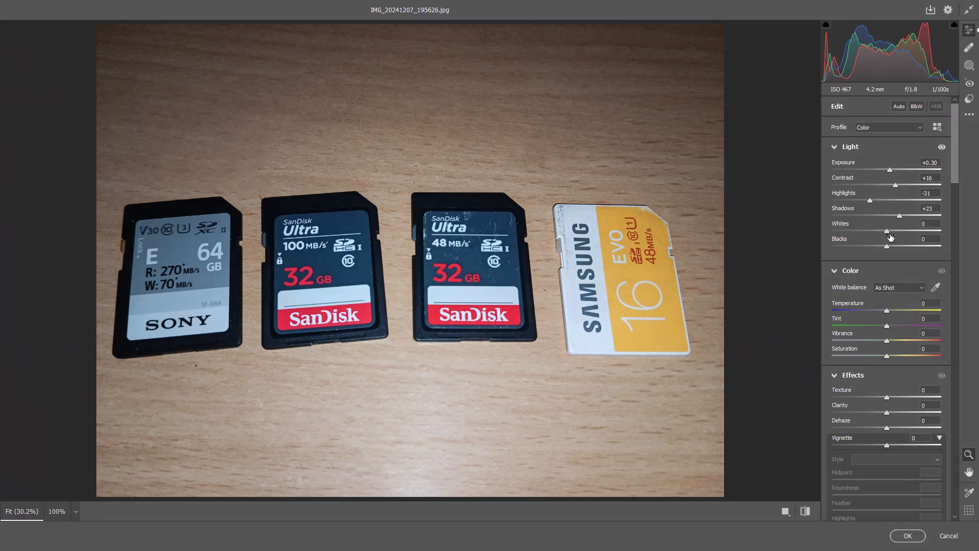
drag(889, 234, 879, 230)
drag(887, 230, 872, 231)
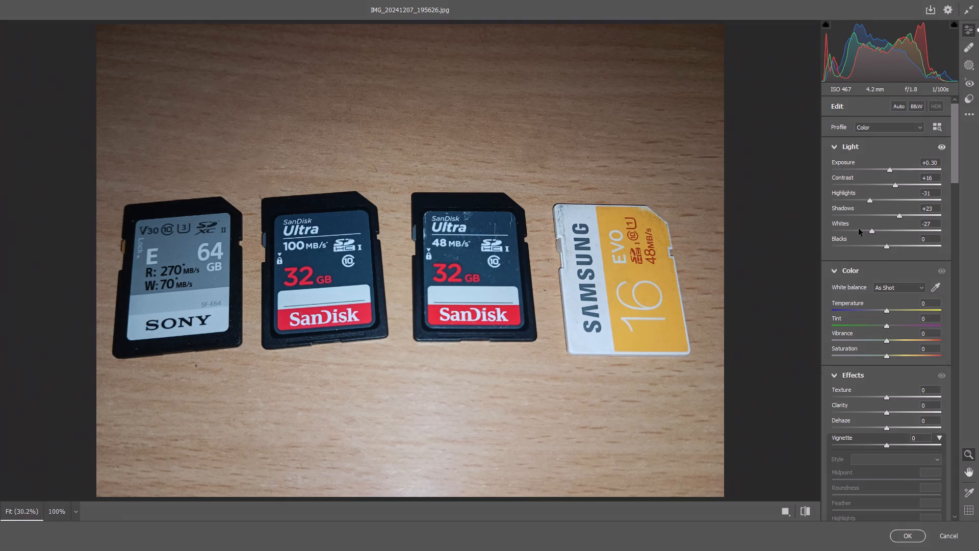
drag(888, 247, 892, 247)
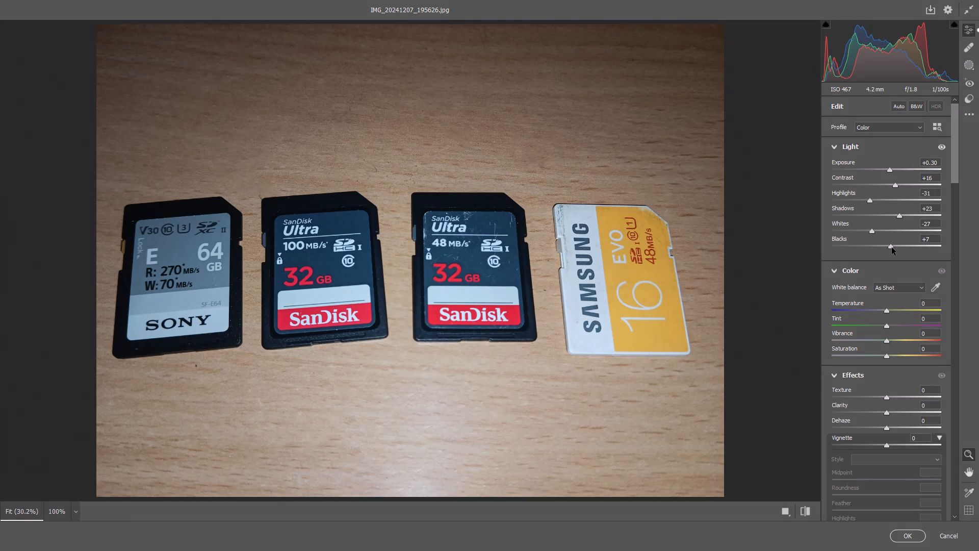
drag(892, 247, 895, 248)
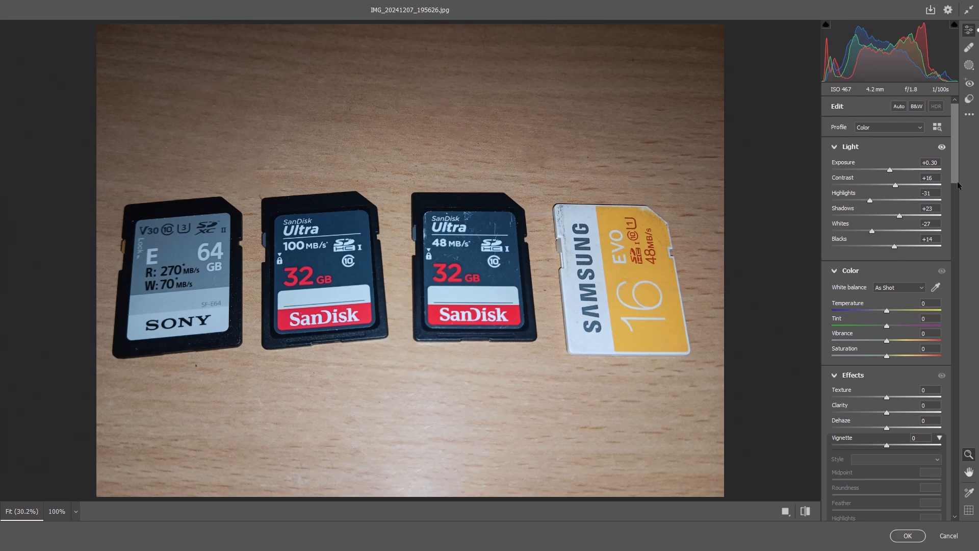
Set the Camera Raw effects to Texture +14, Clarity +11 and Dehaze +5.
drag(957, 170, 957, 203)
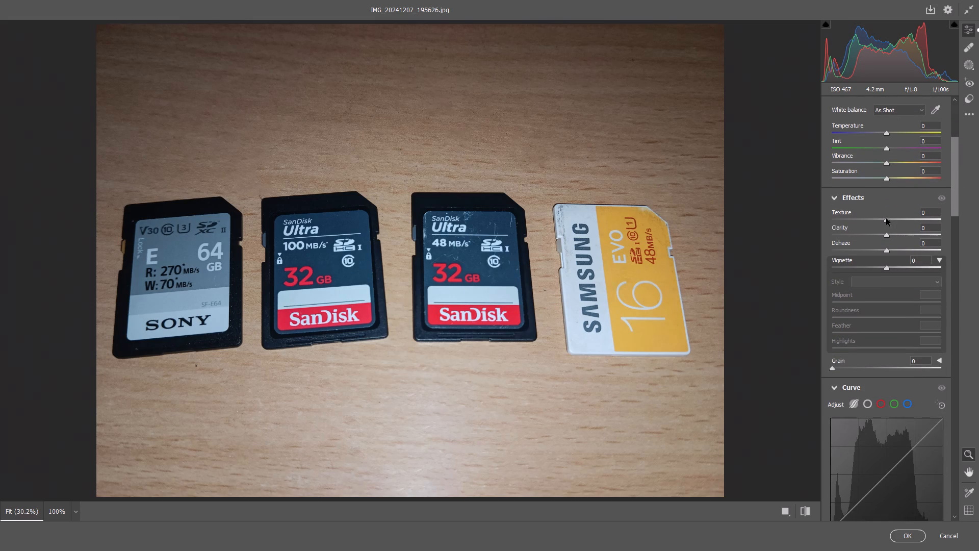
drag(886, 218, 893, 222)
drag(886, 235, 892, 235)
drag(885, 249, 891, 252)
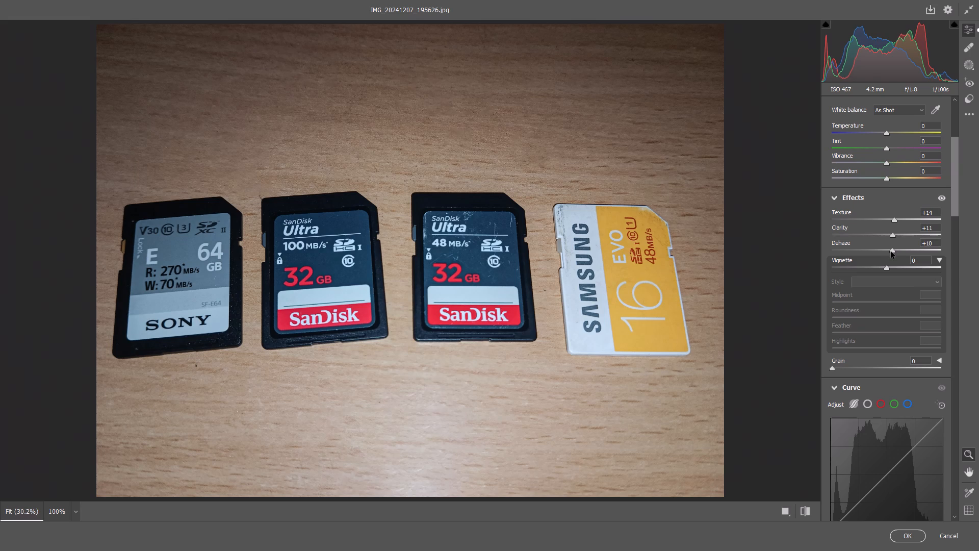
drag(891, 252, 888, 254)
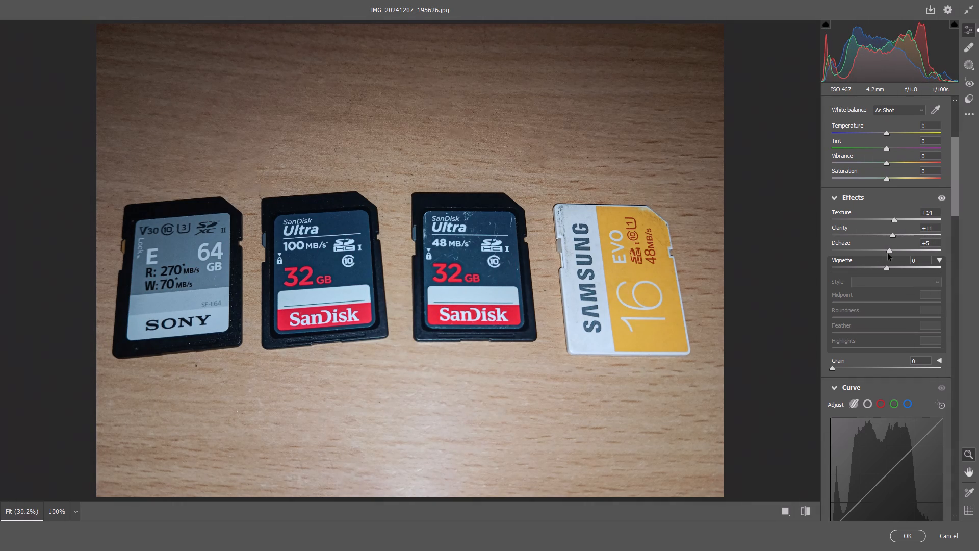
Raise the Camera Raw Dehaze effect to +8.
drag(888, 254, 890, 254)
Adjust the Camera Raw parametric curve with Highlights -20 and Lights +3.
drag(951, 184, 954, 219)
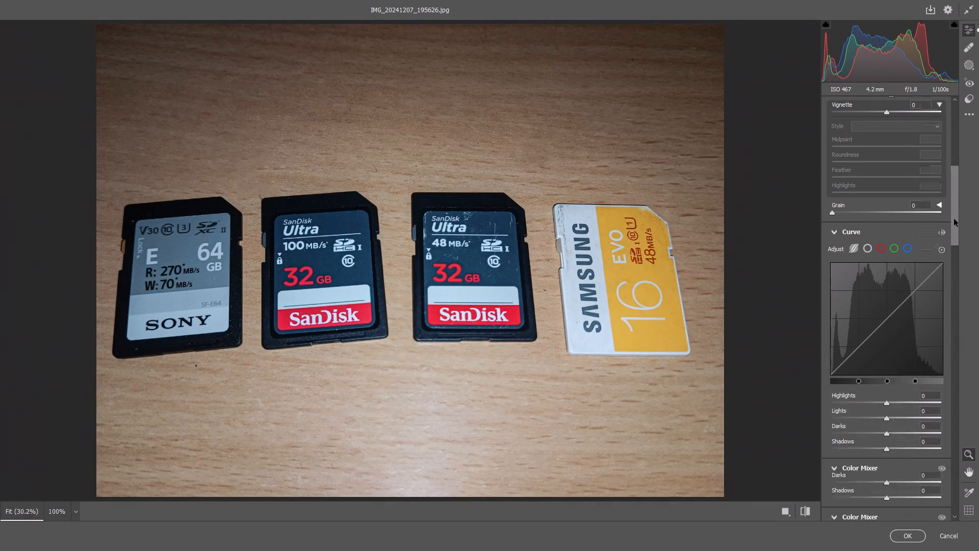
drag(954, 219, 955, 224)
drag(885, 344, 882, 345)
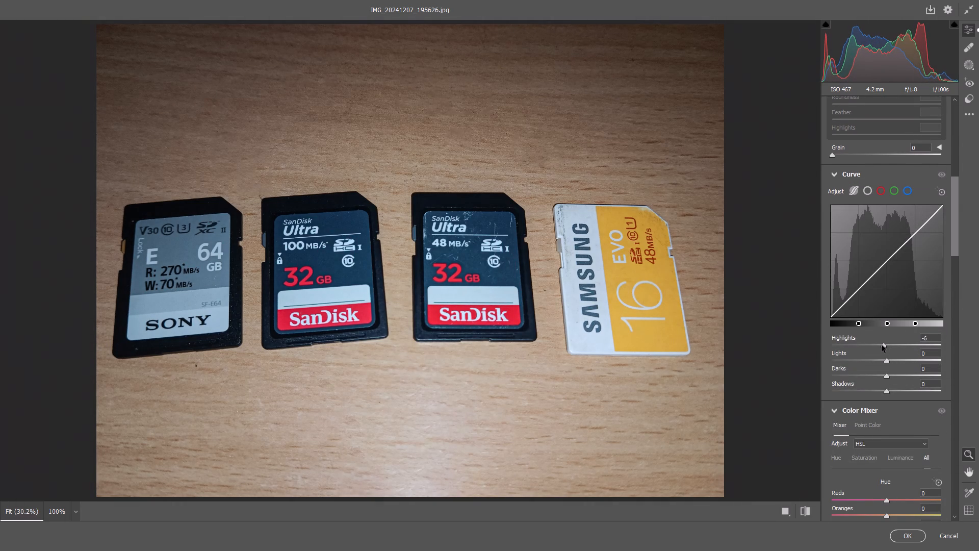
drag(882, 345, 874, 346)
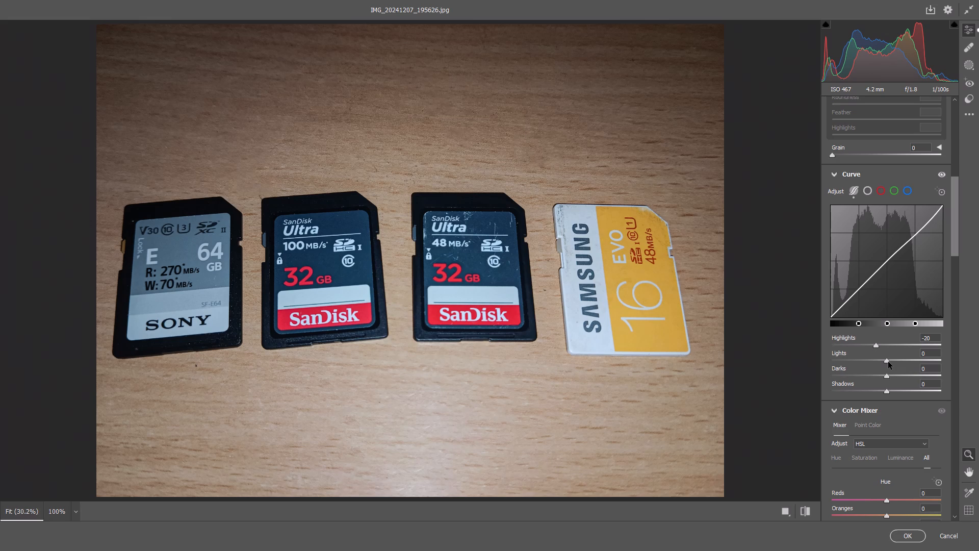
click(888, 362)
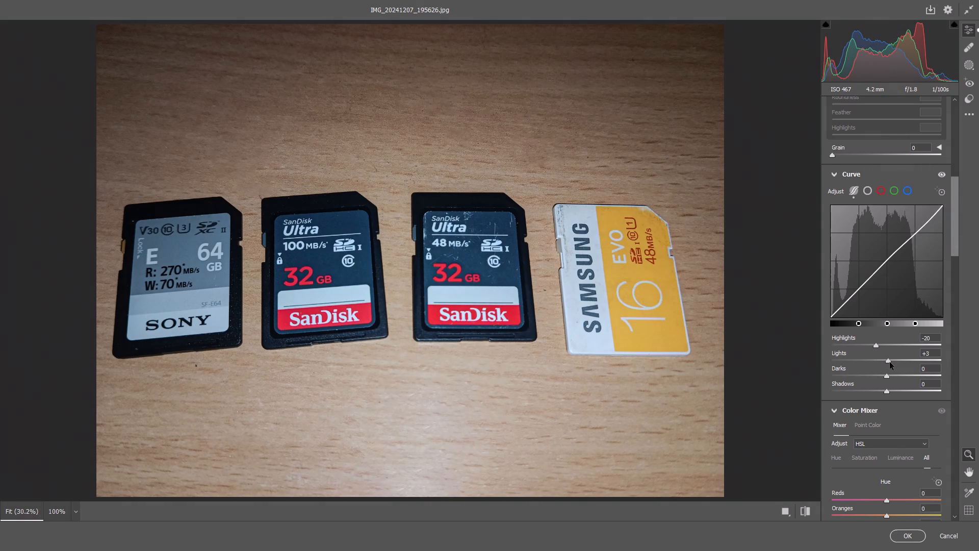
Set the Camera Raw detail values to Sharpening 11, Noise Reduction 8 and Color Noise Reduction 8.
drag(955, 230, 956, 253)
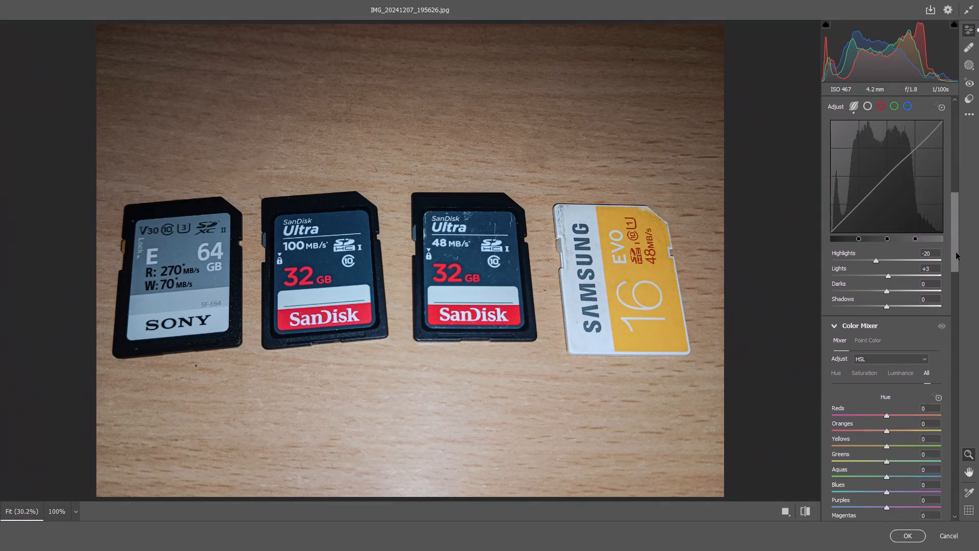
drag(956, 253, 957, 263)
drag(957, 262, 949, 333)
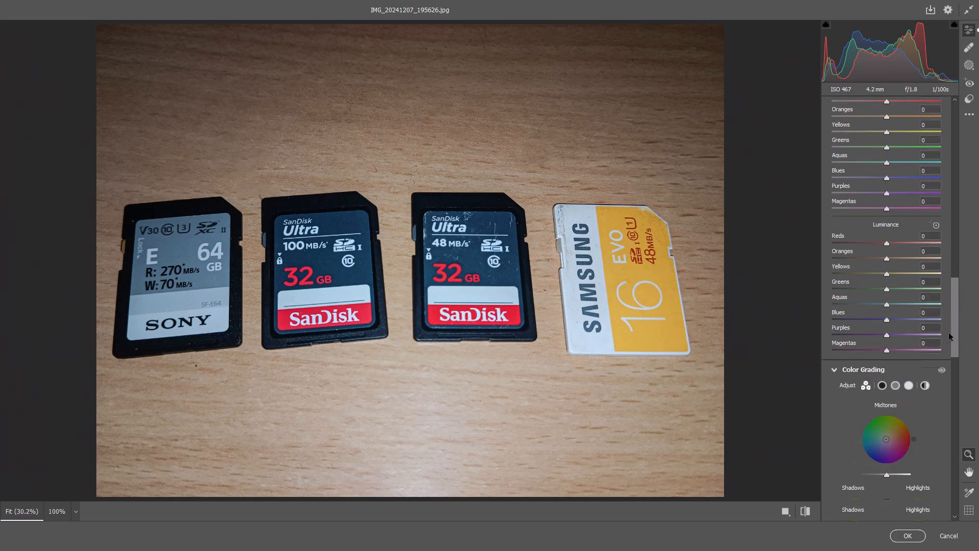
drag(949, 333, 948, 406)
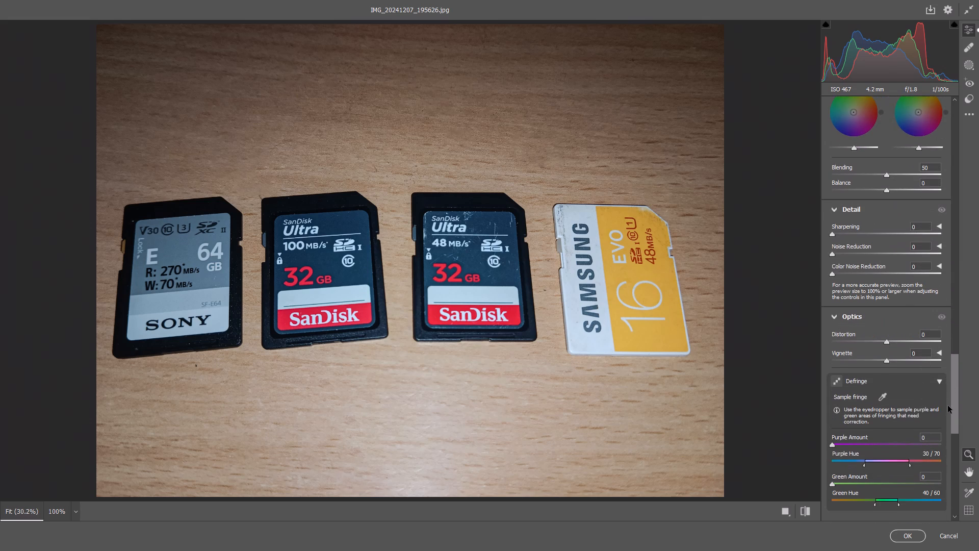
drag(948, 406, 948, 406)
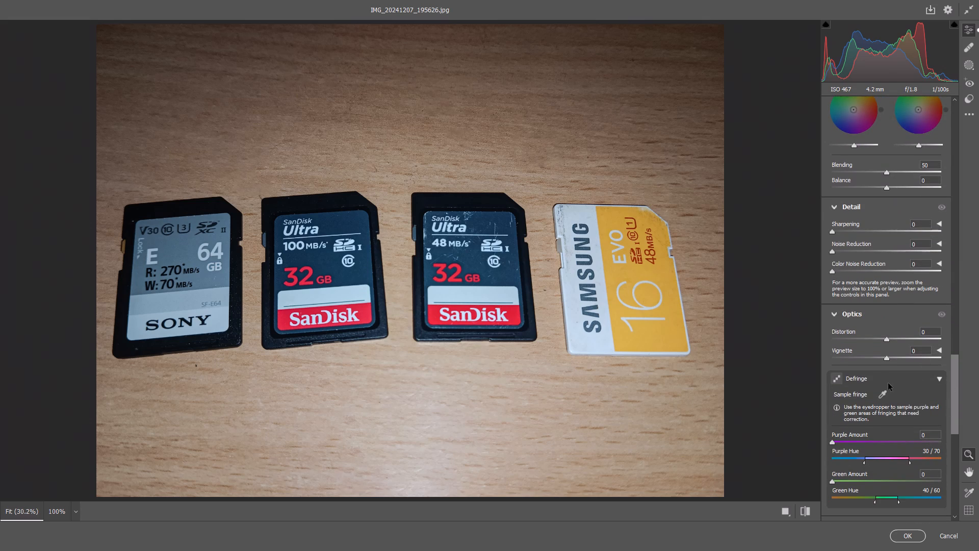
drag(833, 231, 841, 232)
click(837, 252)
click(839, 270)
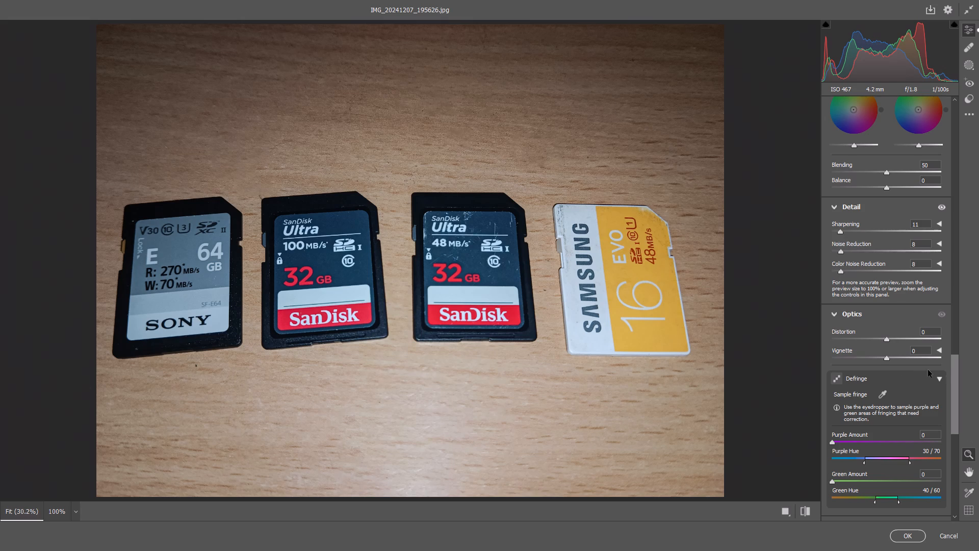
Boost Color Mixer saturation by sampling the cards and wood: Reds +31, Oranges +34, Yellows +63, Aquas +4 and Blues +38.
drag(954, 369, 952, 428)
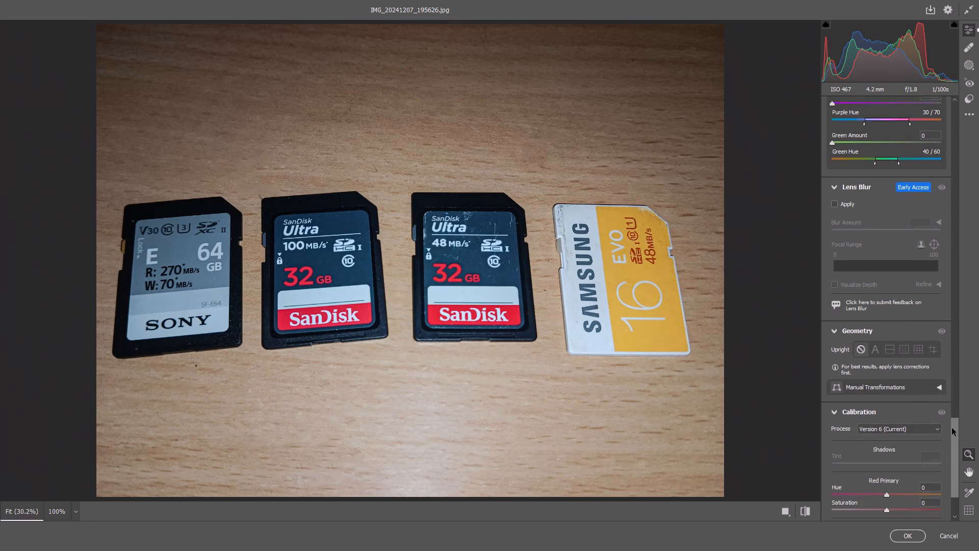
drag(952, 428, 949, 178)
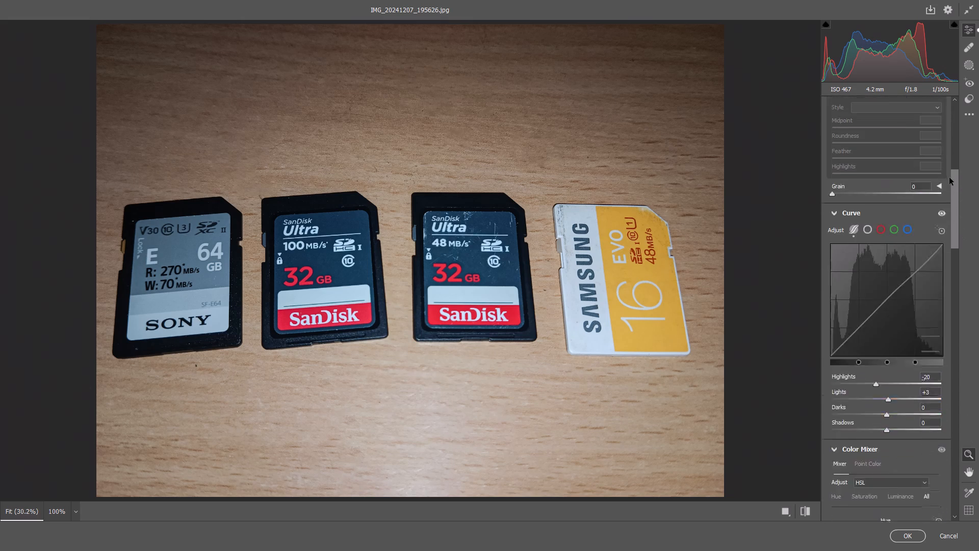
drag(949, 178, 944, 186)
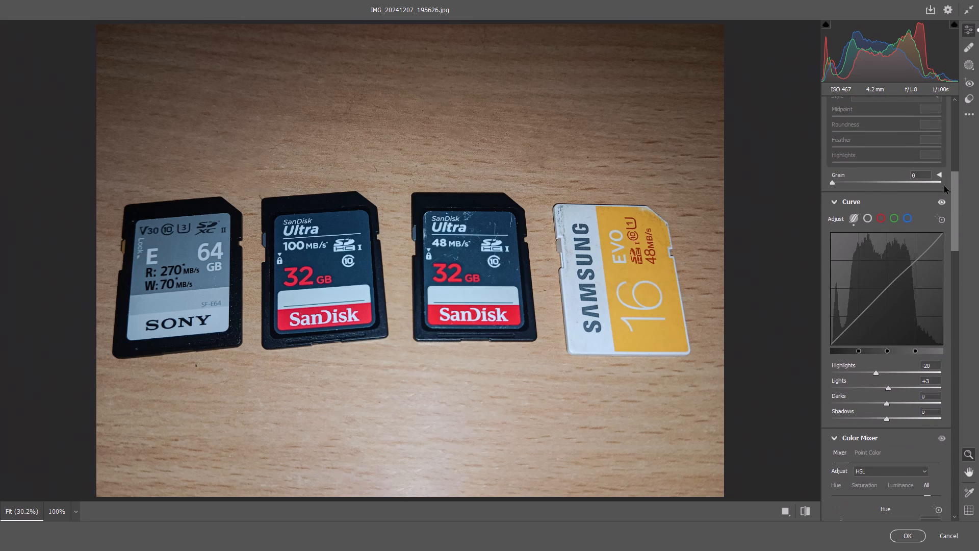
drag(944, 186, 952, 276)
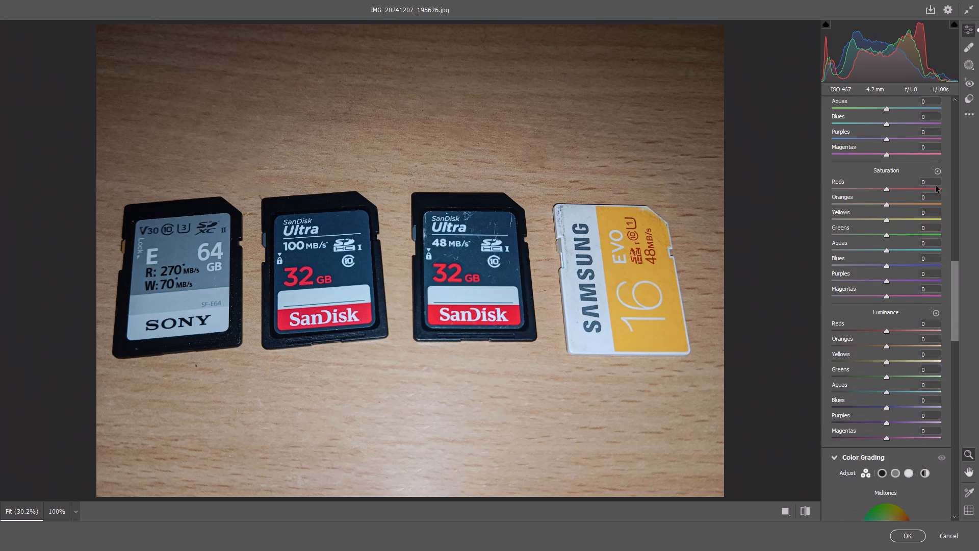
click(934, 169)
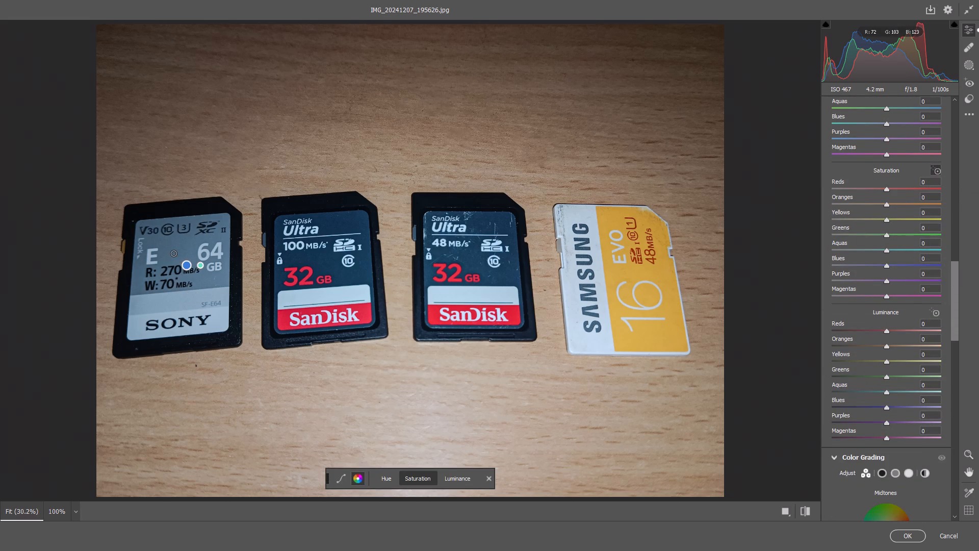
drag(174, 254, 190, 256)
click(312, 256)
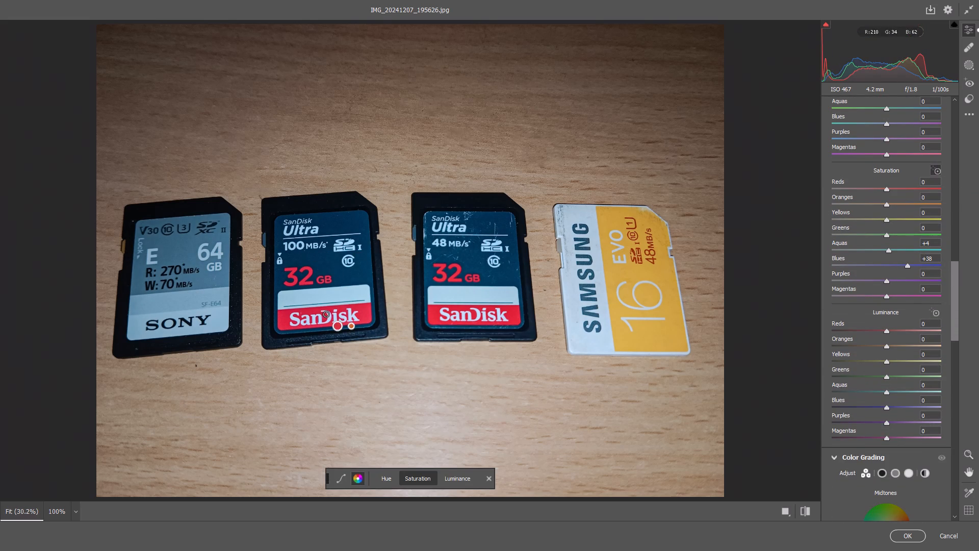
drag(364, 315, 379, 322)
drag(666, 333, 679, 341)
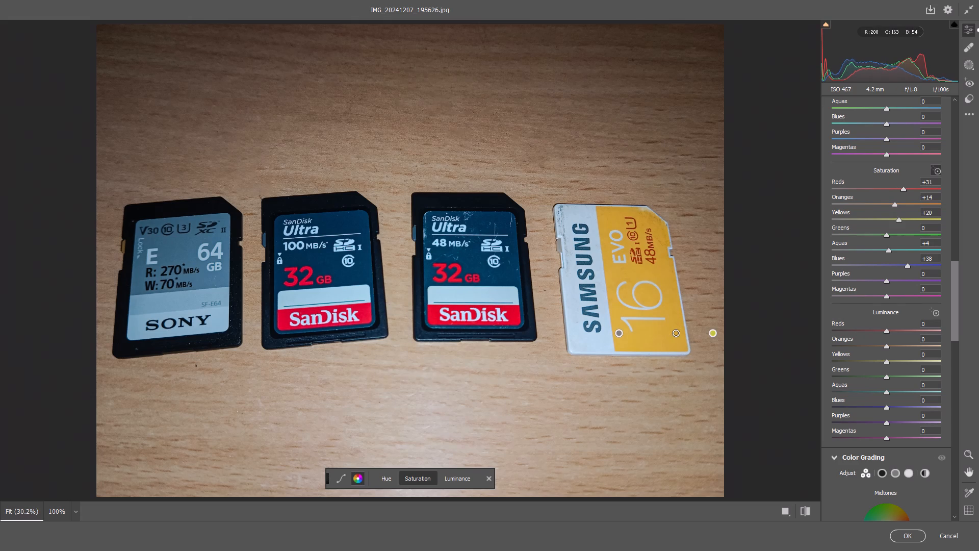
drag(679, 341, 690, 348)
drag(595, 400, 601, 401)
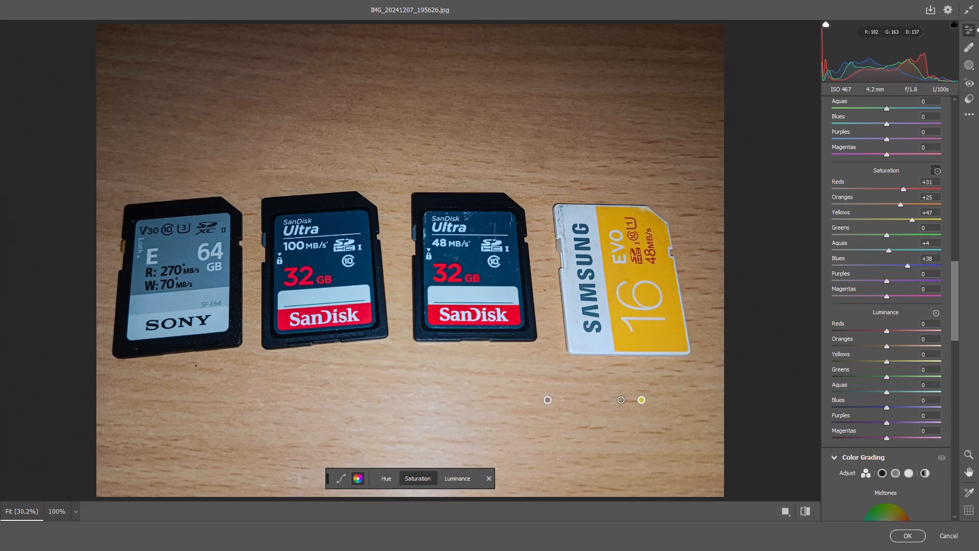
drag(601, 401, 603, 401)
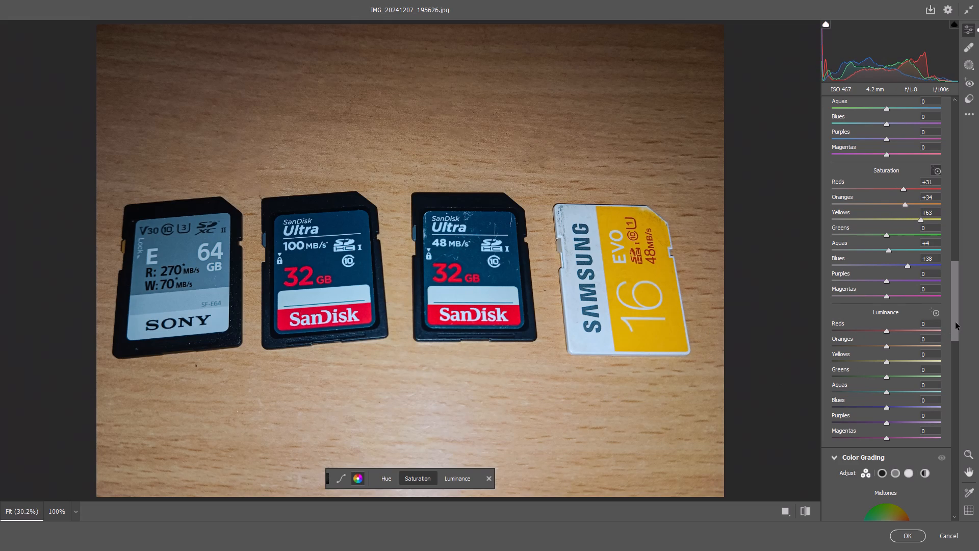
Increase the Camera Raw Texture to +25 and apply the filter to the photo.
drag(956, 322, 963, 447)
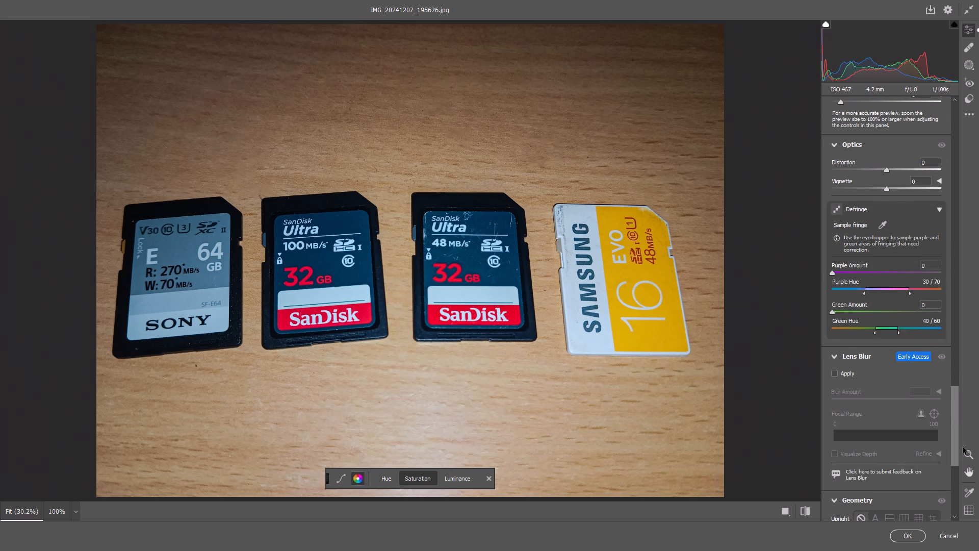
drag(963, 447, 962, 263)
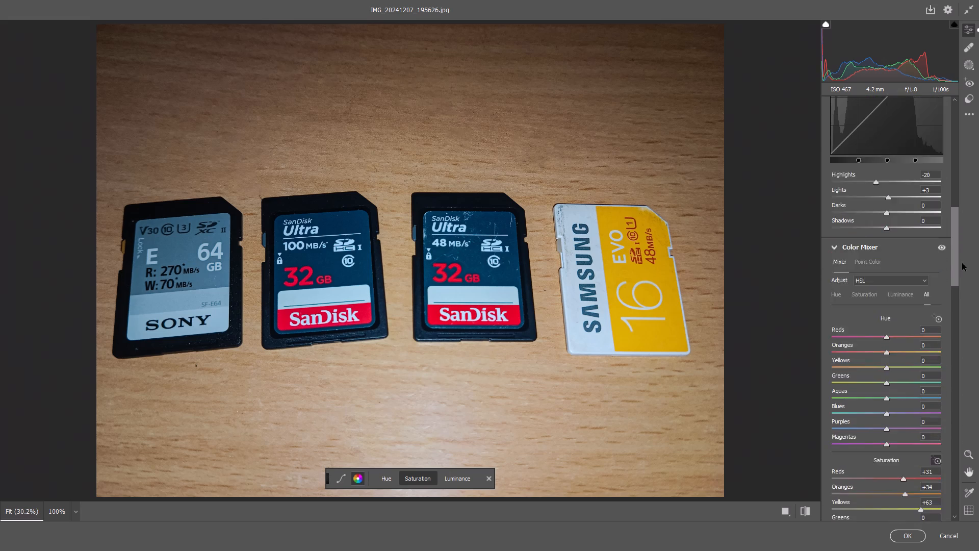
drag(962, 263, 957, 204)
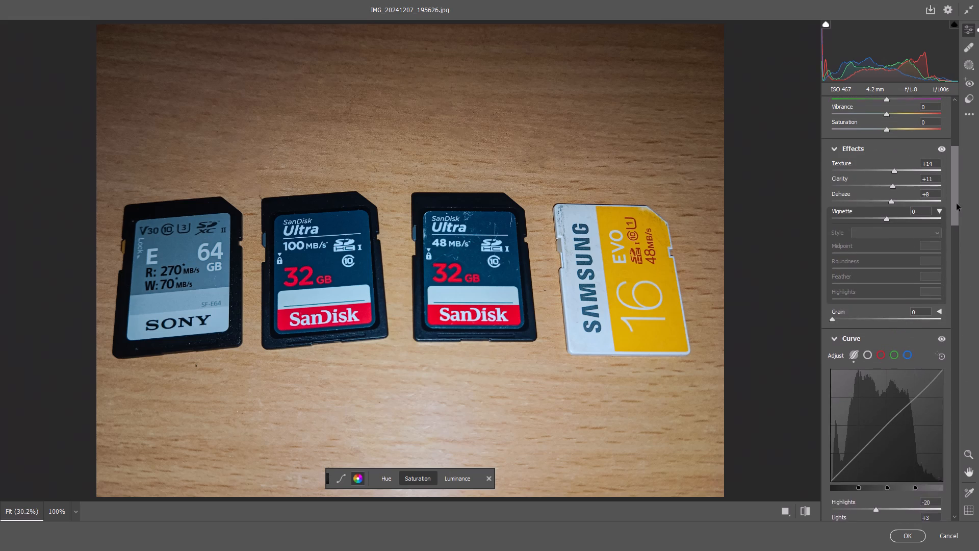
drag(957, 204, 957, 198)
drag(896, 215, 899, 215)
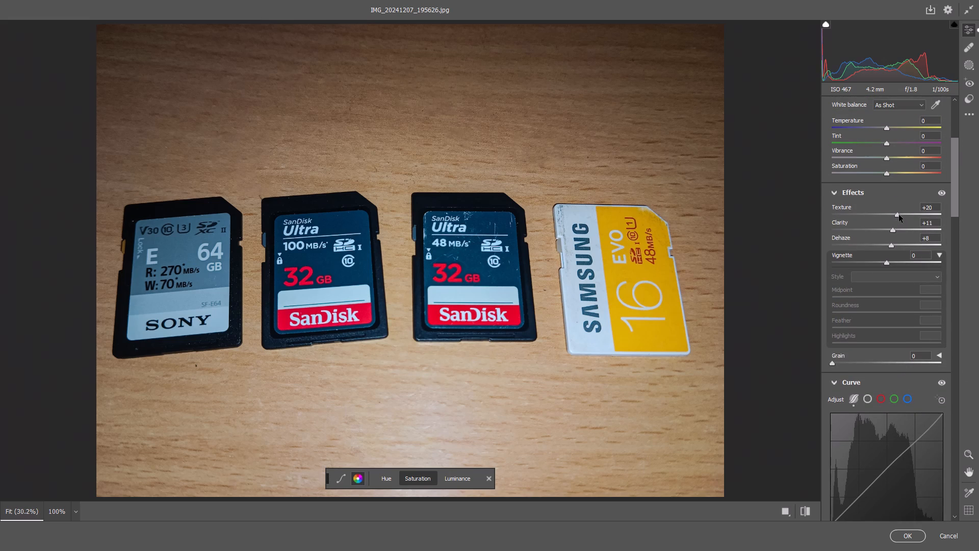
drag(899, 215, 902, 215)
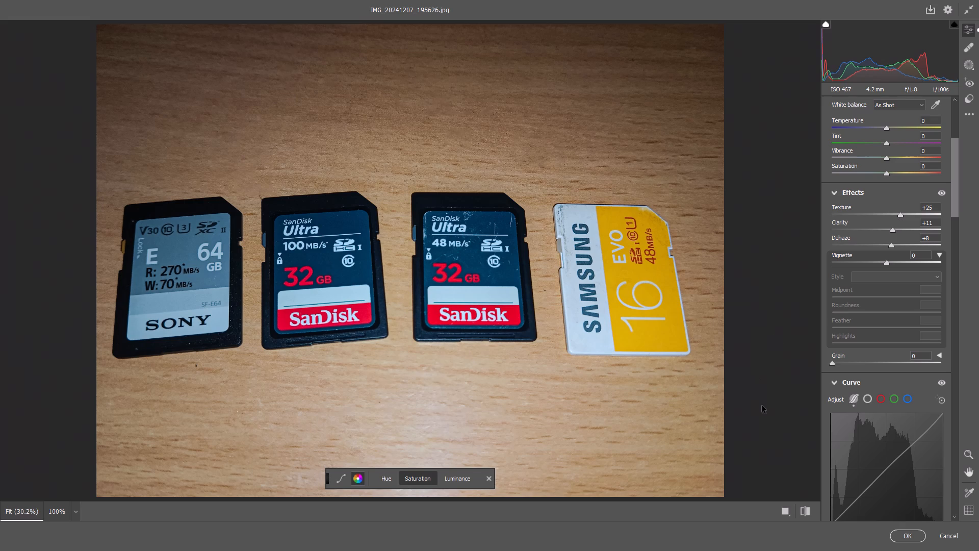
click(900, 539)
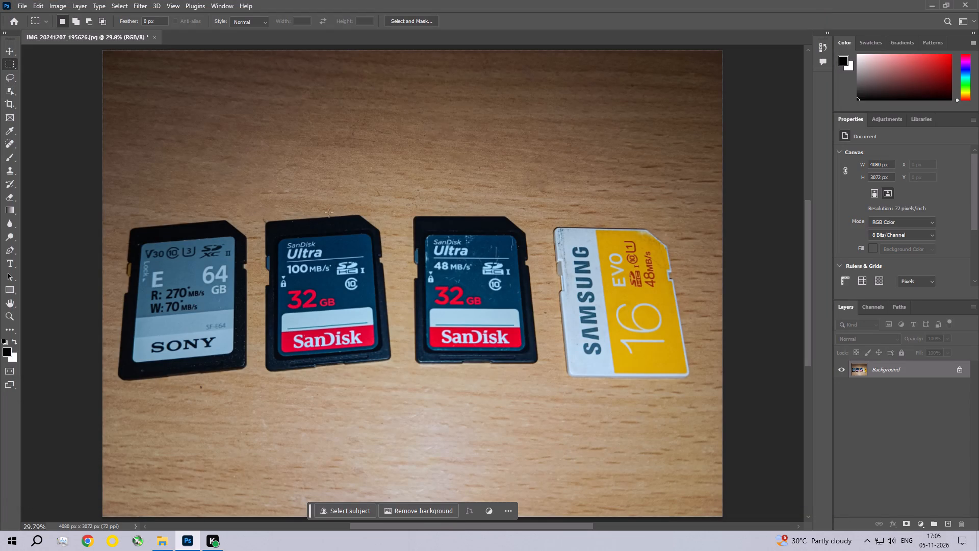
Remove the dark marks on the wood above the 100 MB/s SanDisk card's cut corner with a Content-Aware fill.
key(ctrl+space)
key(ctrl+space)
key(ctrl+space)
key(ctrl+space)
key(ctrl+space)
key(ctrl+space)
key(ctrl+space)
key(ctrl+space)
key(ctrl+space)
key(ctrl+space)
key(ctrl+space)
key(ctrl+space)
key(ctrl+space)
key(ctrl+space)
key(ctrl+space)
key(ctrl+space)
key(ctrl+space)
key(ctrl+space)
key(ctrl+space)
key(ctrl+space)
ctrl+double_click(379, 177)
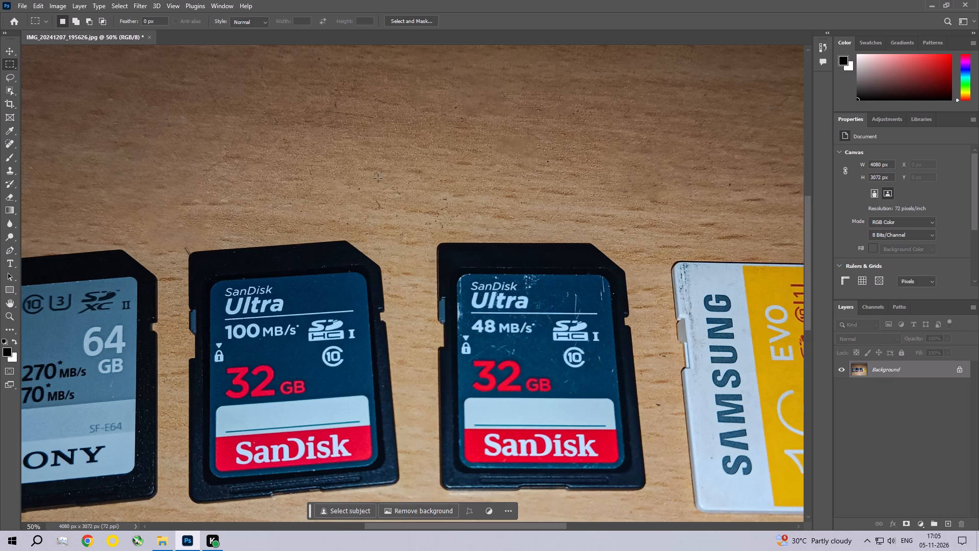
drag(344, 179, 390, 210)
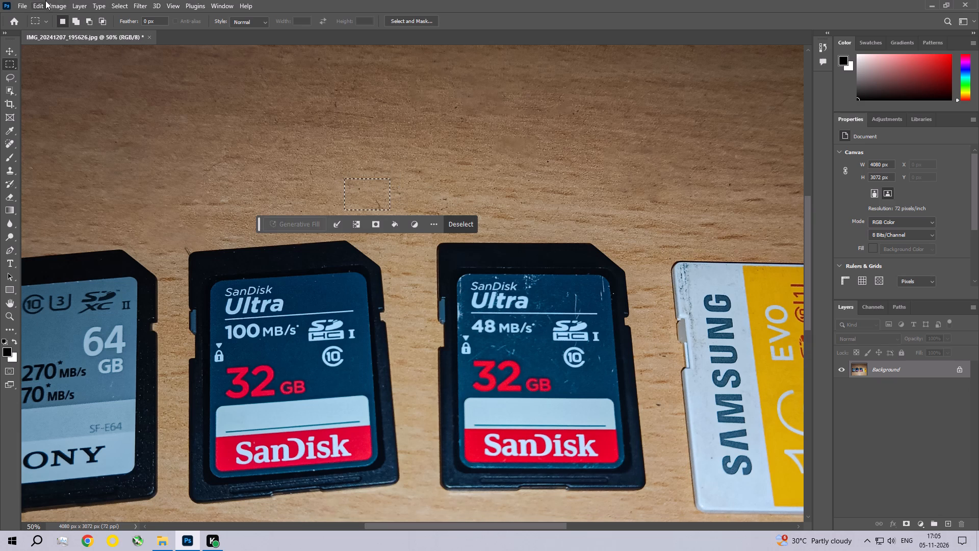
click(38, 0)
click(81, 165)
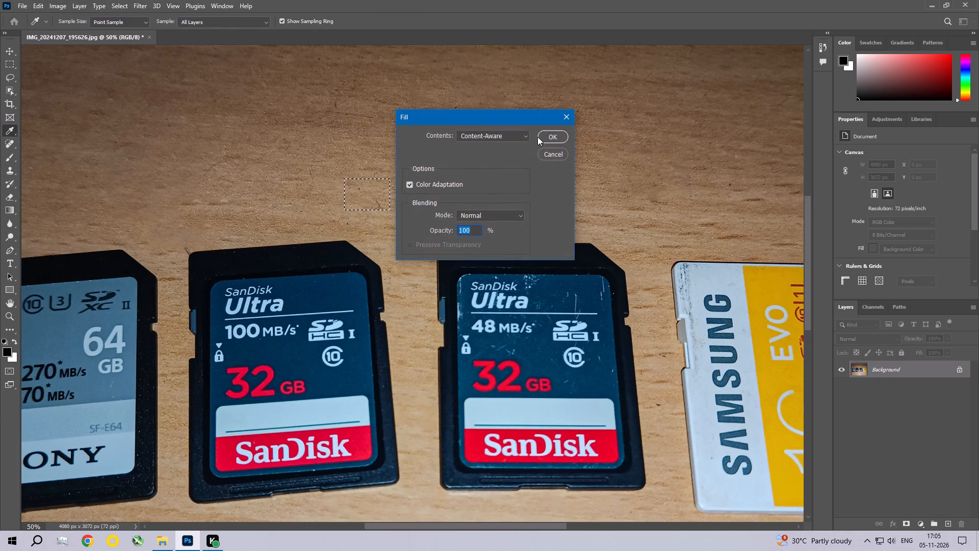
click(546, 132)
key(ctrl+d)
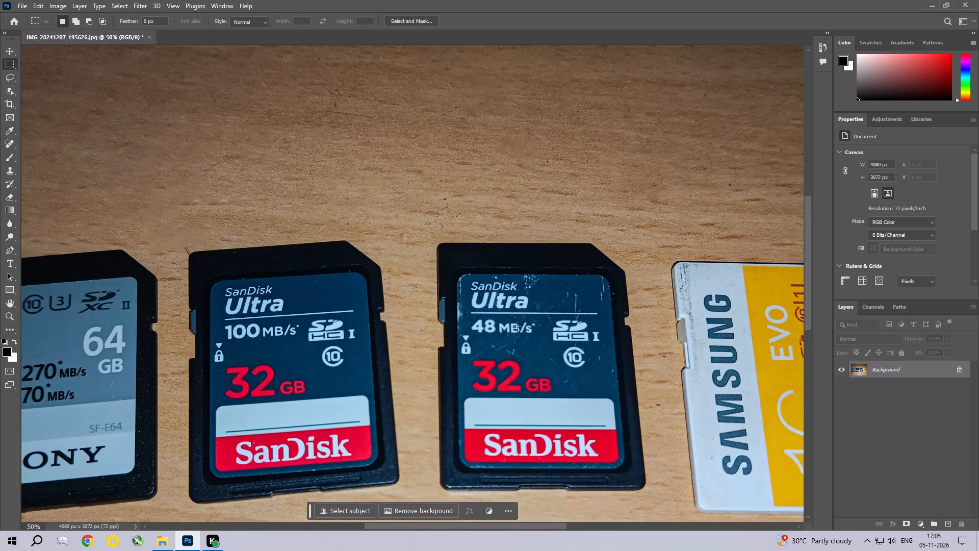
Remove the speck on the blue label above the line of the 100 MB/s SanDisk card with a Content-Aware fill.
key(ctrl+space)
key(ctrl+space)
key(ctrl+space)
key(ctrl+space)
key(ctrl+space)
key(ctrl+space)
key(ctrl+space)
key(ctrl+space)
key(ctrl+space)
key(ctrl+space)
key(ctrl+space)
key(ctrl+space)
key(ctrl+space)
key(ctrl+space)
key(ctrl+space)
key(ctrl+space)
key(ctrl+space)
key(ctrl+space)
key(ctrl+space)
key(ctrl+space)
ctrl+double_click(333, 284)
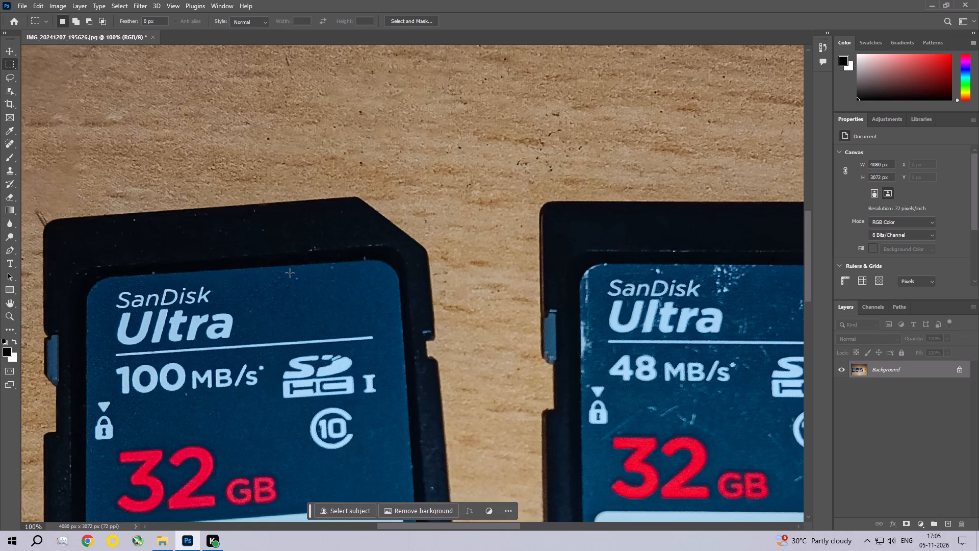
drag(290, 273, 303, 285)
click(32, 4)
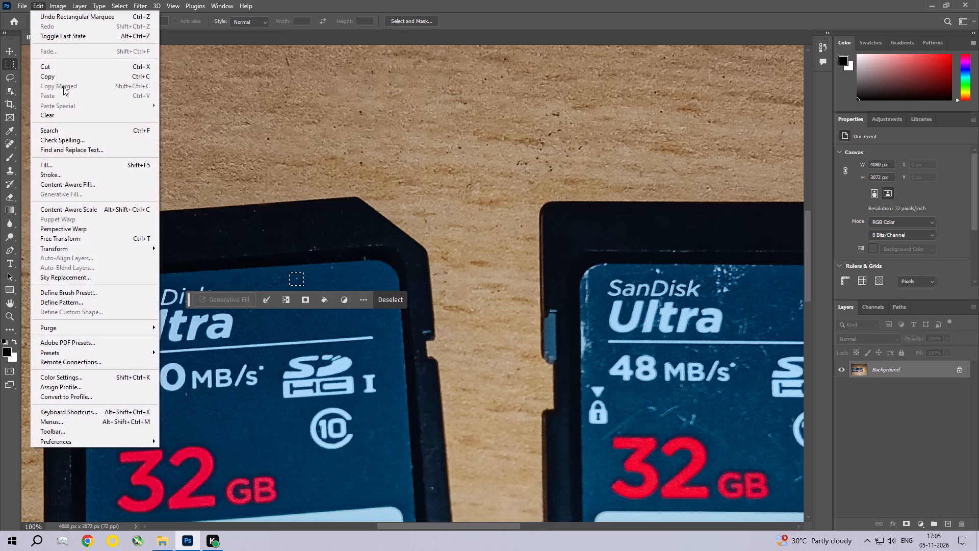
click(71, 167)
click(555, 138)
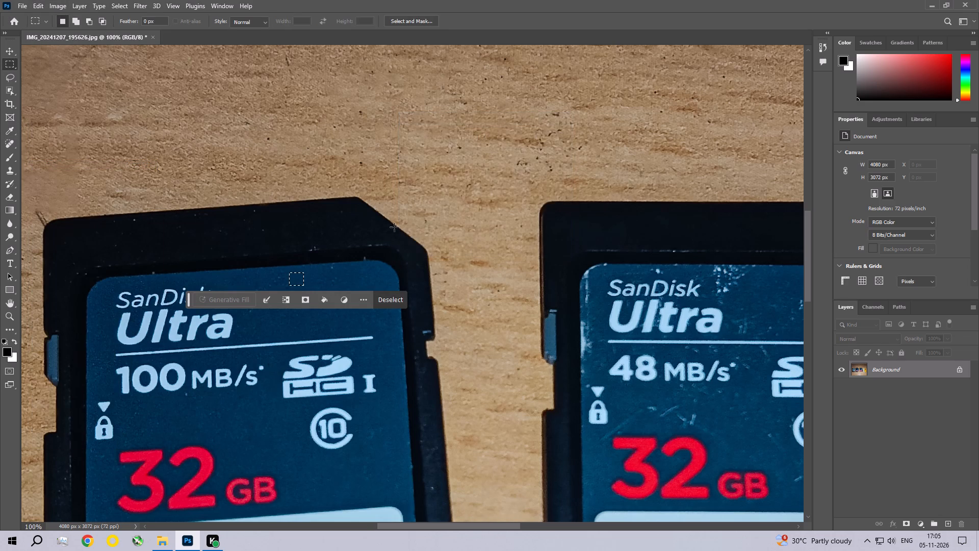
Remove the specks on the black upper border of the 100 MB/s SanDisk card with a Content-Aware fill and deselect.
drag(248, 224, 274, 236)
click(31, 0)
click(57, 165)
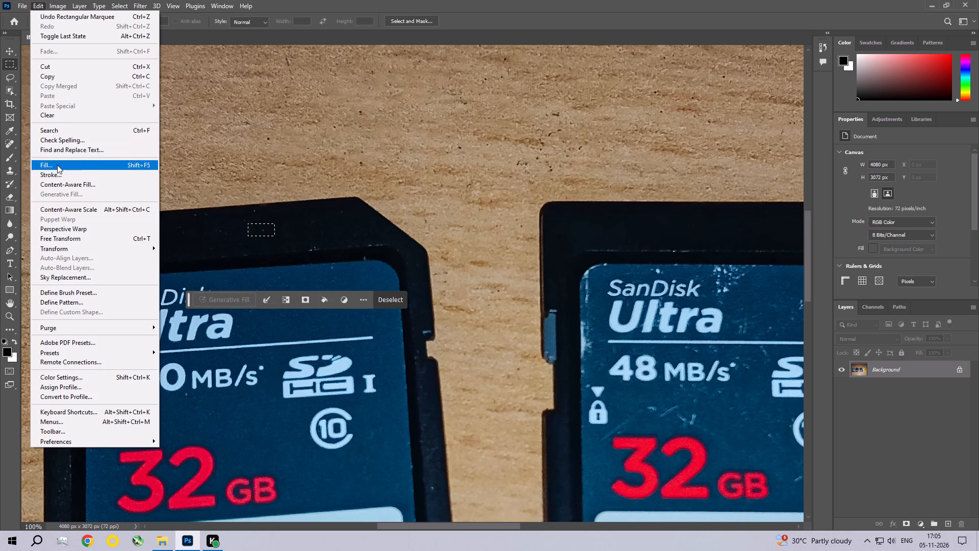
click(549, 133)
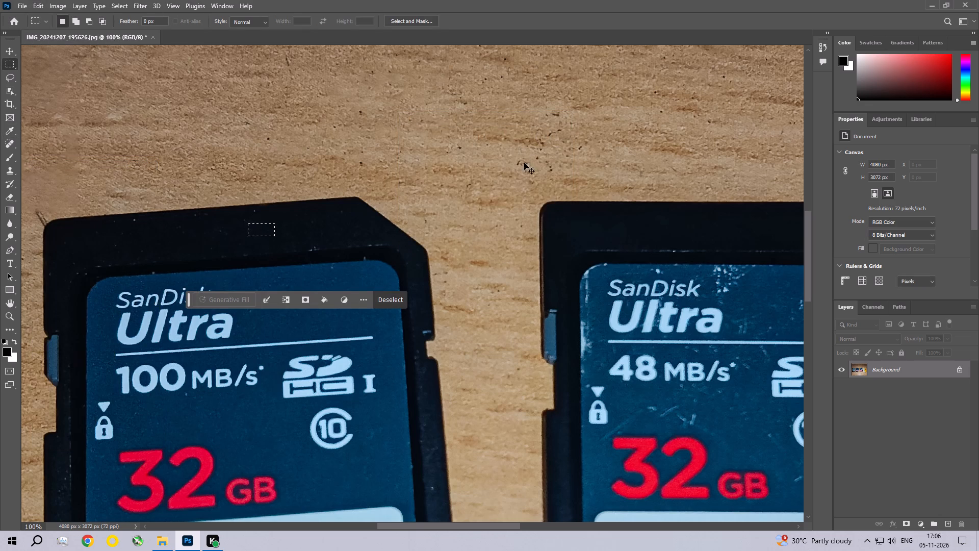
key(ctrl+d)
Remove the faint speck on the 100 MB/s card's black border above the S of SanDisk with a Content-Aware fill and deselect.
key(space)
key(space)
key(space)
key(space)
key(space)
key(space)
key(space)
key(space)
key(space)
key(space)
key(space)
key(space)
key(space)
key(space)
key(space)
key(space)
key(space)
key(space)
key(space)
key(space)
drag(195, 246, 354, 236)
ctrl+double_click(312, 238)
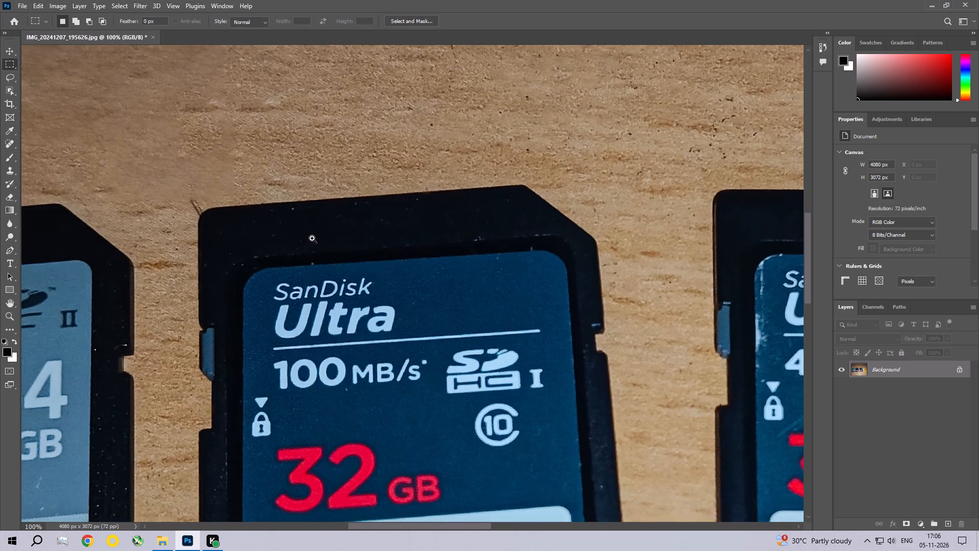
drag(185, 214, 221, 254)
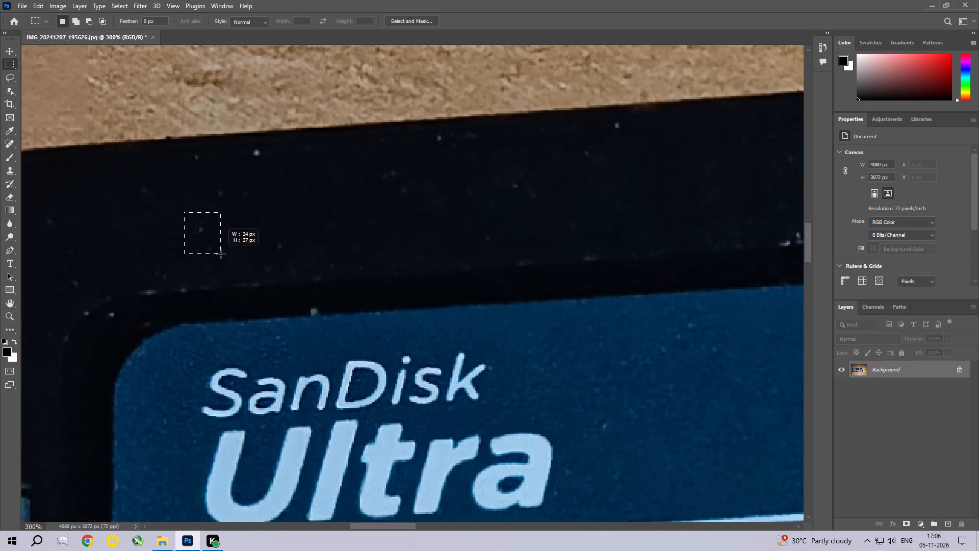
drag(221, 254, 222, 256)
click(35, 3)
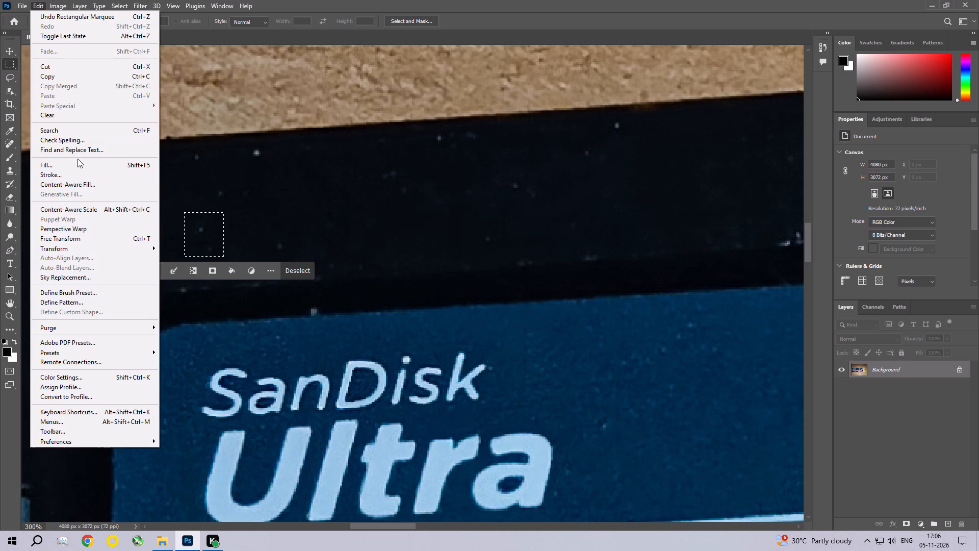
click(75, 162)
click(552, 138)
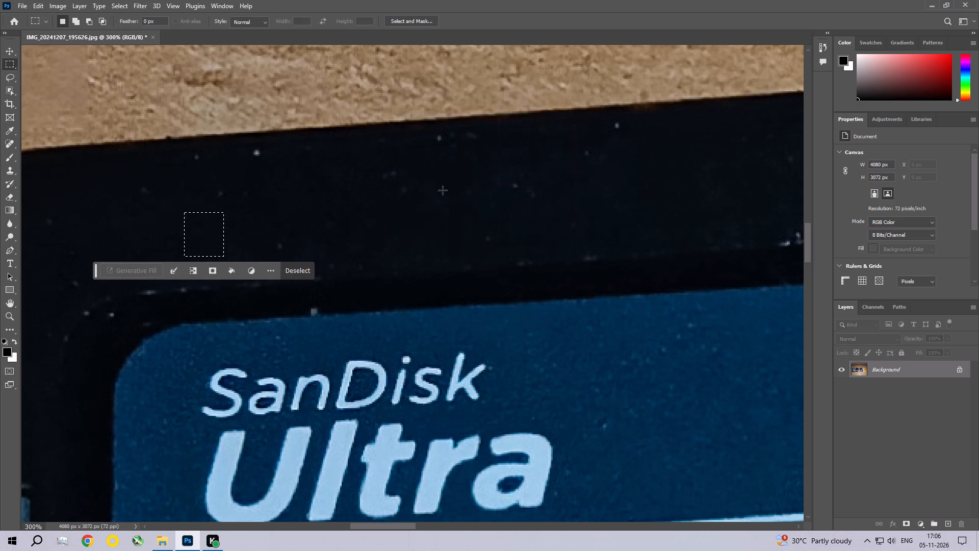
key(ctrl+d)
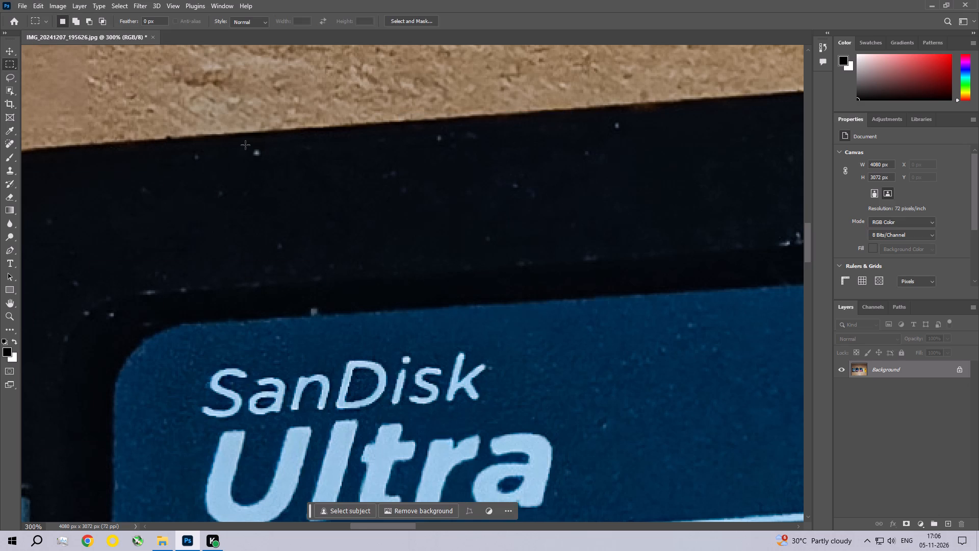
Remove the bright speck near the black border's upper edge, above the first letters of SanDisk, with a Content-Aware fill and deselect.
drag(245, 145, 267, 164)
click(44, 1)
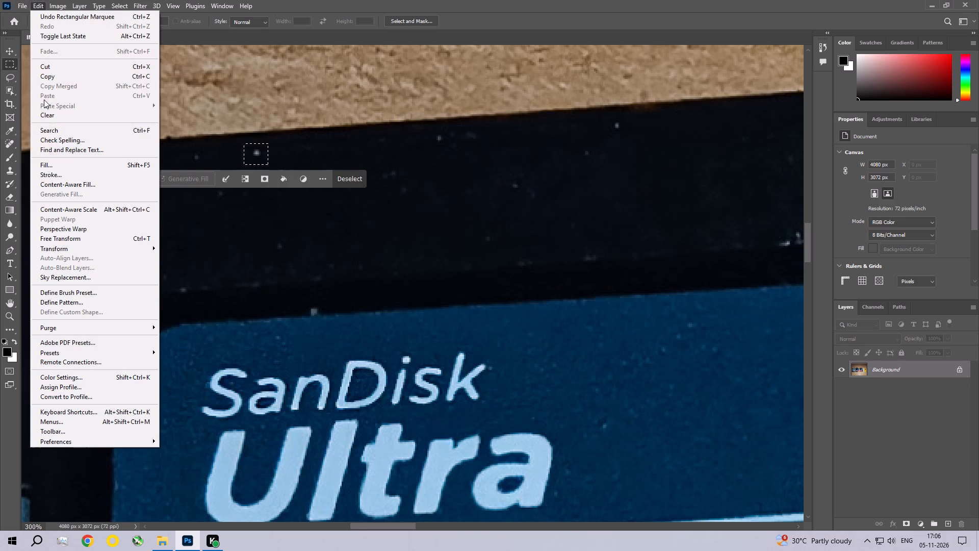
click(45, 162)
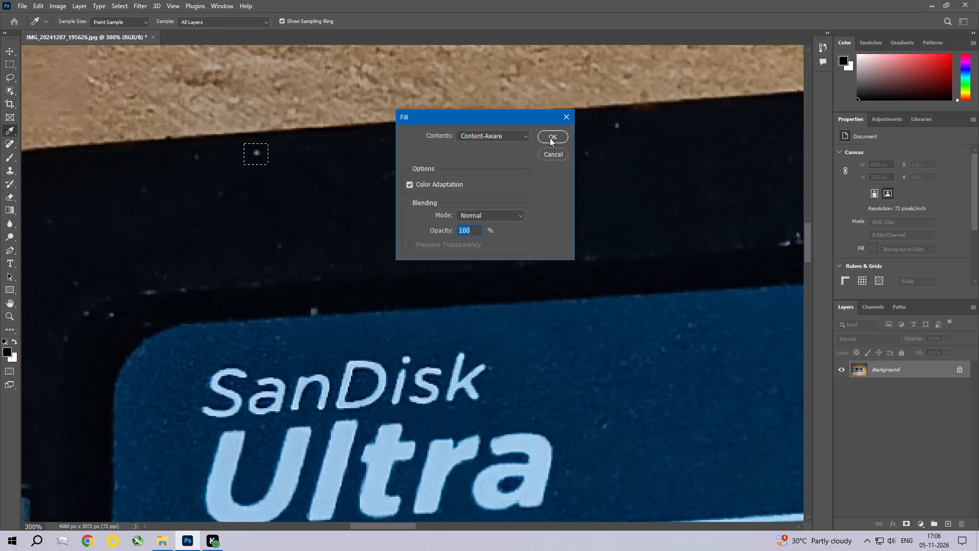
click(550, 138)
key(ctrl+d)
Remove the faint specks midway up the black border, above the end of the SanDisk name, with a Content-Aware fill and deselect.
drag(378, 160, 403, 189)
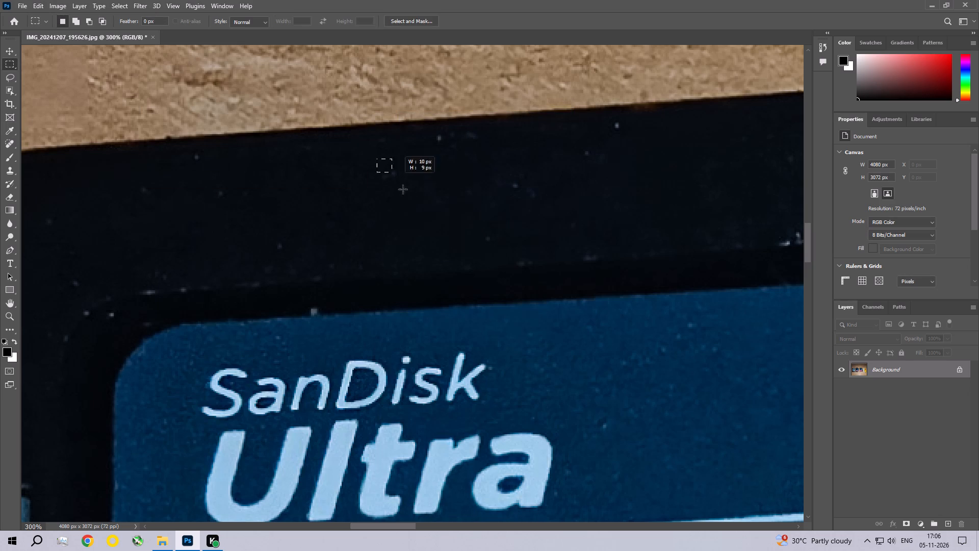
drag(403, 189, 416, 203)
click(39, 0)
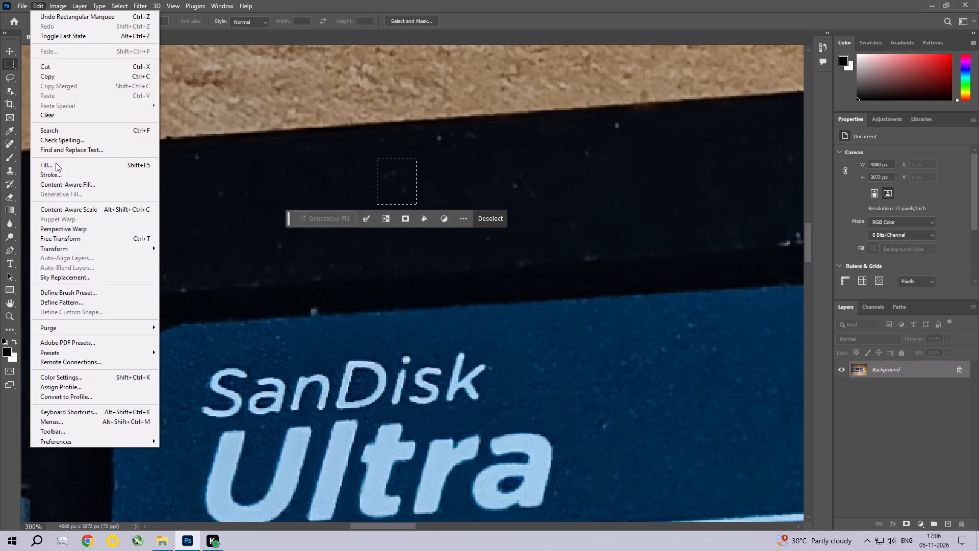
click(56, 163)
click(552, 132)
key(ctrl+d)
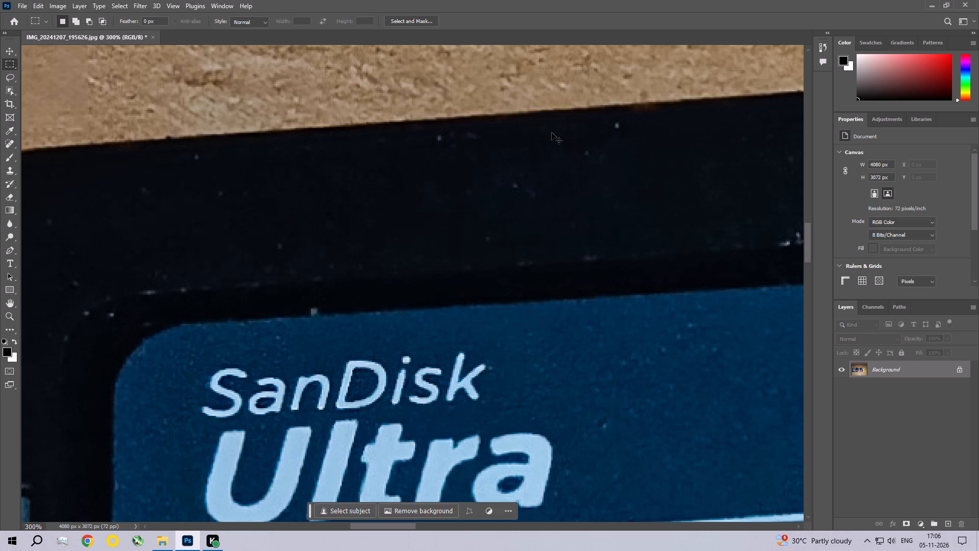
Remove the pair of specks by the black border's upper edge, above the k of SanDisk, with a Content-Aware fill and deselect.
drag(432, 133, 486, 147)
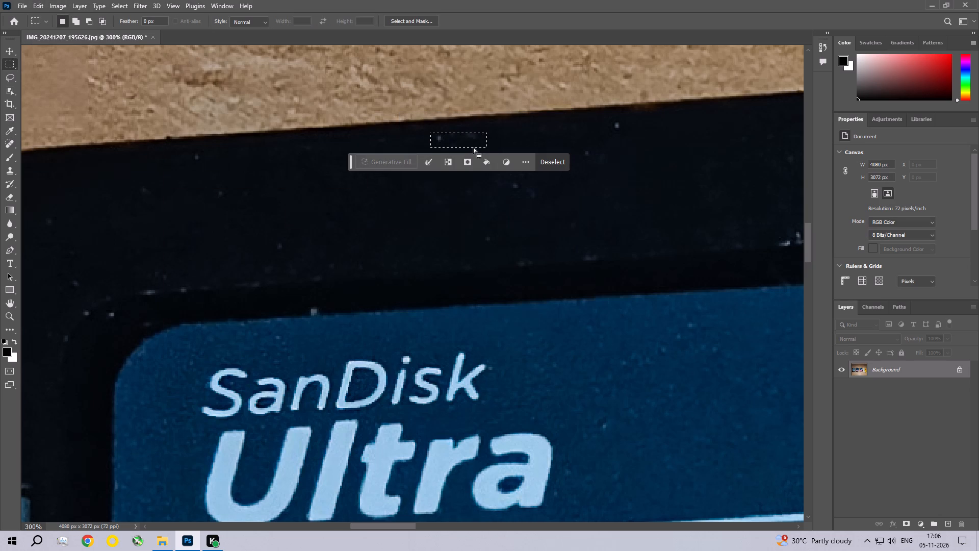
click(38, 6)
click(47, 164)
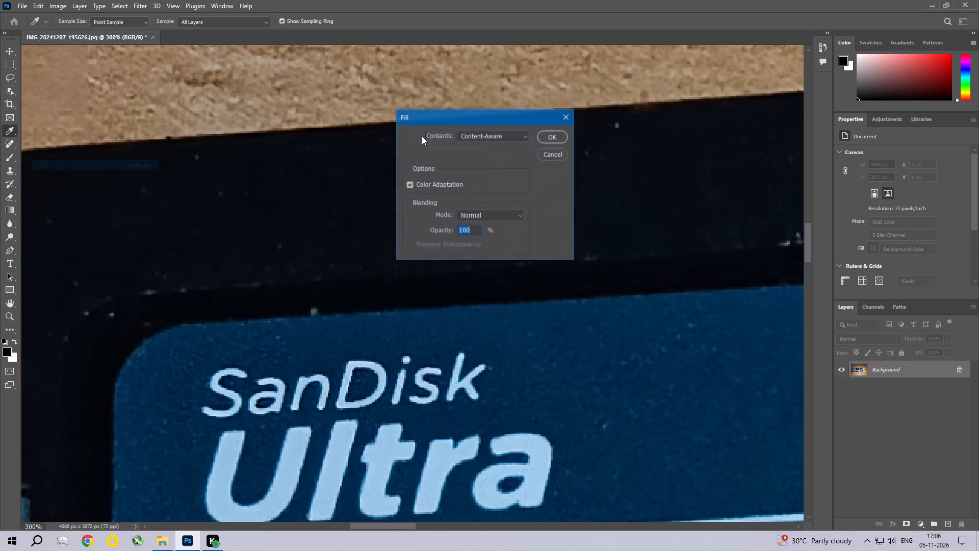
click(551, 136)
key(ctrl+d)
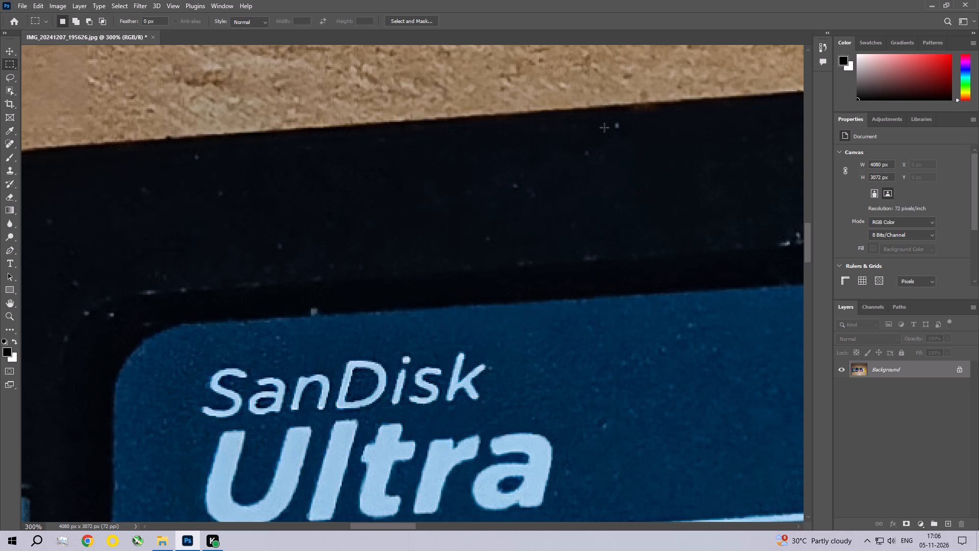
Remove the bright speck near the black border's upper edge, past the SanDisk name toward the cut corner, with a Content-Aware fill.
drag(606, 120, 631, 136)
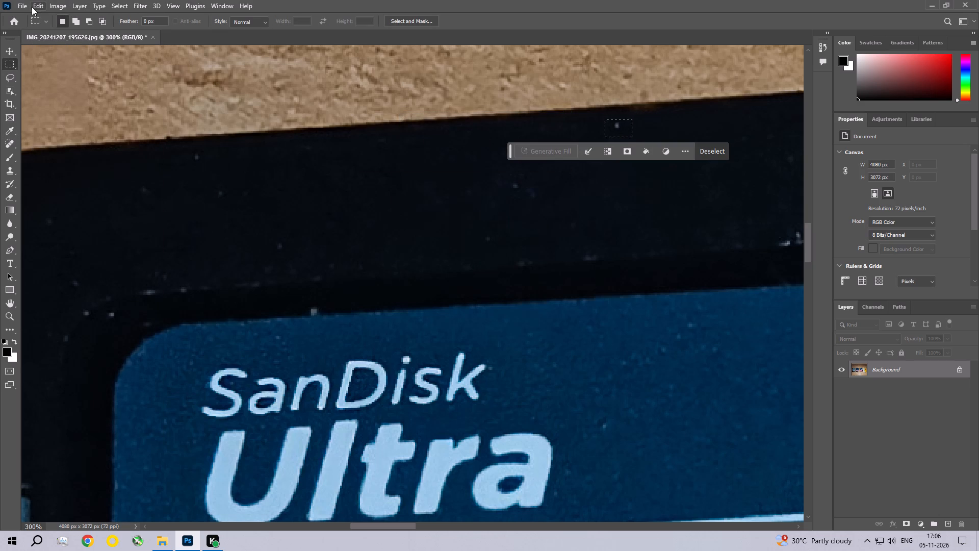
click(36, 7)
click(47, 163)
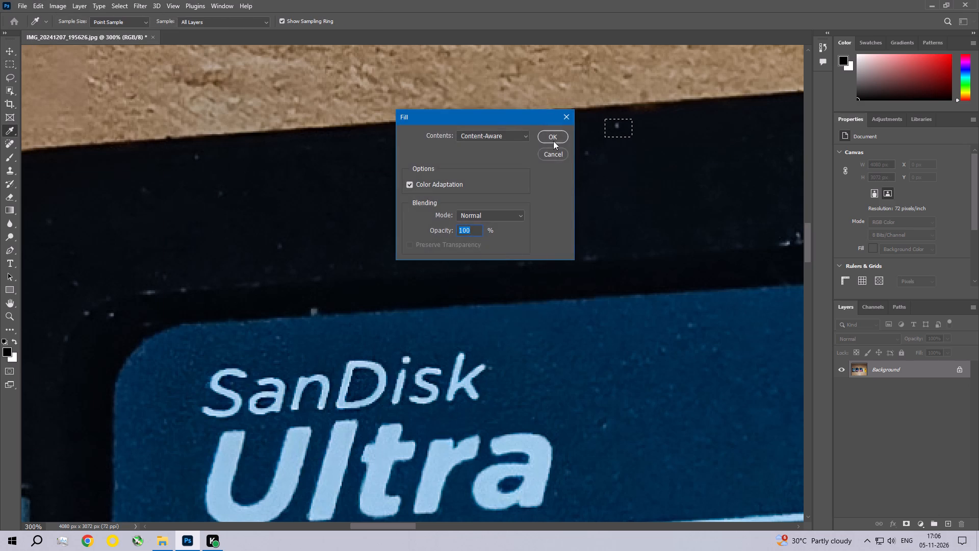
click(552, 135)
key(ctrl+d)
Remove the faint speck on the black border above the bright ridge scratches near the cut corner with a Content-Aware fill.
key(space)
key(space)
key(space)
key(space)
key(space)
key(space)
key(space)
key(space)
key(space)
key(space)
key(space)
key(space)
key(space)
key(space)
key(space)
drag(660, 206, 358, 217)
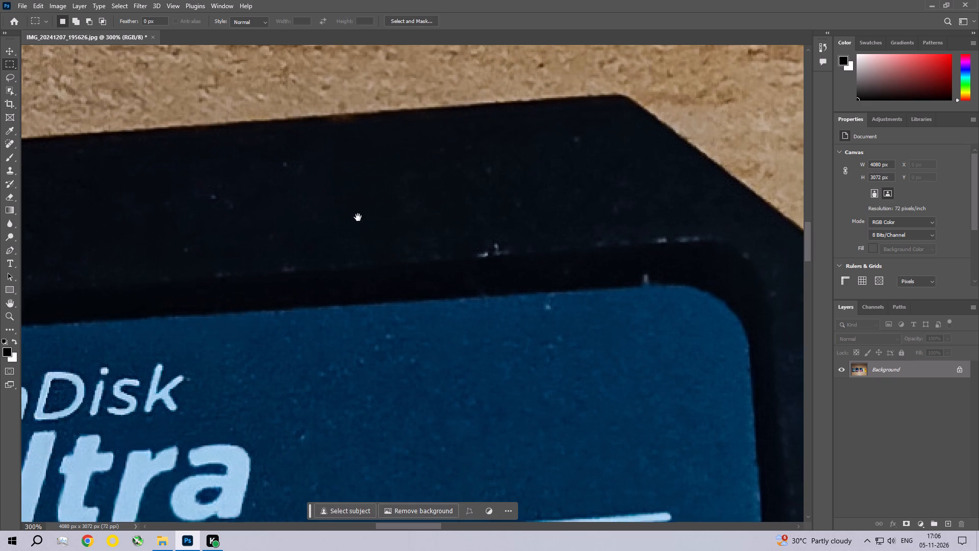
drag(474, 157, 505, 183)
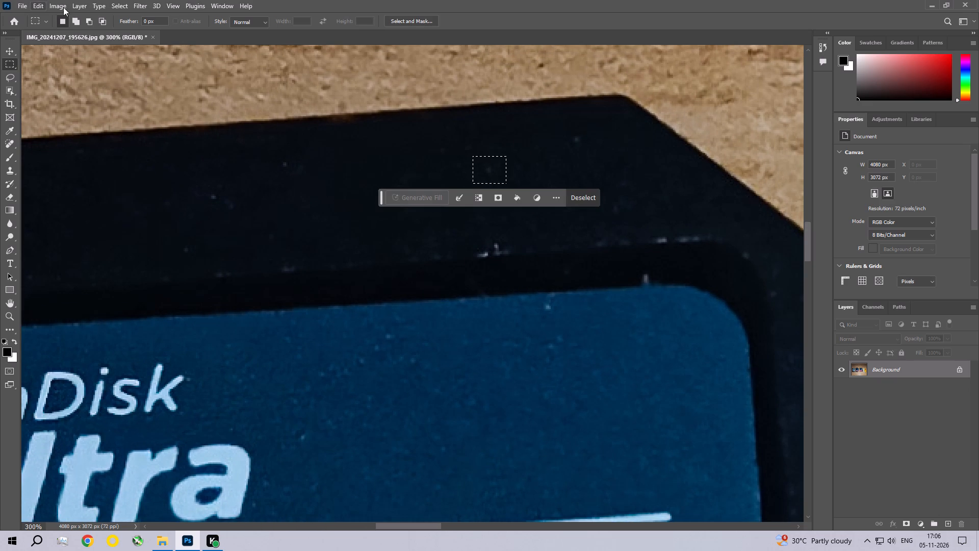
click(37, 1)
click(45, 160)
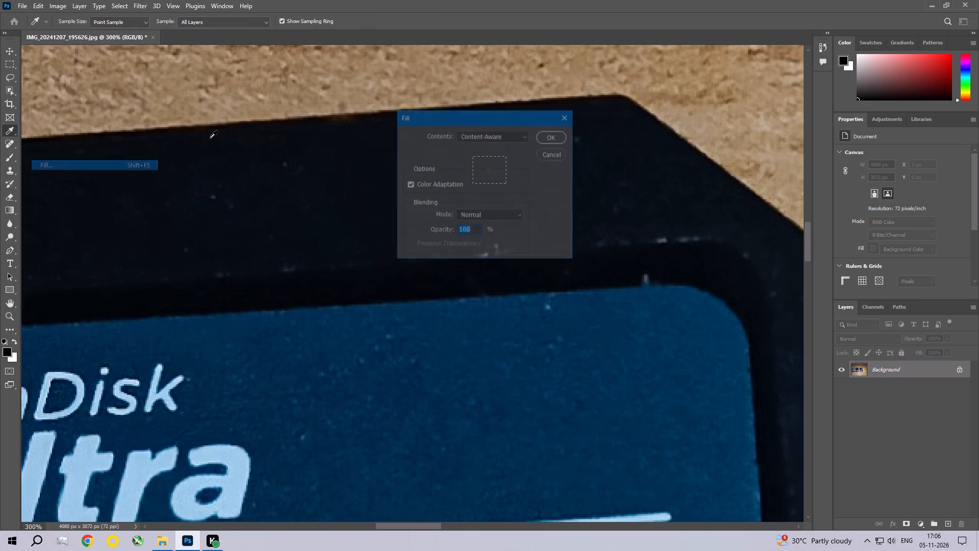
click(554, 138)
key(ctrl+d)
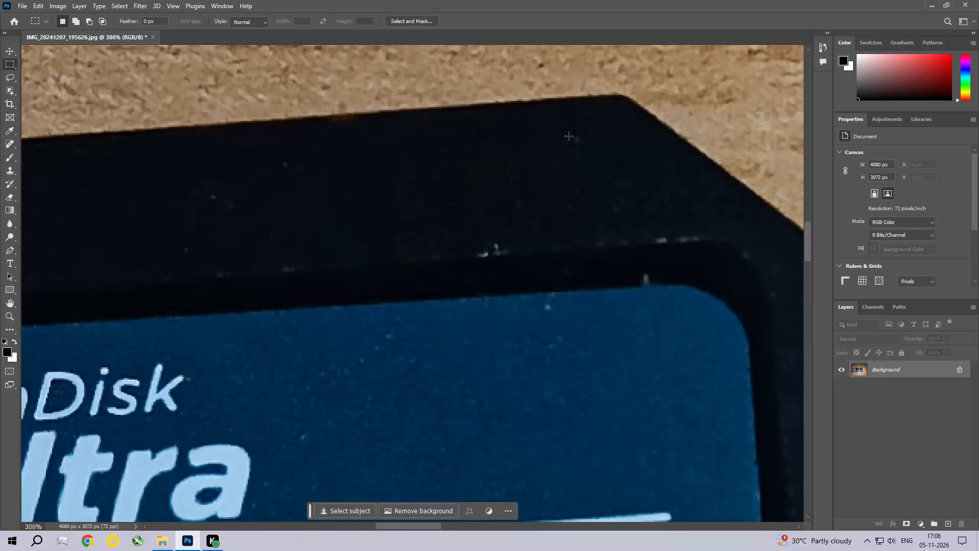
Remove the small speck on the black border just below the start of the cut corner with a Content-Aware fill and deselect.
drag(562, 129, 594, 149)
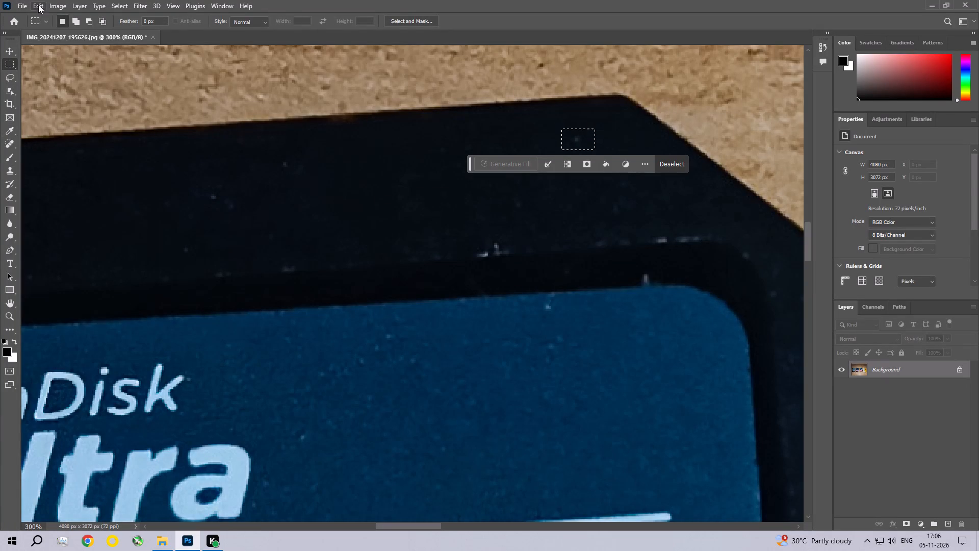
click(43, 5)
click(61, 161)
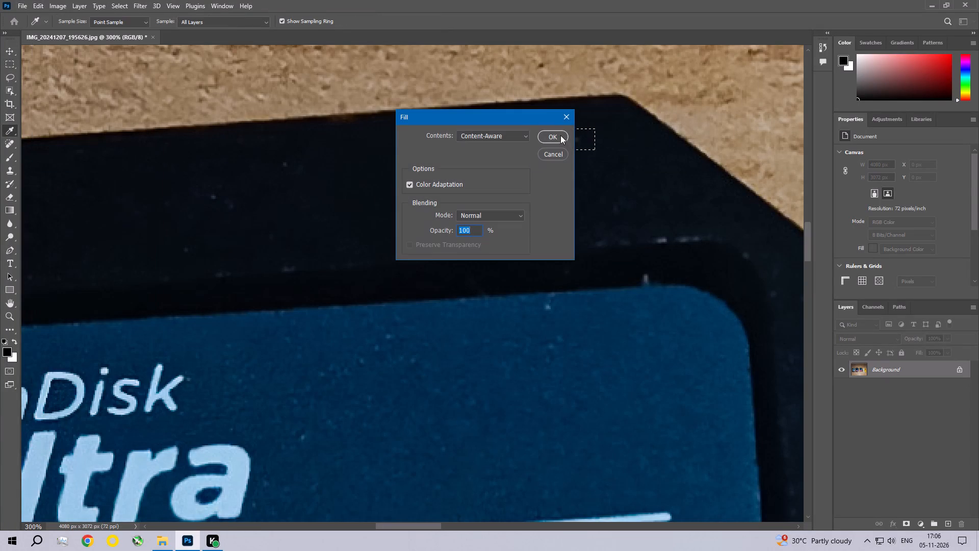
click(560, 135)
key(ctrl+d)
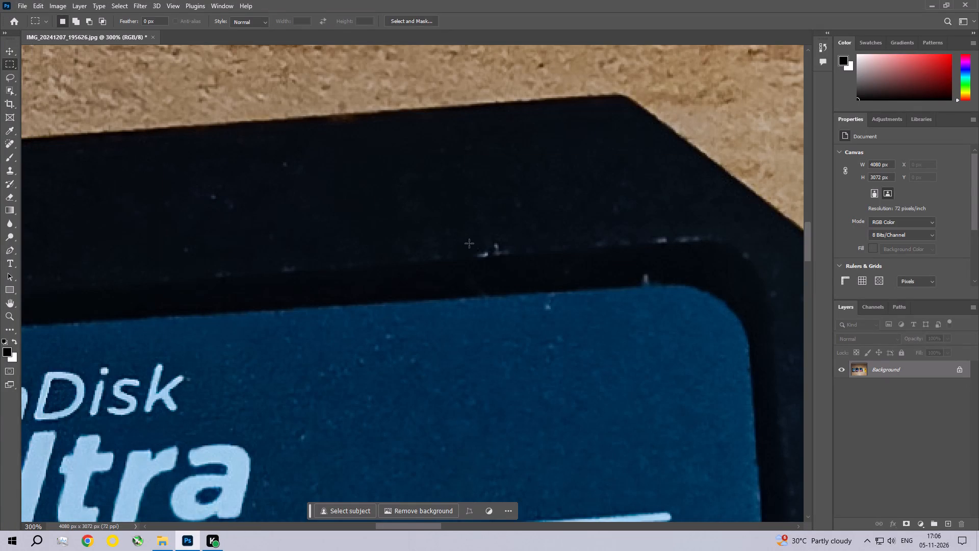
Remove the white scratch marks on the inner ridge above the blue label, short of its cut-corner end, with a Content-Aware fill.
drag(466, 238, 516, 257)
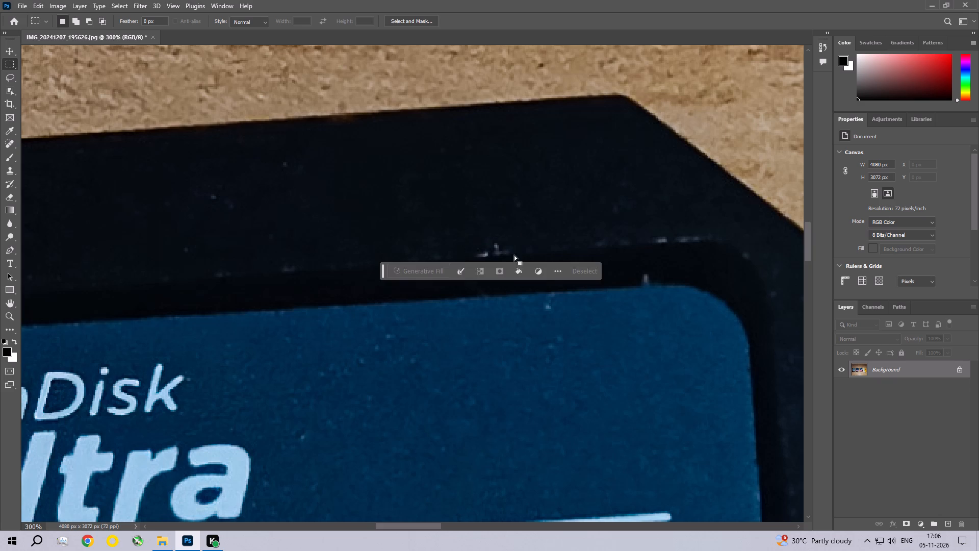
click(37, 7)
click(66, 167)
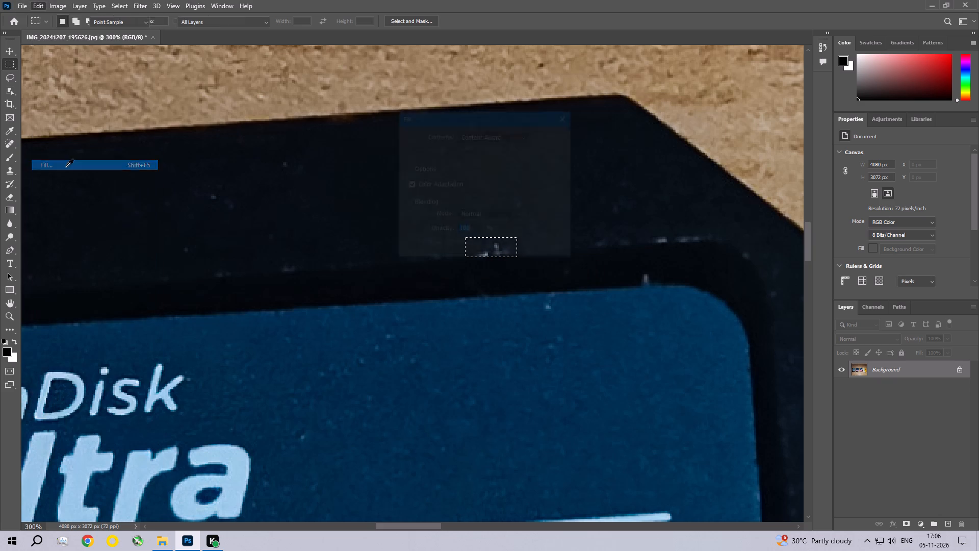
click(551, 138)
key(ctrl+d)
Remove the speck cluster midway up the black border, just past the end of the SanDisk name, with a Content-Aware fill.
key(space)
key(space)
key(space)
key(space)
key(space)
key(space)
key(space)
key(space)
key(space)
key(space)
drag(314, 223, 322, 221)
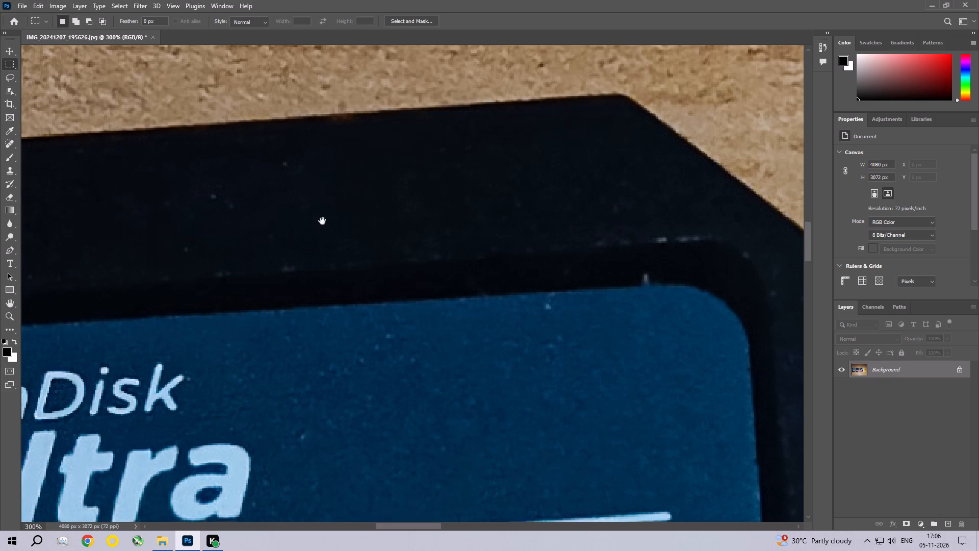
drag(322, 221, 555, 217)
drag(439, 178, 481, 211)
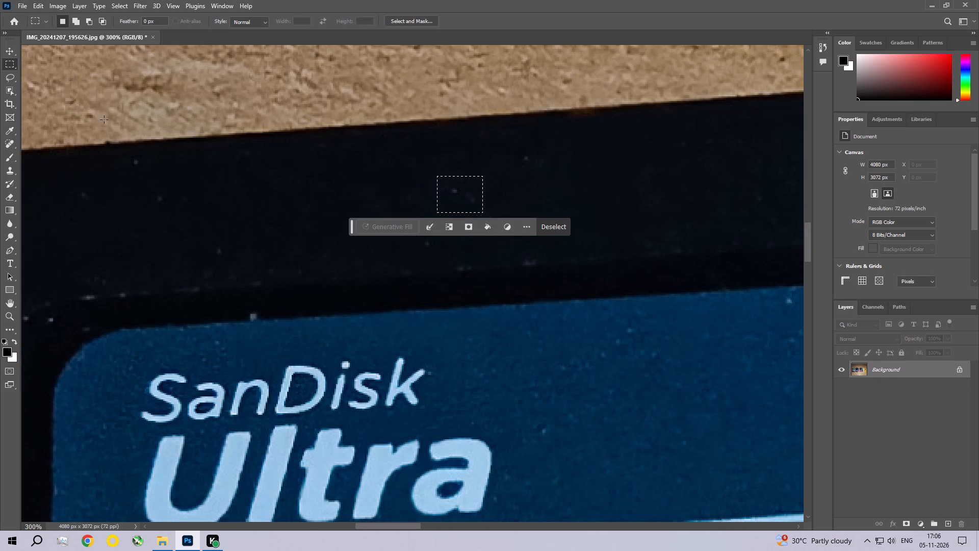
click(34, 5)
click(46, 166)
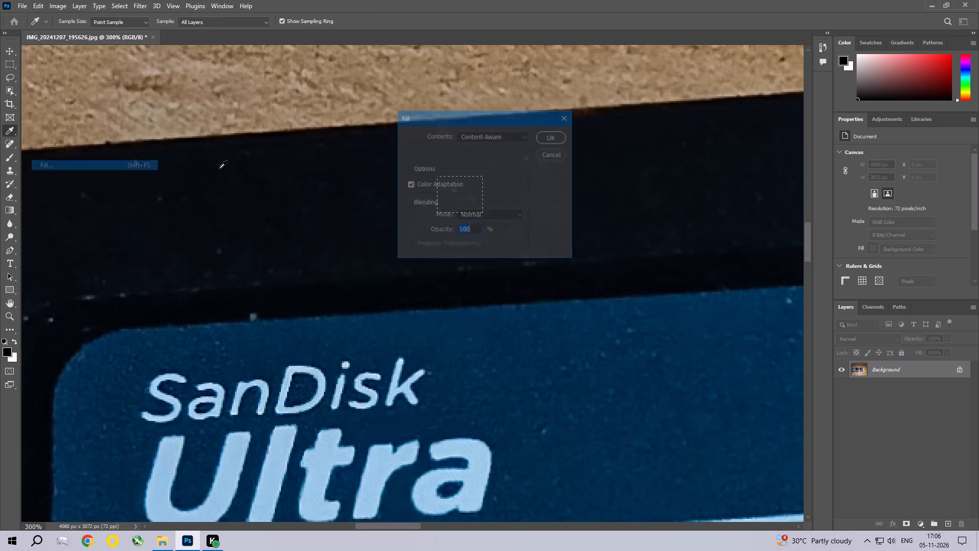
click(552, 135)
key(ctrl+d)
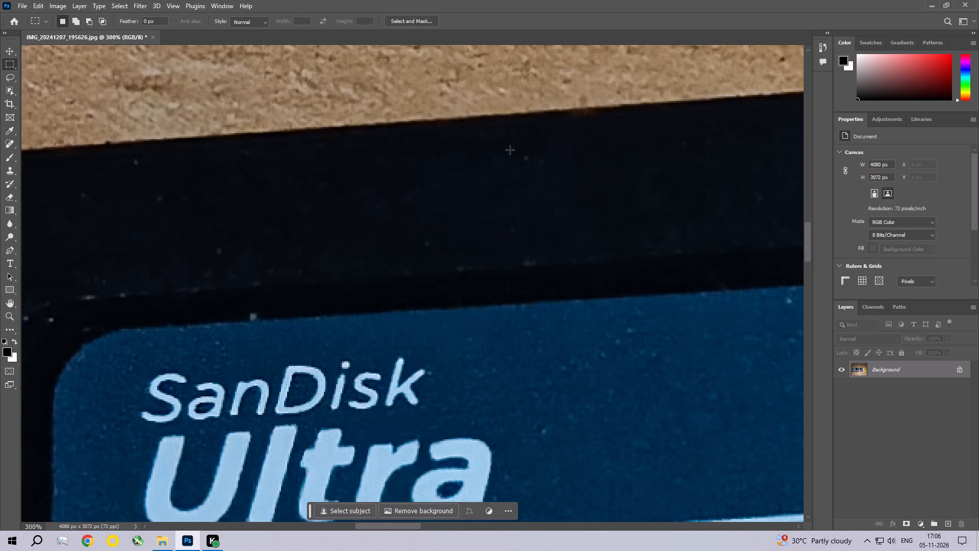
Remove the remaining speck in the upper part of the black border, past the SanDisk name, with a Content-Aware fill and deselect.
drag(512, 146, 552, 171)
click(38, 2)
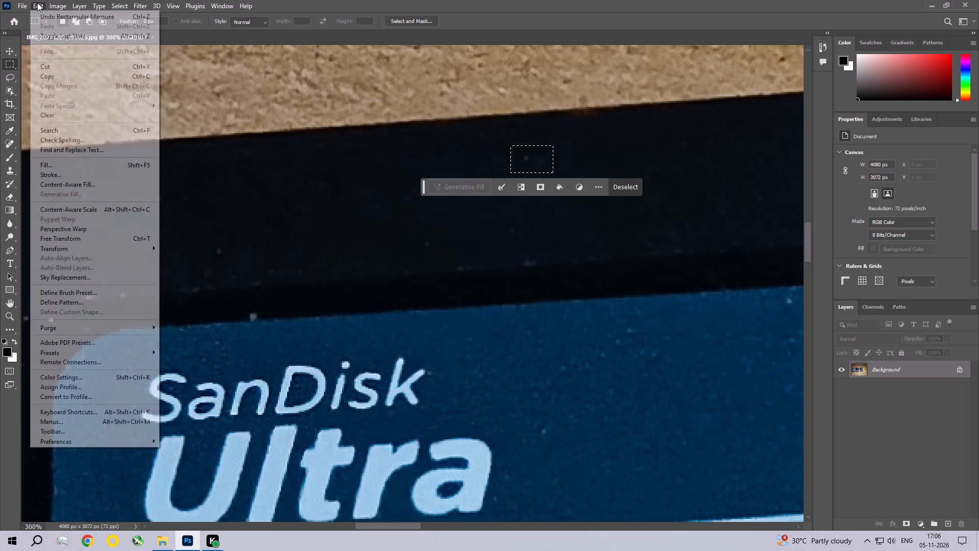
click(48, 164)
click(564, 133)
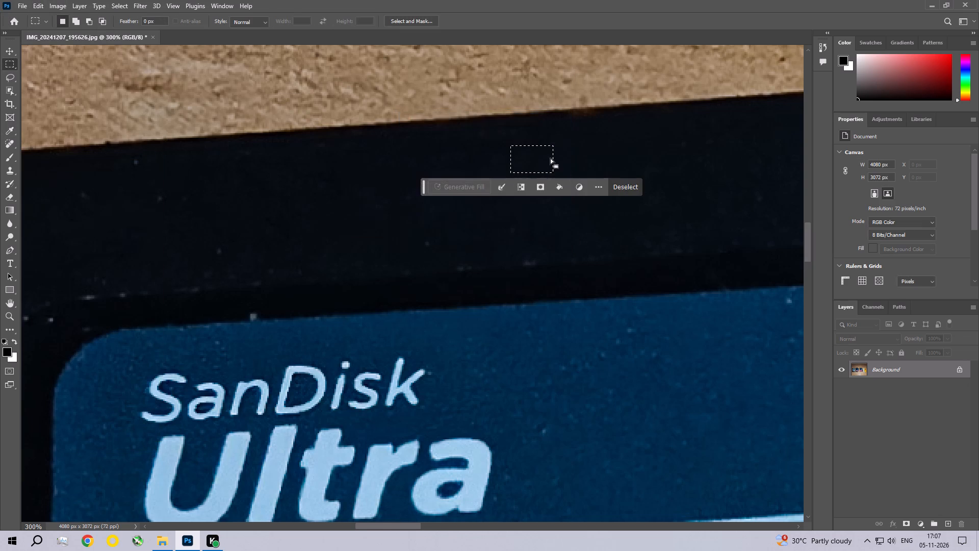
key(ctrl+d)
Remove the speck near the black border's upper edge, toward the card's rounded corner, with a Content-Aware fill and deselect.
key(space)
key(space)
key(space)
key(space)
key(space)
key(space)
key(space)
key(space)
key(space)
key(space)
key(space)
key(space)
drag(209, 210, 454, 218)
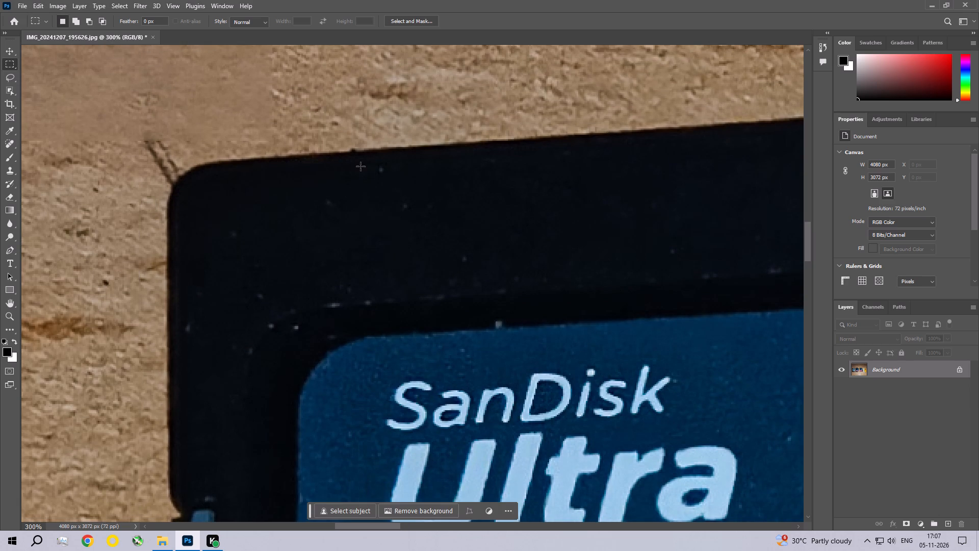
drag(367, 162, 391, 178)
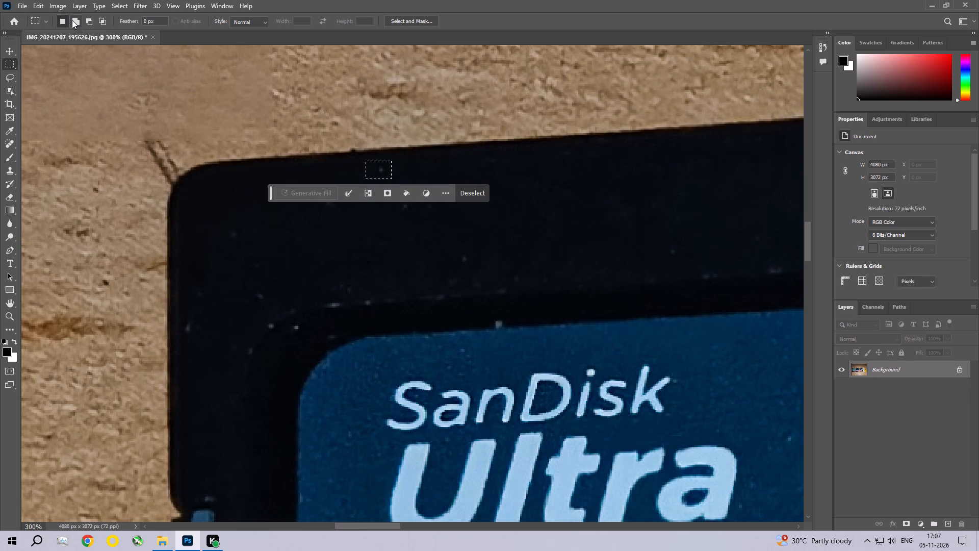
click(39, 4)
click(53, 161)
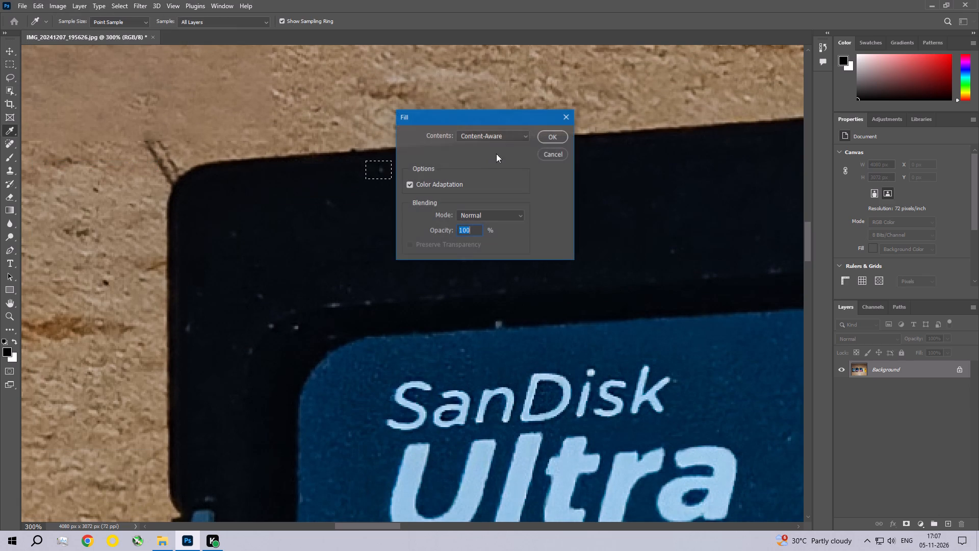
click(555, 129)
click(563, 135)
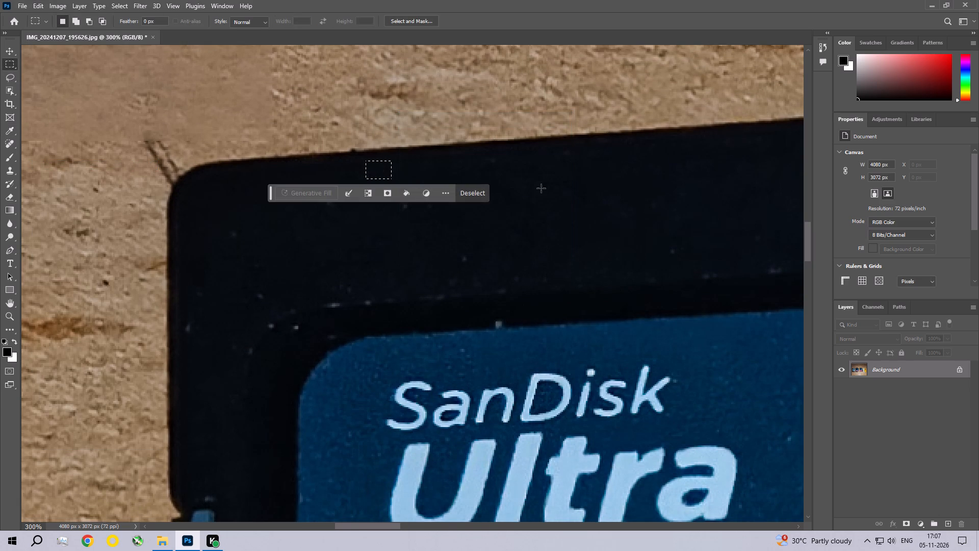
key(ctrl+d)
Remove the speck in the black border above the S of the SanDisk name with a Content-Aware fill and deselect.
drag(394, 198, 415, 213)
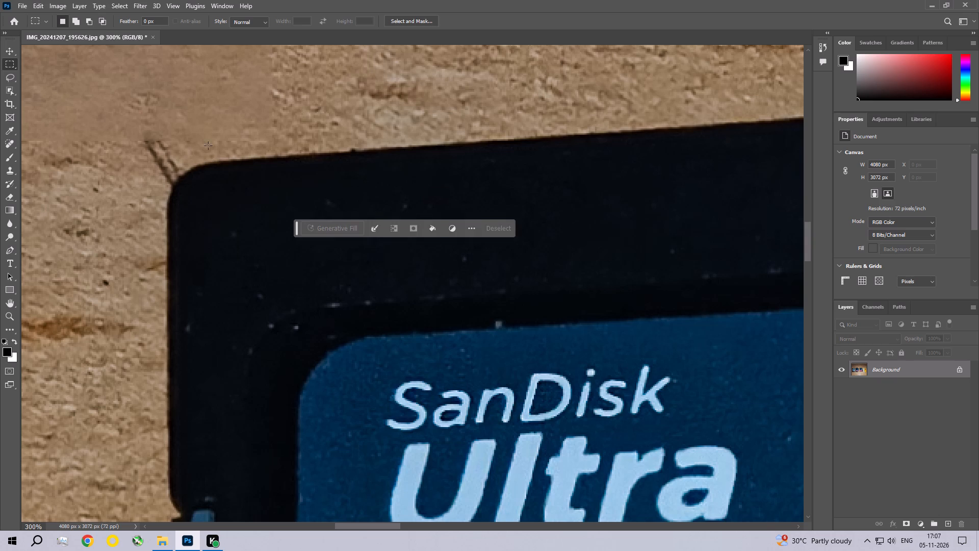
click(37, 5)
click(54, 163)
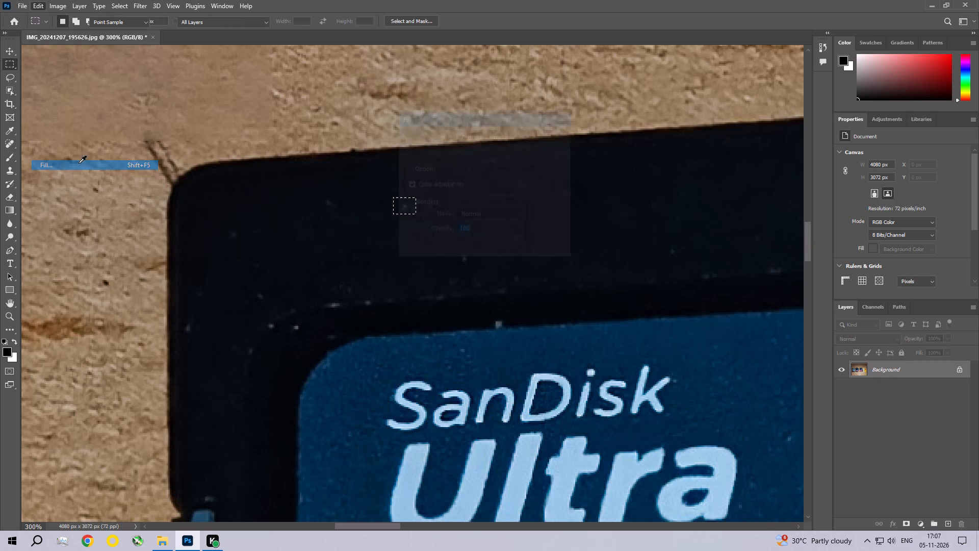
click(554, 133)
key(ctrl+d)
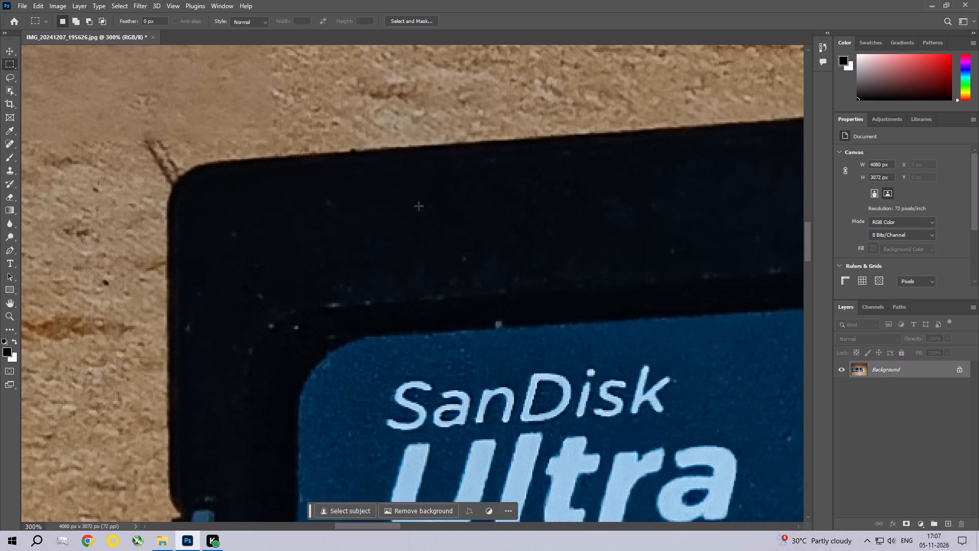
Remove the faint mark in the black border just beside the last fill, toward the SanDisk name's a, with a Content-Aware fill and deselect.
drag(418, 197, 443, 218)
click(33, 5)
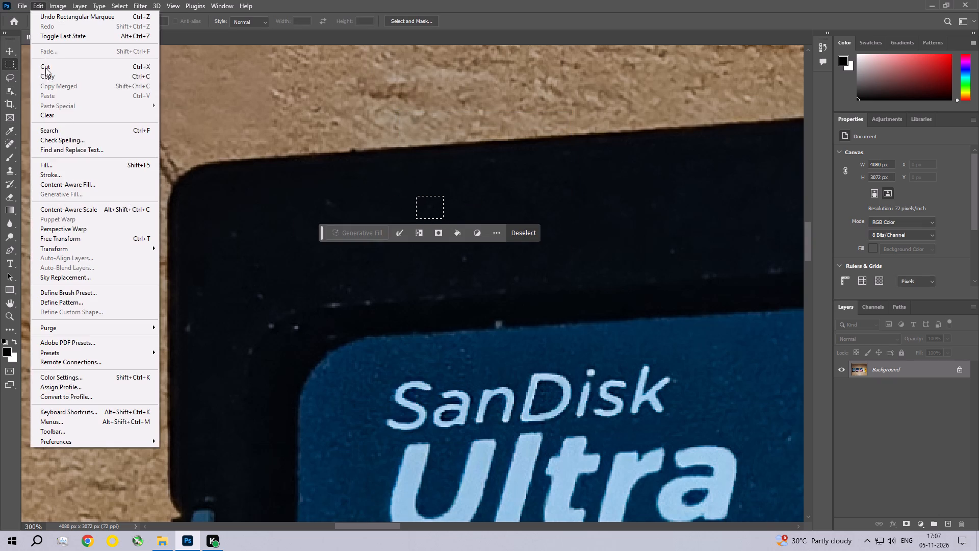
click(52, 162)
click(550, 134)
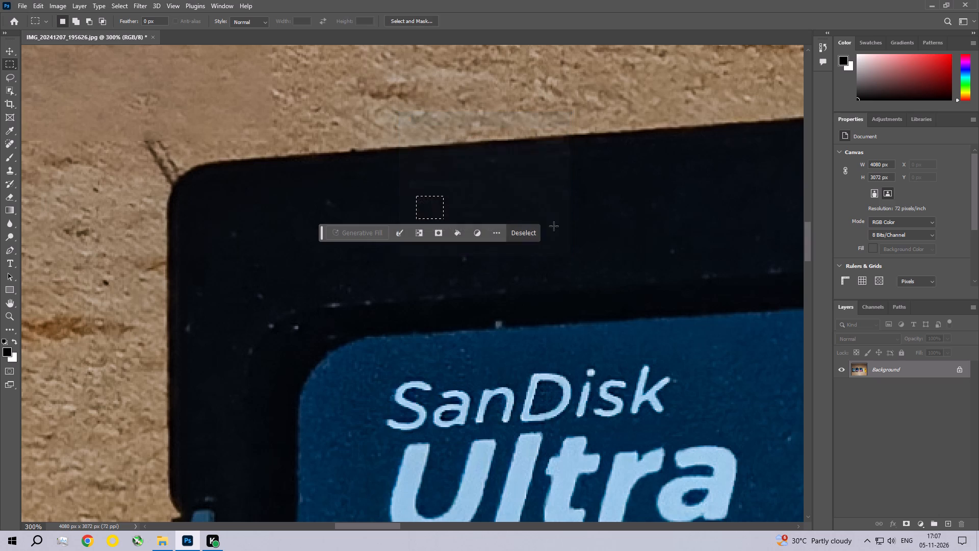
key(ctrl+d)
Remove the speck lower in the black border, above the SanDisk name's first letters and short of the inner ridge, with a Content-Aware fill.
drag(454, 251, 474, 266)
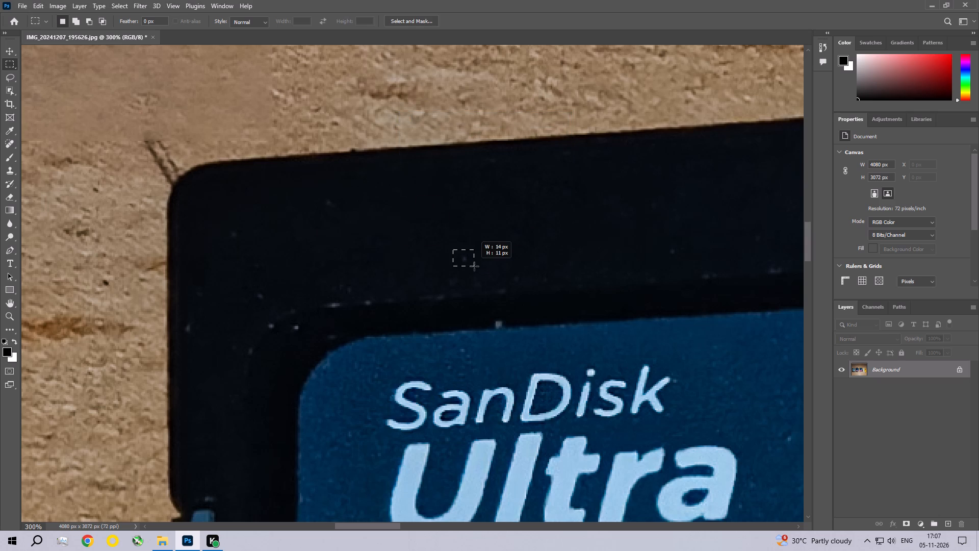
drag(474, 266, 475, 267)
click(40, 3)
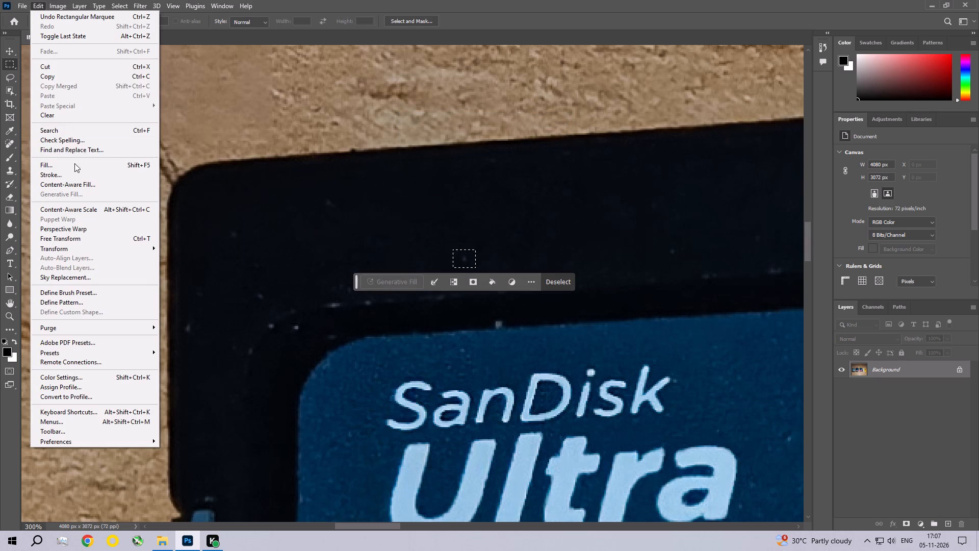
click(74, 167)
click(552, 137)
key(ctrl+d)
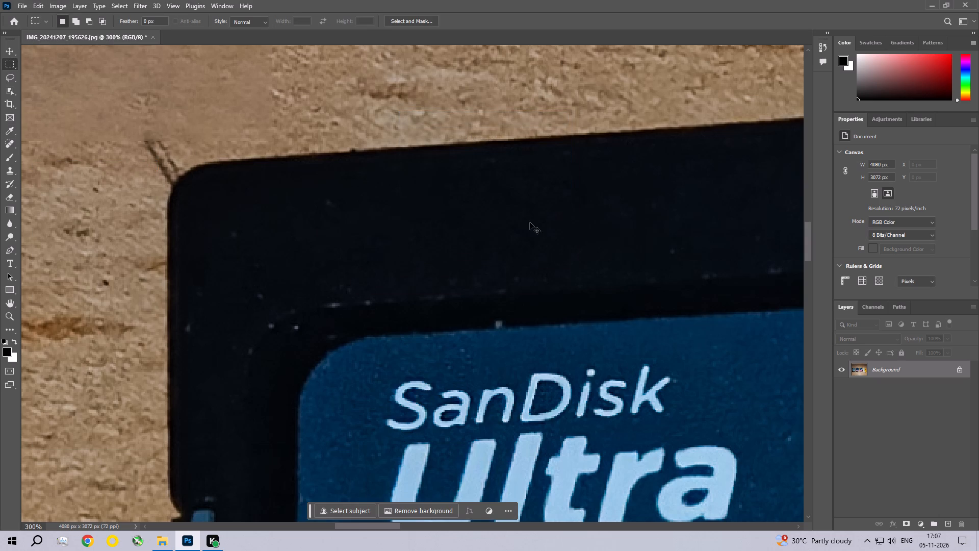
Remove the specks in the upper black border above the blue label's rounded corner with a Content-Aware fill and deselect.
drag(311, 193, 348, 219)
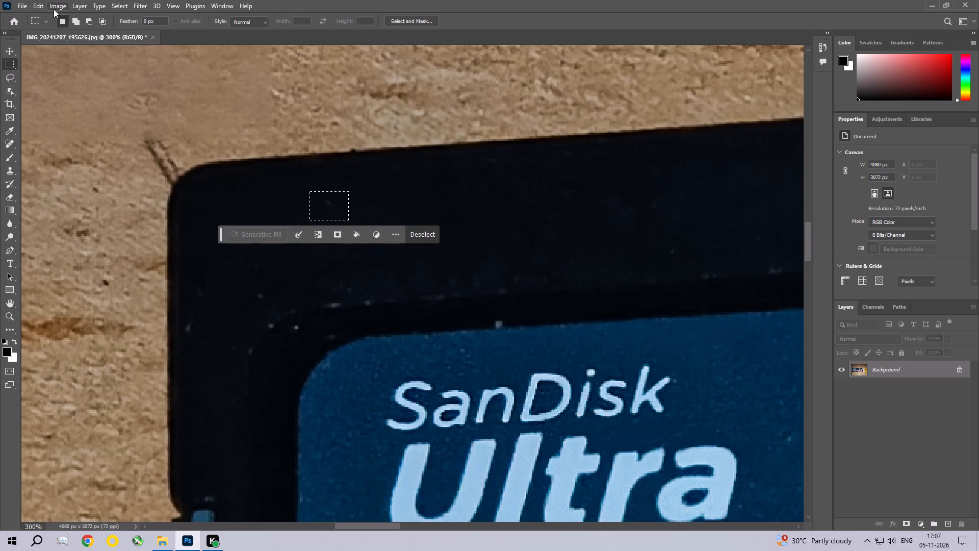
click(37, 7)
click(62, 166)
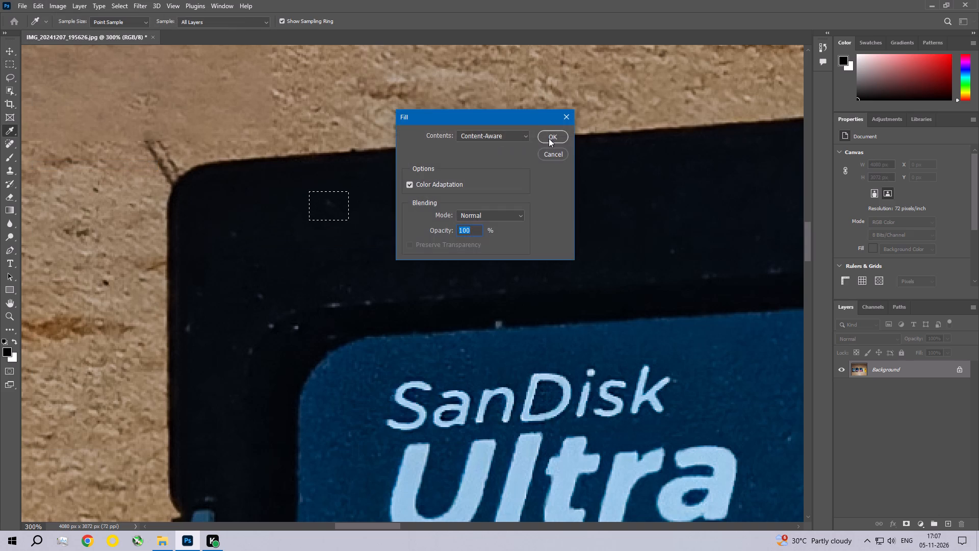
click(564, 131)
key(ctrl+d)
Remove the speck in the black border diagonally inside the card's rounded outer corner with a Content-Aware fill and deselect.
key(space)
key(space)
key(space)
key(space)
key(space)
key(space)
key(space)
key(space)
key(space)
key(space)
key(space)
key(space)
key(space)
key(space)
key(space)
key(space)
key(space)
key(space)
key(space)
key(space)
drag(306, 242, 375, 164)
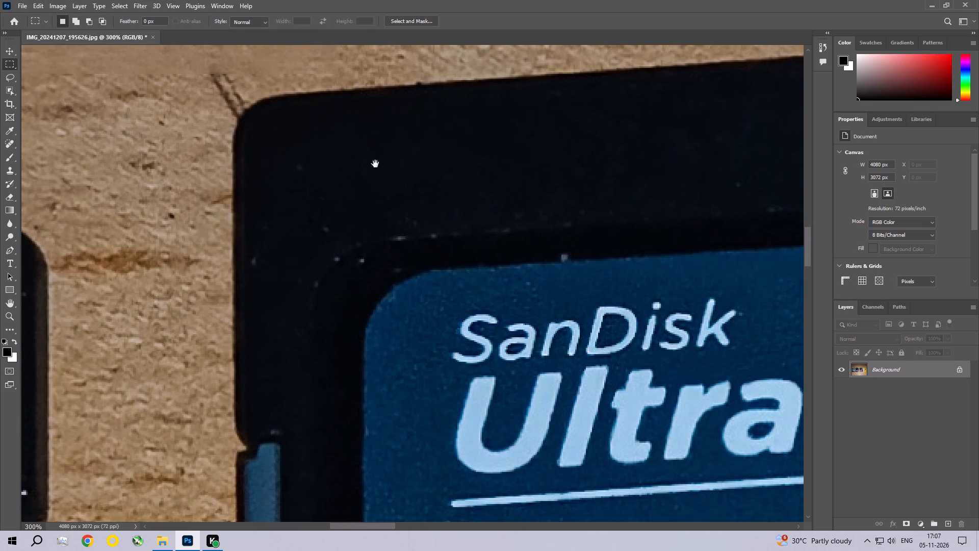
drag(375, 164, 377, 154)
drag(286, 131, 319, 159)
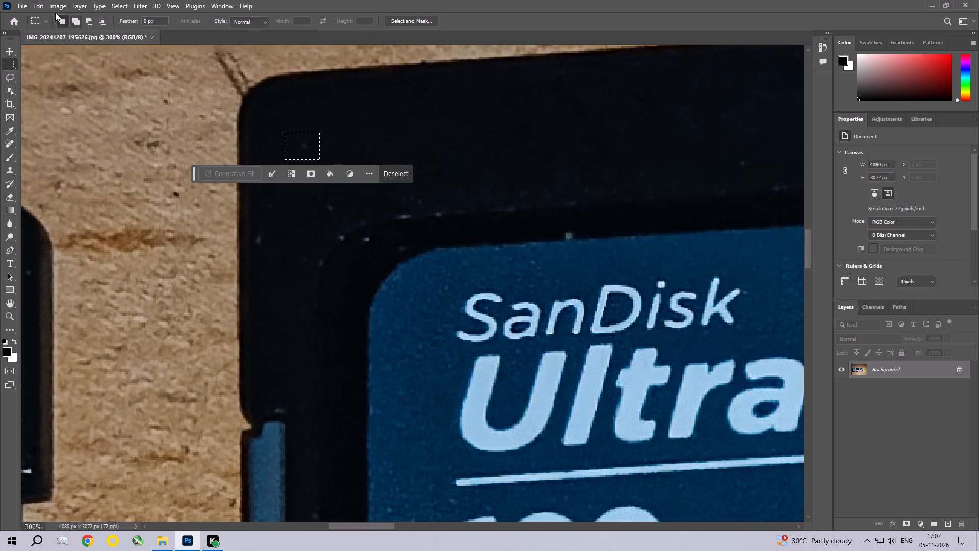
click(37, 6)
click(62, 163)
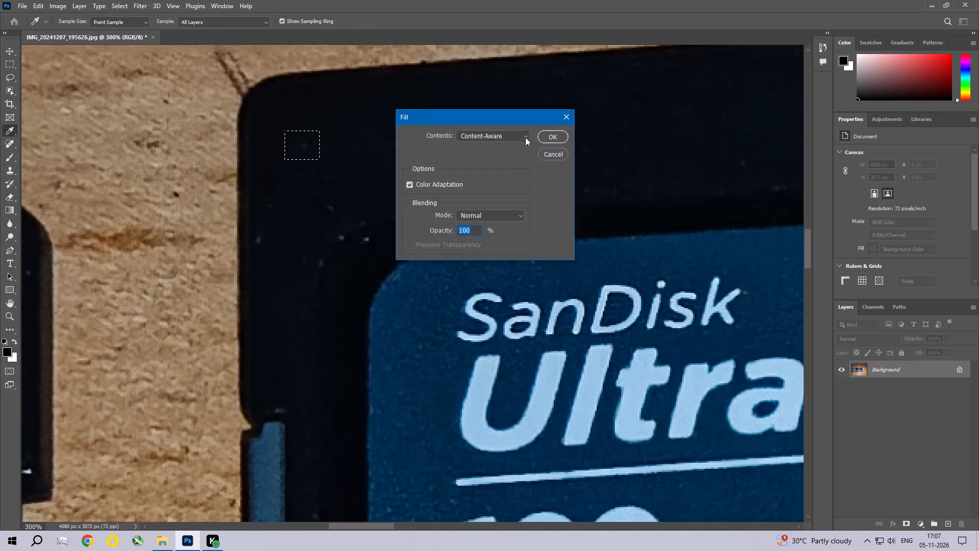
click(537, 132)
click(551, 131)
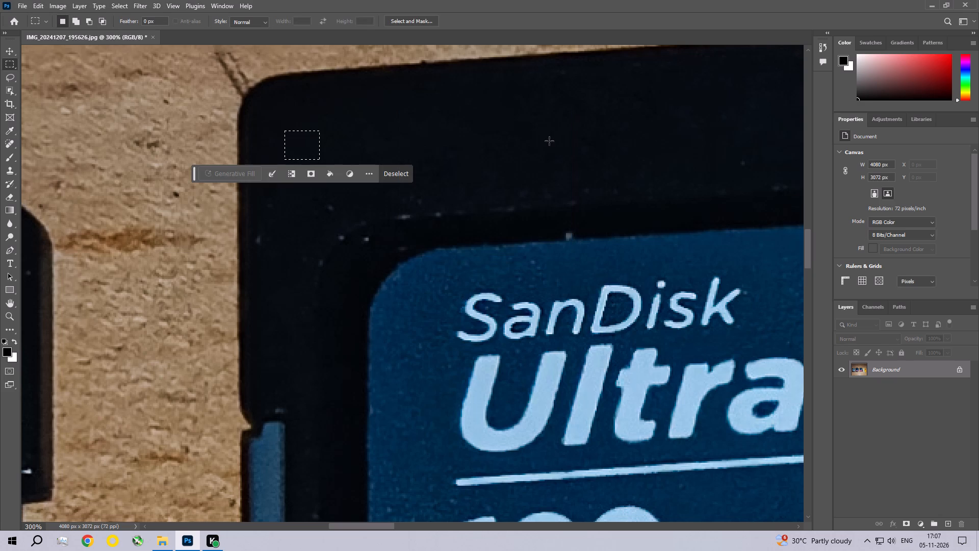
key(ctrl+d)
Remove the speck along the card's outer side edge, below its rounded corner, with a Content-Aware fill and deselect.
key(space)
key(space)
key(space)
key(space)
key(space)
key(space)
key(space)
key(space)
drag(304, 233, 329, 190)
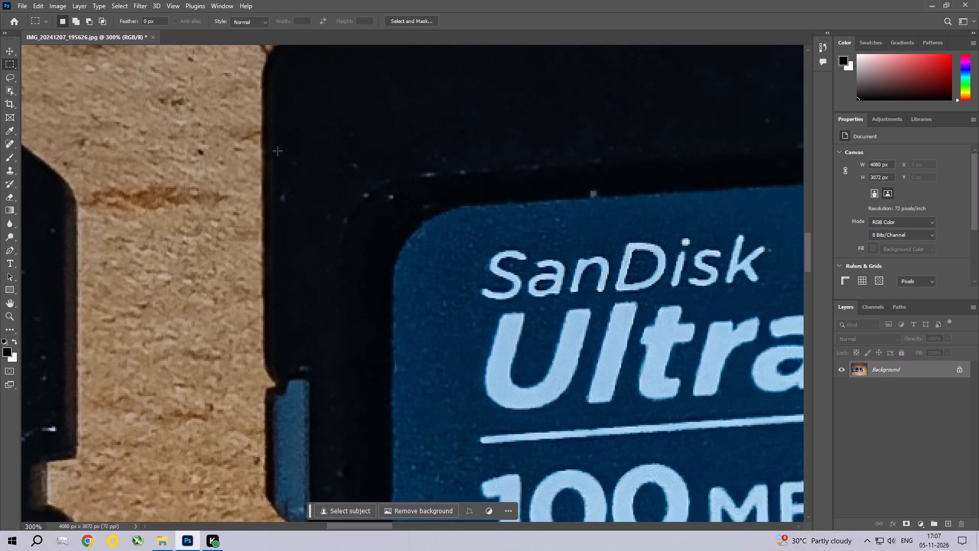
drag(277, 151, 304, 181)
click(37, 2)
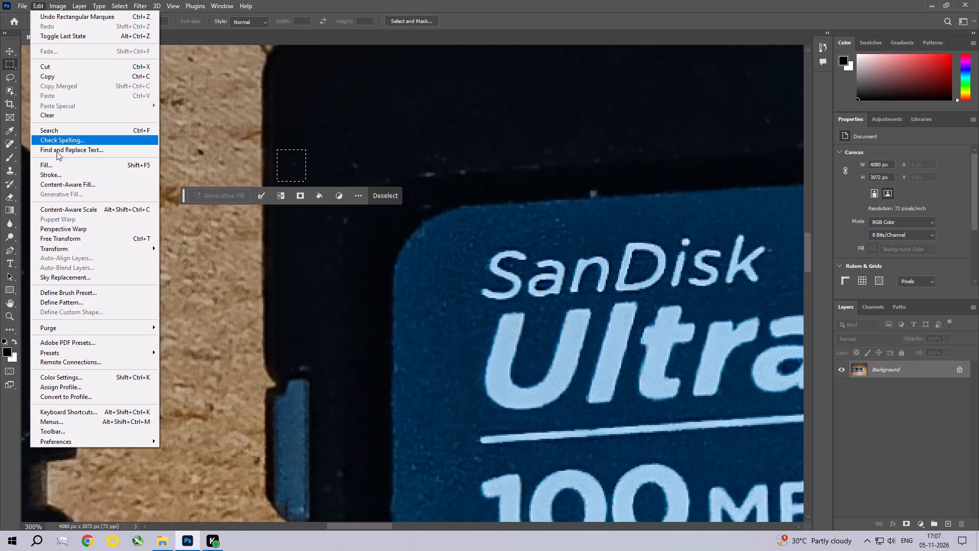
click(61, 166)
click(553, 134)
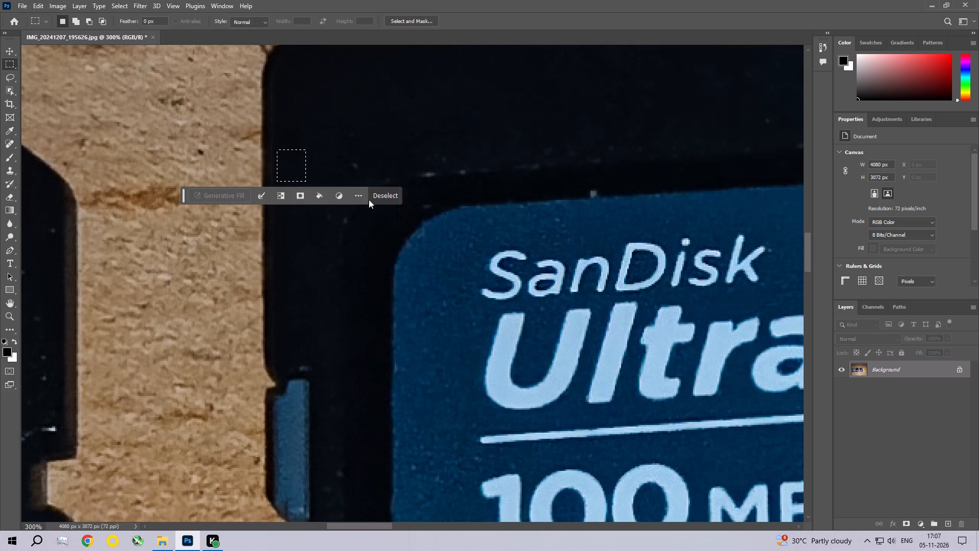
key(ctrl+d)
Remove the grey spot on the blue label's upper edge, above the SanDisk name, with a Content-Aware fill and deselect.
key(space)
key(space)
key(space)
key(space)
key(space)
key(space)
key(space)
key(space)
key(space)
key(space)
key(space)
key(space)
key(space)
key(space)
key(space)
key(space)
key(space)
key(space)
key(space)
key(space)
drag(310, 225, 218, 207)
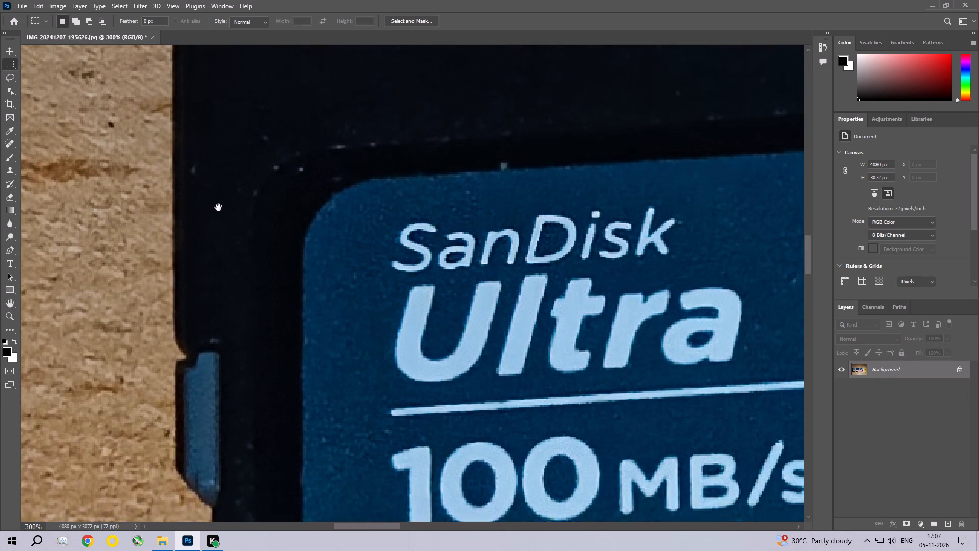
drag(218, 207, 218, 208)
drag(581, 204, 510, 226)
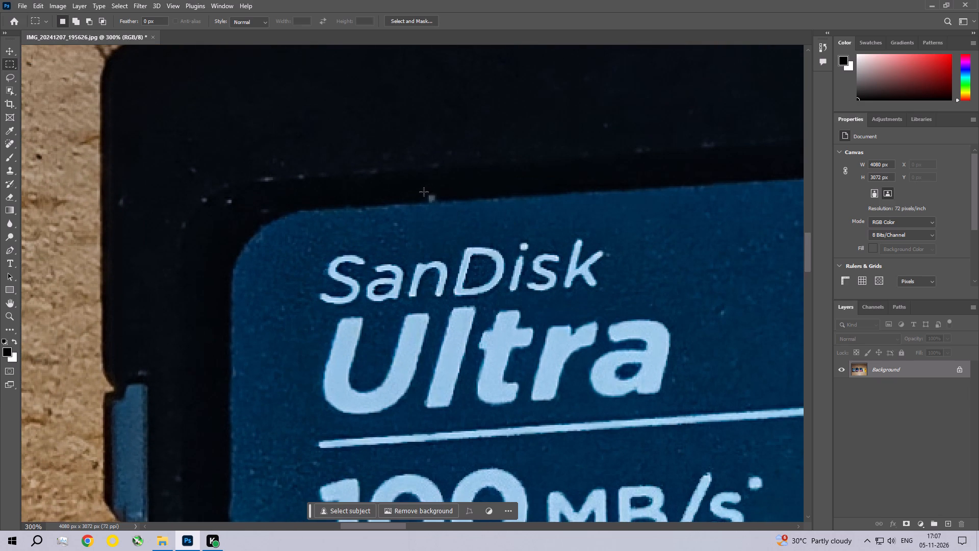
drag(424, 192, 444, 203)
click(33, 1)
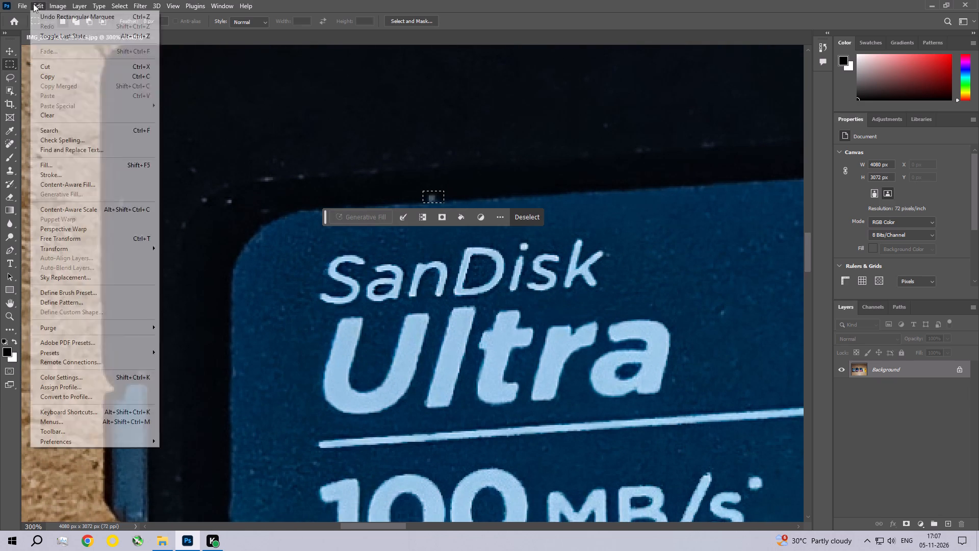
click(52, 164)
click(564, 136)
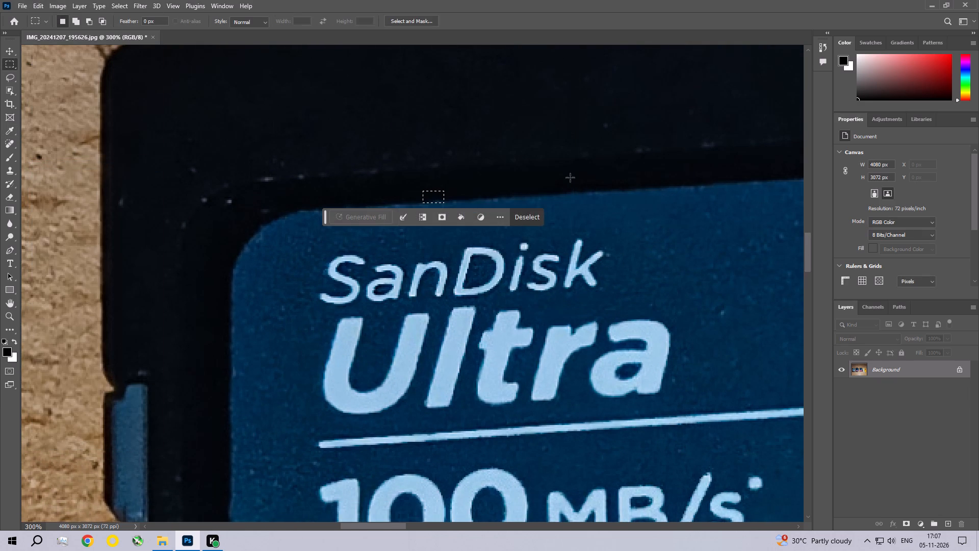
key(ctrl+d)
Remove the speck in the black border just outside the inner ridge's rounded corner with a Content-Aware fill and deselect.
drag(181, 164, 207, 178)
click(37, 0)
click(59, 169)
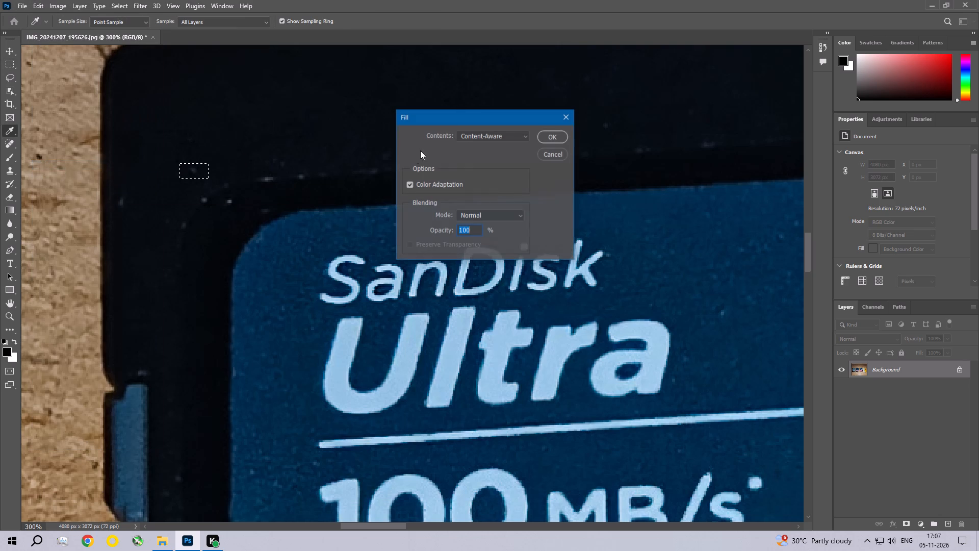
click(550, 136)
key(ctrl+d)
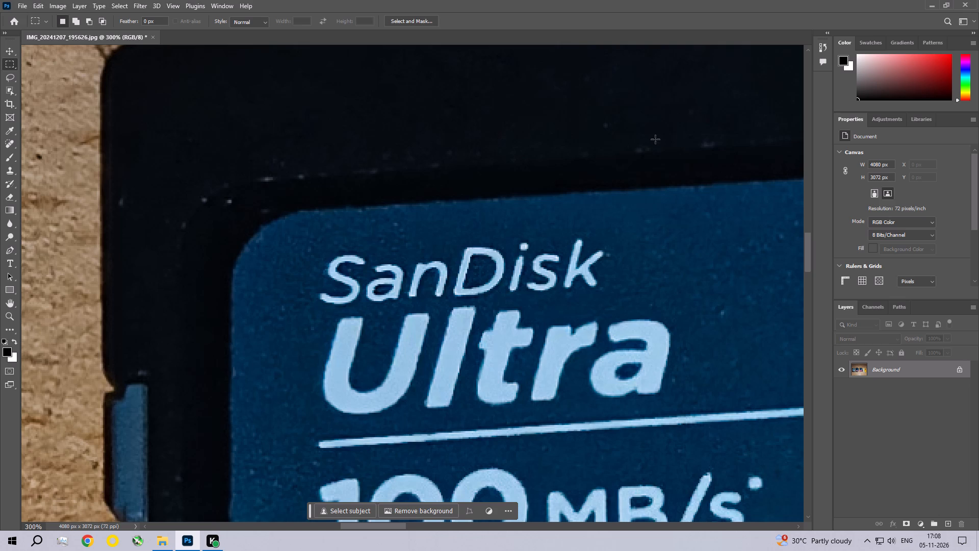
Remove the speck in the black side border level with the bottom of the red 32 using a Content-Aware fill and deselect.
key(space)
key(space)
key(space)
key(space)
key(space)
key(space)
key(space)
key(space)
key(space)
key(space)
key(space)
key(space)
key(space)
key(space)
key(space)
key(space)
key(space)
key(space)
key(space)
key(space)
drag(326, 242, 425, 96)
drag(373, 306, 351, 168)
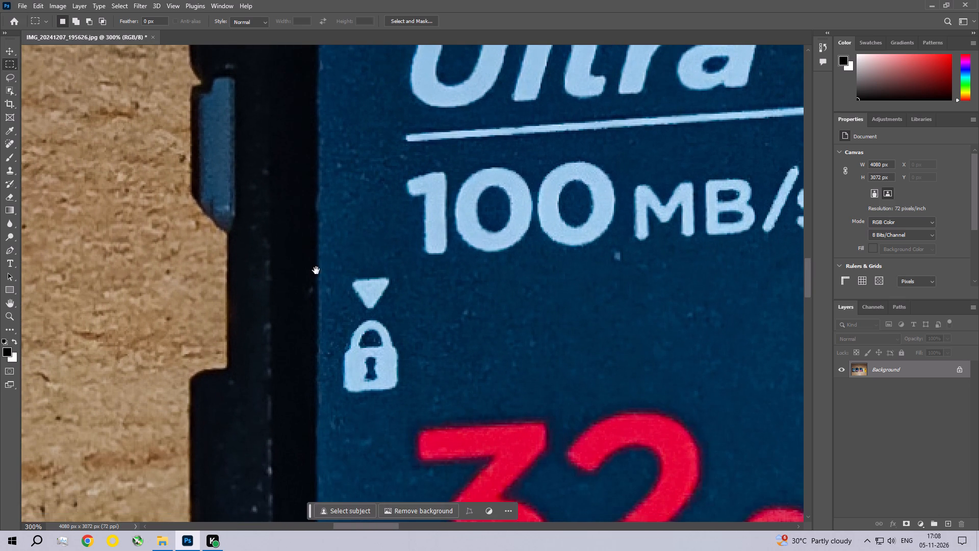
drag(285, 365, 310, 189)
drag(302, 245, 294, 230)
drag(255, 177, 282, 218)
click(38, 4)
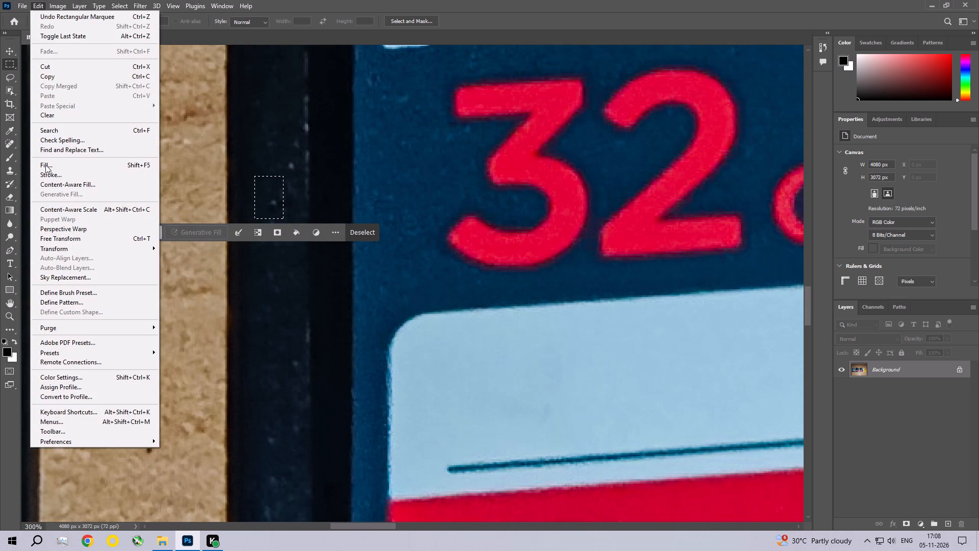
click(45, 165)
click(555, 136)
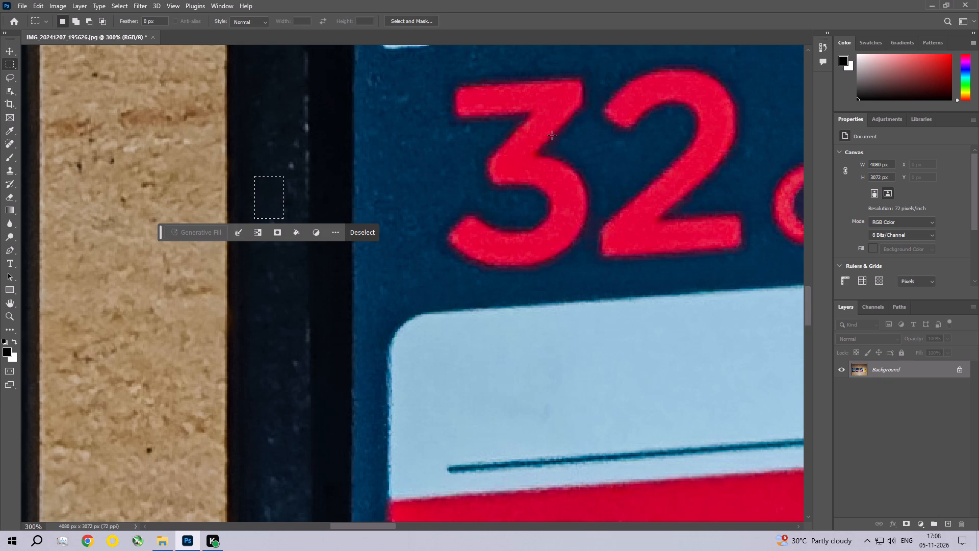
key(ctrl+d)
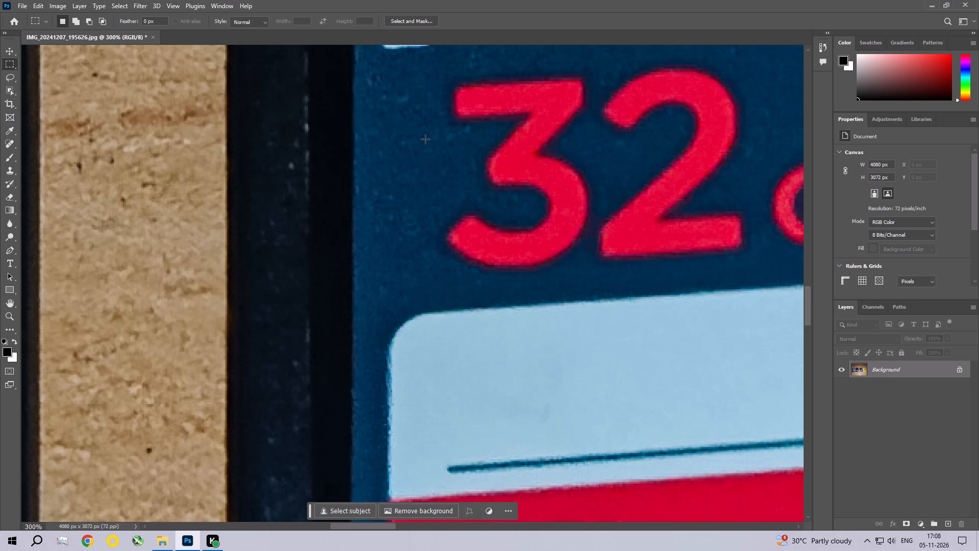
Remove the bright speck in the black side border beside the red SanDisk band with a Content-Aware fill and deselect.
key(space)
key(space)
key(space)
key(space)
key(space)
key(space)
key(space)
key(space)
key(space)
key(space)
key(space)
key(space)
key(space)
key(space)
key(space)
key(space)
key(space)
key(space)
key(space)
key(space)
drag(281, 377, 263, 264)
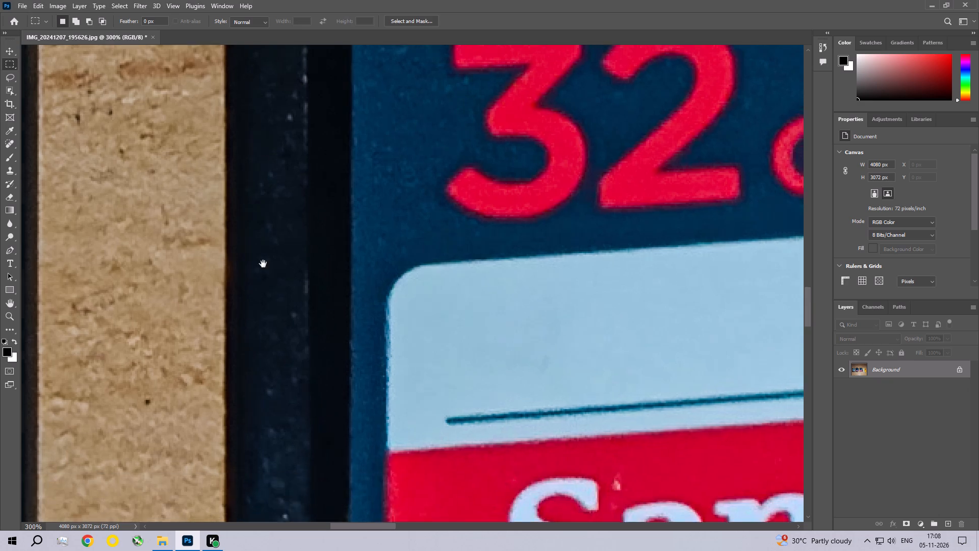
drag(263, 264, 261, 245)
drag(269, 340, 272, 324)
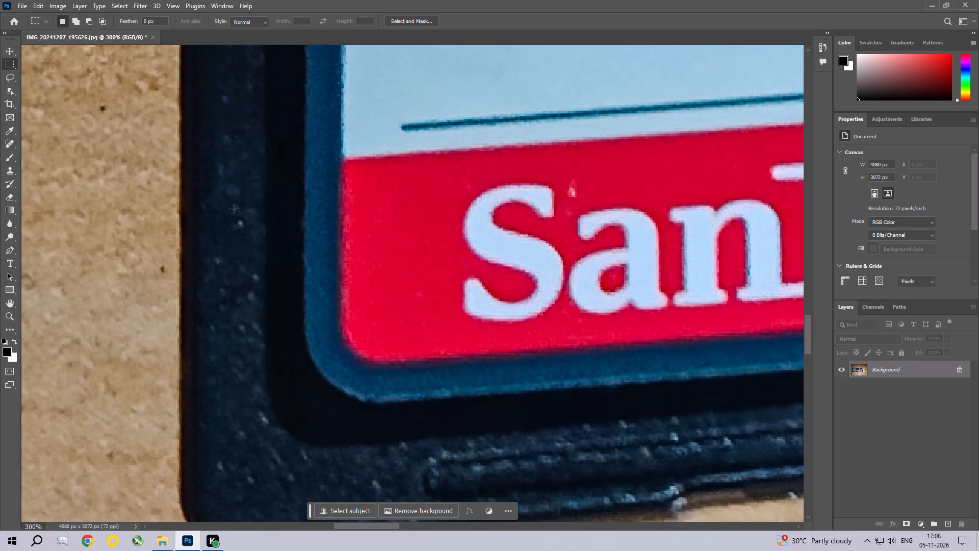
drag(234, 208, 250, 233)
click(36, 7)
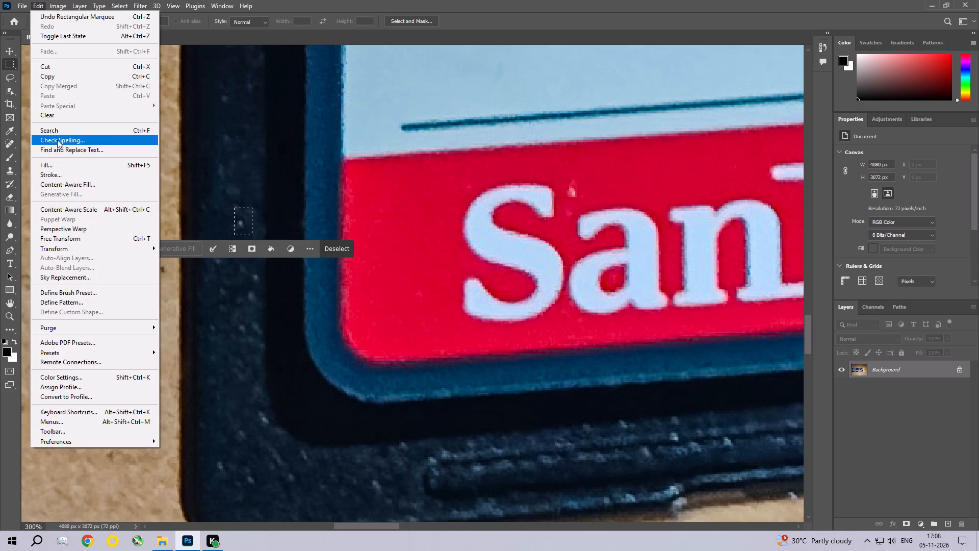
click(56, 160)
click(558, 134)
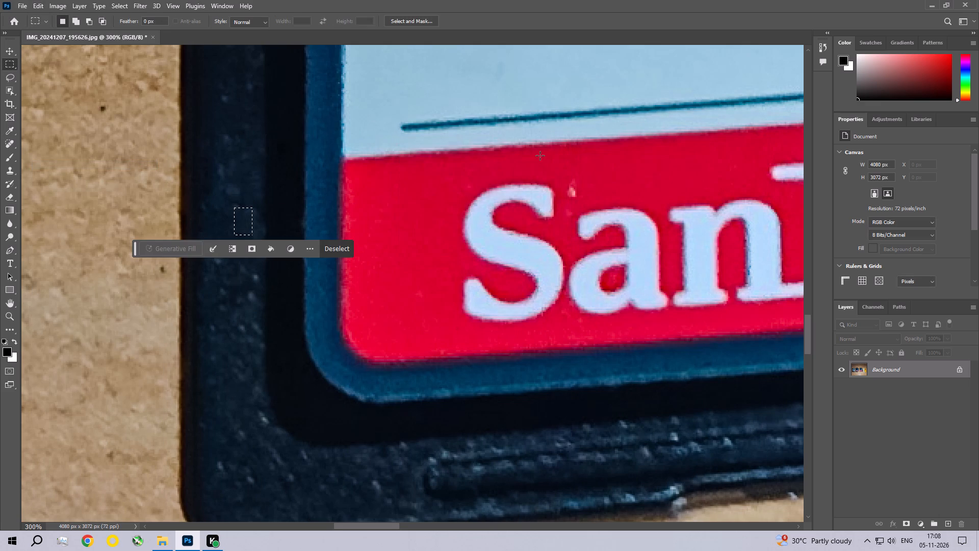
key(ctrl+d)
key(ctrl+0)
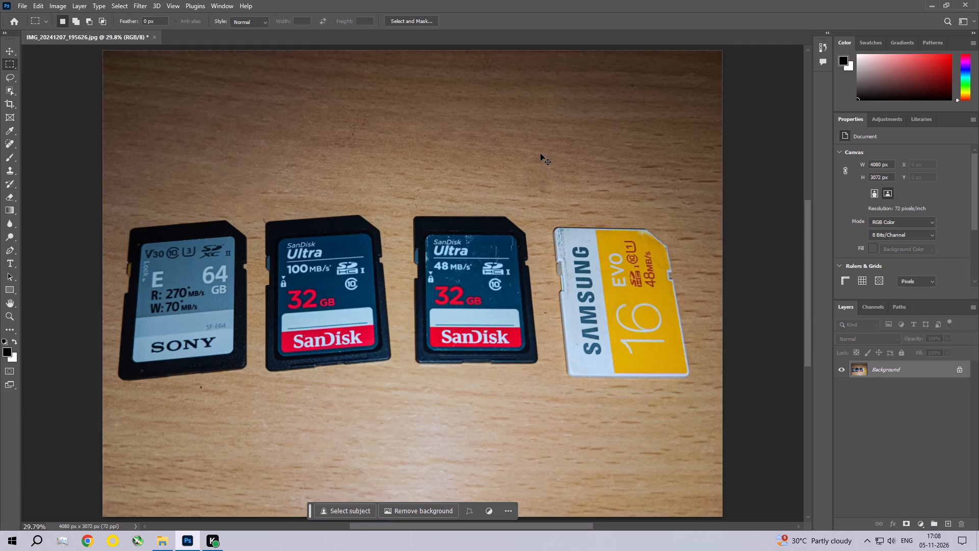
Remove the bright speck in the 100 MB/s card's black side border, just above the white label strip's level, with a Content-Aware fill and deselect.
key(ctrl+space)
key(ctrl+space)
key(ctrl+space)
key(ctrl+space)
key(ctrl+space)
key(ctrl+space)
key(ctrl+space)
key(ctrl+space)
key(ctrl+space)
key(ctrl+space)
key(ctrl+space)
key(ctrl+space)
key(ctrl+space)
key(ctrl+space)
key(ctrl+space)
key(ctrl+space)
key(ctrl+space)
key(ctrl+space)
key(ctrl+space)
key(ctrl+space)
ctrl+triple_click(354, 293)
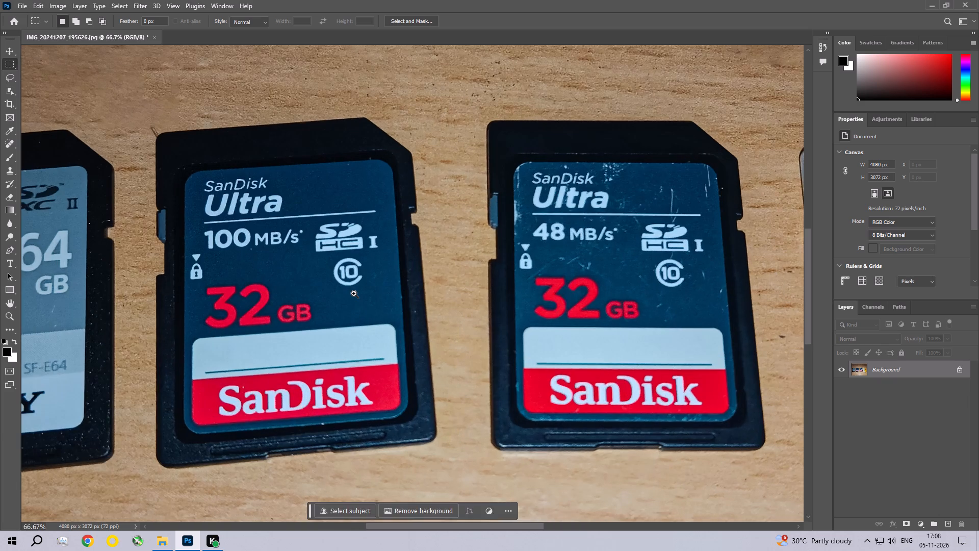
ctrl+click(354, 293)
ctrl+click(457, 309)
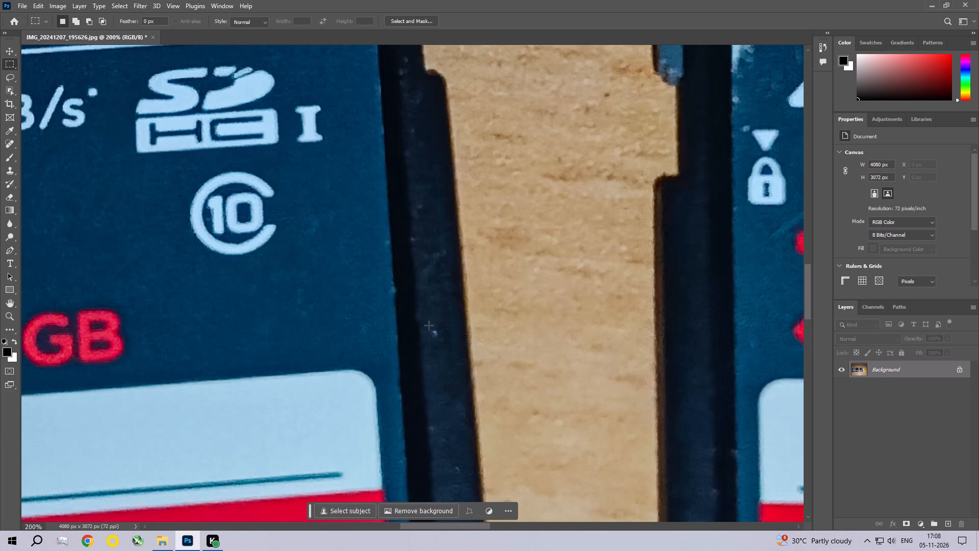
drag(425, 322, 449, 355)
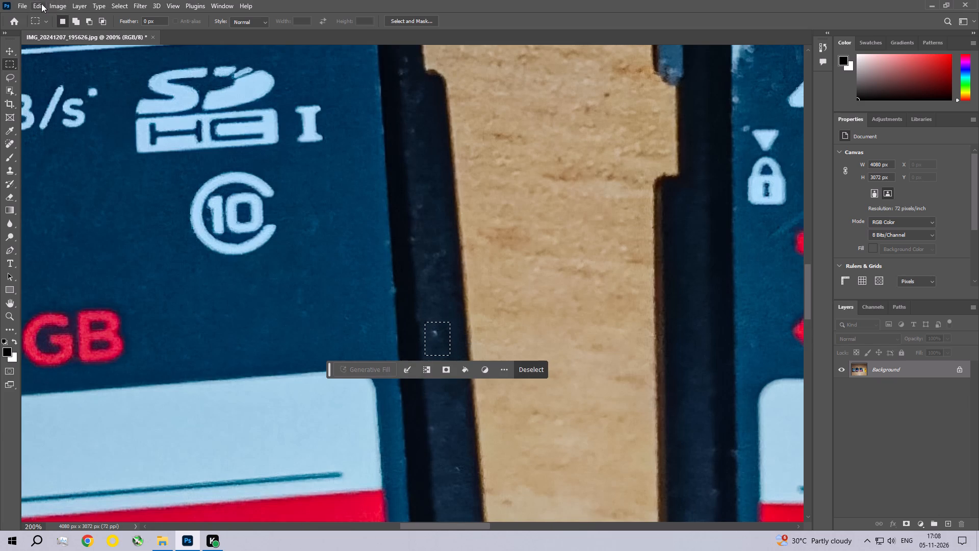
click(41, 4)
click(93, 168)
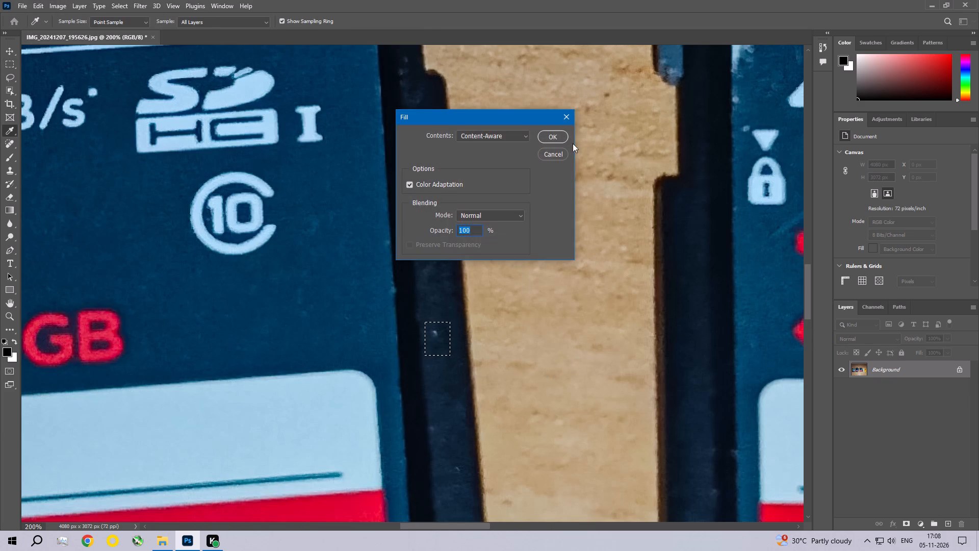
click(557, 138)
key(ctrl+d)
Remove the faint speck on the 100 MB/s card's blue label, just beyond the end of the Ultra name, with a Content-Aware fill and deselect.
key(space)
key(space)
key(space)
key(space)
key(space)
key(space)
key(space)
key(space)
key(space)
key(space)
key(space)
key(space)
key(space)
key(space)
key(space)
key(space)
key(space)
key(space)
key(space)
key(space)
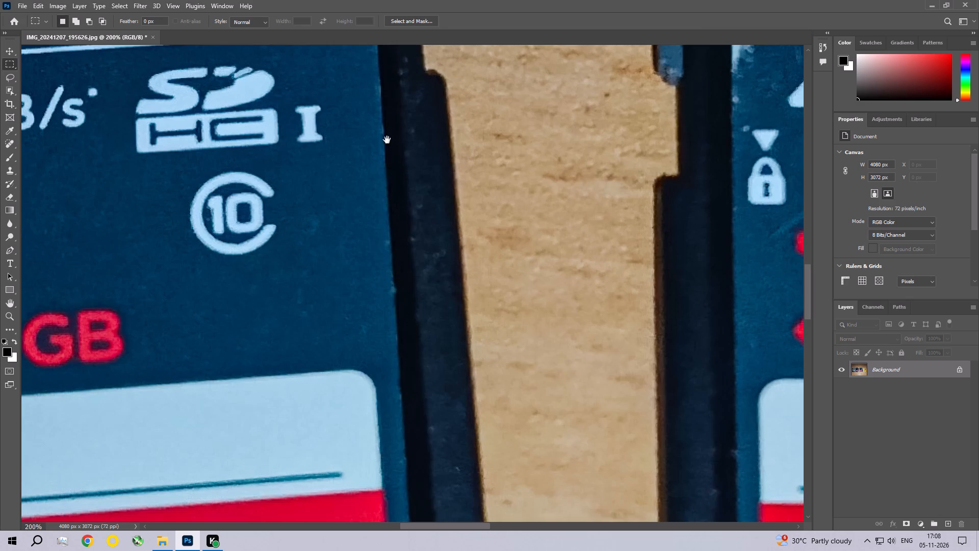
drag(387, 140, 406, 381)
drag(349, 196, 533, 324)
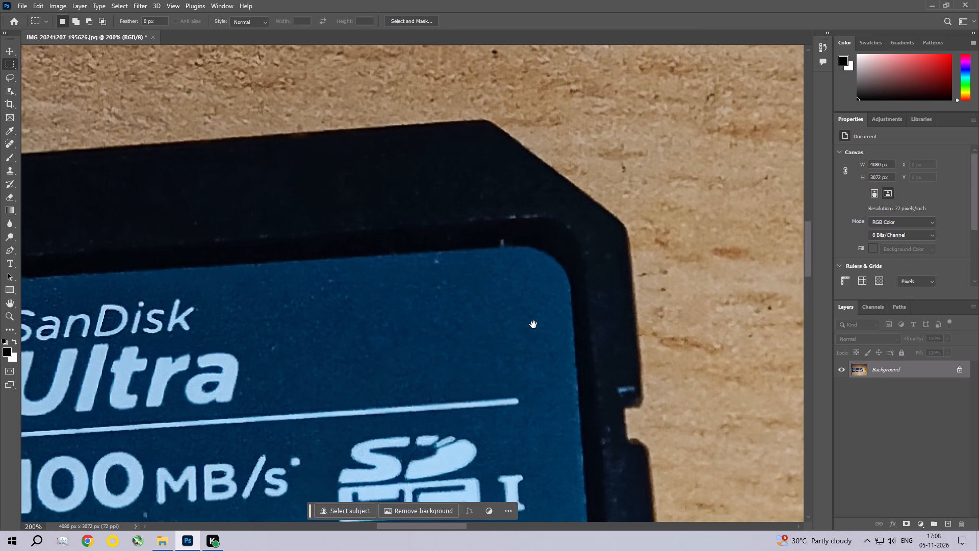
ctrl+click(301, 348)
drag(244, 333, 270, 355)
click(41, 6)
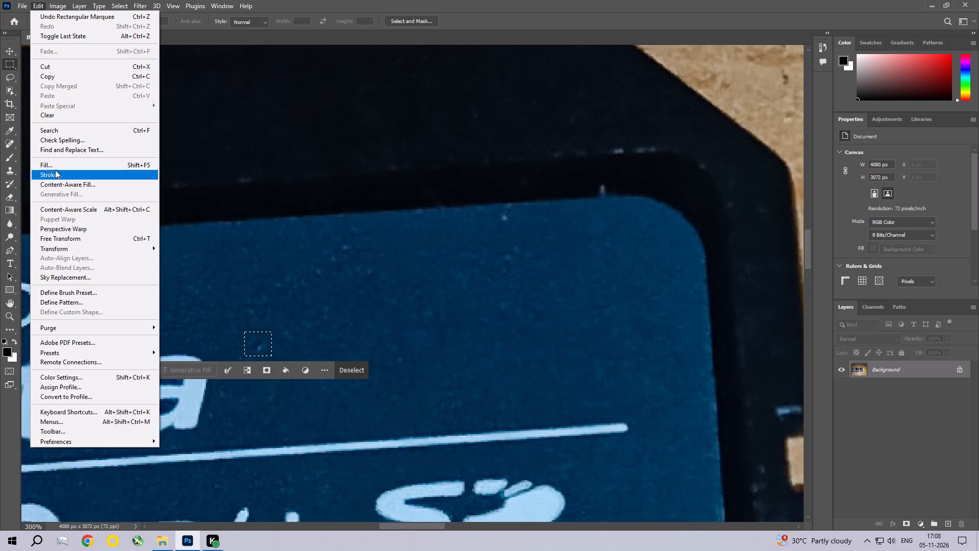
click(59, 165)
click(553, 132)
key(space)
key(space)
key(space)
key(space)
key(space)
key(space)
key(space)
key(space)
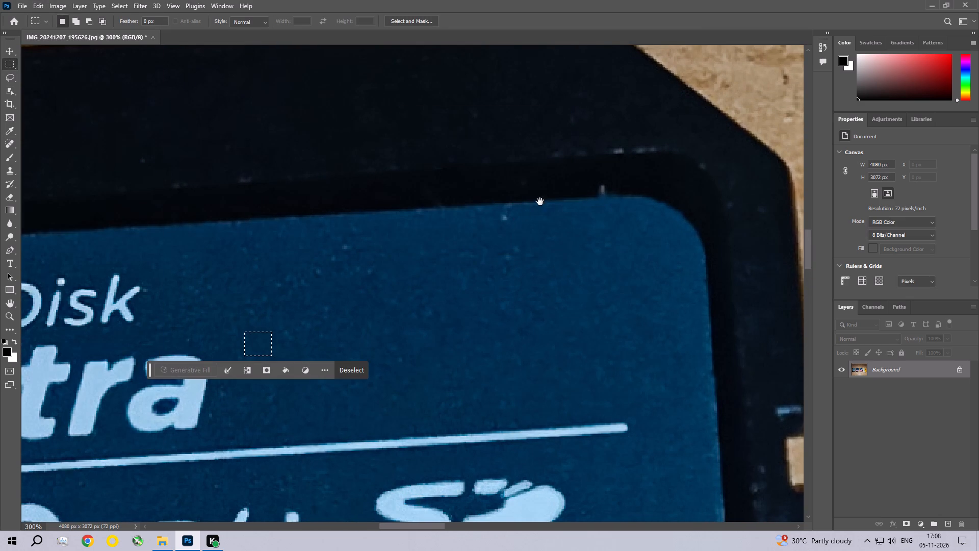
drag(585, 161, 449, 241)
key(ctrl+d)
Remove the small dark mark on the wood beside the 100 MB/s card's angled corner with a Content-Aware fill and deselect.
key(space)
key(space)
key(space)
key(space)
key(space)
key(space)
key(space)
key(space)
drag(519, 199, 415, 300)
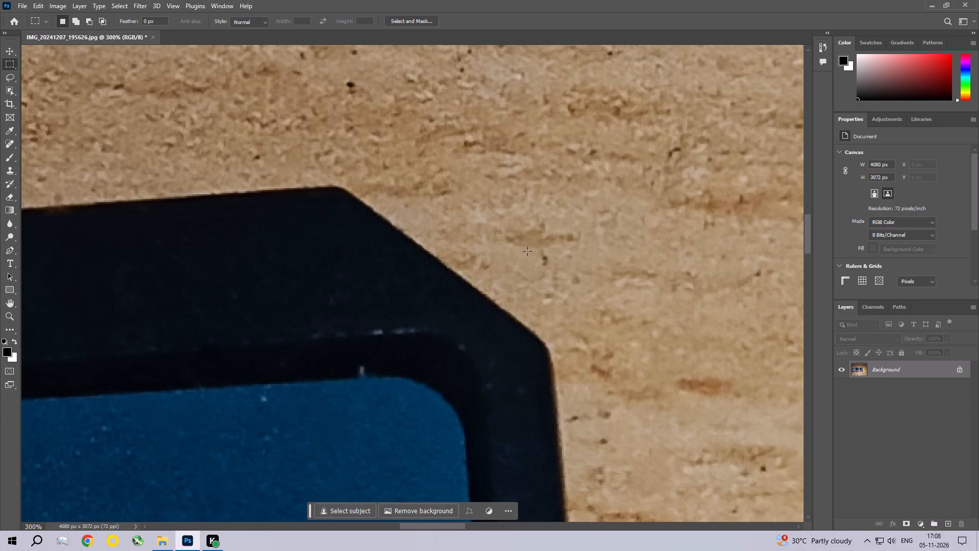
drag(534, 239, 554, 287)
click(37, 3)
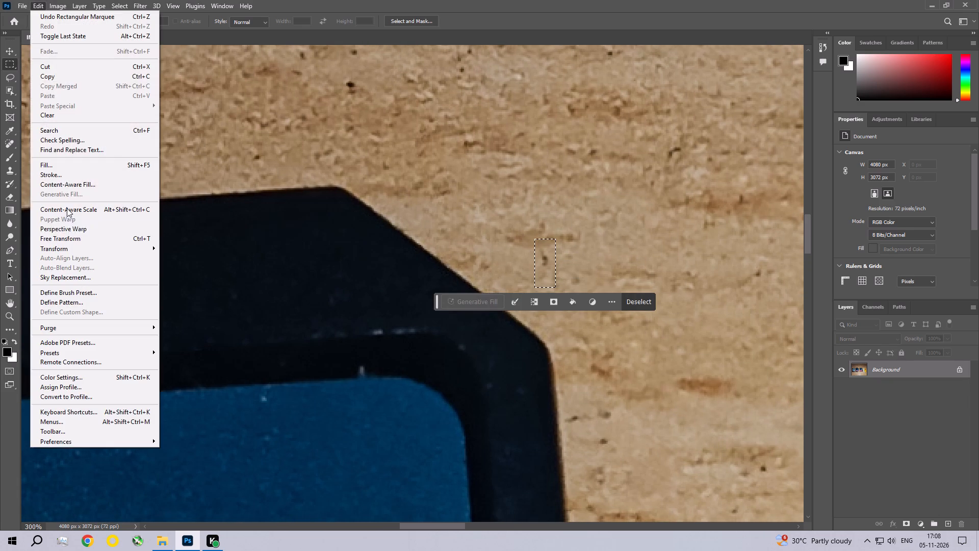
click(75, 170)
click(565, 154)
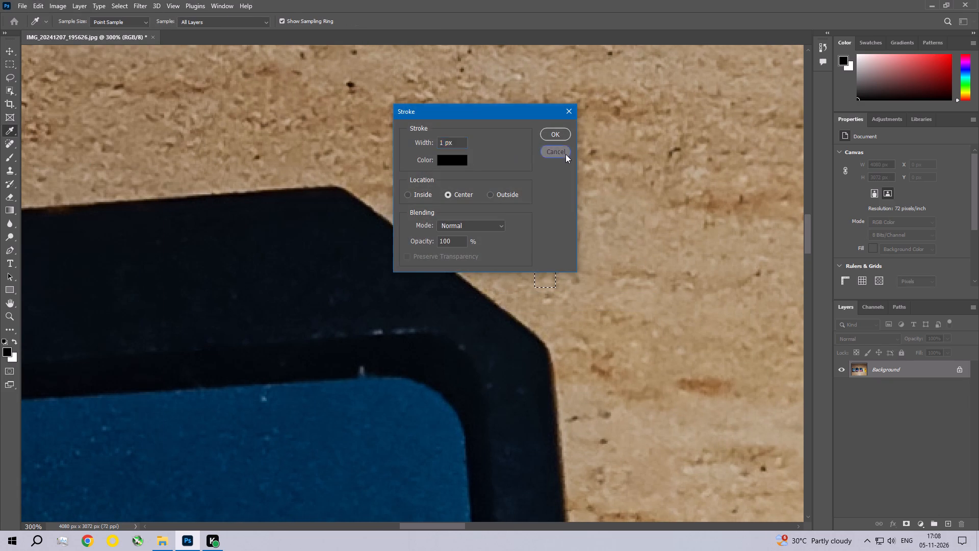
click(40, 2)
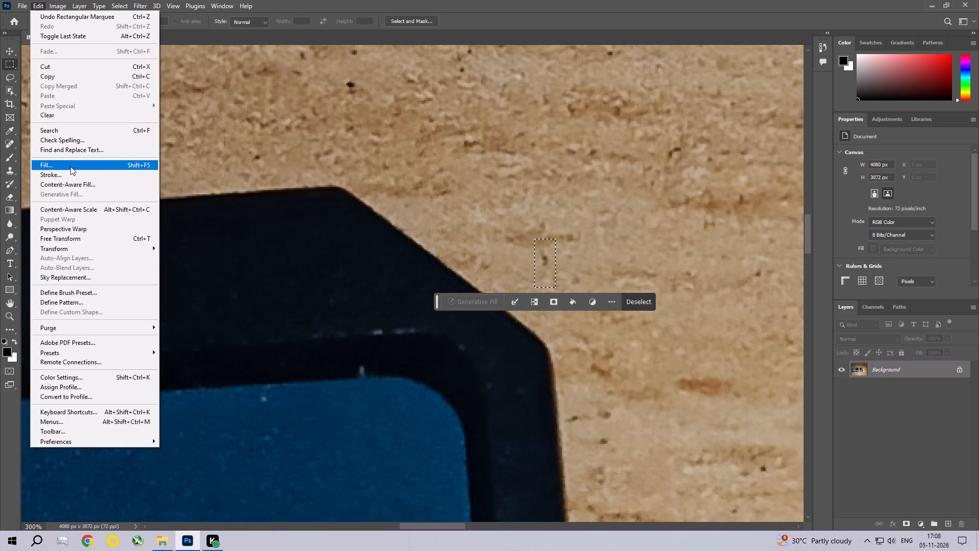
click(72, 164)
click(555, 135)
key(ctrl+d)
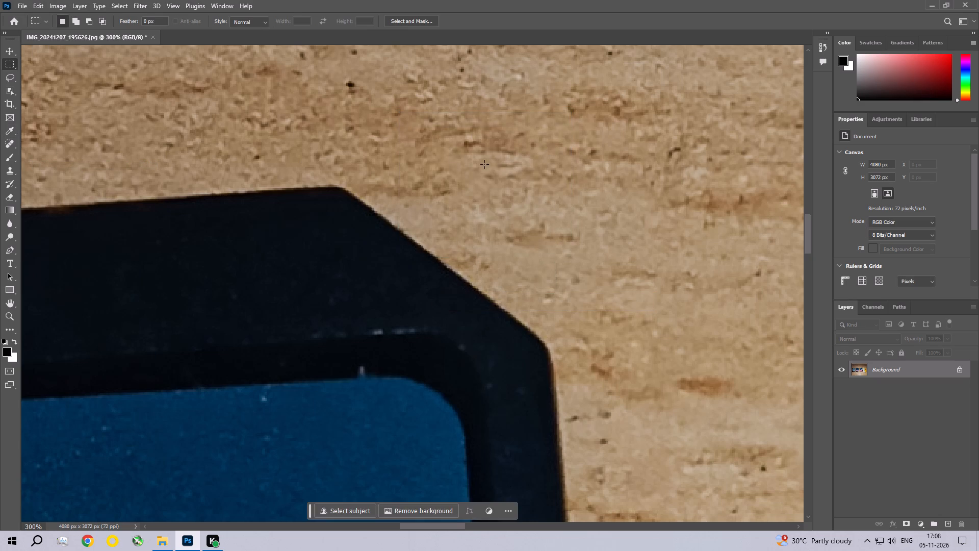
Remove the nearest large dark speck on the wood directly above the start of the card's angled corner with a Content-Aware fill and deselect.
key(space)
key(space)
key(space)
key(space)
key(space)
key(space)
key(space)
key(space)
key(space)
key(space)
key(space)
drag(404, 136, 437, 241)
drag(373, 181, 387, 191)
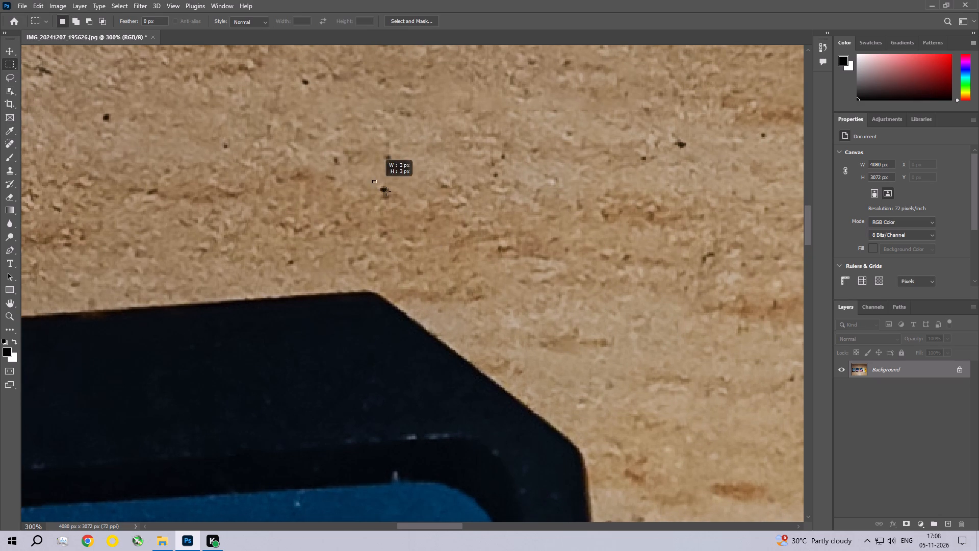
drag(387, 191, 406, 209)
click(34, 4)
click(65, 170)
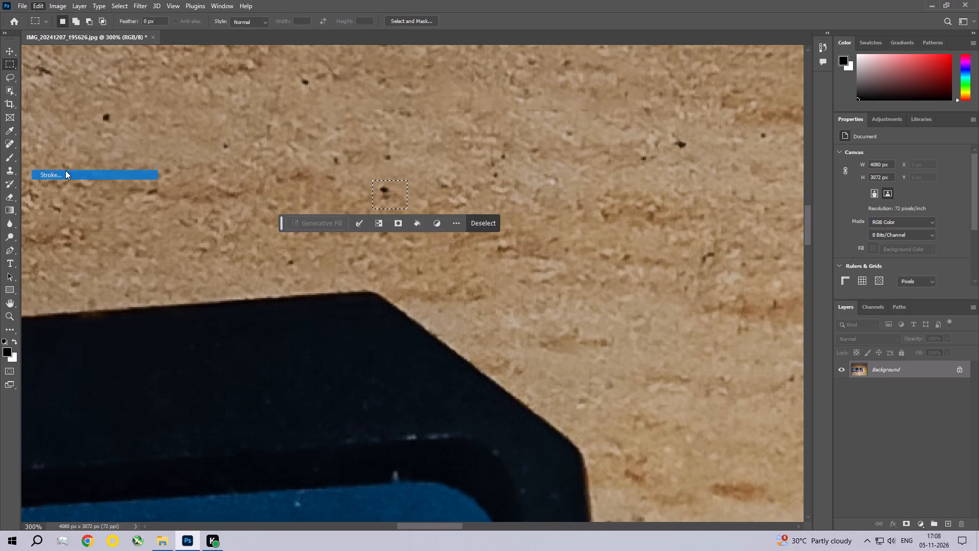
click(547, 153)
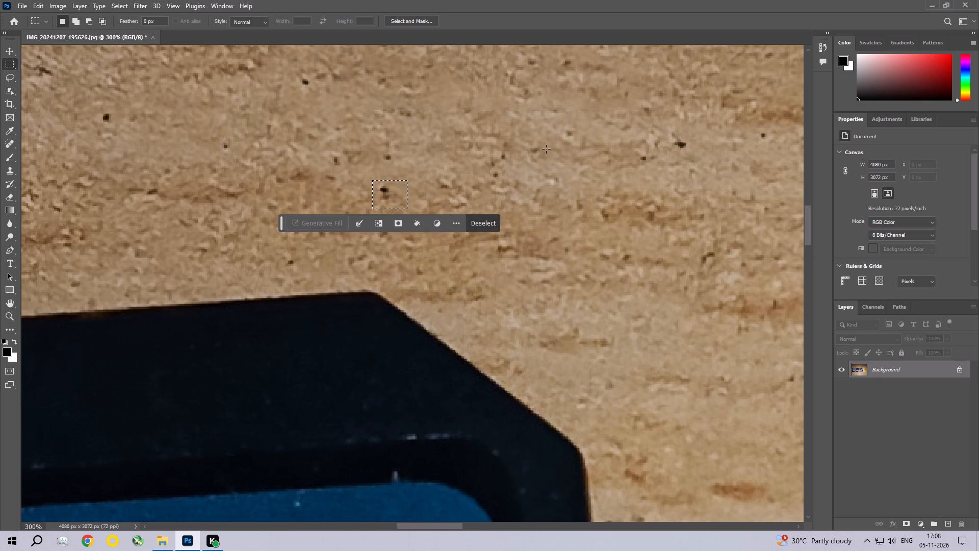
click(43, 5)
click(57, 169)
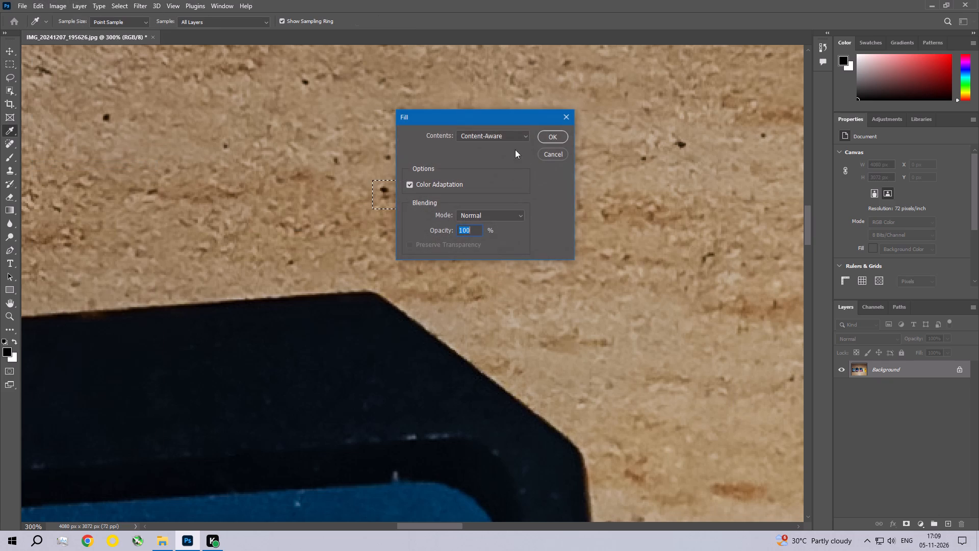
click(554, 134)
key(ctrl+d)
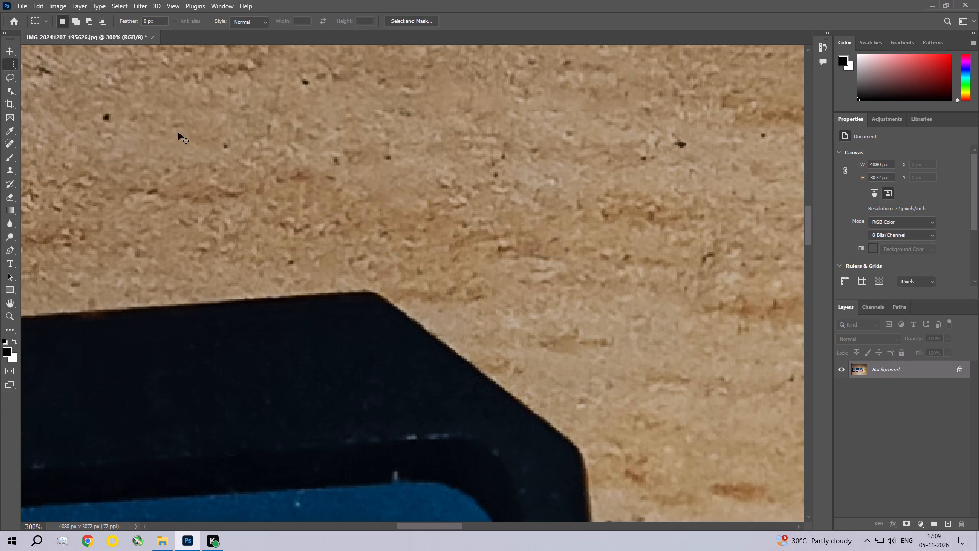
Remove the round dark speck on the wood above the card's top edge, well to the left of its angled corner, with a Content-Aware fill.
key(space)
key(space)
key(space)
key(space)
key(space)
key(space)
key(space)
key(space)
key(space)
key(space)
key(space)
key(space)
key(space)
key(space)
key(space)
drag(144, 133, 219, 176)
drag(173, 150, 195, 166)
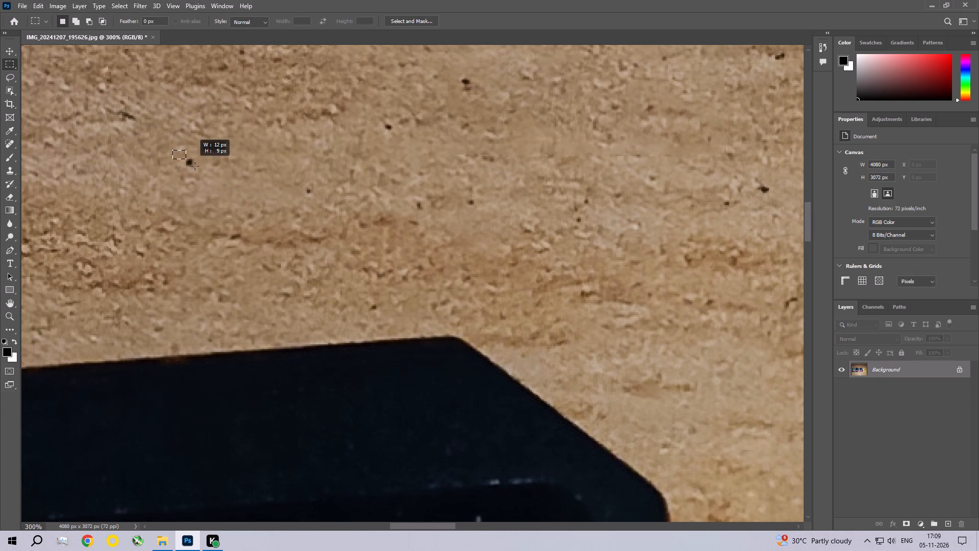
drag(195, 166, 202, 171)
click(45, 5)
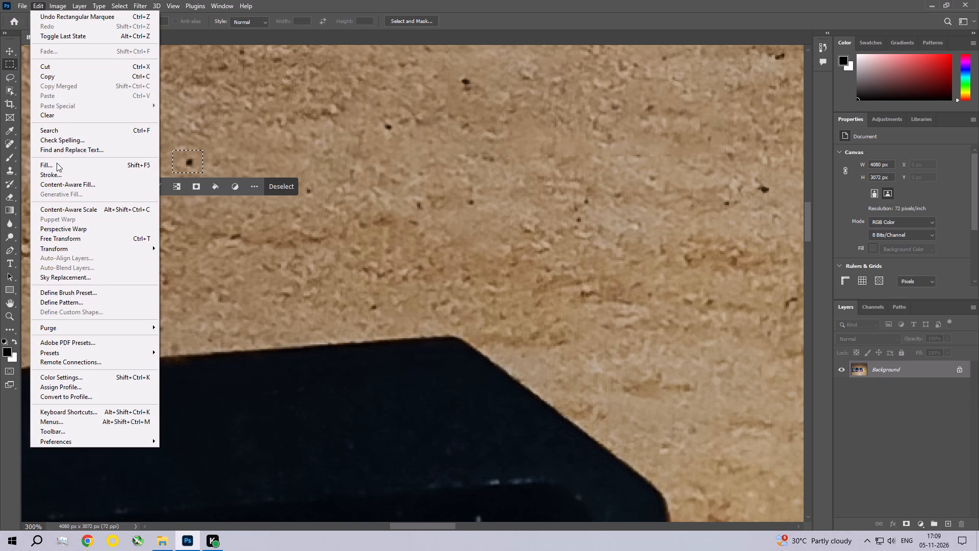
click(57, 163)
click(543, 137)
key(ctrl+d)
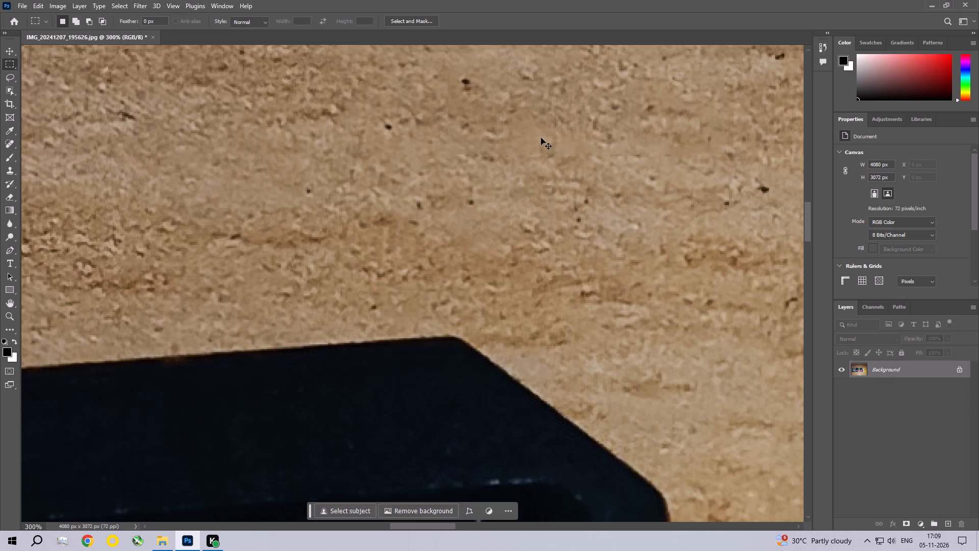
Remove the larger dark speck on the wood farther above the card's angled corner with a Content-Aware fill and deselect.
key(space)
key(space)
key(space)
key(space)
key(space)
key(space)
key(space)
key(space)
key(space)
key(space)
drag(468, 116, 364, 210)
drag(341, 164, 379, 188)
click(35, 0)
click(69, 165)
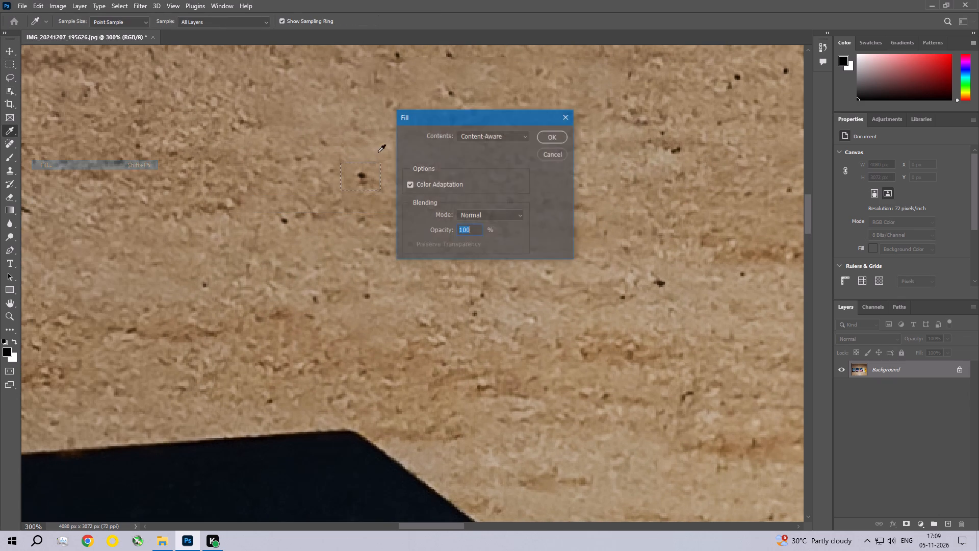
click(549, 134)
key(ctrl+d)
Remove the left one of two neighbouring dark specks on the wood high above the card's angled corner with a Content-Aware fill and deselect.
key(space)
key(space)
key(space)
key(space)
key(space)
key(space)
key(space)
key(space)
key(space)
key(space)
drag(399, 124, 390, 229)
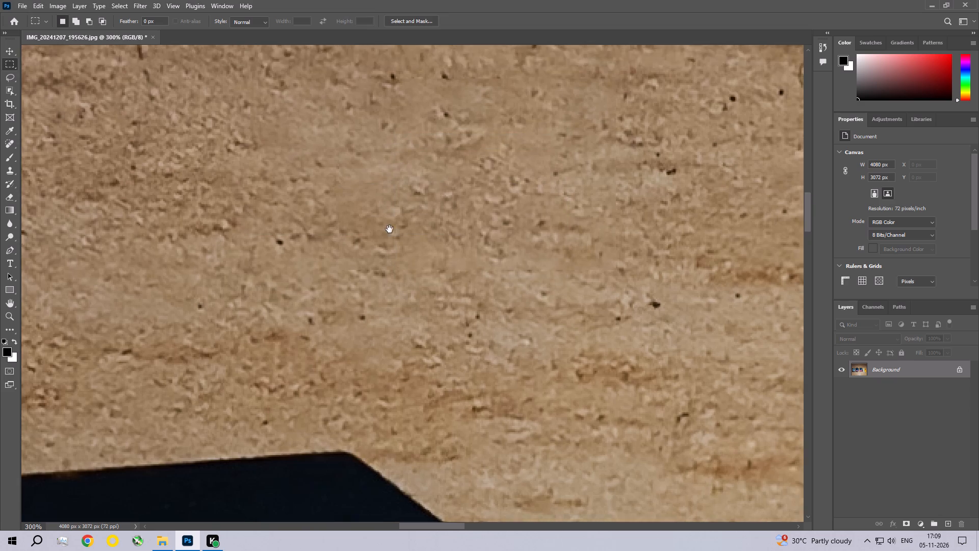
drag(390, 229, 389, 267)
drag(373, 190, 398, 208)
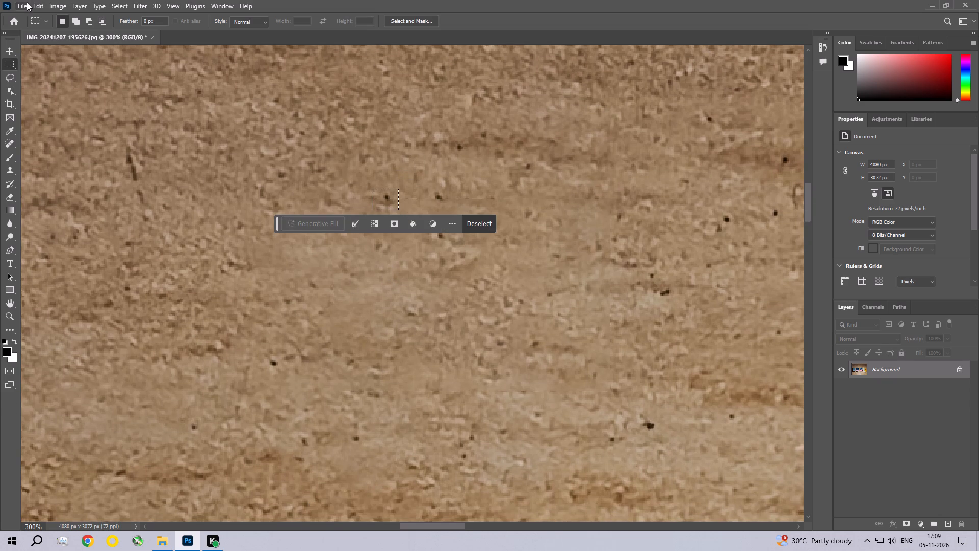
click(37, 1)
click(65, 169)
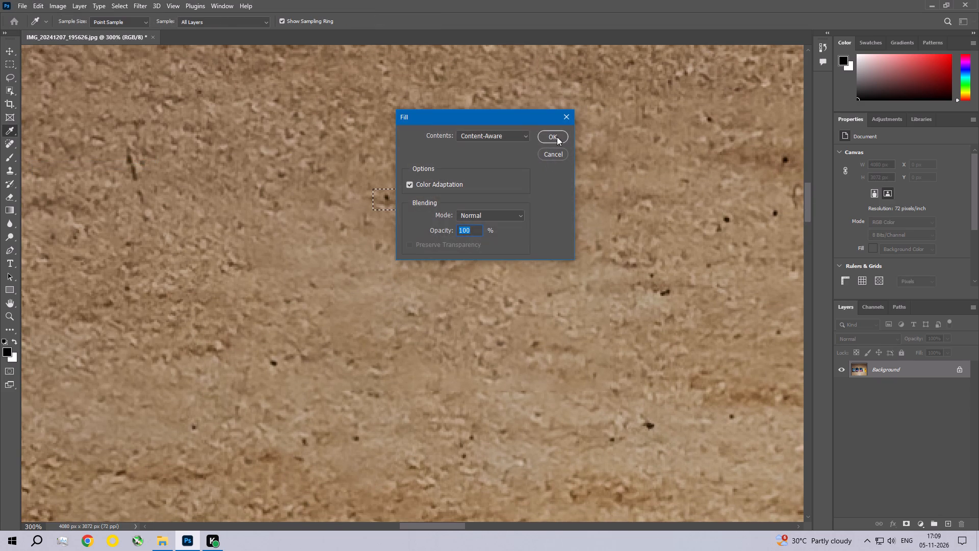
click(556, 136)
key(ctrl+d)
Remove the right one of the two neighbouring dark specks on the wood high above the card's angled corner with a Content-Aware fill and deselect.
drag(421, 182, 452, 208)
click(28, 0)
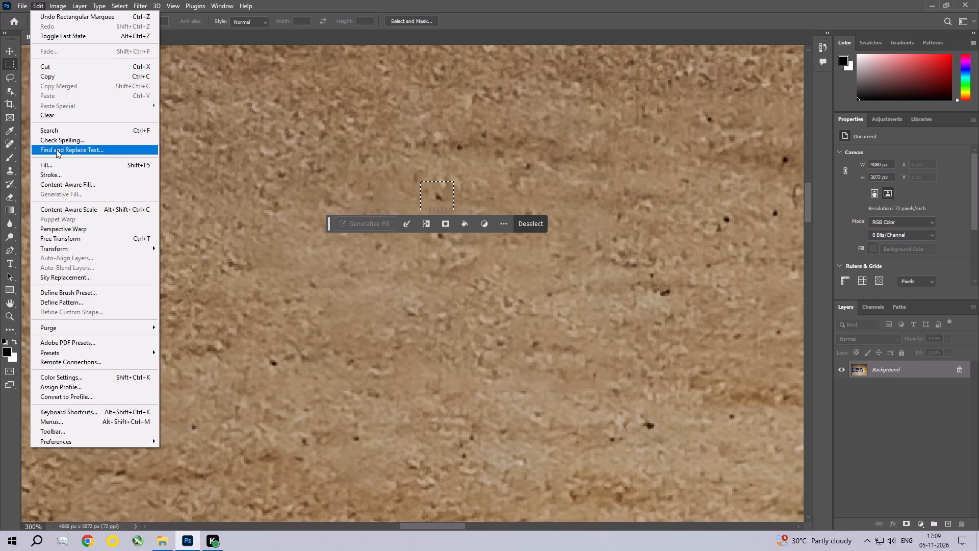
click(55, 167)
click(552, 136)
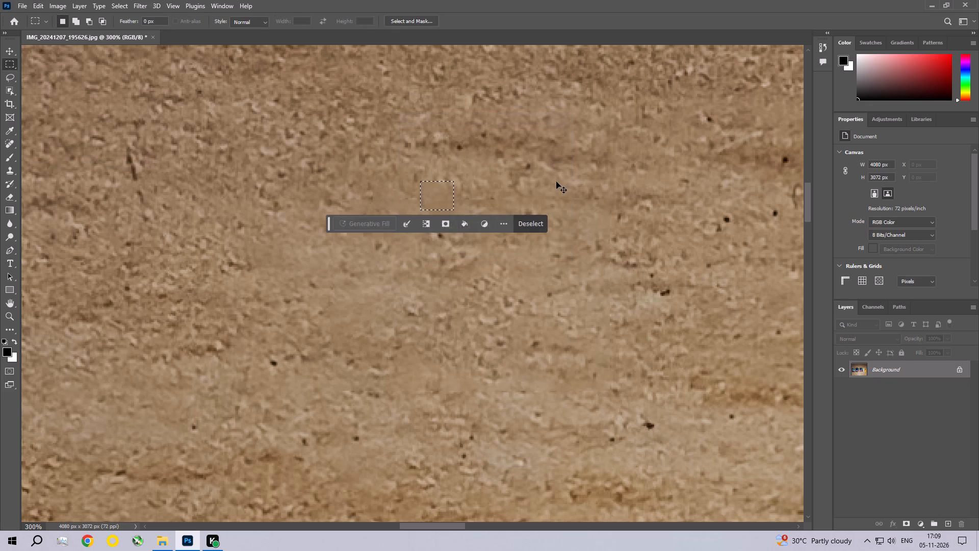
key(ctrl+d)
Remove the small dark speck on the wood just below the cleared pair of specks with a Content-Aware fill and deselect.
drag(428, 223, 430, 225)
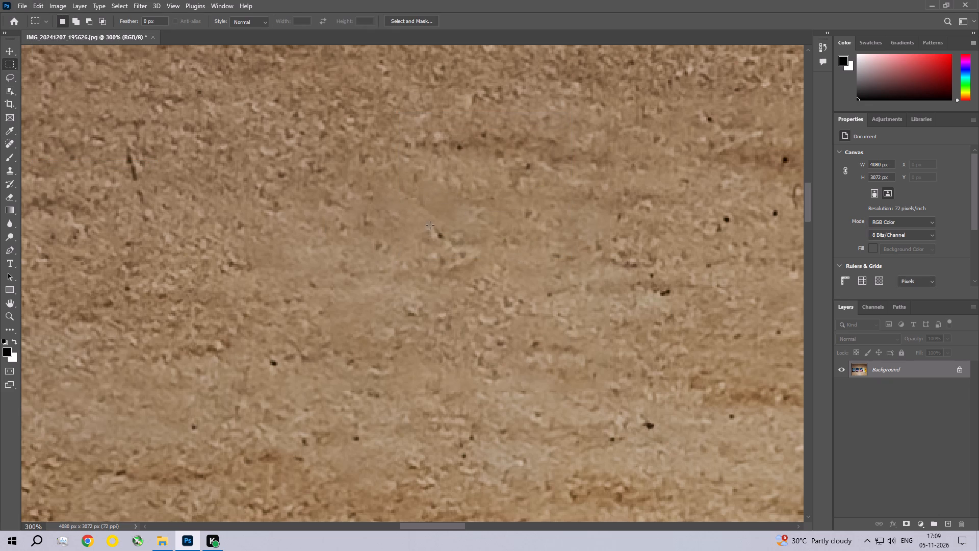
drag(430, 225, 452, 248)
click(36, 3)
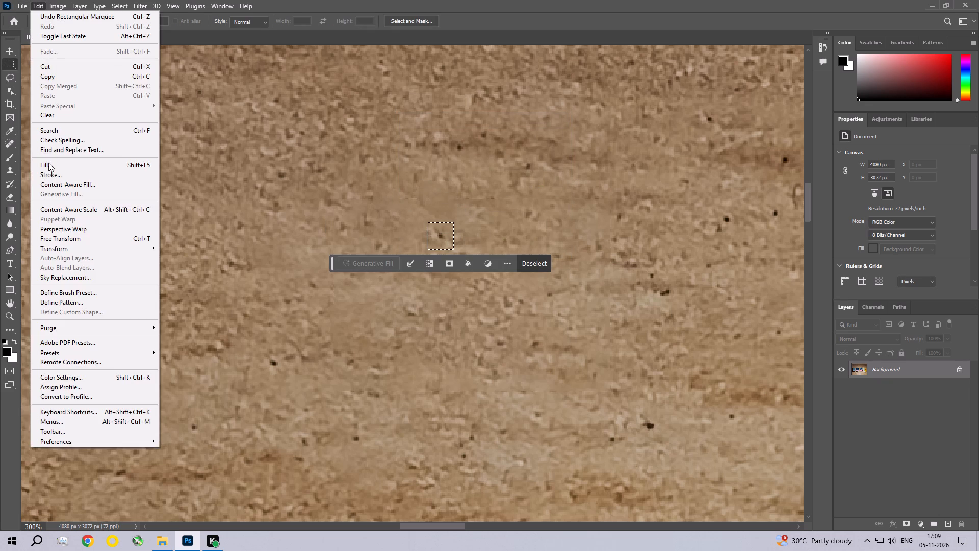
click(53, 167)
click(555, 137)
key(ctrl+d)
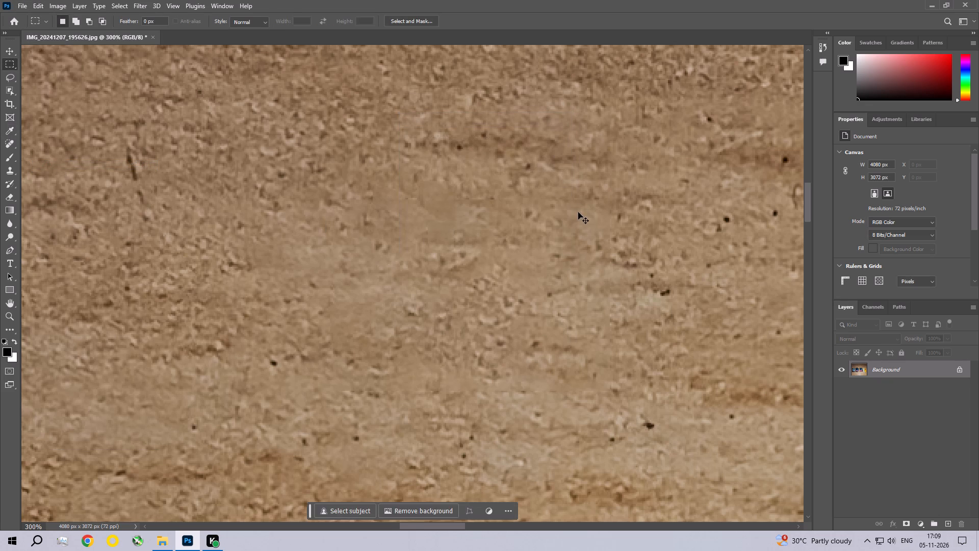
Remove the faint dark mark on the wood farther right, above the elongated dark speck, with a Content-Aware fill and deselect.
key(space)
key(space)
key(space)
key(space)
key(space)
key(space)
key(space)
key(space)
key(space)
drag(601, 236, 472, 236)
drag(479, 207, 502, 231)
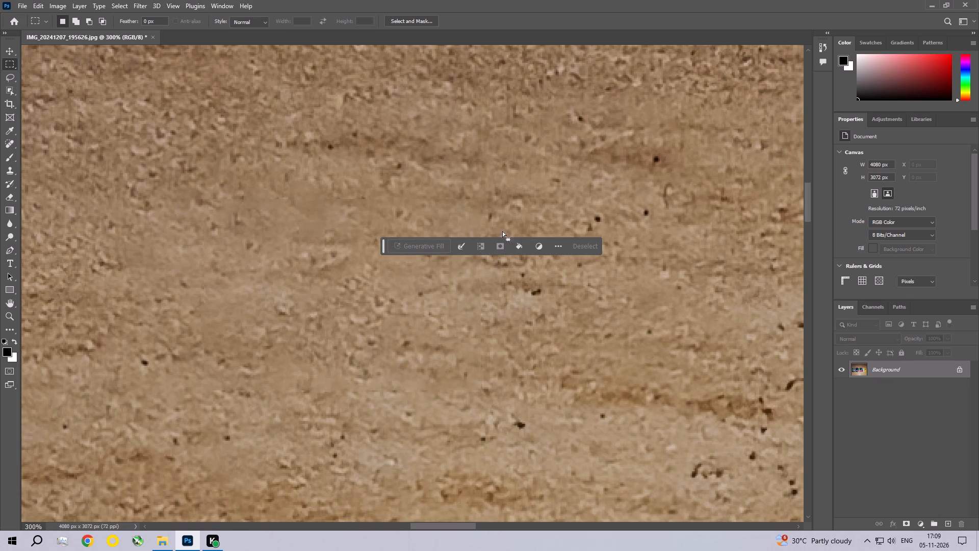
click(33, 4)
click(51, 164)
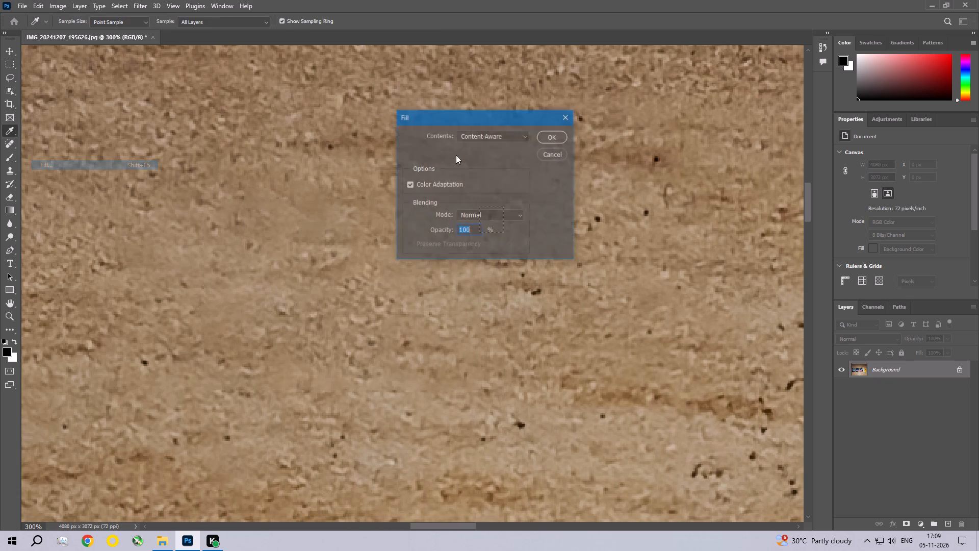
click(557, 133)
key(ctrl+d)
Remove the left one of the three round dark specks grouped on the wood above the scattered dark marks with a Content-Aware fill and deselect.
key(space)
key(space)
key(space)
key(space)
key(space)
key(space)
key(space)
key(space)
key(space)
drag(539, 252, 417, 201)
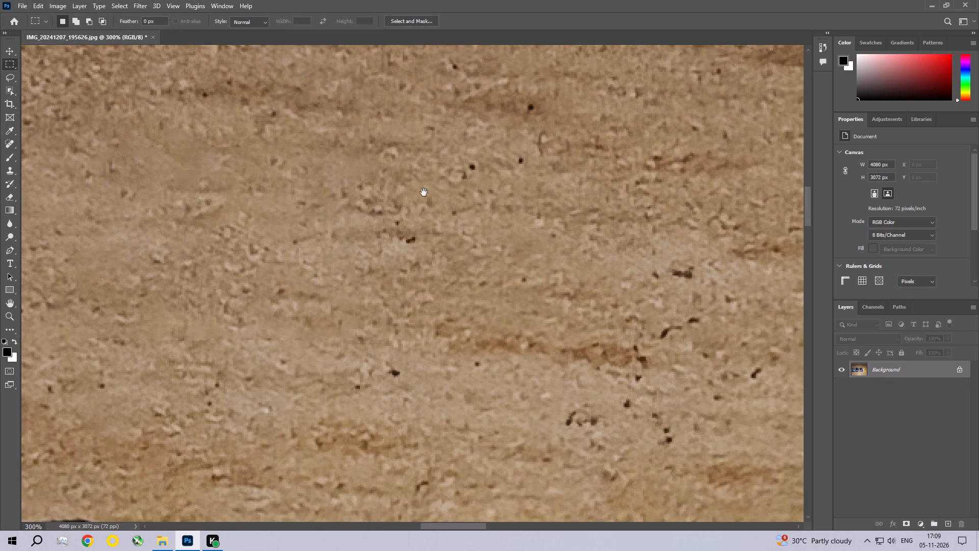
drag(452, 158, 482, 189)
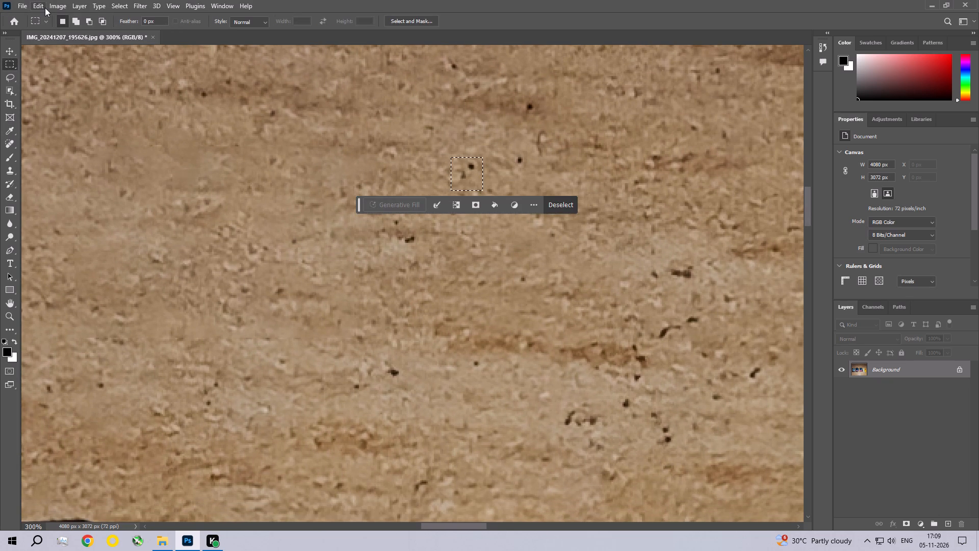
click(45, 8)
click(35, 0)
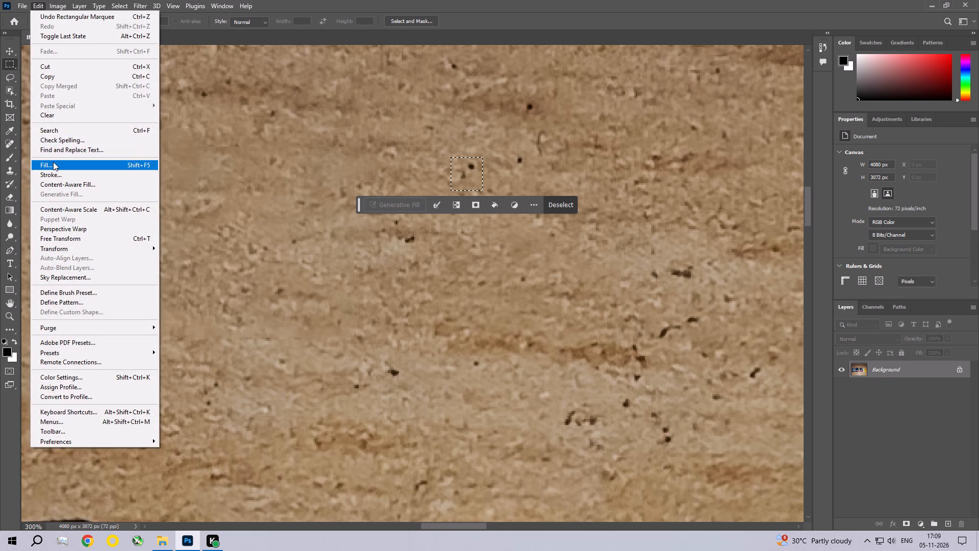
click(53, 162)
click(553, 135)
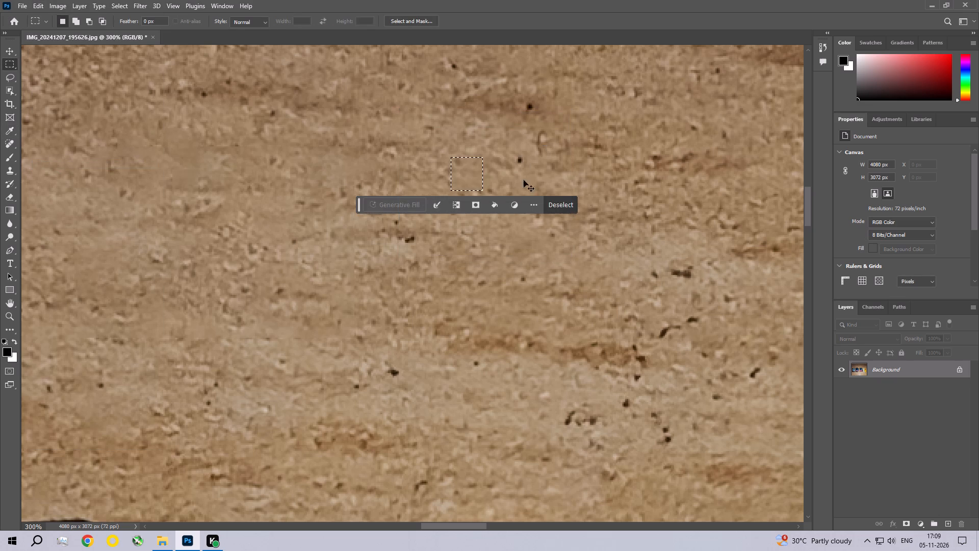
key(ctrl+d)
Remove the neighbouring round dark speck just right of the cleared one with a Content-Aware fill and deselect.
drag(511, 150, 537, 179)
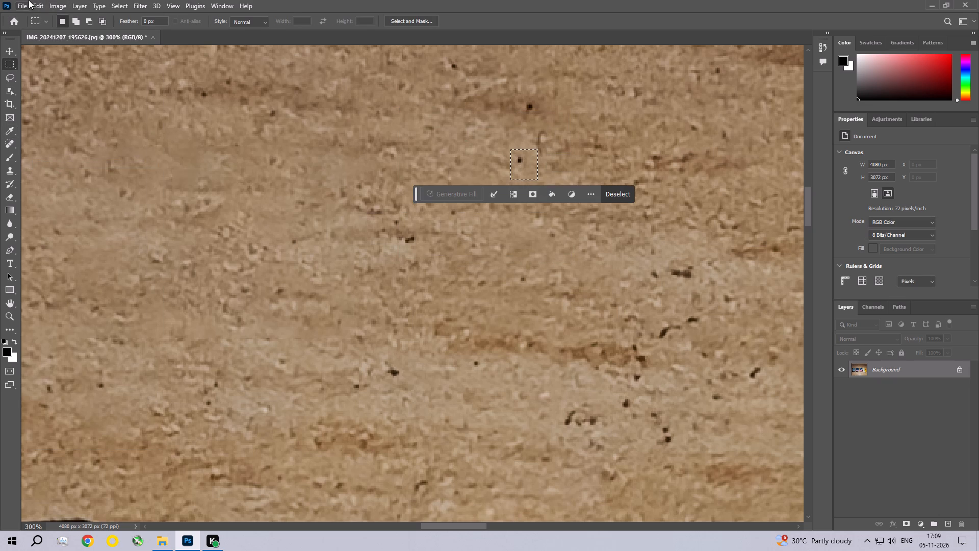
click(29, 0)
click(58, 166)
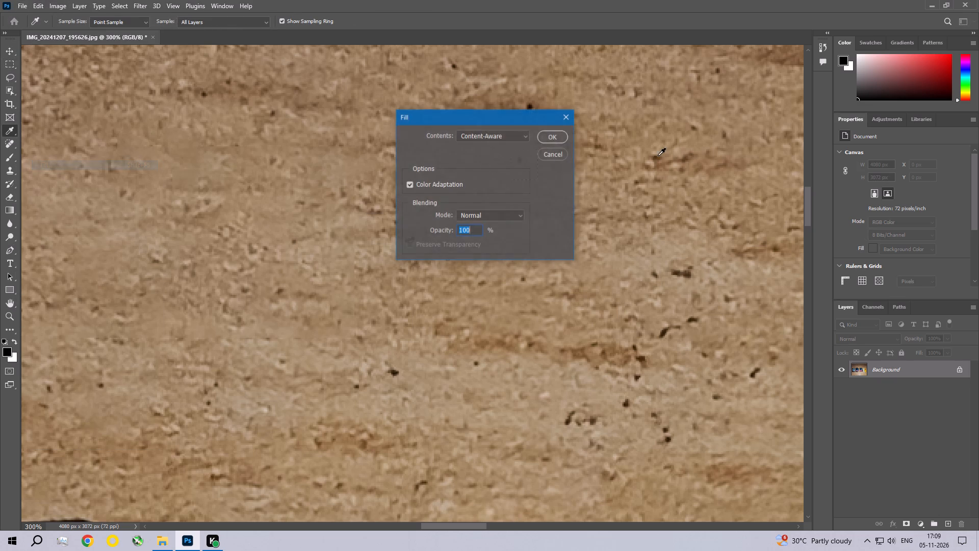
click(552, 131)
key(ctrl+d)
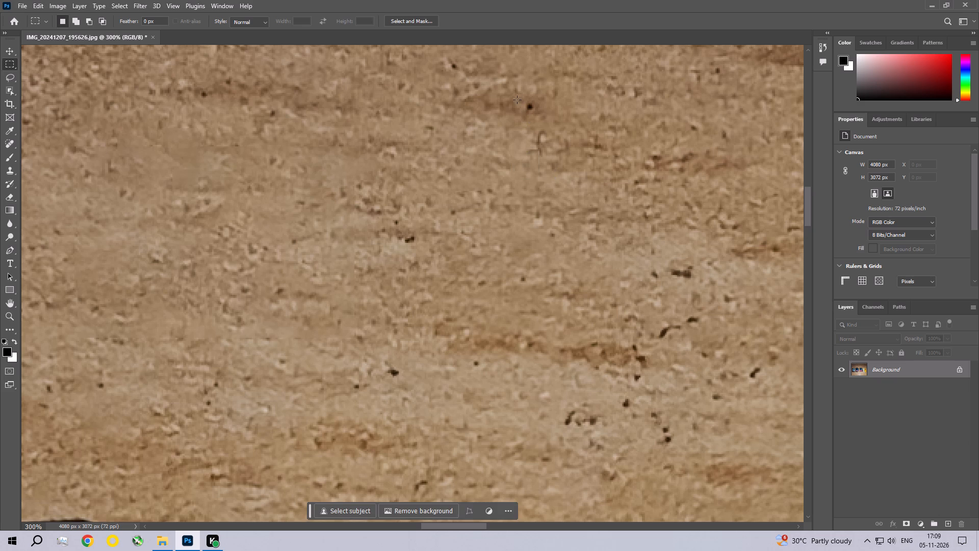
Remove the uppermost round dark speck of the same group on the wood with a Content-Aware fill and deselect.
drag(517, 92, 539, 118)
click(36, 5)
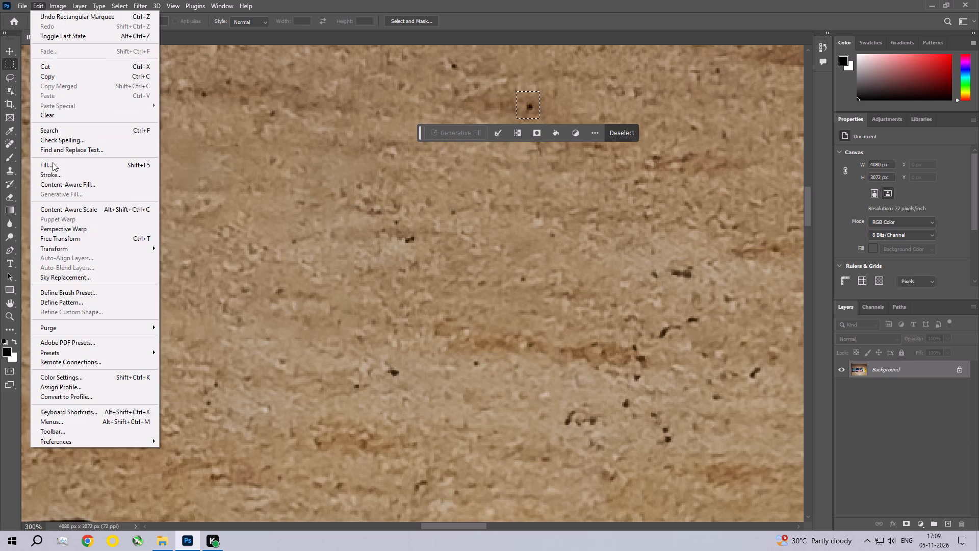
click(53, 162)
click(550, 133)
key(space)
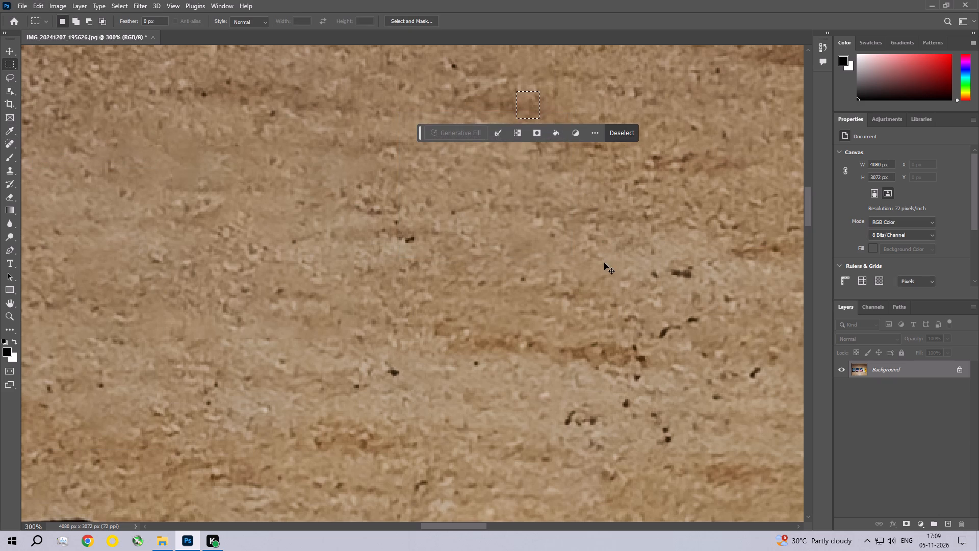
key(ctrl+d)
Remove the white speck on the lower label border of the SanDisk Ultra 100 MB/s card with a Content-Aware fill and deselect.
key(space)
key(space)
key(space)
key(space)
key(space)
key(space)
key(space)
key(space)
key(space)
key(space)
key(space)
key(space)
key(space)
key(space)
key(space)
key(space)
key(space)
key(space)
key(space)
drag(590, 253, 417, 174)
key(ctrl+0)
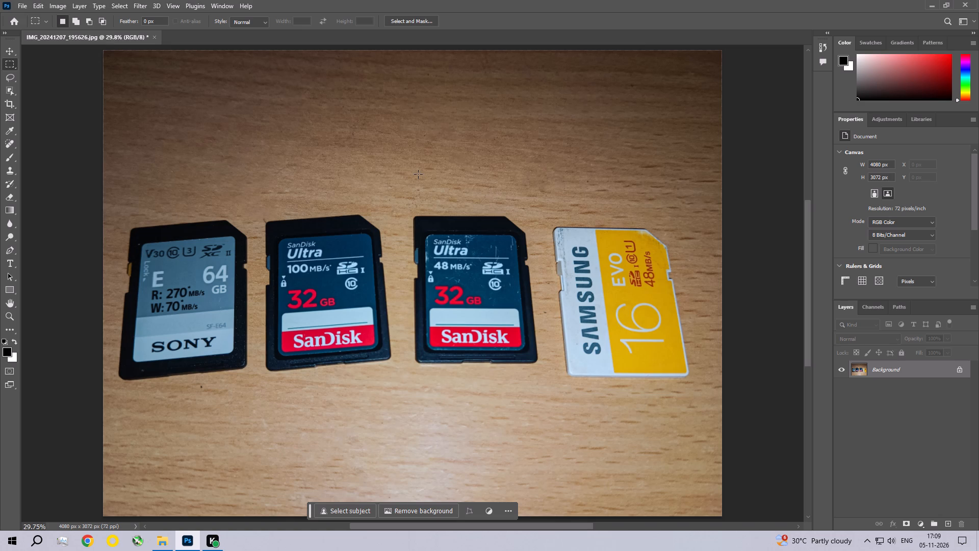
key(ctrl+space)
key(ctrl+space)
key(ctrl+space)
key(ctrl+space)
key(ctrl+space)
key(ctrl+space)
key(ctrl+space)
key(ctrl+space)
key(ctrl+space)
key(ctrl+space)
key(ctrl+space)
key(ctrl+space)
key(ctrl+space)
key(ctrl+space)
key(ctrl+space)
key(ctrl+space)
key(ctrl+space)
key(ctrl+space)
key(ctrl+space)
key(ctrl+space)
ctrl+double_click(464, 259)
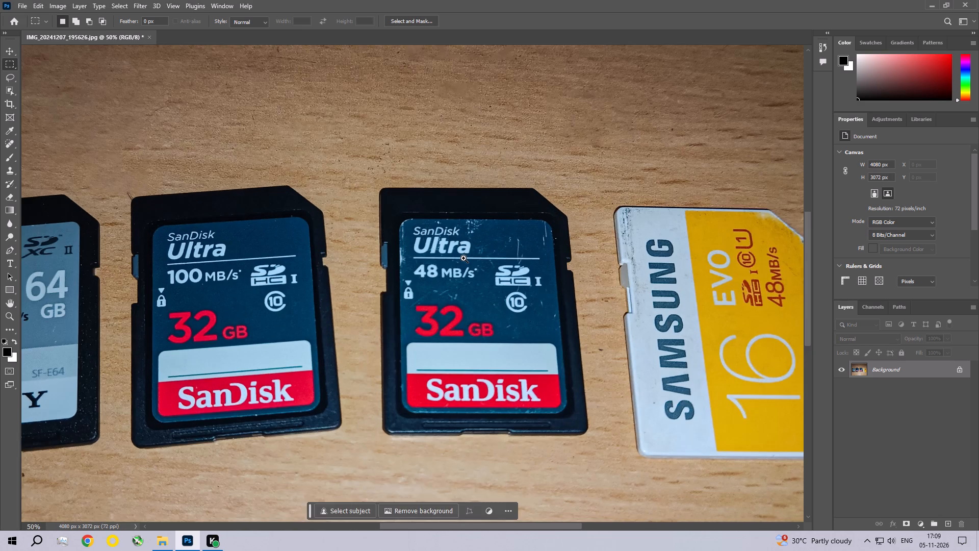
ctrl+click(463, 258)
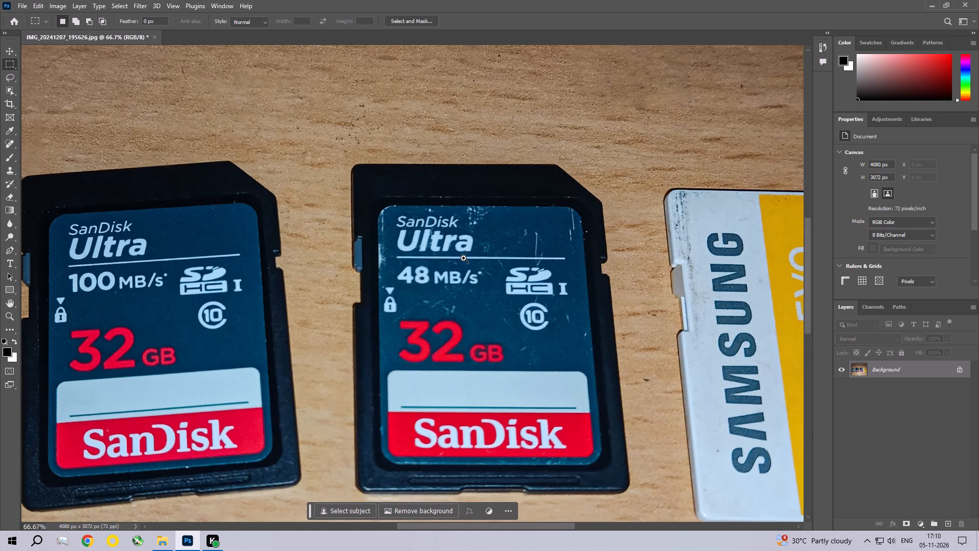
ctrl+triple_click(185, 478)
ctrl+click(185, 478)
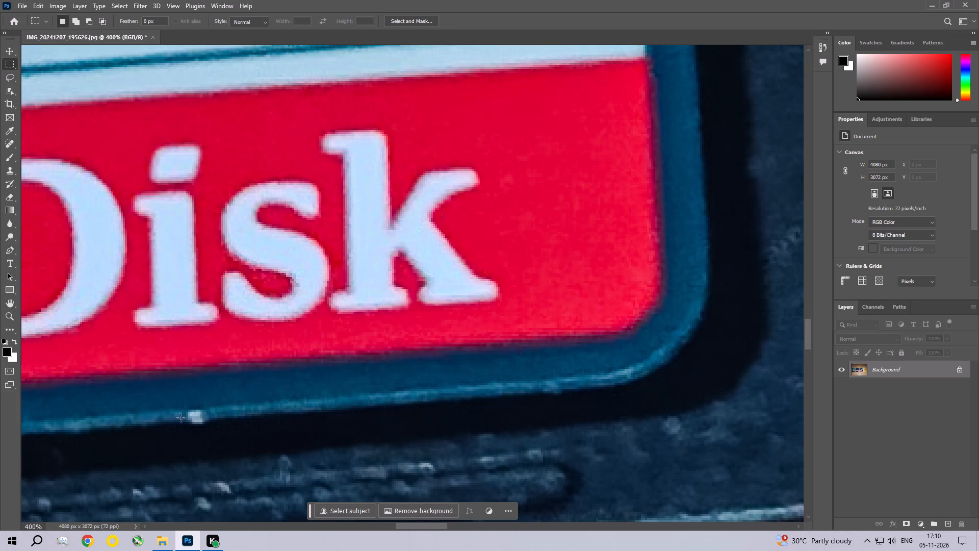
drag(178, 412, 219, 421)
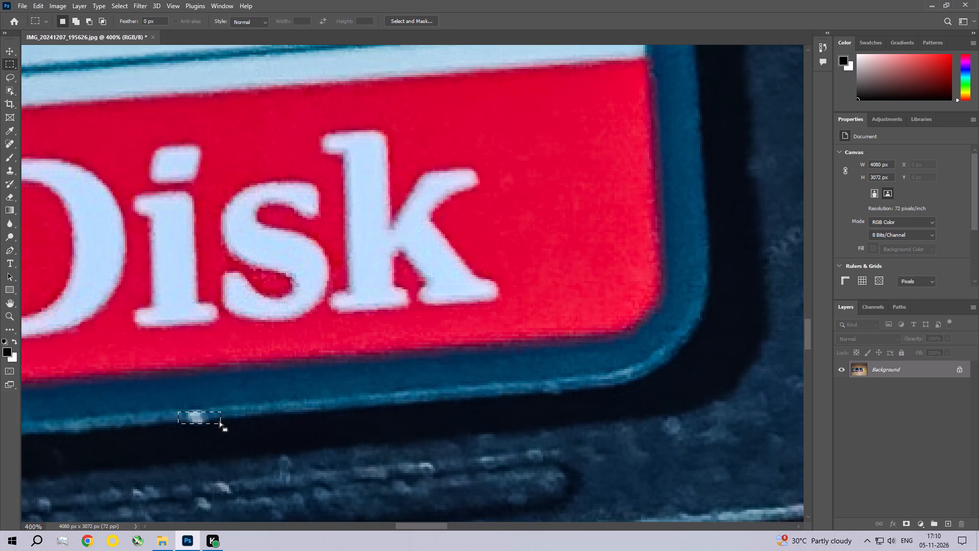
key(ctrl+d)
drag(164, 411, 228, 423)
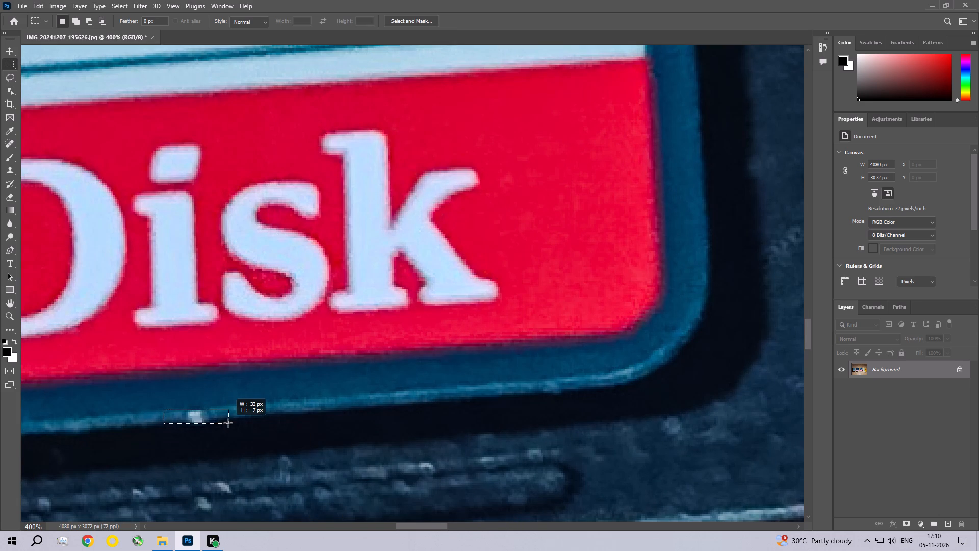
drag(228, 423, 228, 425)
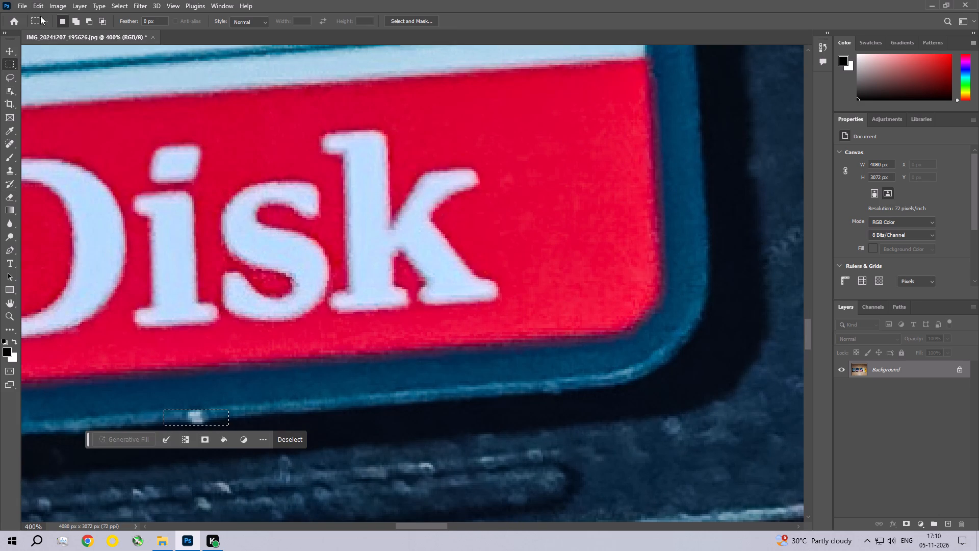
click(41, 2)
click(47, 161)
click(555, 136)
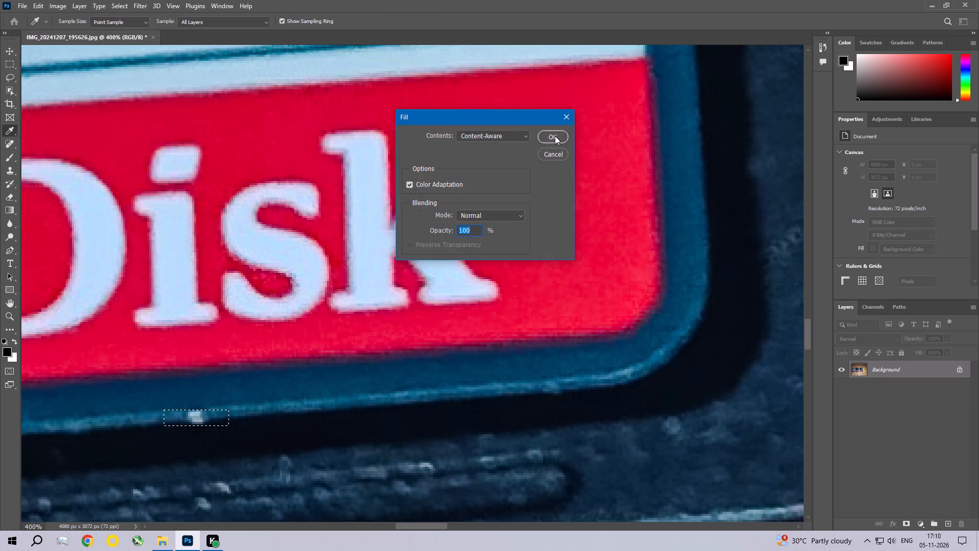
key(ctrl+0)
key(ctrl+d)
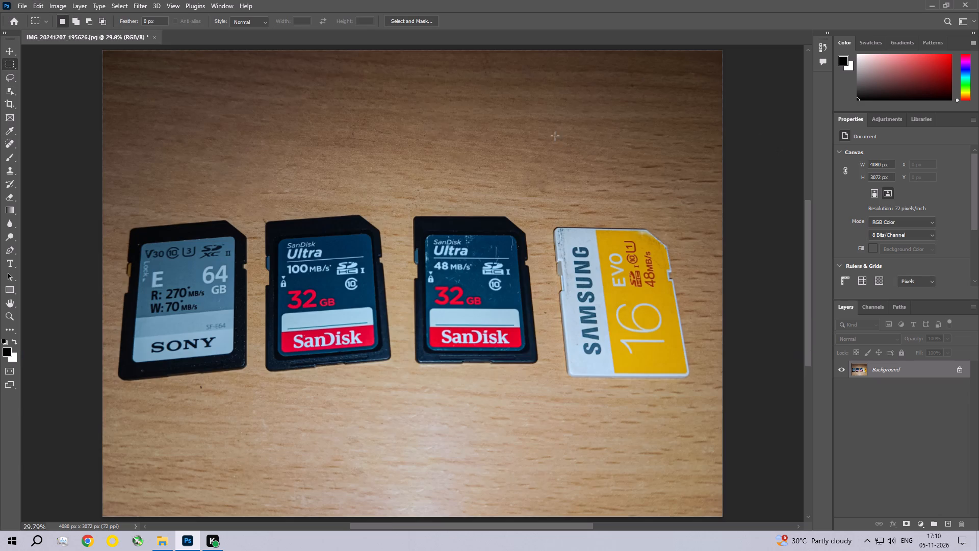
Remove the dark speck on the wood just below the Sony card with a Content-Aware fill and deselect.
key(ctrl+space)
key(ctrl+space)
key(ctrl+space)
key(ctrl+space)
key(ctrl+space)
key(ctrl+space)
key(ctrl+space)
key(ctrl+space)
key(ctrl+space)
key(ctrl+space)
key(ctrl+space)
key(ctrl+space)
key(ctrl+space)
key(ctrl+space)
key(ctrl+space)
key(ctrl+space)
key(ctrl+space)
key(ctrl+space)
key(ctrl+space)
key(ctrl+space)
ctrl+triple_click(195, 388)
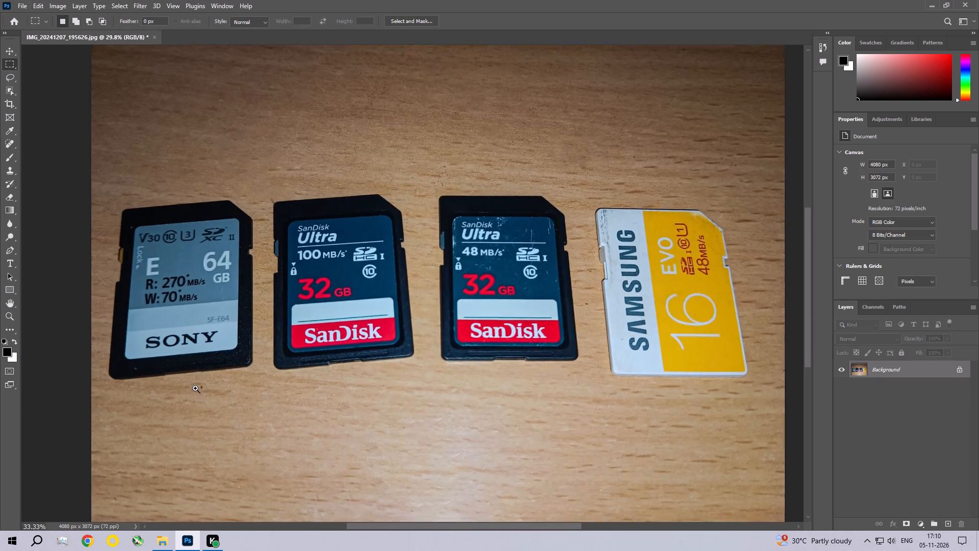
ctrl+click(195, 388)
drag(196, 377, 227, 393)
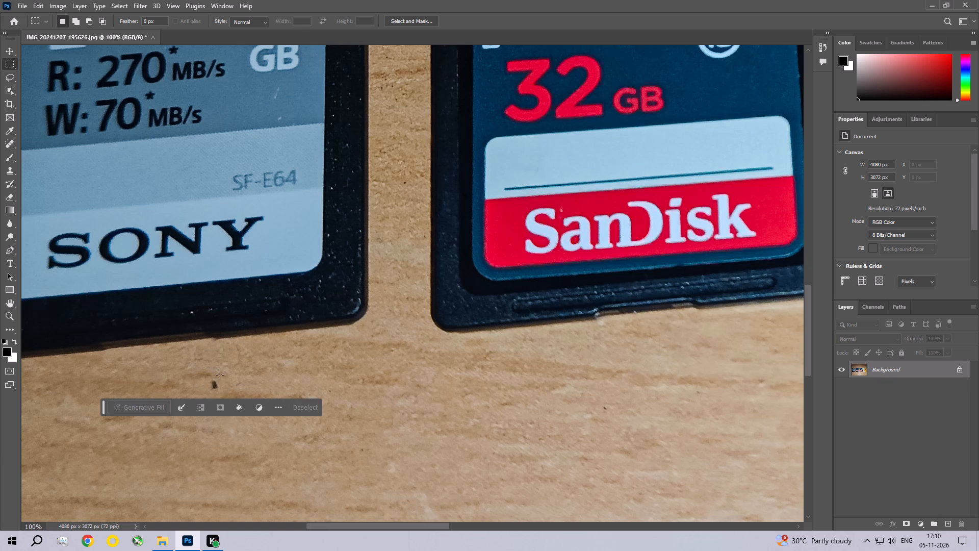
click(43, 9)
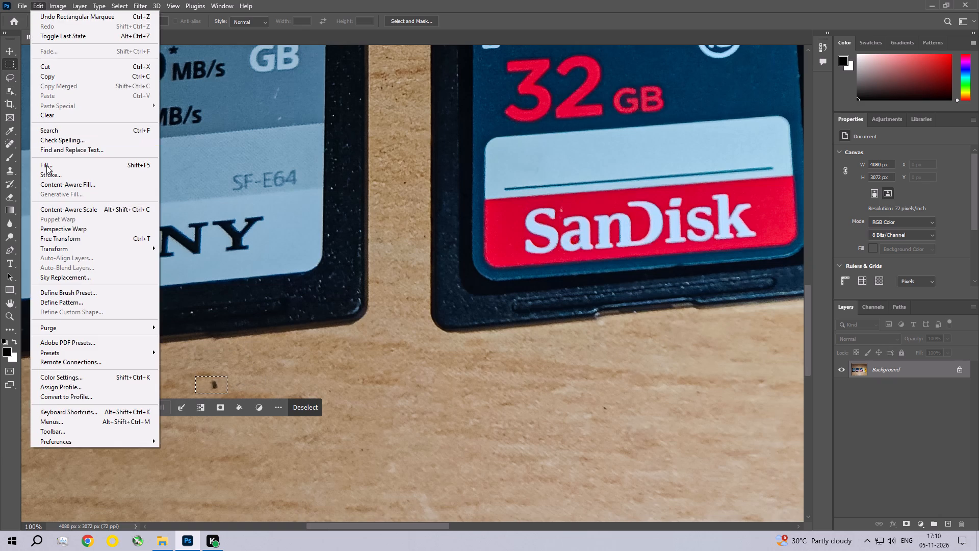
click(46, 165)
click(545, 133)
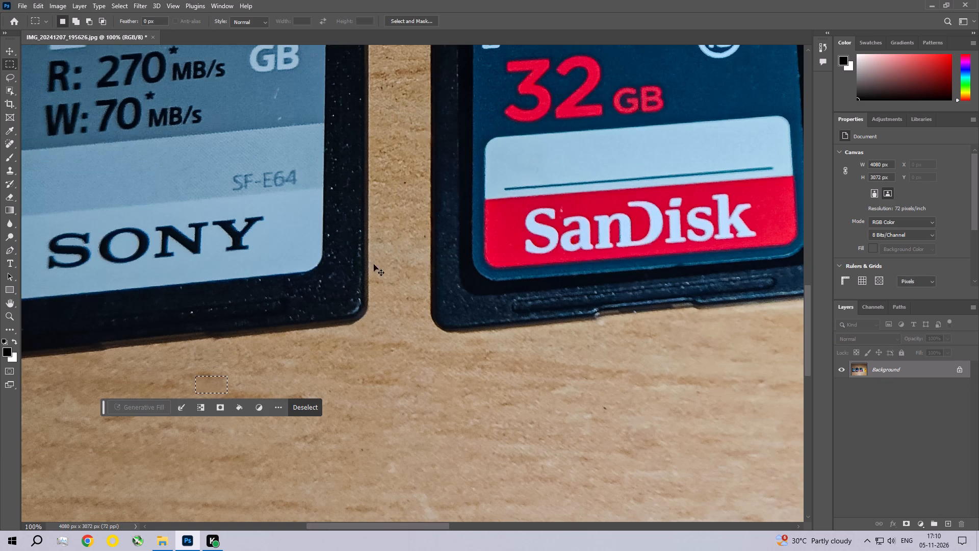
key(ctrl+d)
Remove the bright white speck on the Sony card's black lower border, beneath the SONY lettering, with a Content-Aware fill and deselect.
key(space)
ctrl+double_click(200, 312)
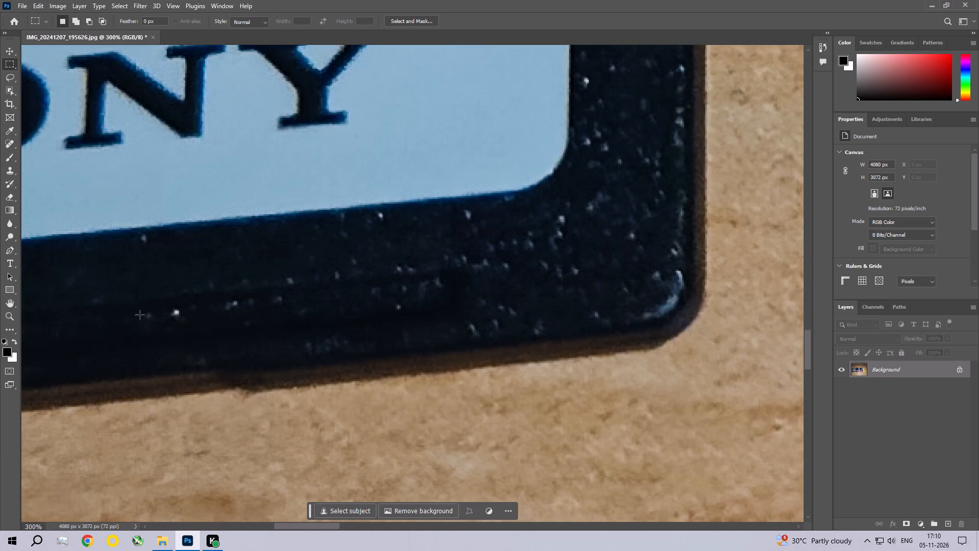
drag(133, 309, 197, 322)
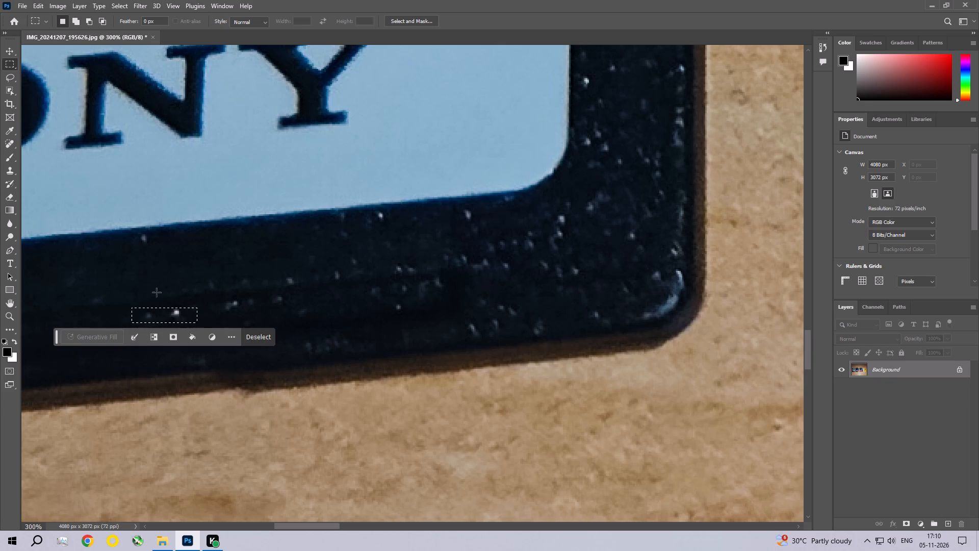
click(39, 4)
click(61, 167)
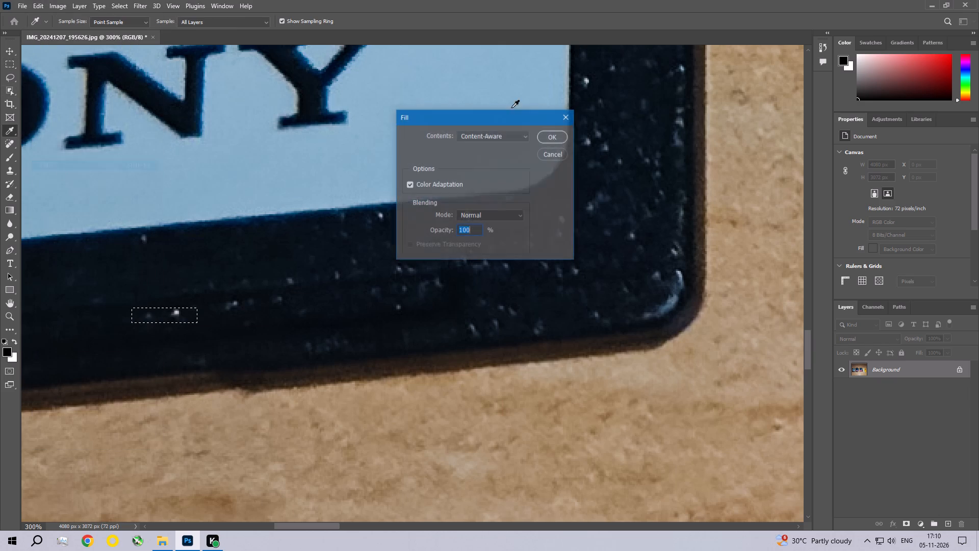
click(557, 130)
key(ctrl+d)
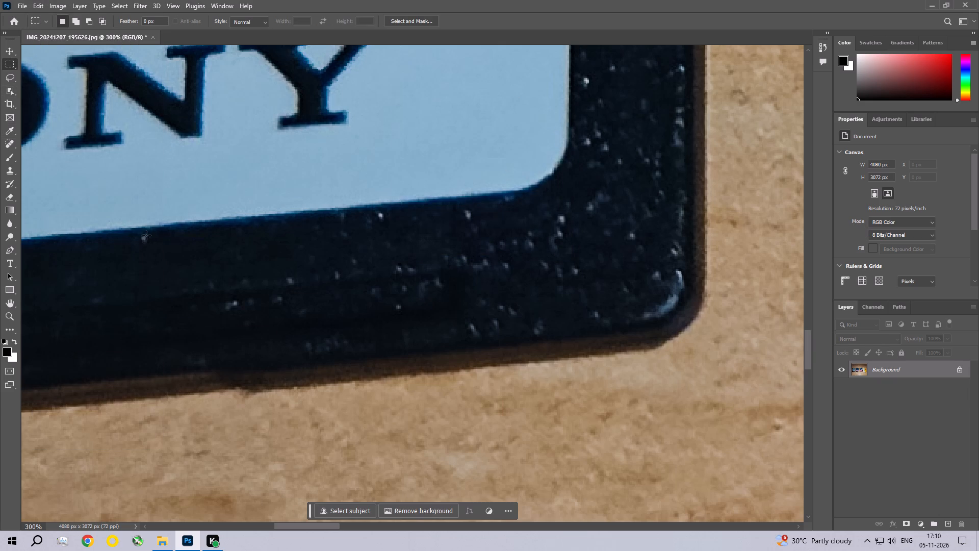
Remove the faint speck on the Sony card's black lower border, just under the label edge below the N, with a Content-Aware fill and deselect.
drag(130, 232, 158, 244)
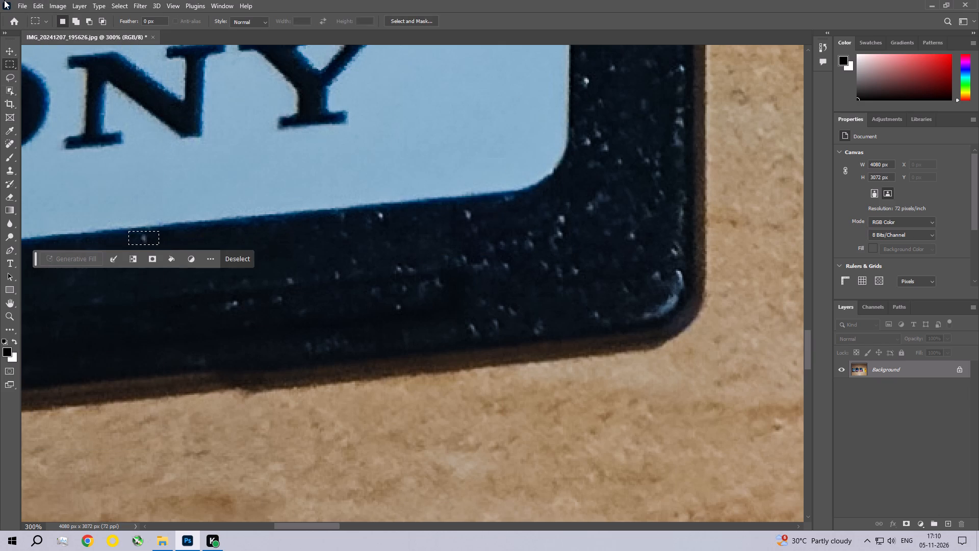
click(42, 4)
click(68, 161)
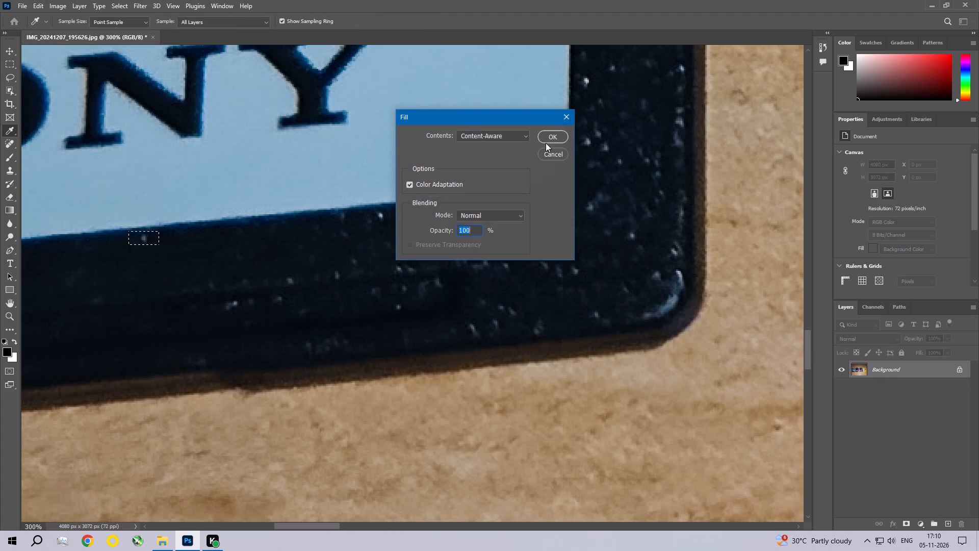
click(558, 137)
key(ctrl+d)
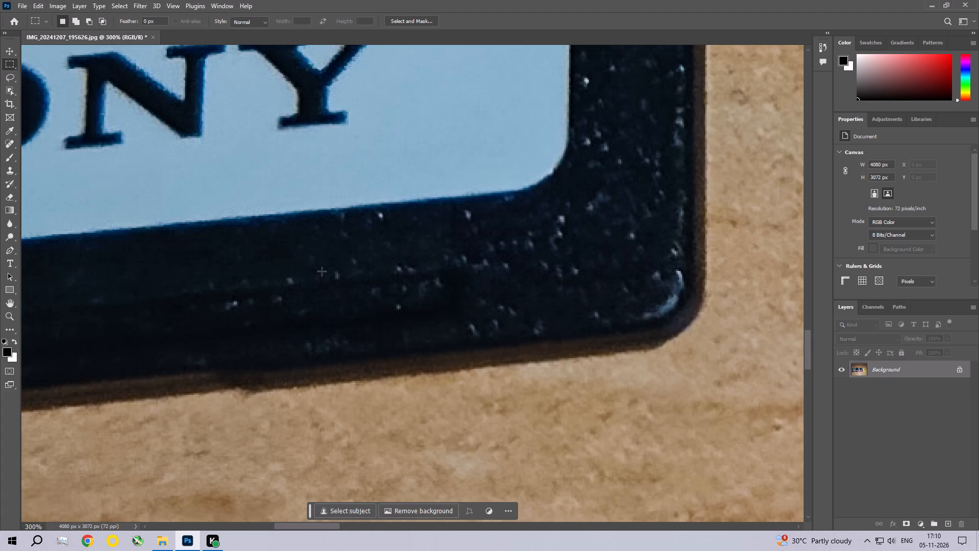
Remove the small speck in the middle of the Sony card's black lower border, below the Y, with a Content-Aware fill and deselect.
drag(328, 265, 351, 289)
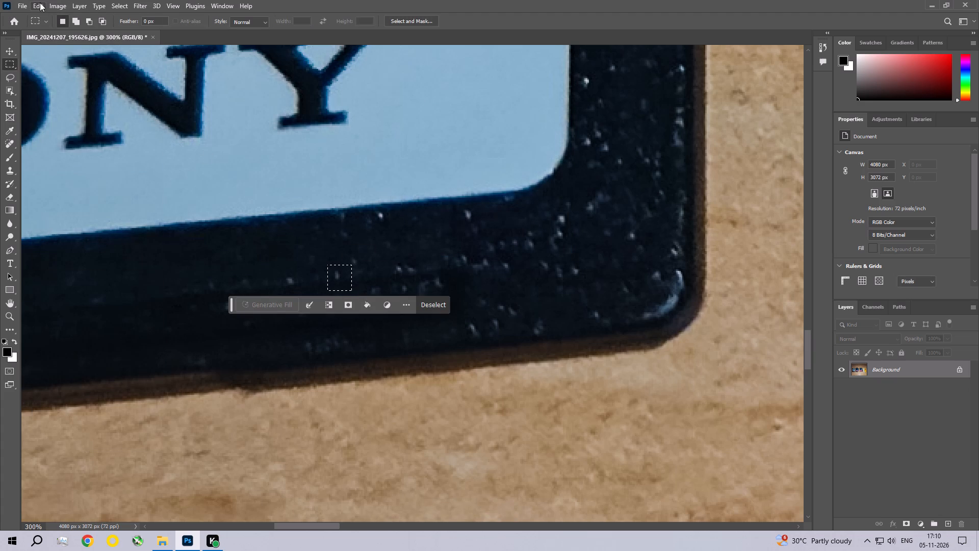
click(40, 3)
click(62, 168)
click(558, 131)
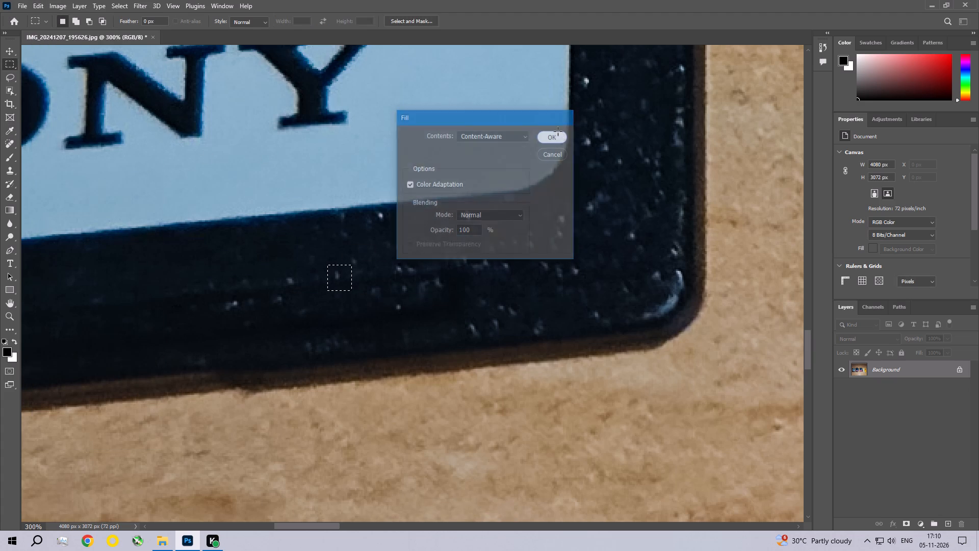
key(ctrl+d)
Clear the small speck cluster on the lower border, right of the Y, using a Content-Aware fill on an area about 32 px wide, and deselect.
drag(384, 261, 431, 313)
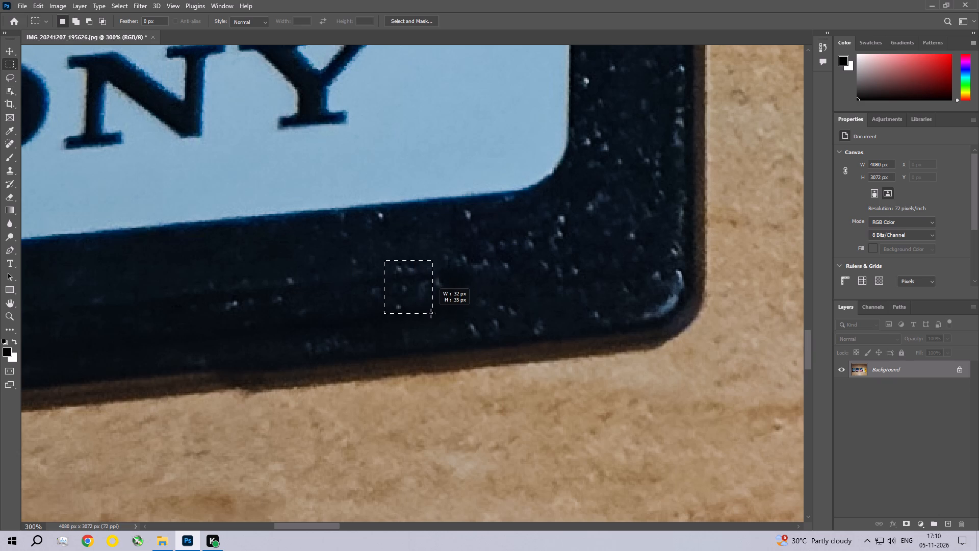
drag(431, 313, 430, 315)
click(38, 7)
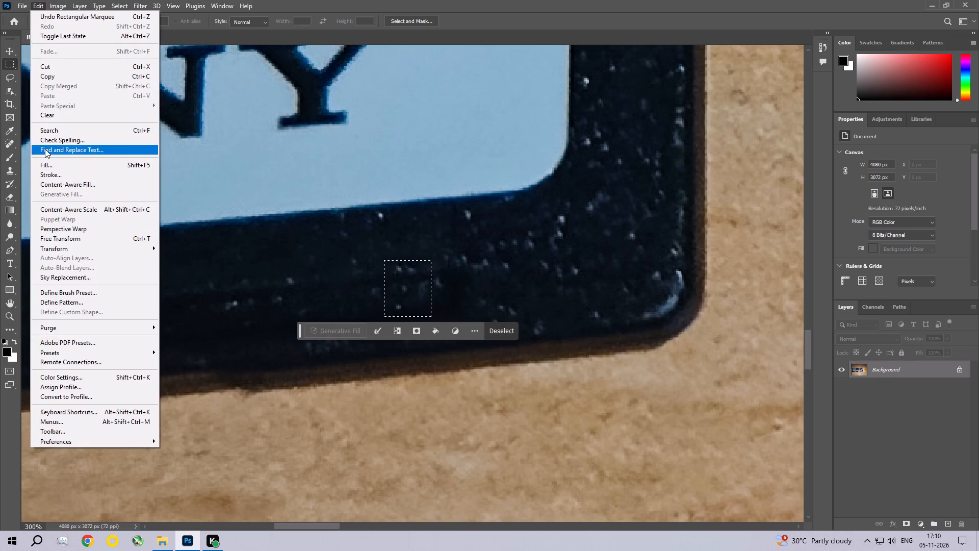
click(47, 163)
click(557, 133)
key(ctrl+d)
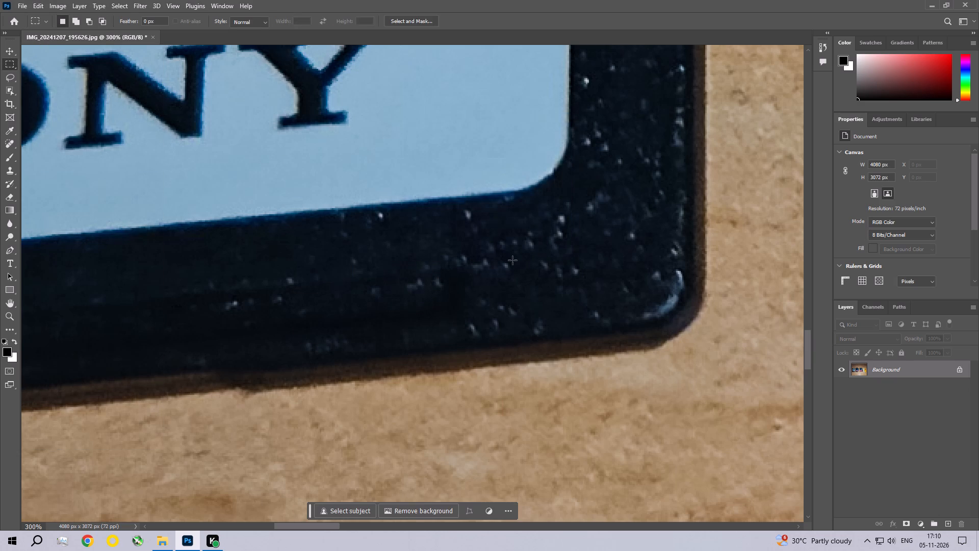
Remove the bright speck just under the label's lower edge, slightly right of the Y, with a Content-Aware fill and deselect.
drag(369, 210, 403, 225)
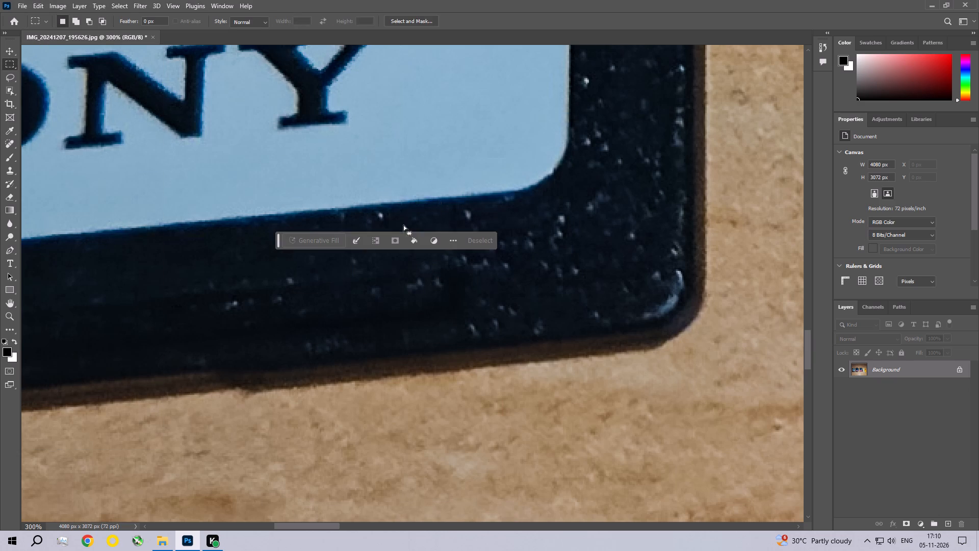
click(39, 2)
click(74, 165)
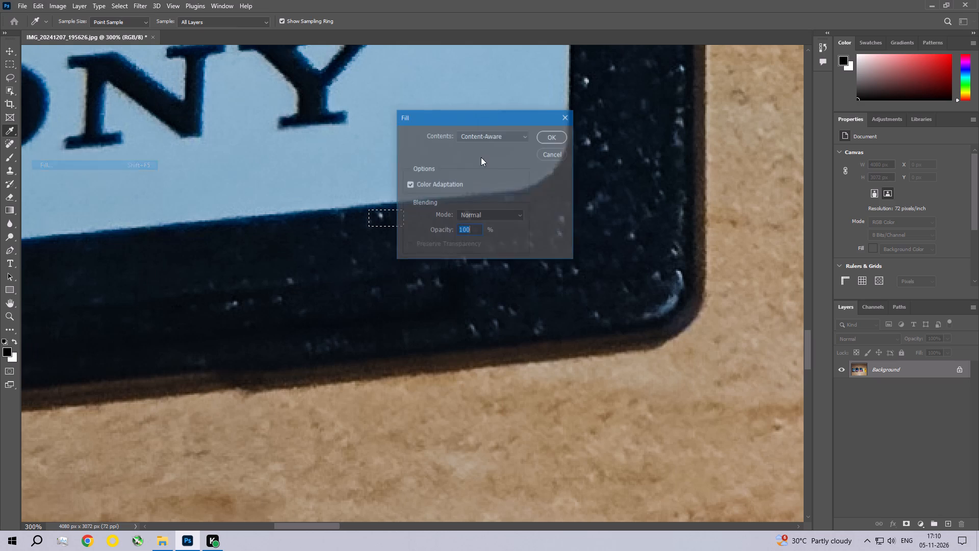
click(553, 138)
key(ctrl+d)
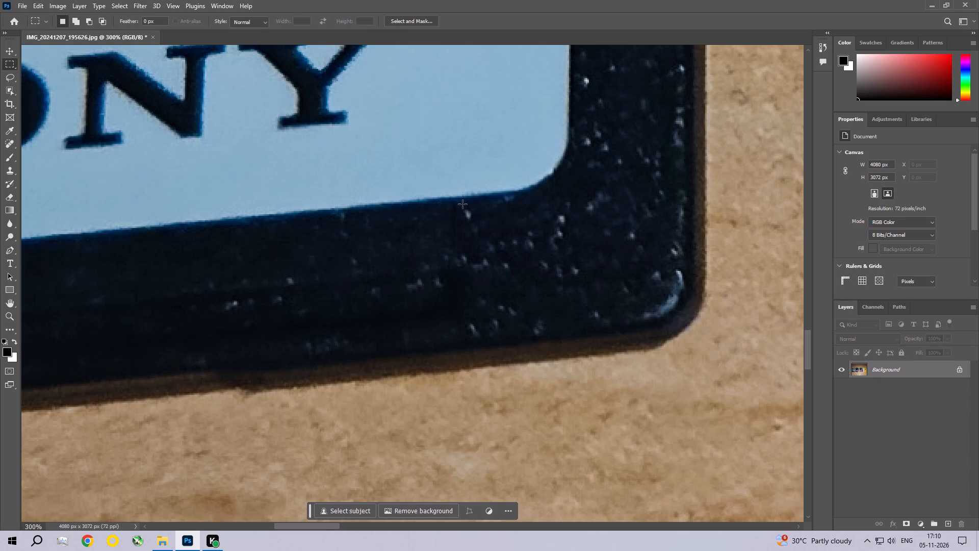
Remove the speck under the label's lower edge, near its rounded lower-right corner, with a Content-Aware fill and deselect.
drag(456, 206, 485, 229)
click(33, 3)
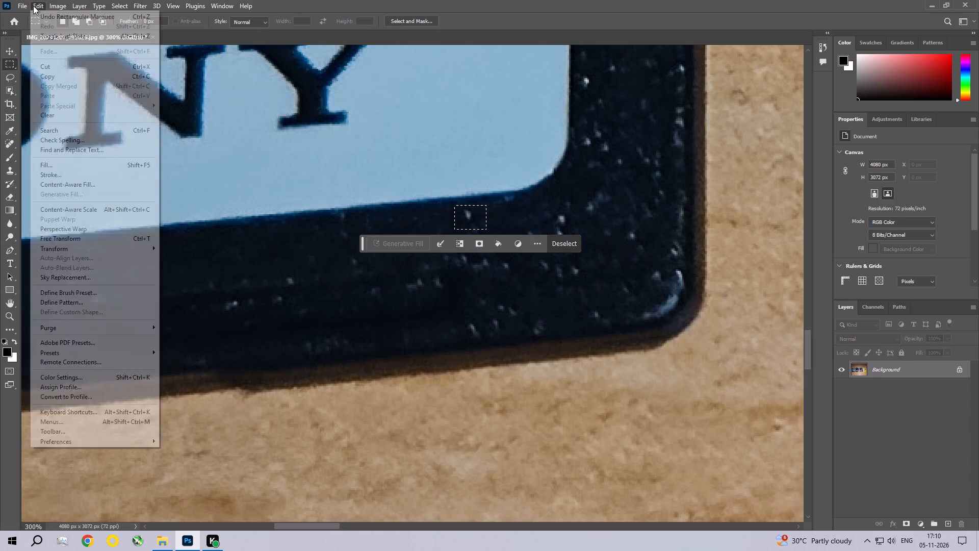
click(61, 166)
click(550, 131)
key(ctrl+d)
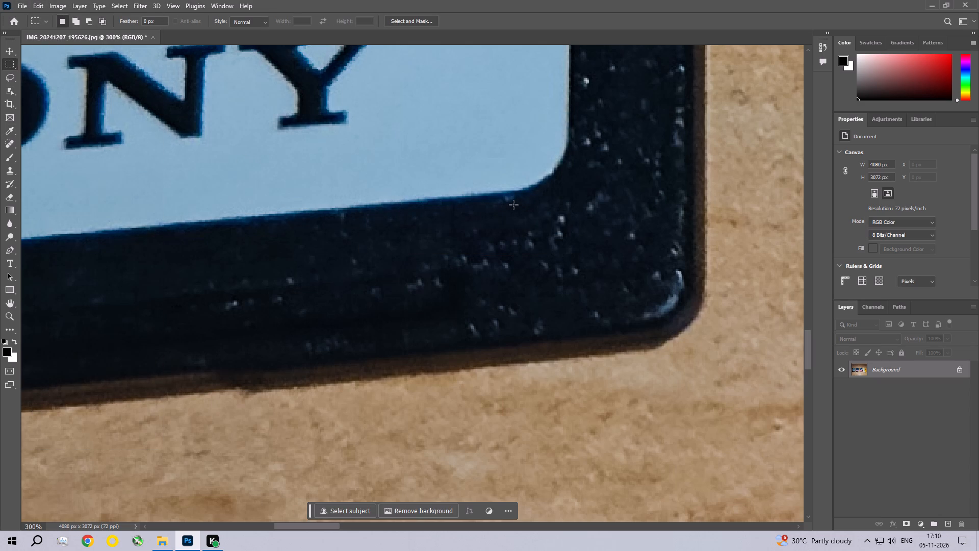
Remove the bright speck on the Sony card's black right border, against the label edge level with the Y, with a Content-Aware fill and deselect.
key(space)
key(space)
key(space)
key(space)
key(space)
key(space)
key(space)
key(space)
key(space)
key(space)
key(space)
key(space)
key(space)
key(space)
drag(562, 111, 500, 239)
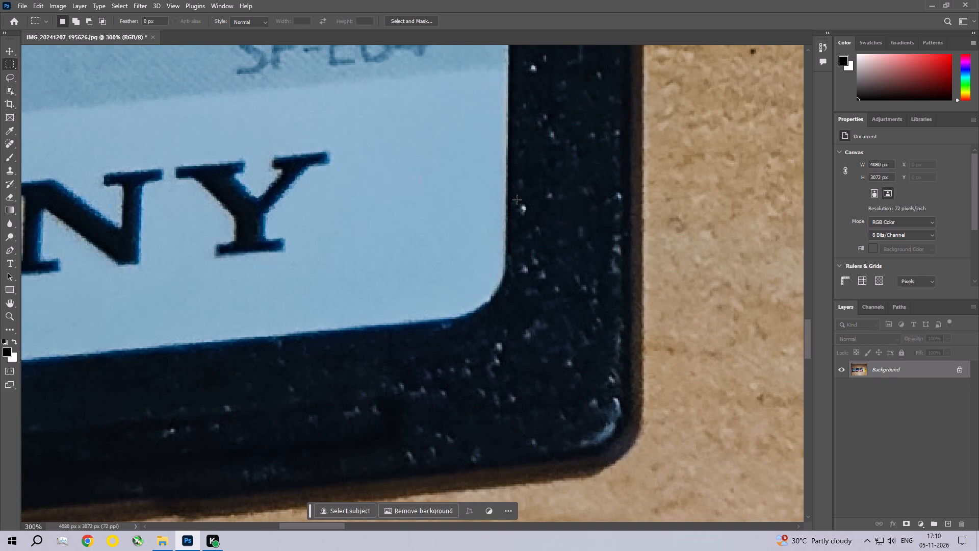
drag(515, 197, 533, 224)
click(38, 9)
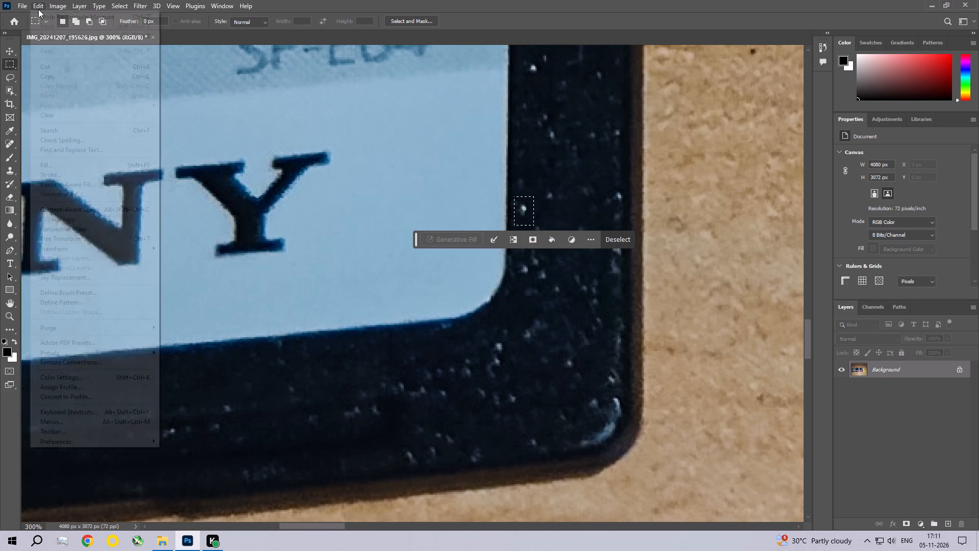
click(47, 166)
click(548, 136)
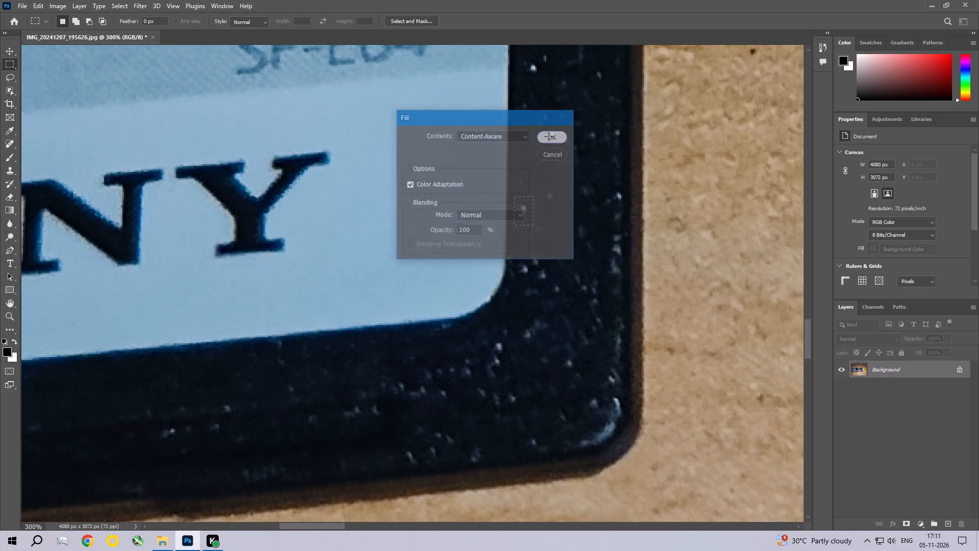
key(ctrl+d)
Remove the faint speck in the middle of the Sony card's right border, level with the Y, with a Content-Aware fill and deselect.
drag(542, 184, 560, 207)
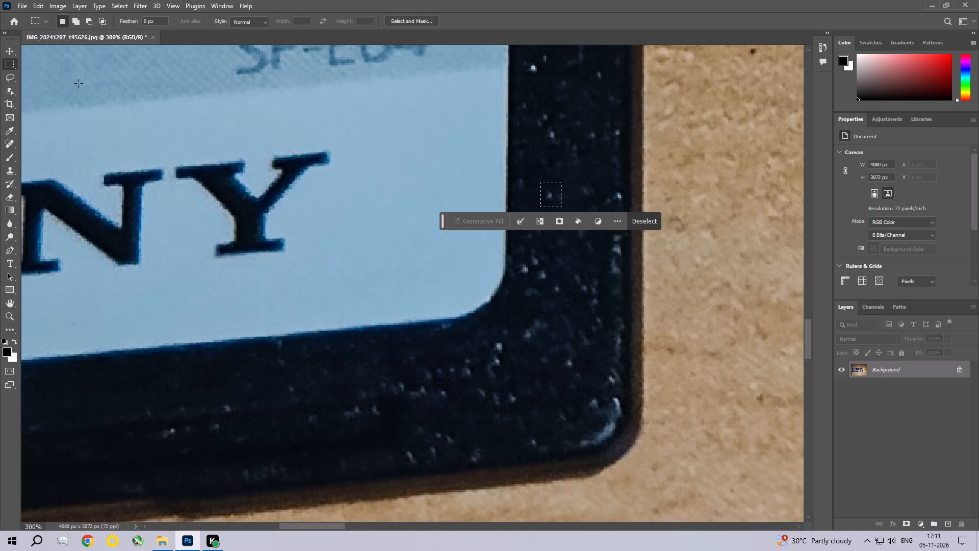
click(33, 0)
click(61, 162)
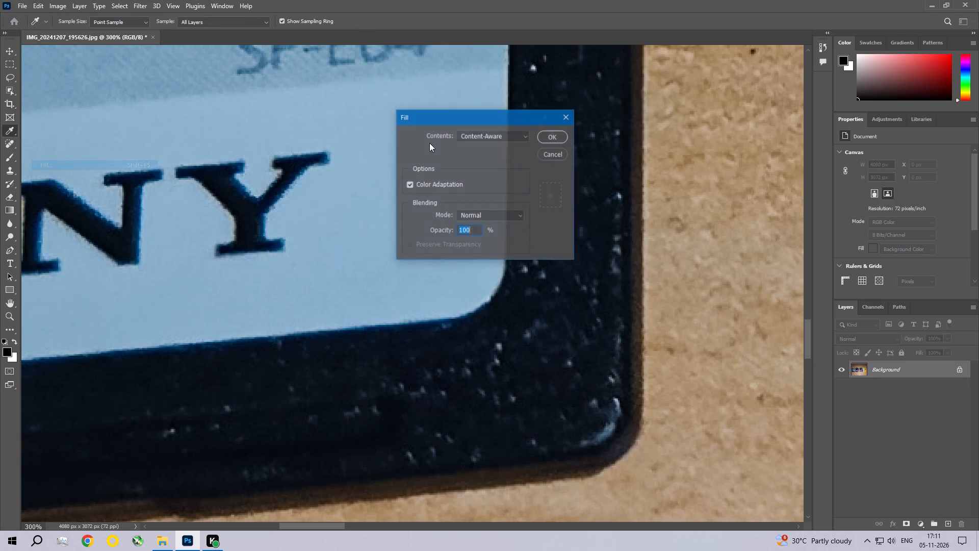
click(538, 136)
key(space)
key(ctrl+d)
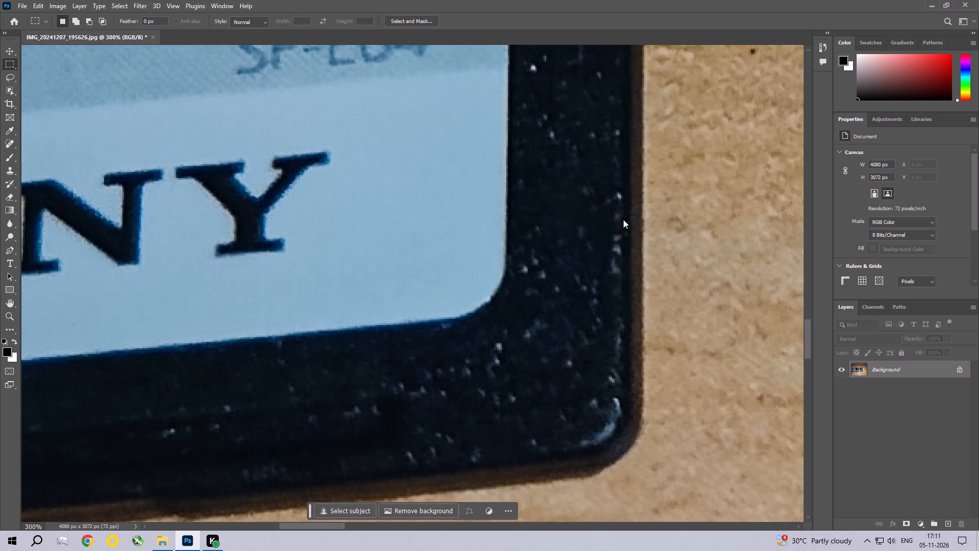
Remove the bright speck near the outer edge of the Sony card's right border, level with the Y, with a Content-Aware fill.
drag(615, 185, 625, 206)
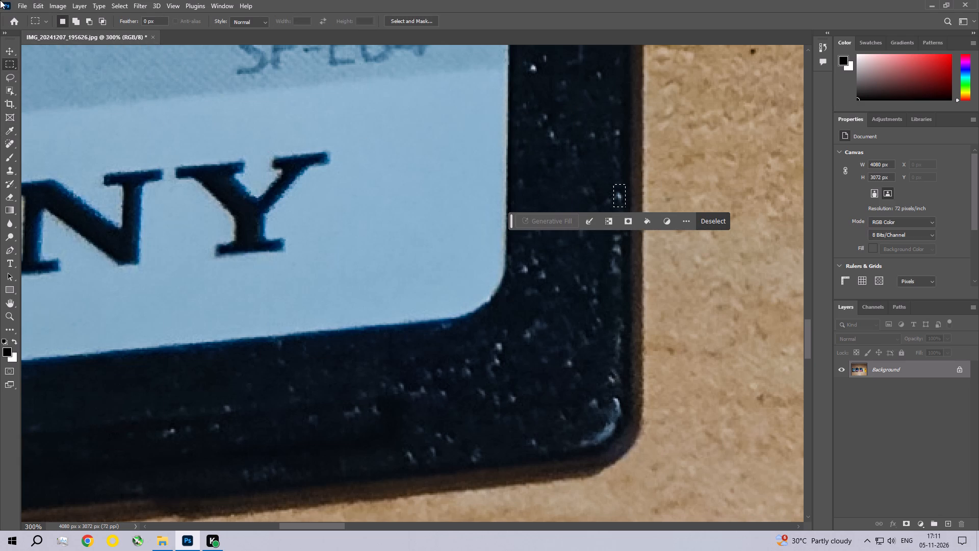
click(40, 4)
click(48, 166)
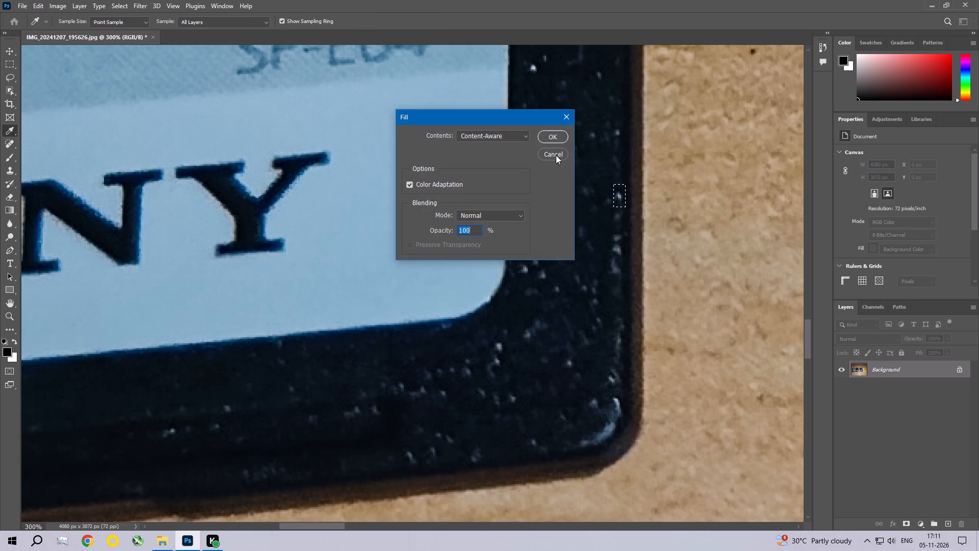
click(549, 138)
Remove the bright speck on the right border, near the label edge level with the bottom of SF-E64, with a Content-Aware fill and deselect.
key(space)
key(space)
key(space)
key(space)
key(space)
key(space)
key(space)
key(space)
key(space)
key(space)
key(space)
key(space)
key(space)
key(space)
key(space)
key(space)
key(space)
key(space)
key(space)
key(space)
drag(570, 159, 554, 292)
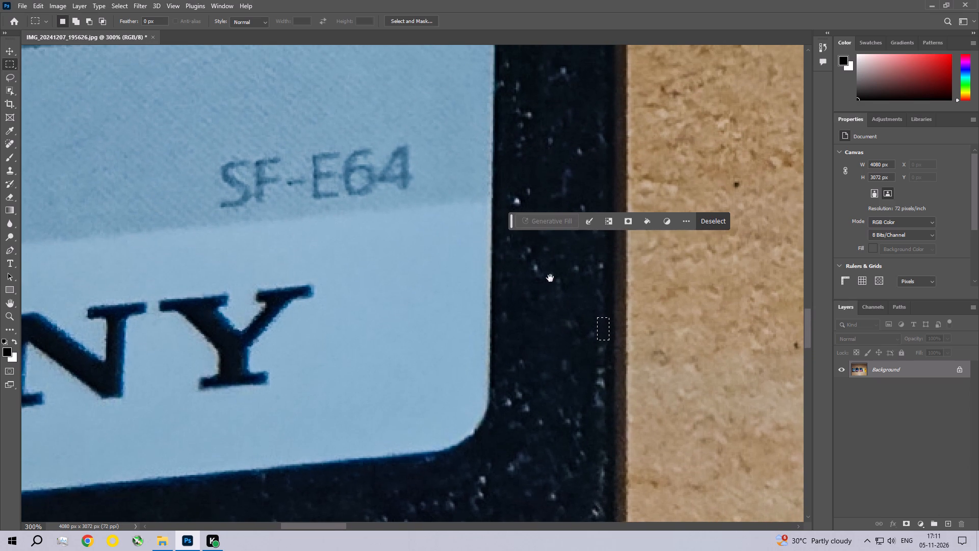
drag(508, 189, 529, 218)
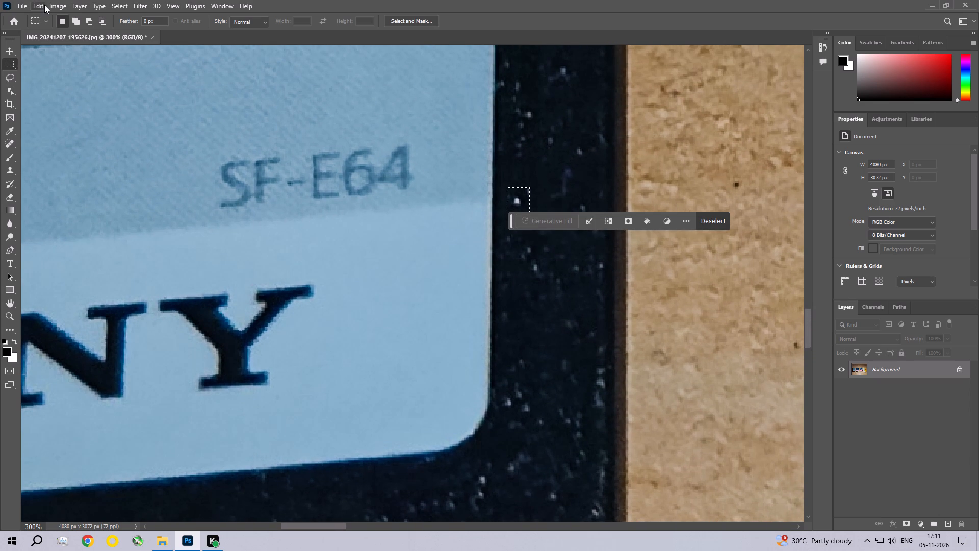
click(45, 4)
click(62, 164)
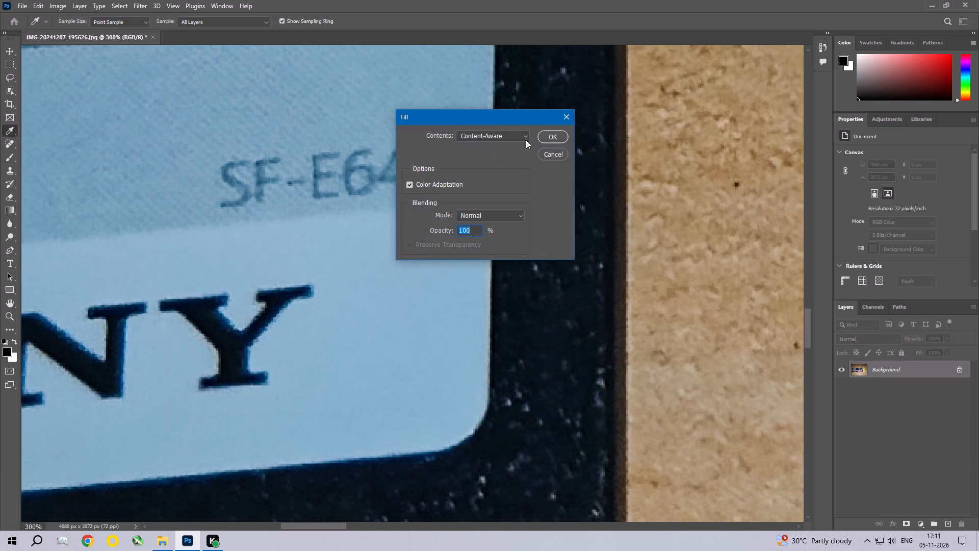
click(546, 136)
key(ctrl+d)
Remove the speck on the right border, near the label edge slightly above the SF-E64 text, with a Content-Aware fill and deselect.
key(space)
key(space)
key(space)
key(space)
key(space)
key(space)
key(space)
key(space)
key(space)
key(space)
drag(554, 118, 542, 182)
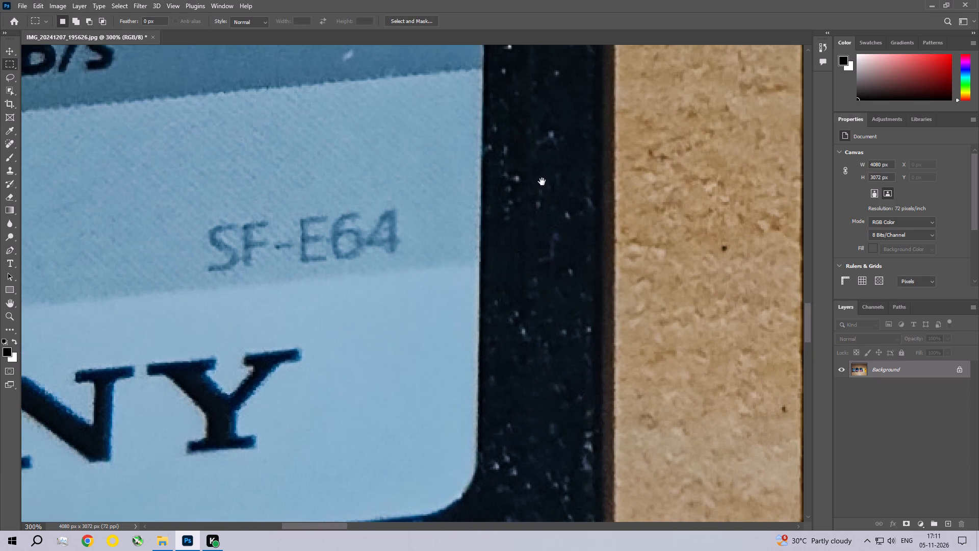
drag(507, 165, 525, 196)
click(36, 4)
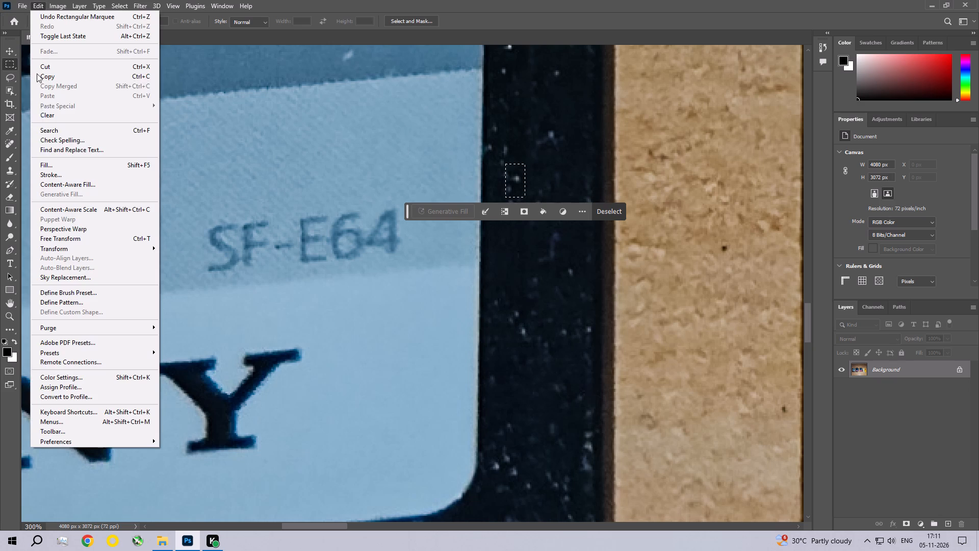
click(49, 165)
click(547, 136)
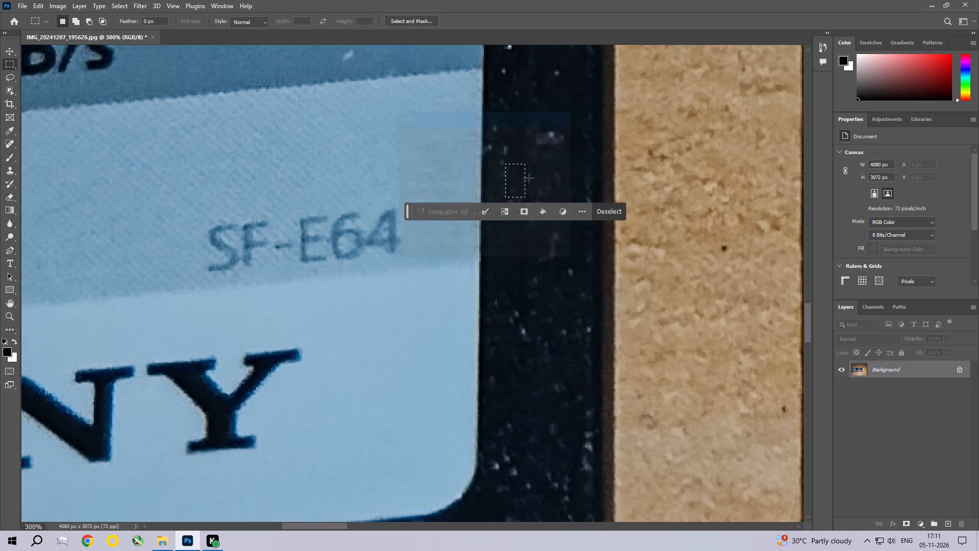
key(ctrl+d)
Remove the bright speck on the right border, beside the bottom of the label's dark blue band, with a Content-Aware fill and deselect.
key(space)
key(space)
key(space)
key(space)
key(space)
key(space)
key(space)
key(space)
key(space)
key(space)
key(space)
key(space)
key(space)
key(space)
key(space)
key(space)
drag(547, 108, 535, 275)
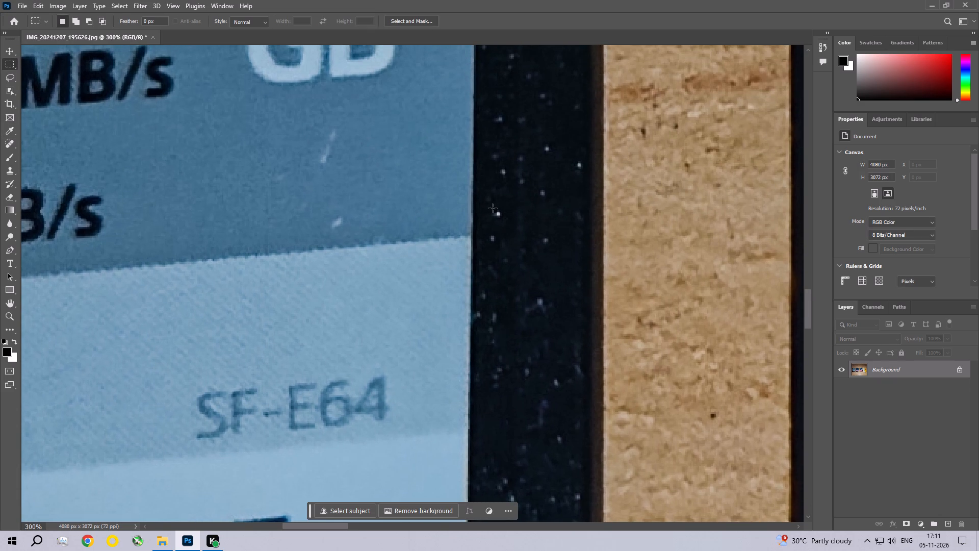
drag(489, 205, 507, 224)
click(38, 0)
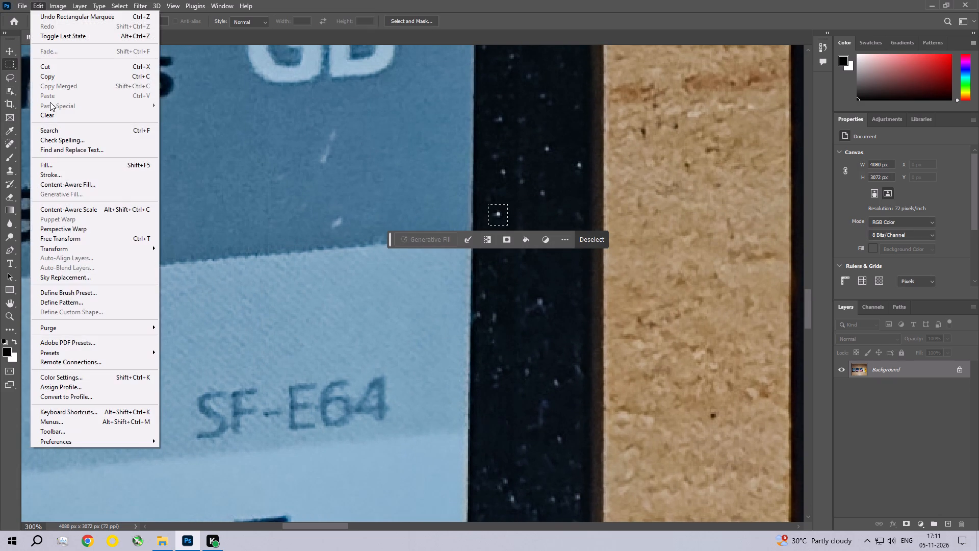
click(59, 163)
click(551, 134)
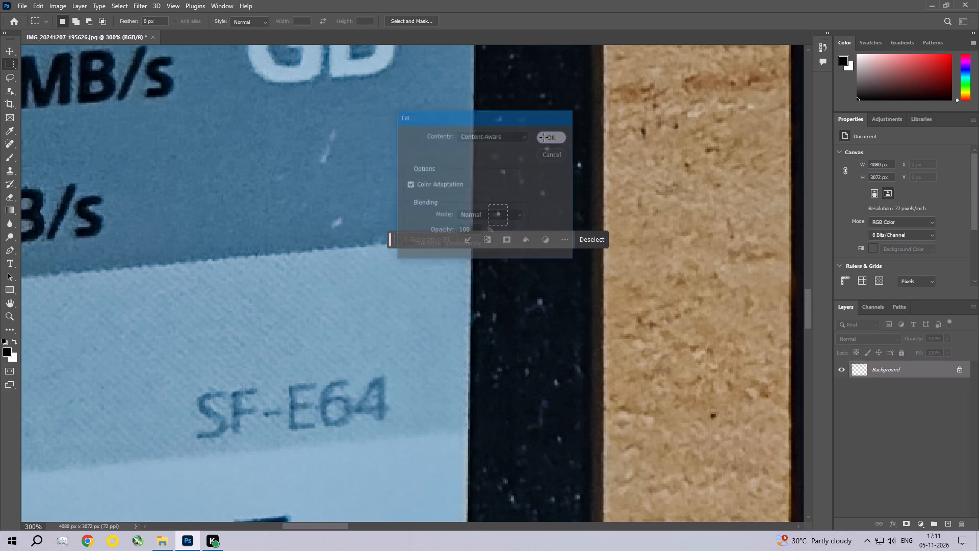
key(ctrl+d)
Remove the bright speck near the right border's outer edge, beside the label's dark blue band, with a Content-Aware fill and deselect.
drag(564, 158, 587, 173)
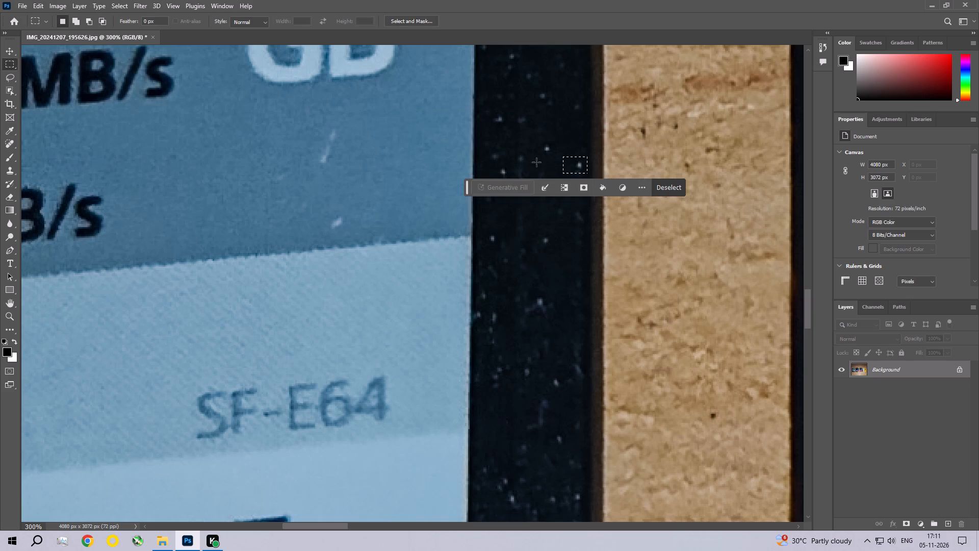
click(42, 4)
click(63, 166)
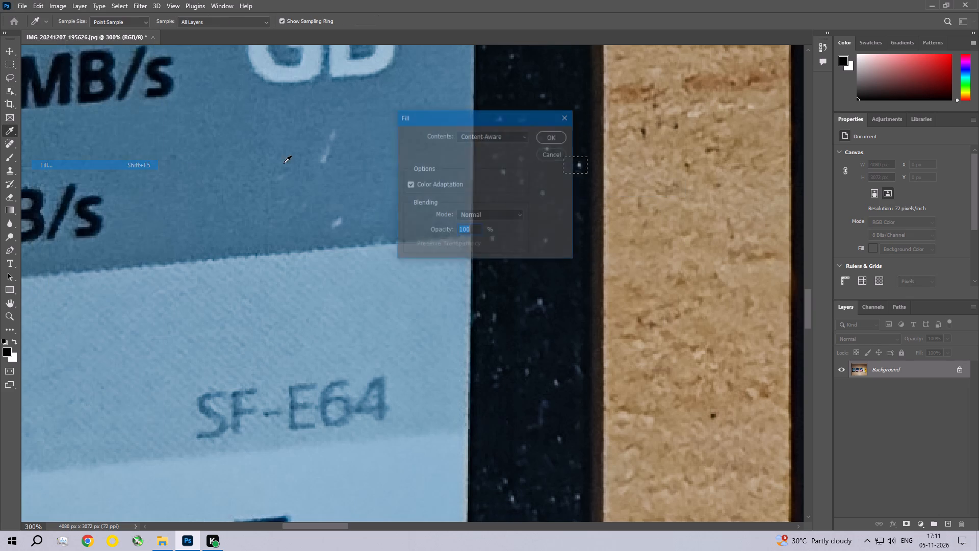
click(553, 138)
key(ctrl+d)
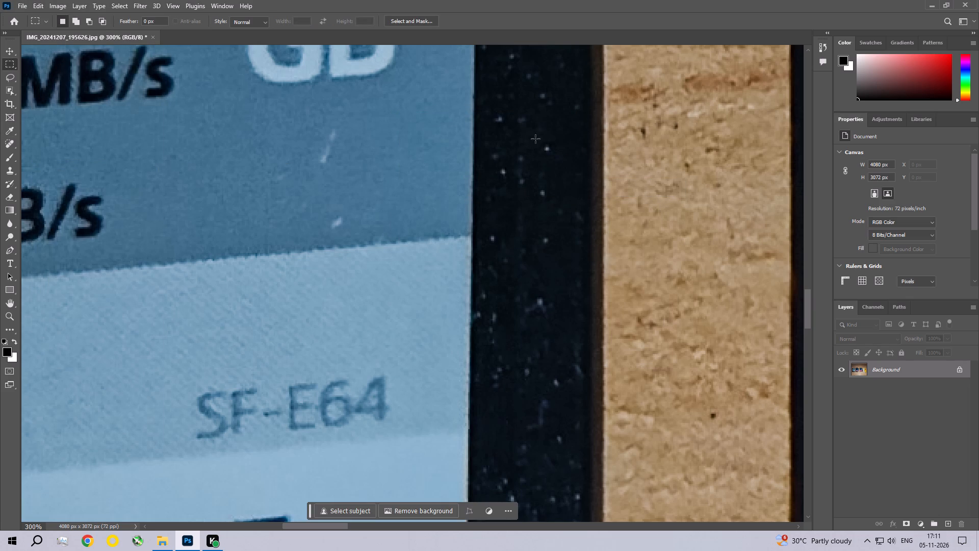
Remove the bright speck in the middle of the right border, level with the scratch on the dark blue band, with a Content-Aware fill and deselect.
drag(540, 137, 559, 161)
click(37, 0)
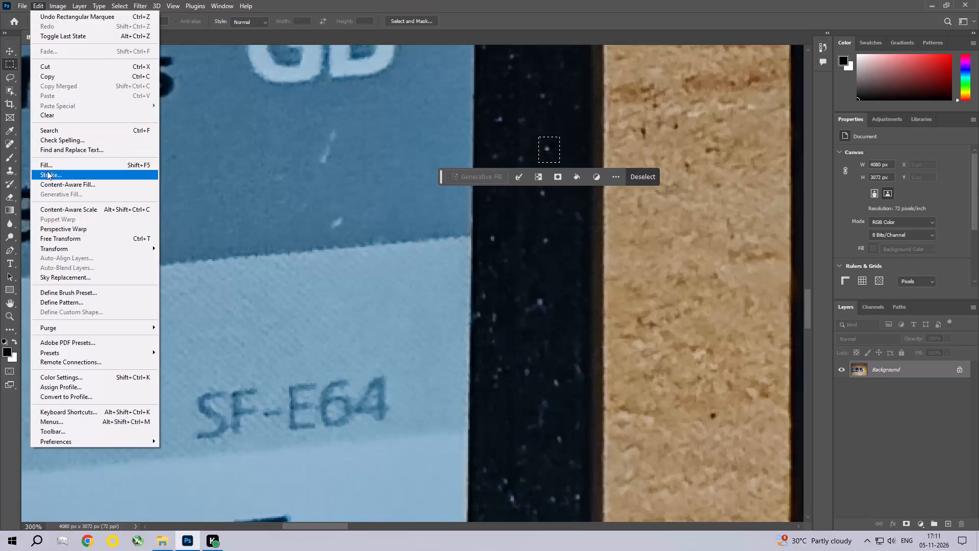
click(47, 166)
click(546, 135)
key(ctrl+d)
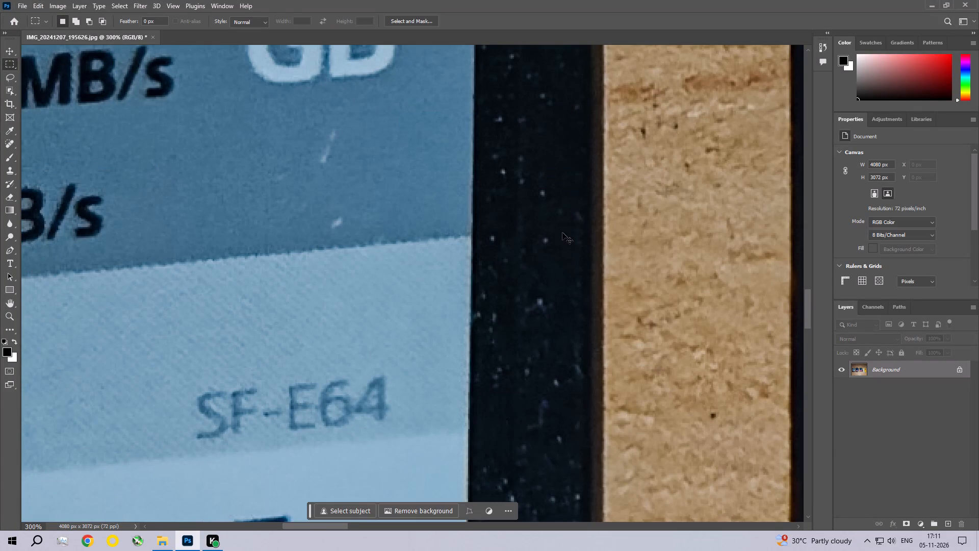
Remove the speck in the middle of the right border, a little below the dark blue band's lower edge, with a Content-Aware fill and deselect.
drag(529, 292, 550, 321)
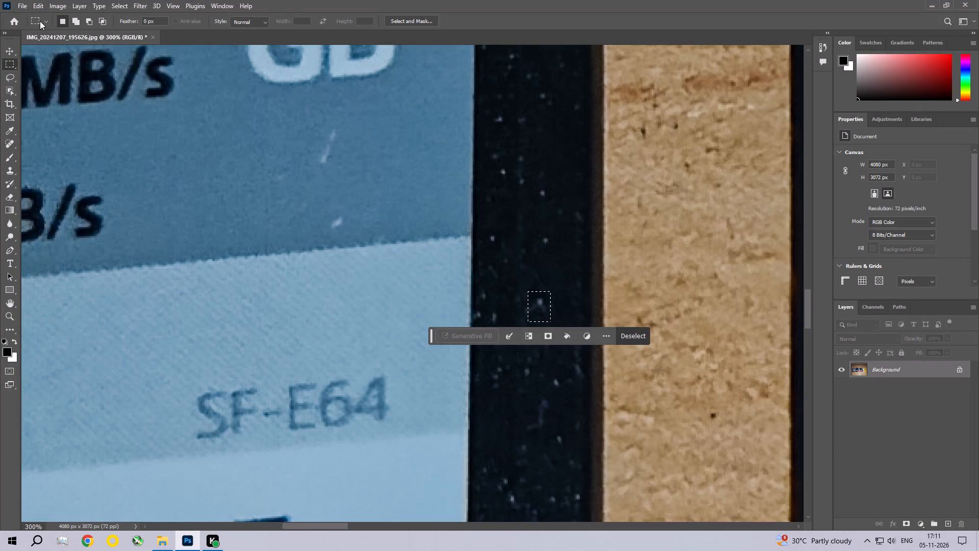
click(36, 0)
click(52, 166)
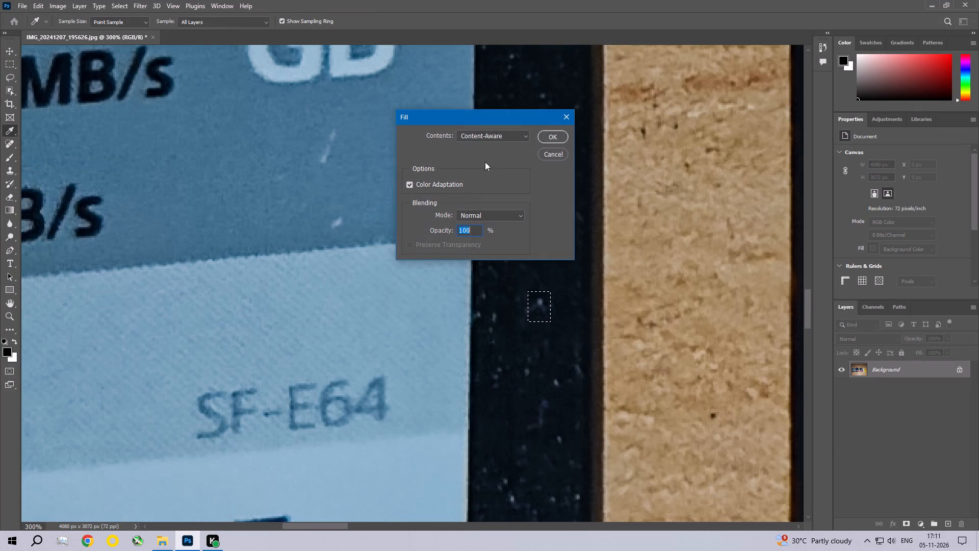
click(560, 135)
key(ctrl+d)
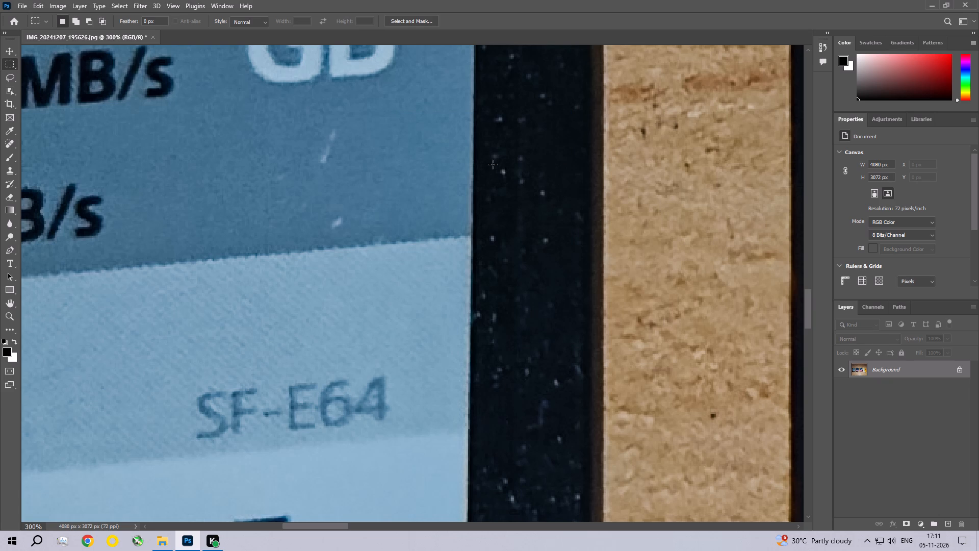
Remove the speck on the right border close to the label edge, beside the dark blue band, with a Content-Aware fill and deselect.
drag(493, 164, 516, 183)
click(37, 4)
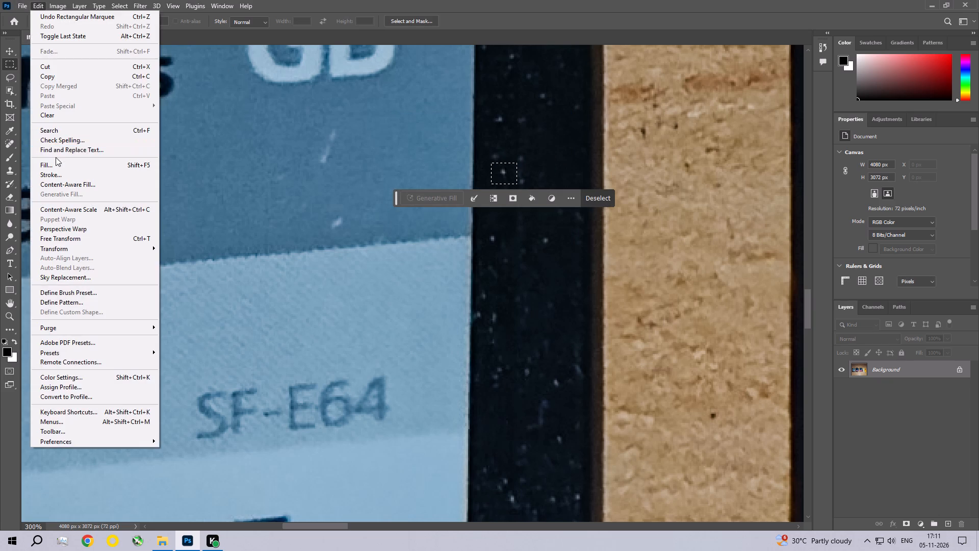
click(56, 165)
click(556, 134)
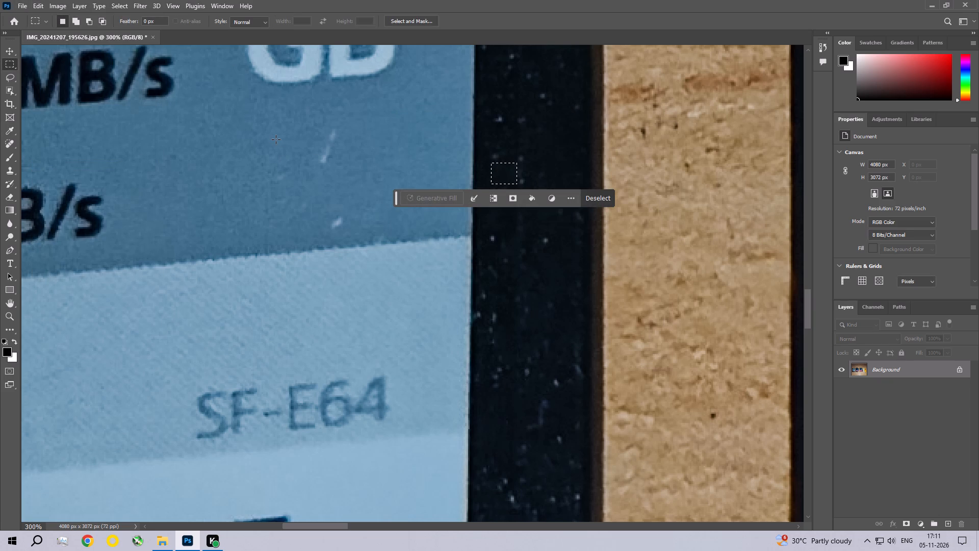
key(ctrl+d)
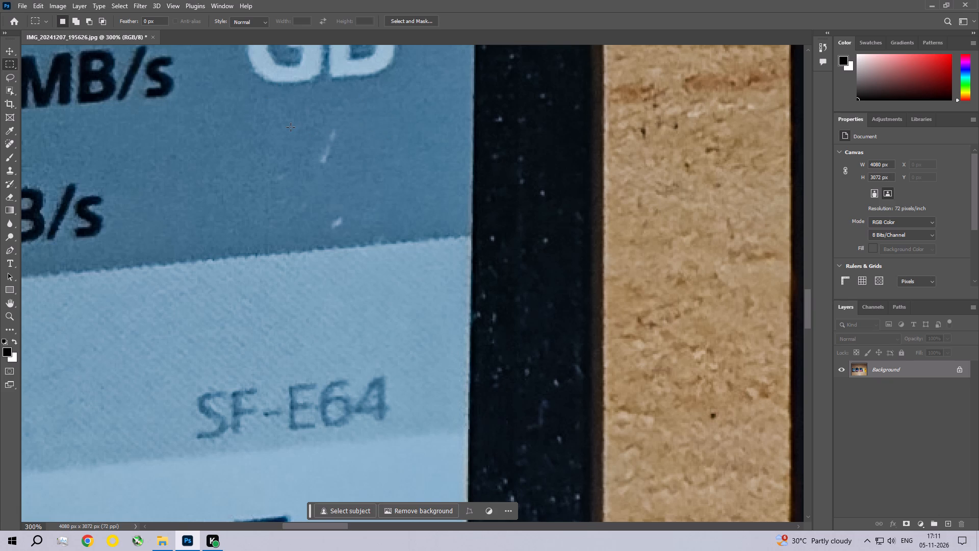
Remove the long white scratch below GB on the label's dark blue band with a Content-Aware fill and deselect.
drag(301, 121, 345, 176)
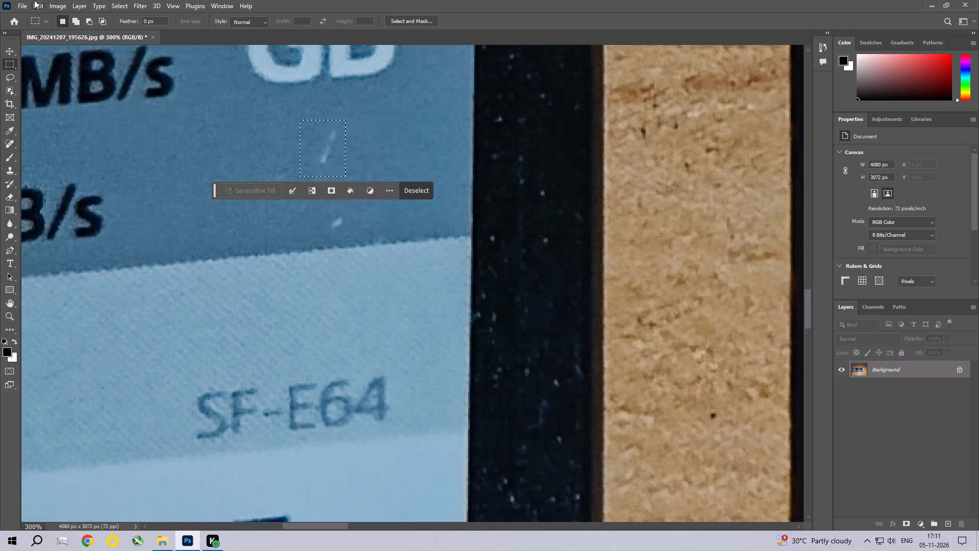
click(34, 1)
click(62, 161)
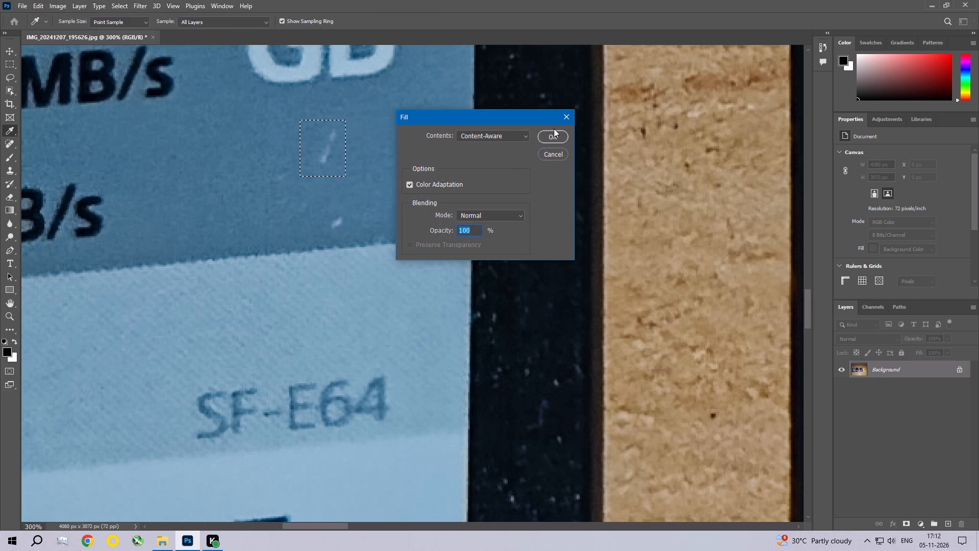
click(555, 132)
key(ctrl+d)
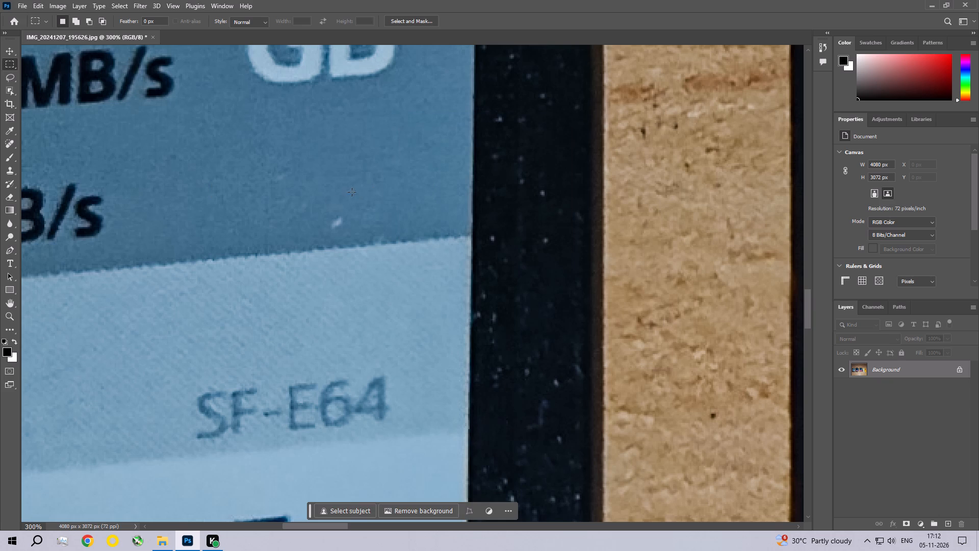
Remove the small white mark near the lower edge of the label's dark blue band with a Content-Aware fill.
drag(325, 210, 353, 233)
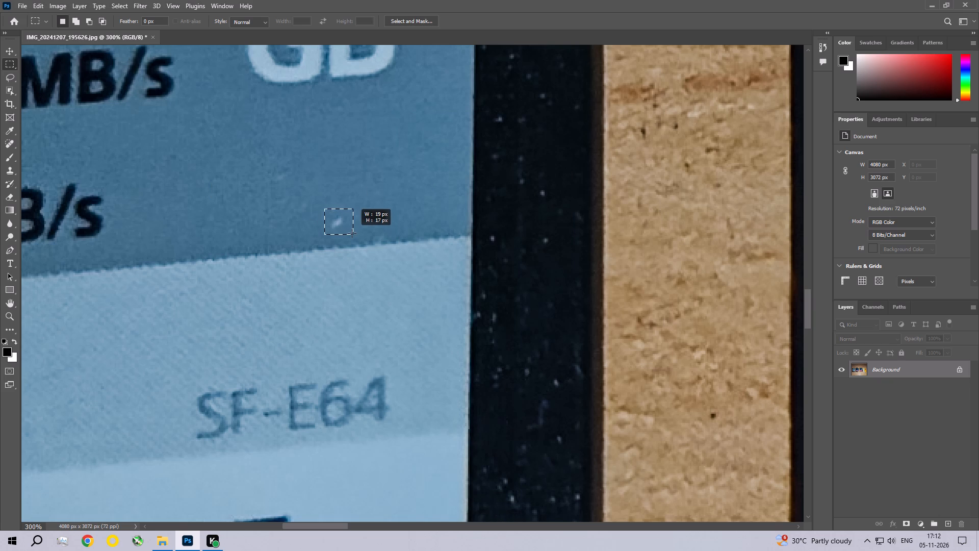
click(38, 1)
click(53, 163)
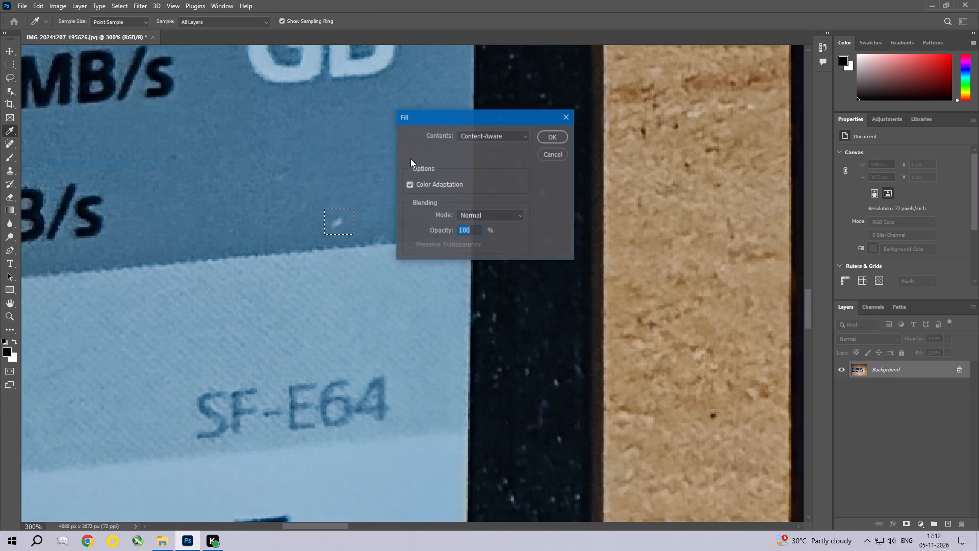
click(545, 135)
Remove the faint mark in the middle of the dark blue band, between B/s and the card border, with a Content-Aware fill and deselect.
drag(259, 165, 301, 182)
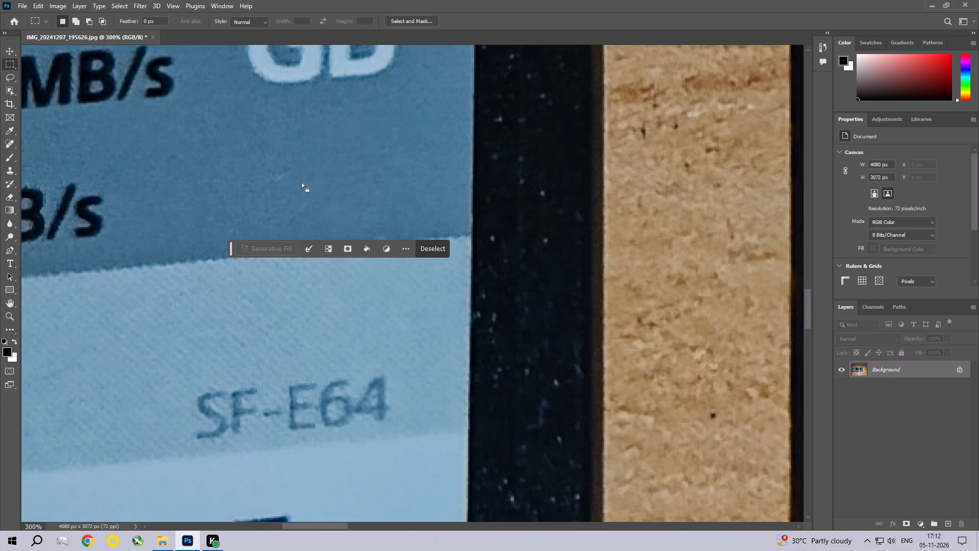
click(39, 0)
click(63, 163)
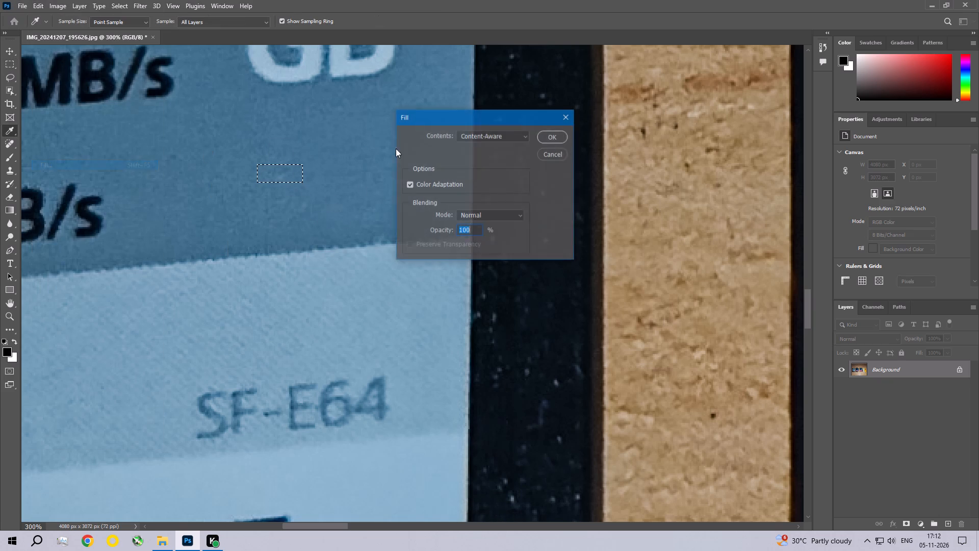
click(546, 133)
key(ctrl+d)
Apply a Content-Aware fill to the faint patch just below the last repair on the dark blue band and deselect.
drag(277, 192, 286, 197)
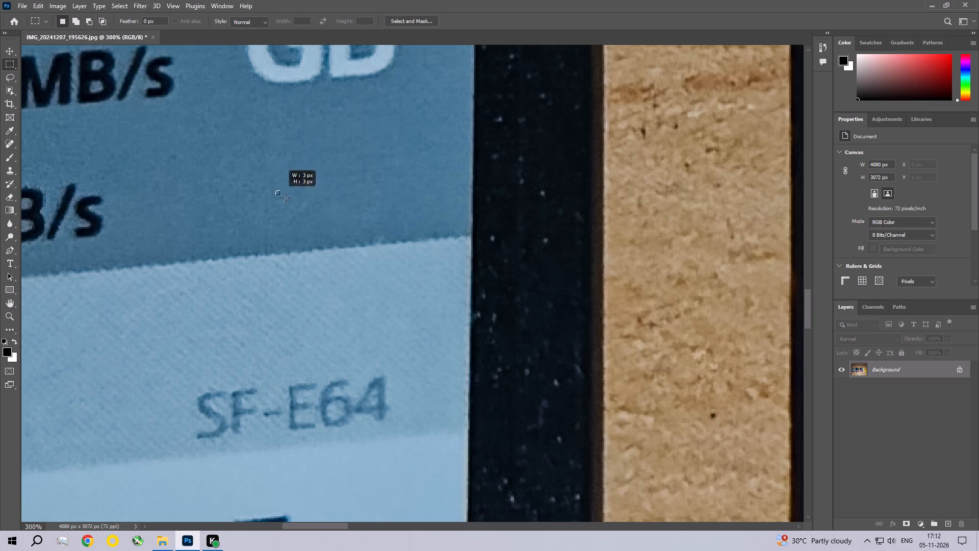
drag(286, 197, 317, 220)
click(38, 2)
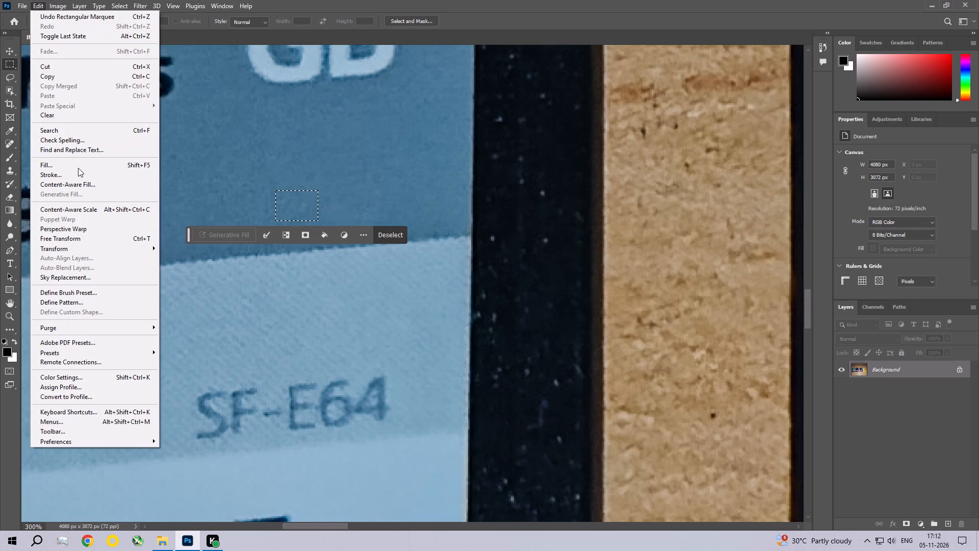
click(78, 168)
click(551, 132)
key(ctrl+d)
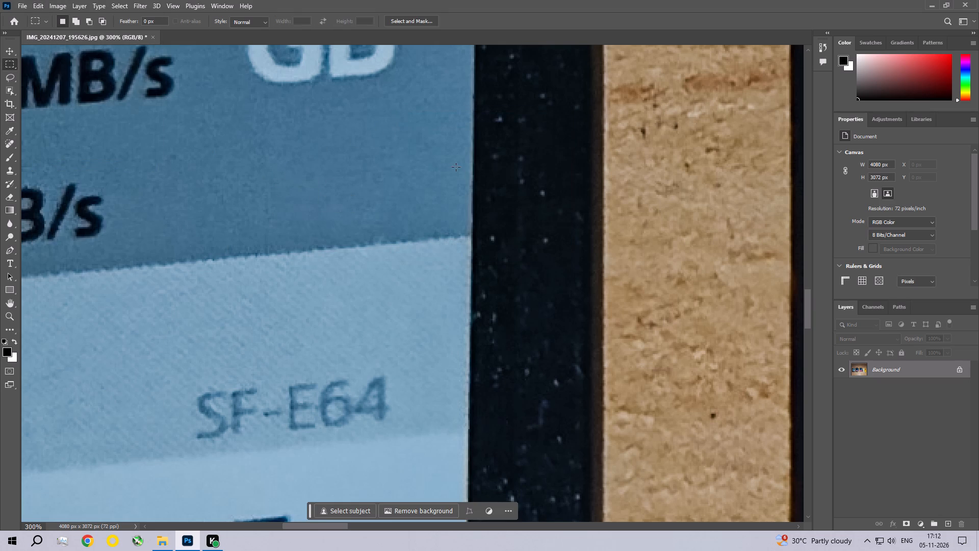
Remove the speck on the right border, level with the crossbar of the 4 in 64, with a Content-Aware fill and deselect.
key(space)
key(space)
key(space)
key(space)
key(space)
key(space)
key(space)
key(space)
key(space)
key(space)
key(space)
key(space)
key(space)
key(space)
key(space)
key(space)
key(space)
key(space)
key(space)
key(space)
drag(478, 131, 380, 333)
drag(398, 205, 399, 279)
drag(387, 173, 404, 193)
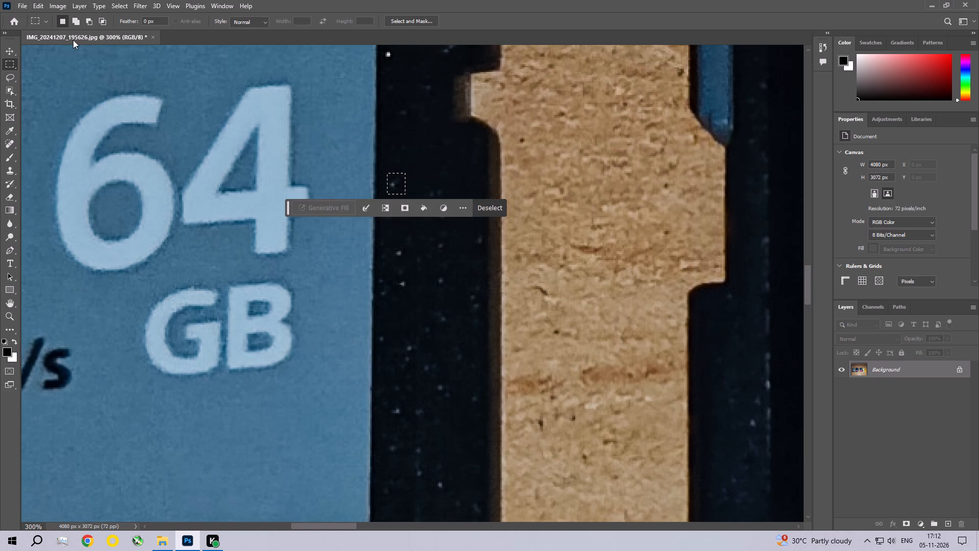
click(35, 1)
click(58, 165)
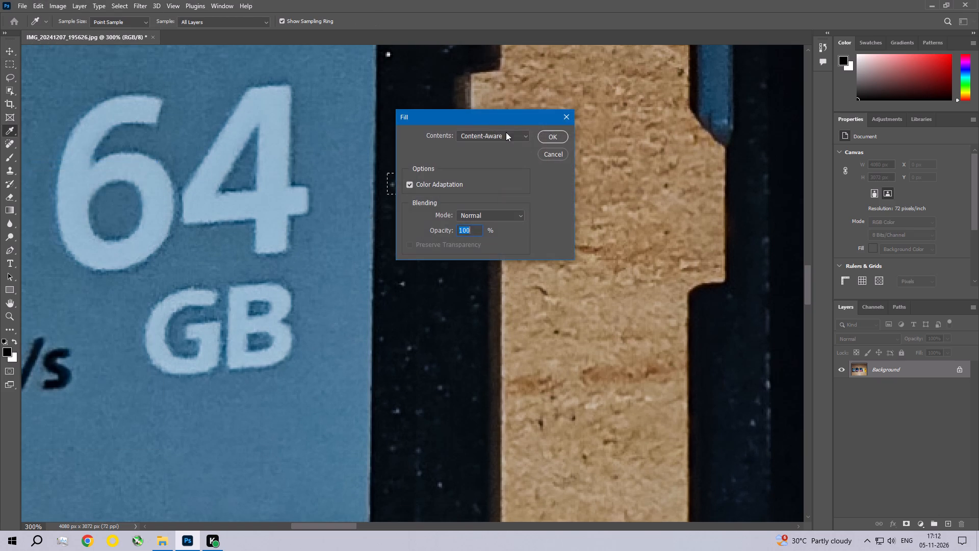
click(544, 135)
key(ctrl+d)
Remove the bright white speck on the right border beside the label edge, slightly above the 64, with a Content-Aware fill and deselect.
key(space)
key(space)
key(space)
key(space)
key(space)
key(space)
key(space)
key(space)
key(space)
key(space)
drag(393, 117, 391, 277)
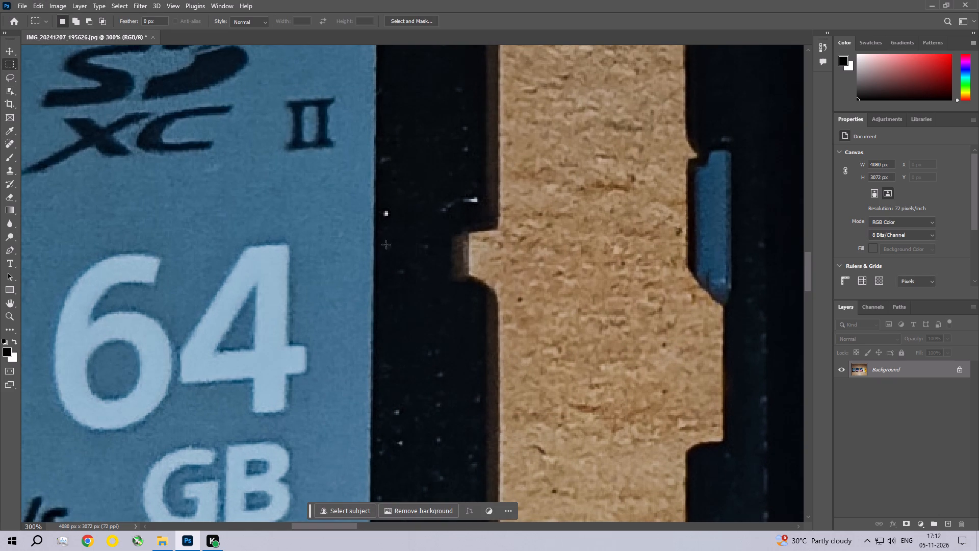
drag(382, 204, 394, 227)
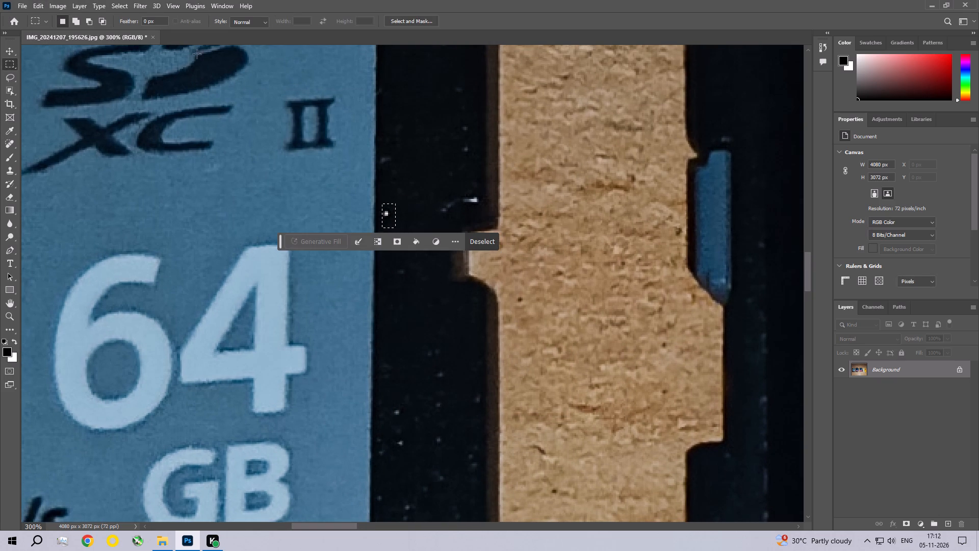
click(33, 7)
click(66, 167)
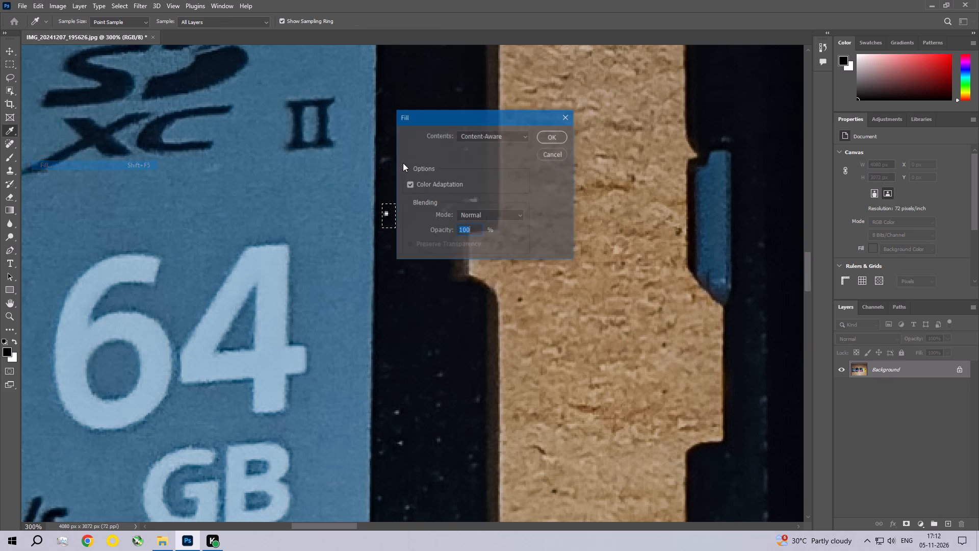
click(551, 137)
key(ctrl+d)
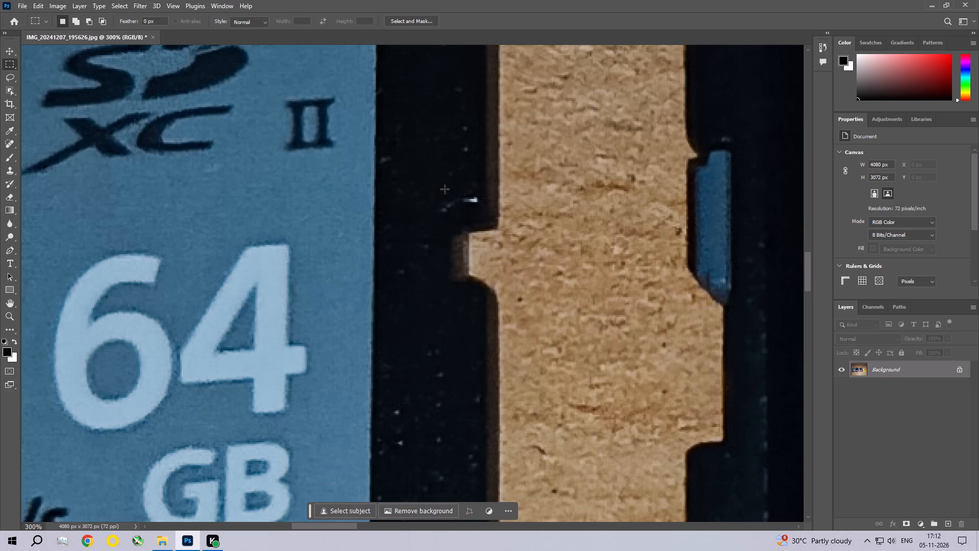
Remove the white streak just above the notch in the card's right border with a Content-Aware fill and deselect.
drag(480, 191, 429, 219)
click(34, 4)
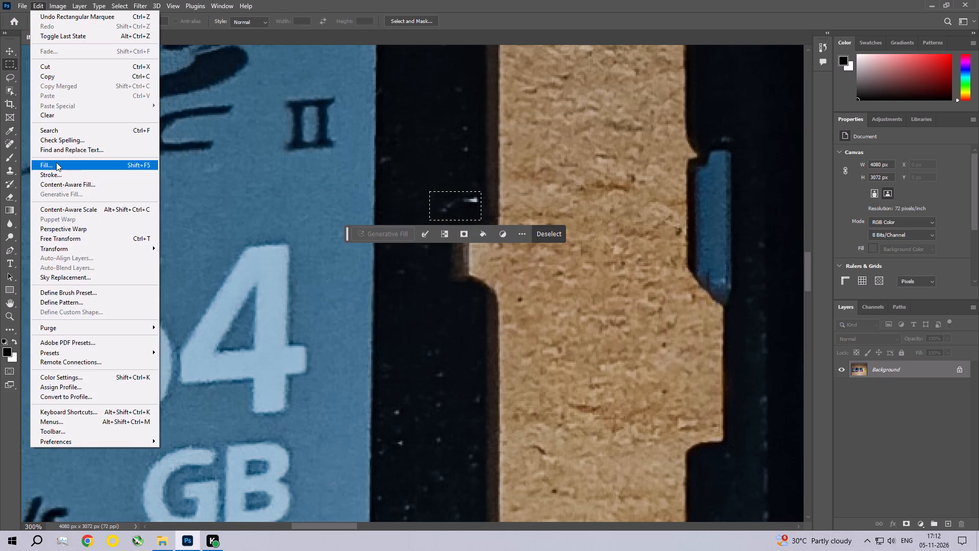
click(56, 162)
click(552, 138)
key(ctrl+d)
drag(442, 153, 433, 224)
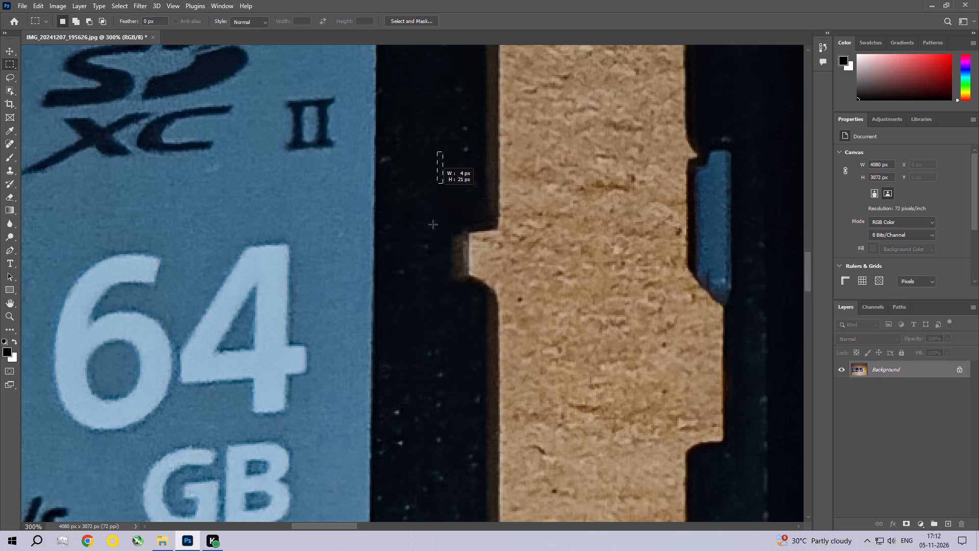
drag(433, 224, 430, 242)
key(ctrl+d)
Remove the column of small specks near the right border's outer edge, level with the II symbol, with a Content-Aware fill and deselect.
key(space)
key(space)
key(space)
key(space)
key(space)
key(space)
key(space)
key(space)
key(space)
key(space)
key(space)
key(space)
drag(441, 169, 436, 239)
drag(451, 185, 467, 231)
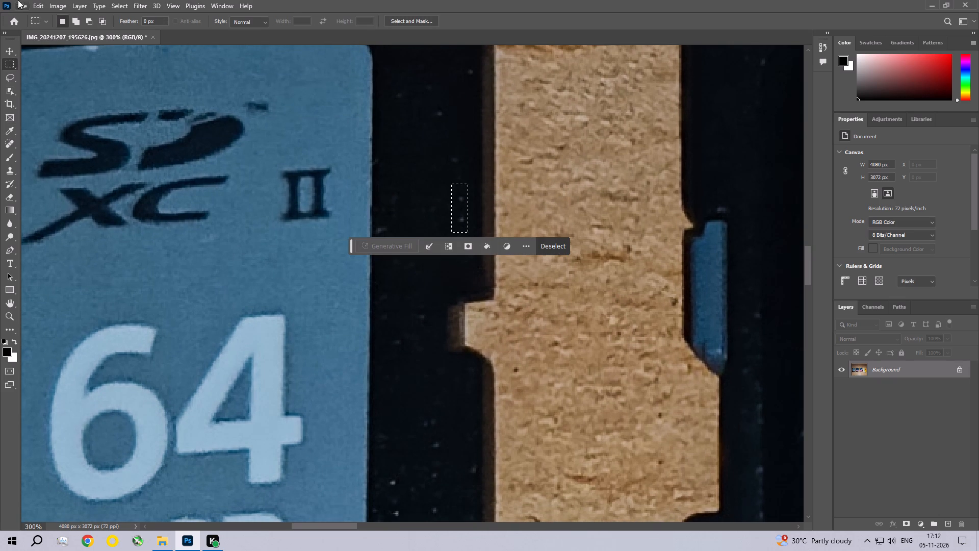
click(43, 2)
click(53, 165)
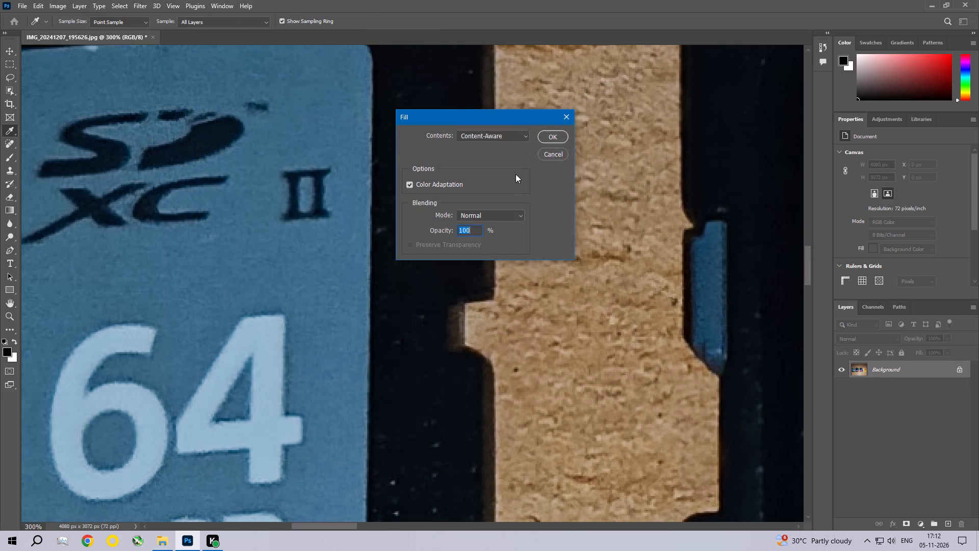
click(549, 136)
key(ctrl+d)
Remove the speck on the card's top black border, above the SD XC logo, with a Content-Aware fill and deselect.
key(space)
key(space)
key(space)
key(space)
key(space)
key(space)
key(space)
key(space)
key(space)
key(space)
key(space)
key(space)
key(space)
drag(421, 111, 417, 298)
drag(130, 92, 165, 118)
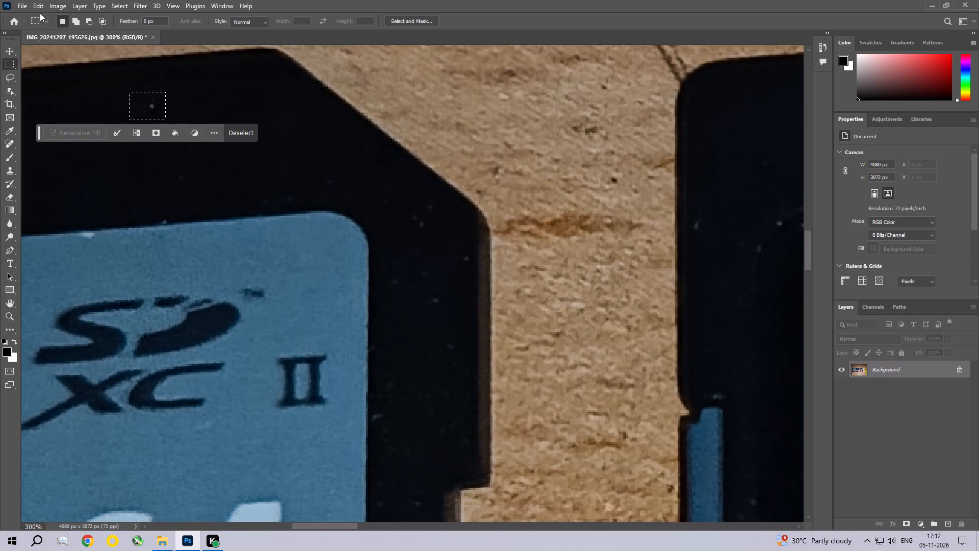
click(33, 6)
click(57, 167)
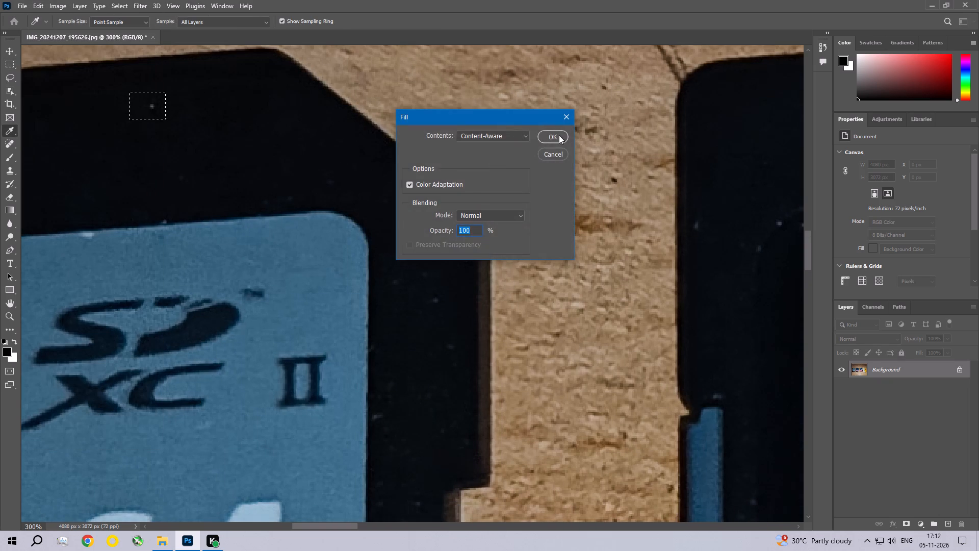
click(559, 135)
key(ctrl+d)
Remove the specks on the black border near the card's angled corner with a Content-Aware fill and deselect.
key(space)
key(space)
key(space)
key(space)
key(space)
key(space)
key(space)
key(space)
key(space)
drag(371, 197, 282, 87)
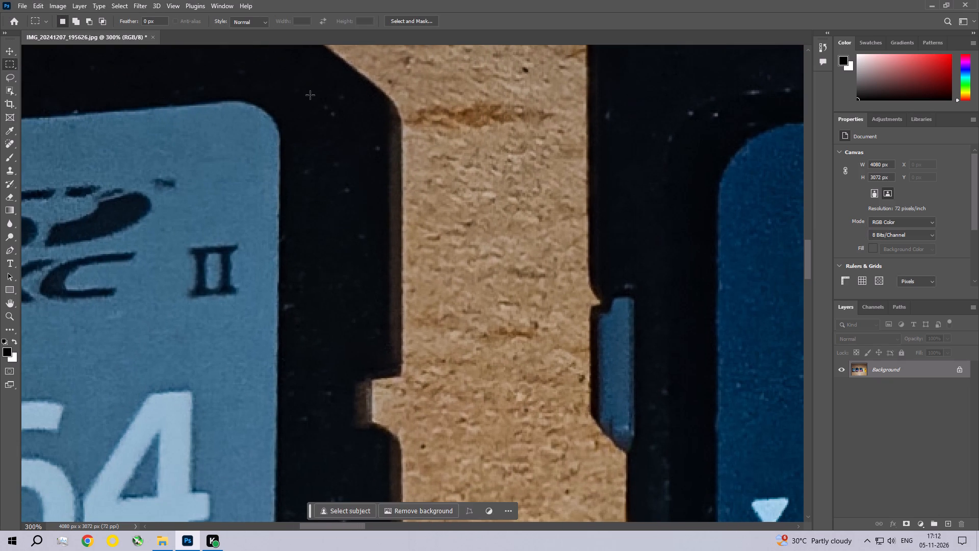
drag(315, 94, 347, 124)
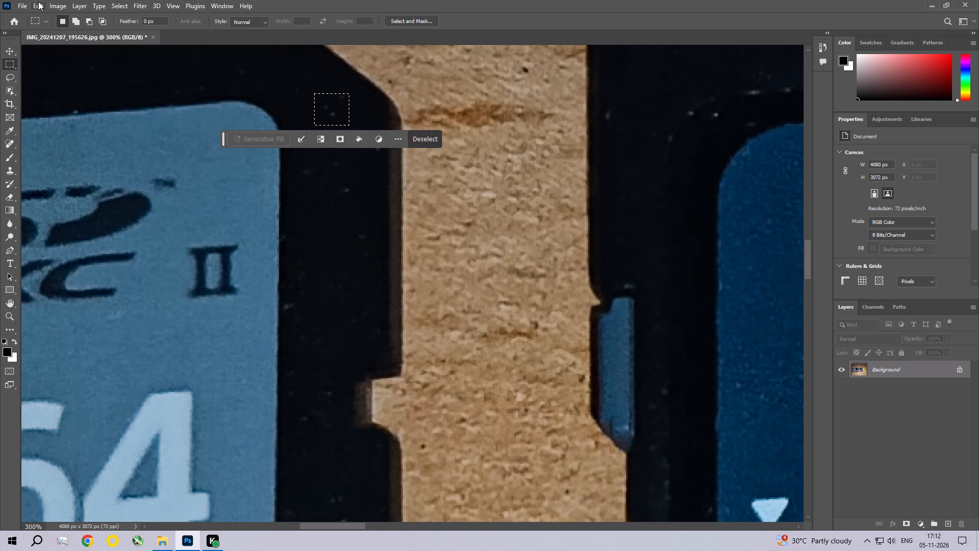
click(38, 2)
click(48, 169)
click(542, 133)
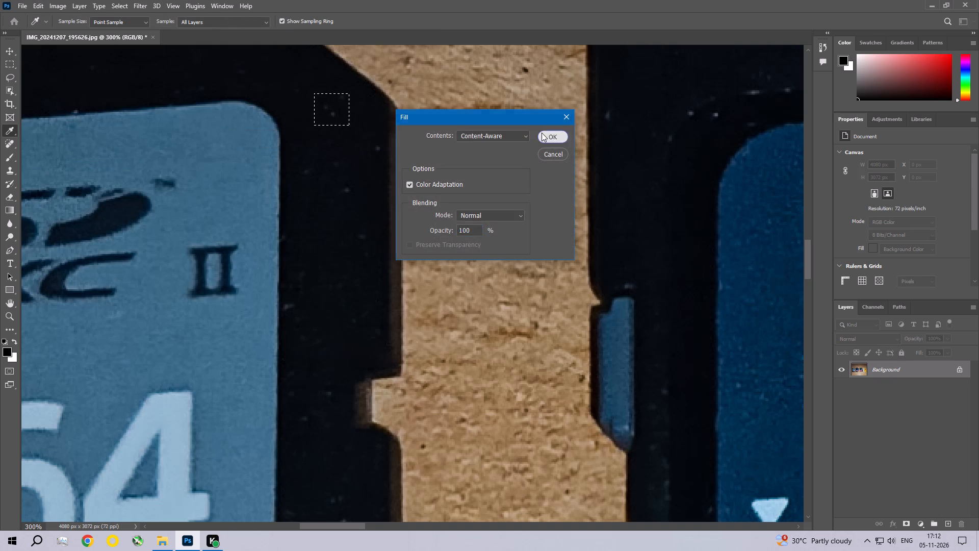
key(ctrl+d)
Remove the faint speck on the right border beside the label's upper edge, above the II symbol, with a Content-Aware fill and deselect.
drag(297, 162, 316, 180)
click(33, 3)
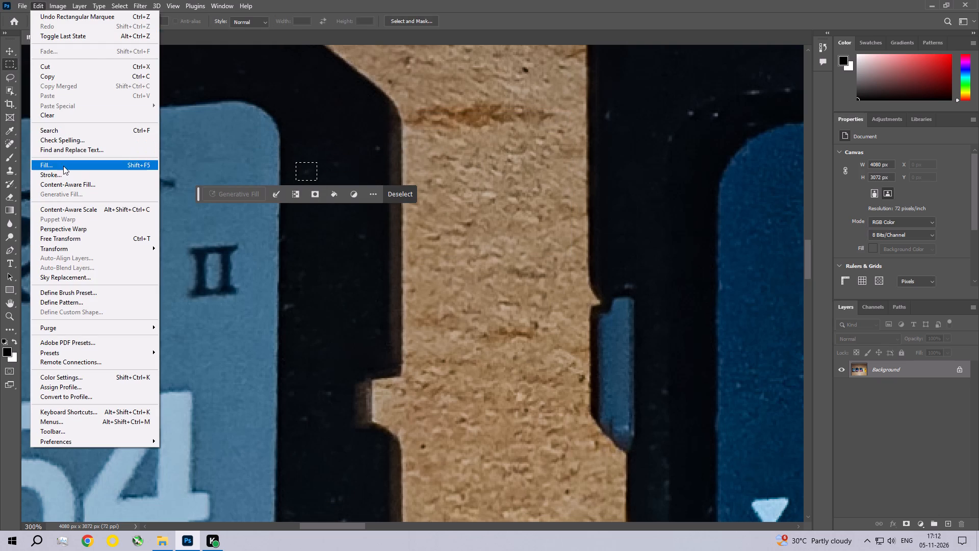
click(63, 165)
click(548, 134)
key(ctrl+d)
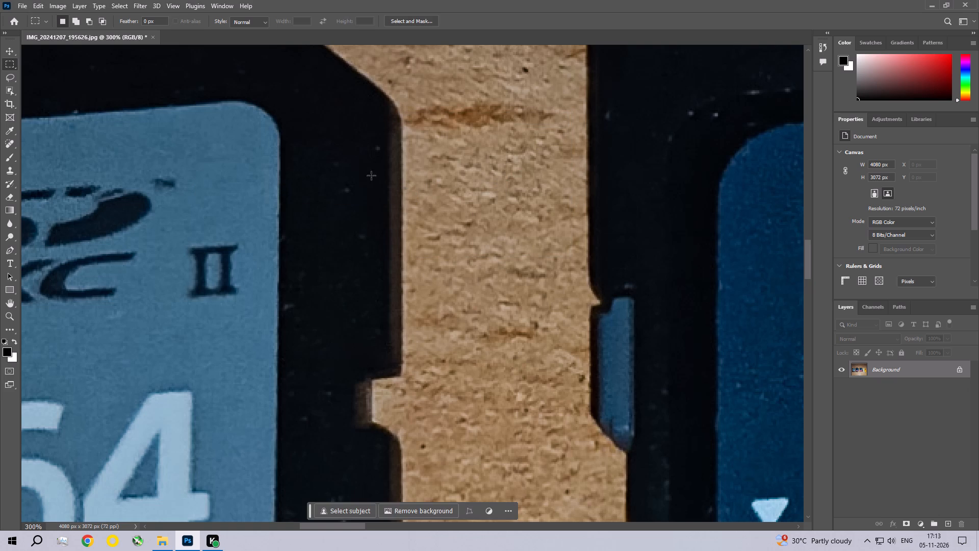
Remove the speck on the Sony card's right border, just below the angled corner near the outer edge, with a Content-Aware fill and deselect.
drag(371, 135, 381, 158)
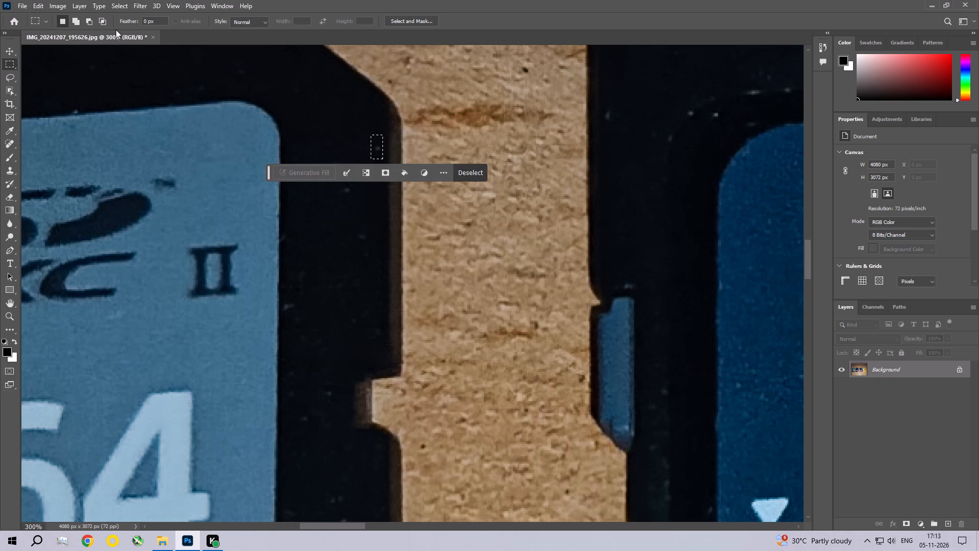
click(38, 0)
click(71, 162)
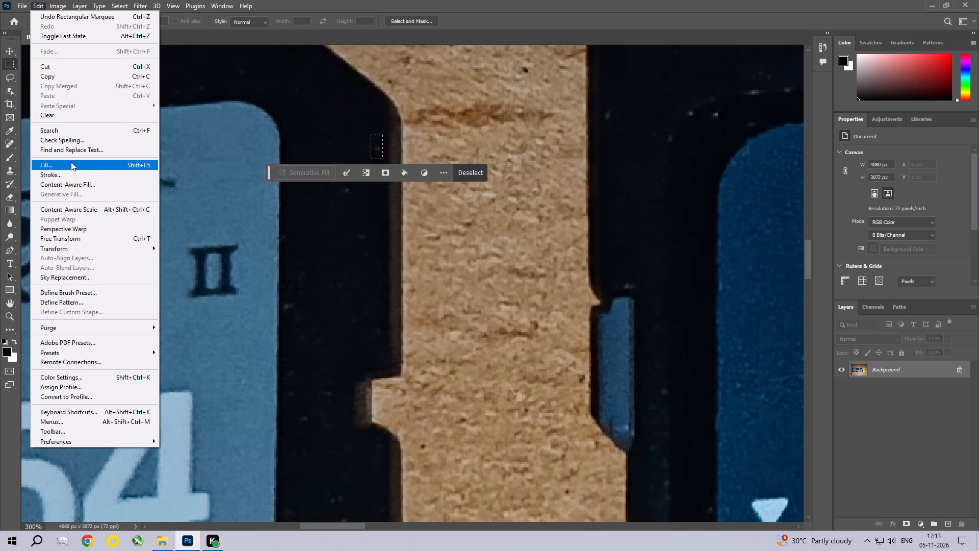
click(555, 134)
key(ctrl+d)
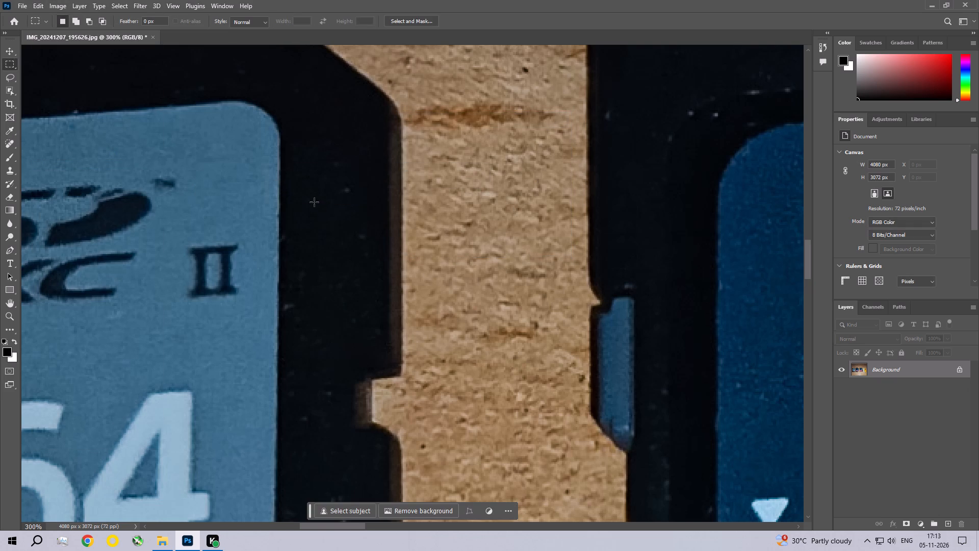
Remove the speck midway across the Sony card's right border, slightly above the II symbol's level, with a Content-Aware fill and deselect.
drag(338, 179, 354, 201)
click(40, 6)
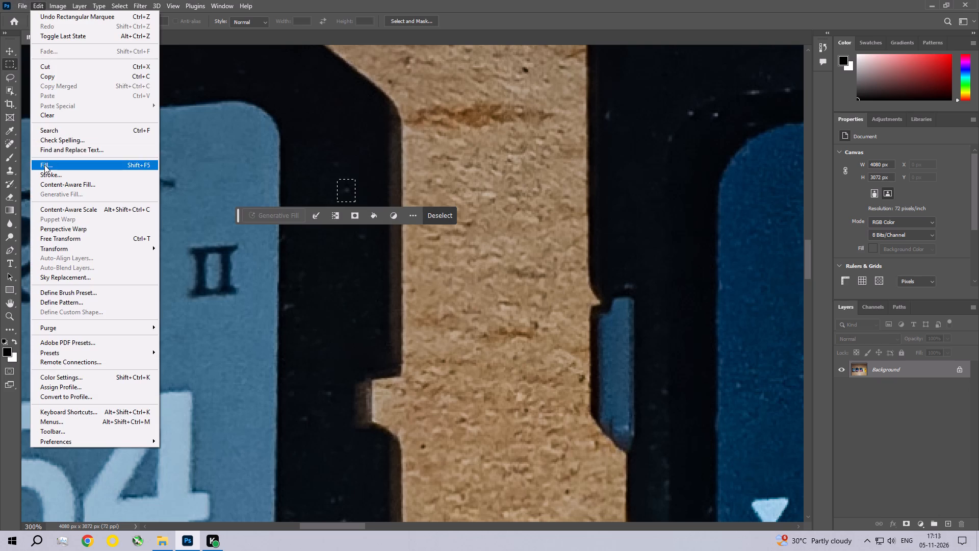
click(44, 165)
click(554, 139)
key(ctrl+d)
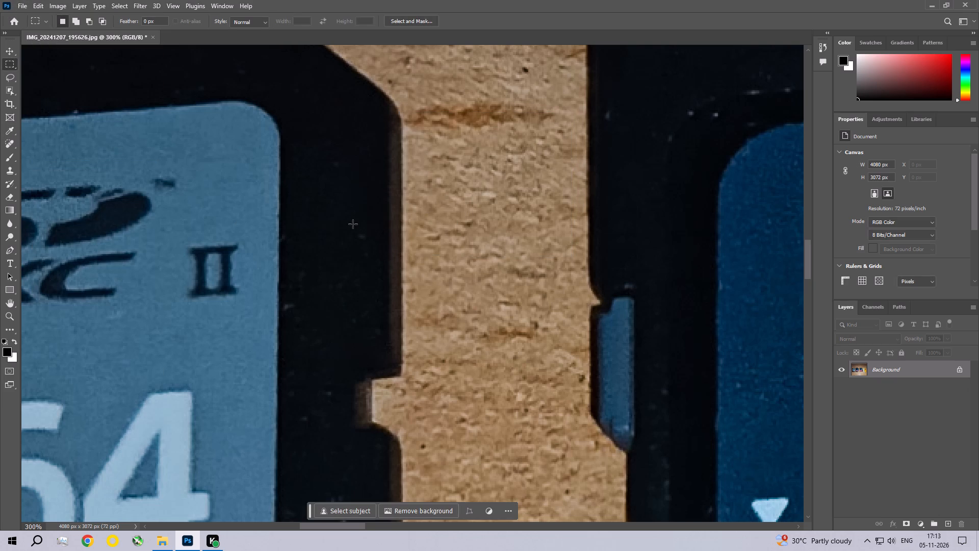
Remove the faint speck on the right border level with the top of the II symbol, with a Content-Aware fill and deselect.
drag(353, 224, 369, 252)
click(36, 3)
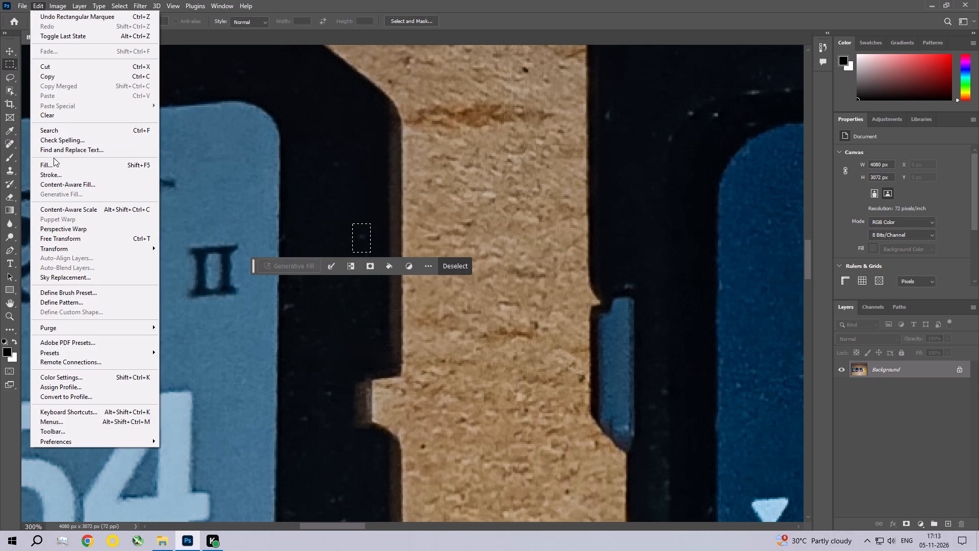
click(52, 163)
click(544, 134)
key(ctrl+d)
Remove the two bright specks on the right border beside the gap between 64 and GB with a Content-Aware fill and deselect.
key(space)
key(space)
key(space)
key(space)
key(space)
key(space)
key(space)
key(space)
key(space)
key(space)
key(space)
key(space)
key(space)
key(space)
key(space)
key(space)
key(space)
key(space)
key(space)
key(space)
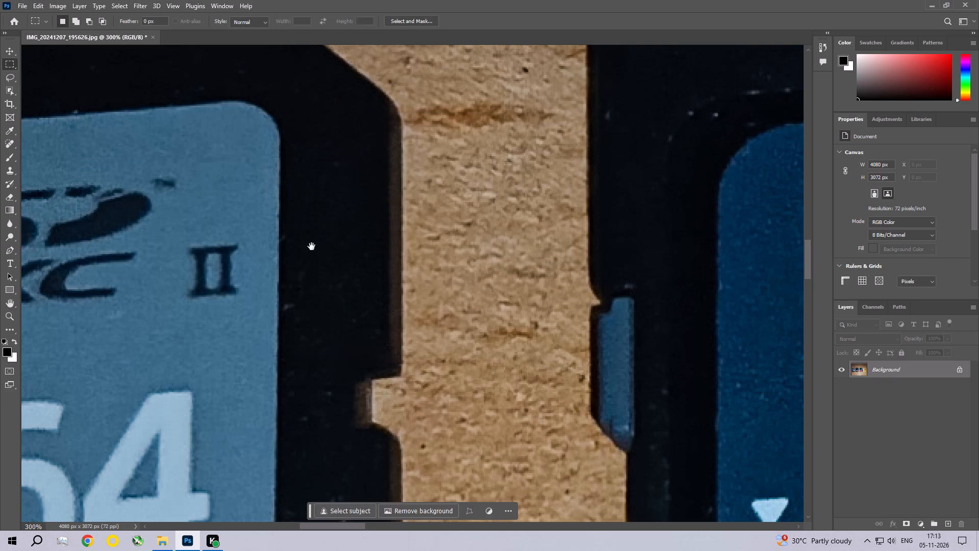
drag(310, 249, 310, 87)
drag(309, 212, 309, 169)
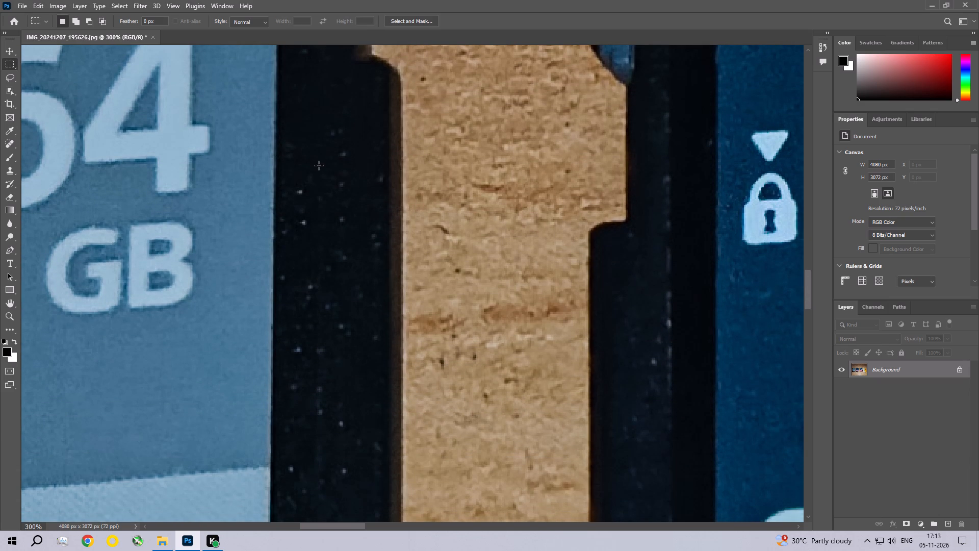
drag(295, 184, 310, 235)
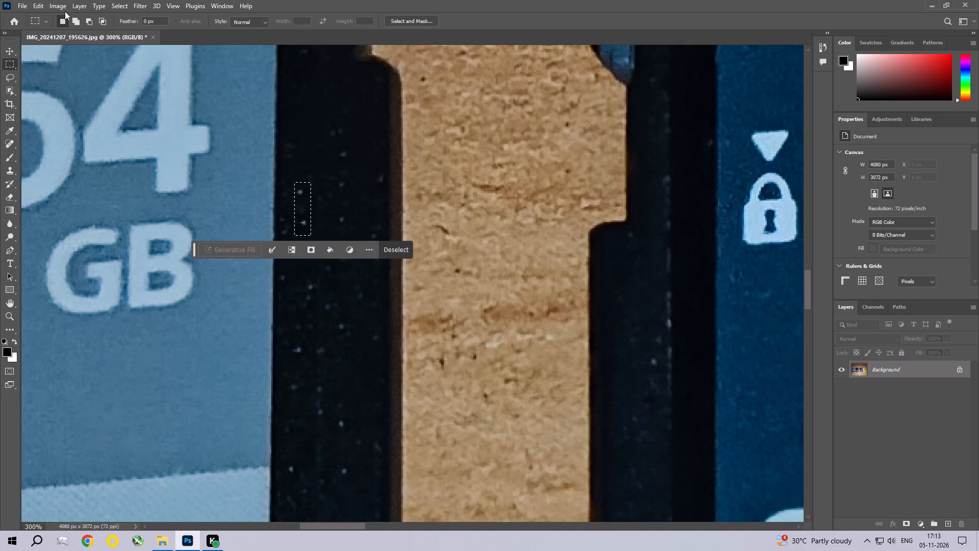
click(40, 0)
click(69, 166)
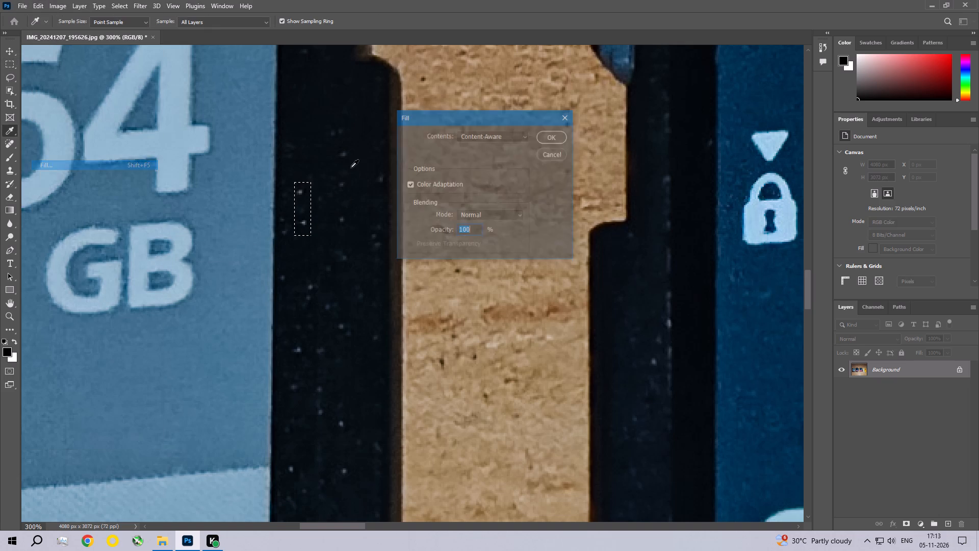
click(558, 137)
key(ctrl+d)
Remove the speck on the right border beside the lower part of the GB text with a Content-Aware fill and deselect.
key(space)
key(space)
key(space)
key(space)
key(space)
key(space)
key(space)
key(space)
key(space)
key(space)
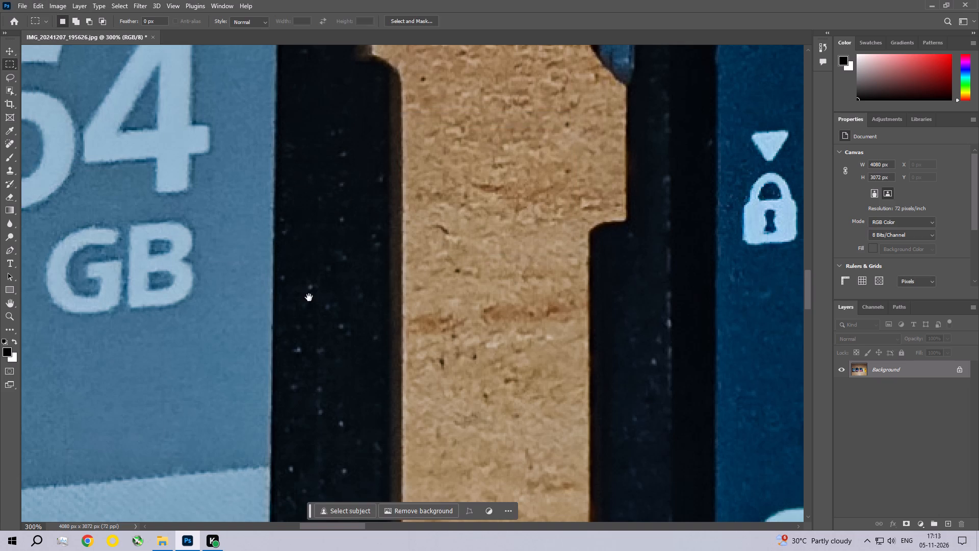
drag(309, 297, 305, 211)
drag(294, 180, 312, 211)
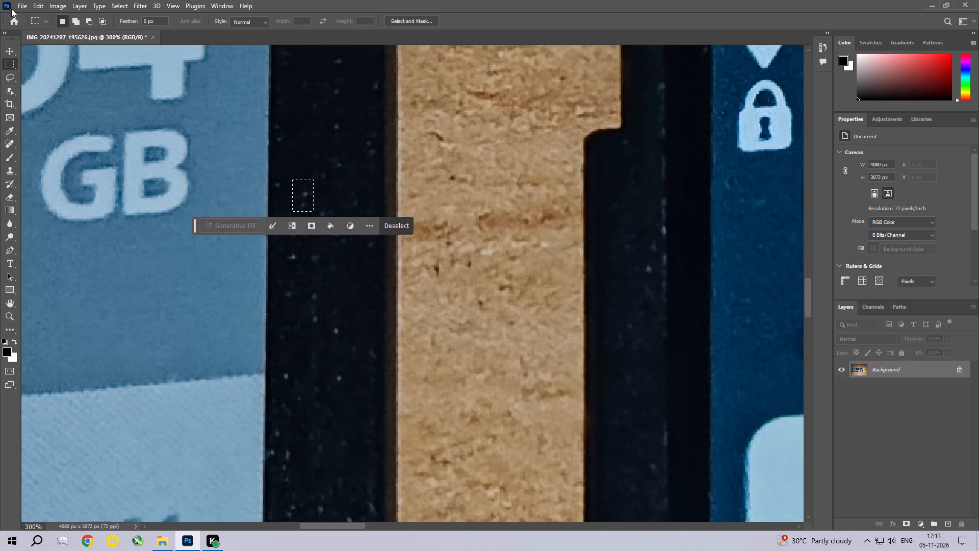
click(34, 6)
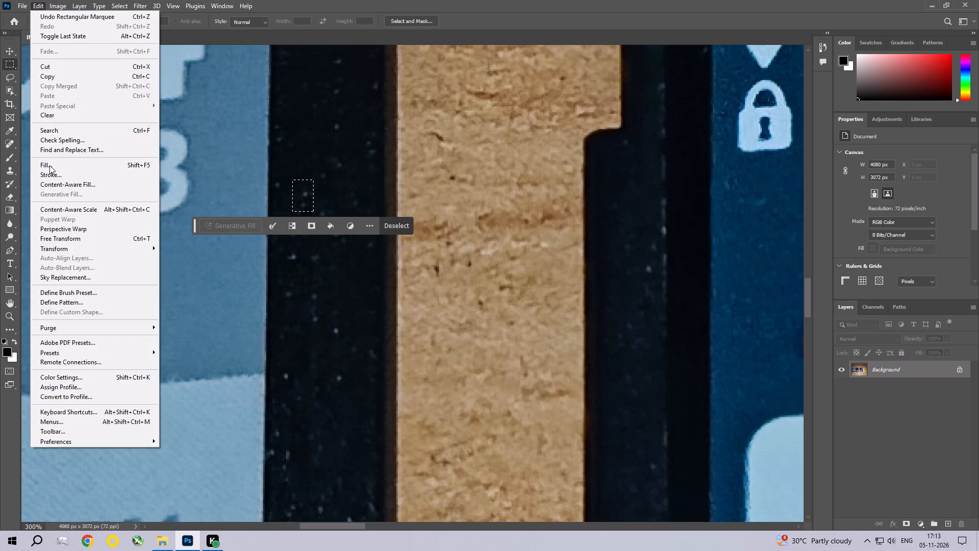
click(49, 165)
click(546, 132)
key(ctrl+d)
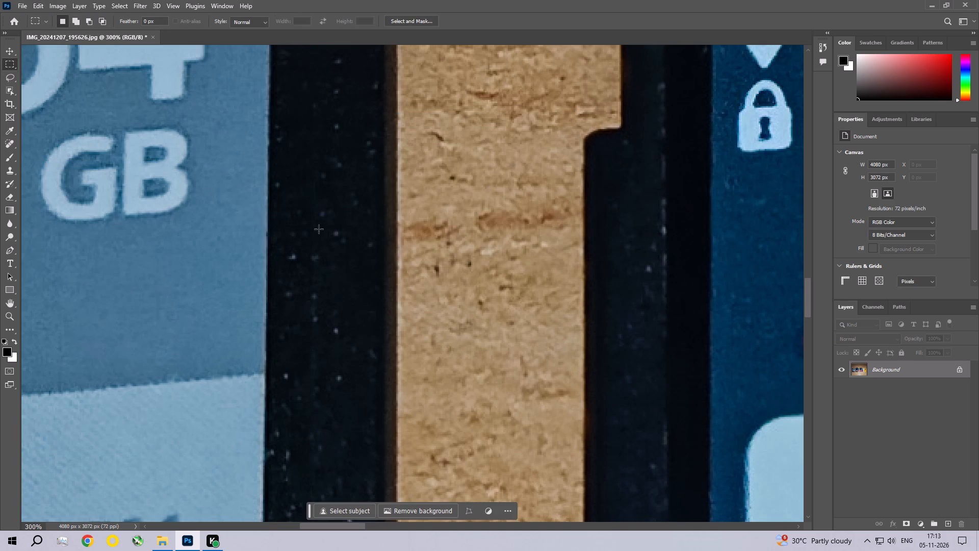
Remove the specks on the right border just below the GB text, close to the label's edge, with a Content-Aware fill and deselect.
drag(281, 228, 300, 273)
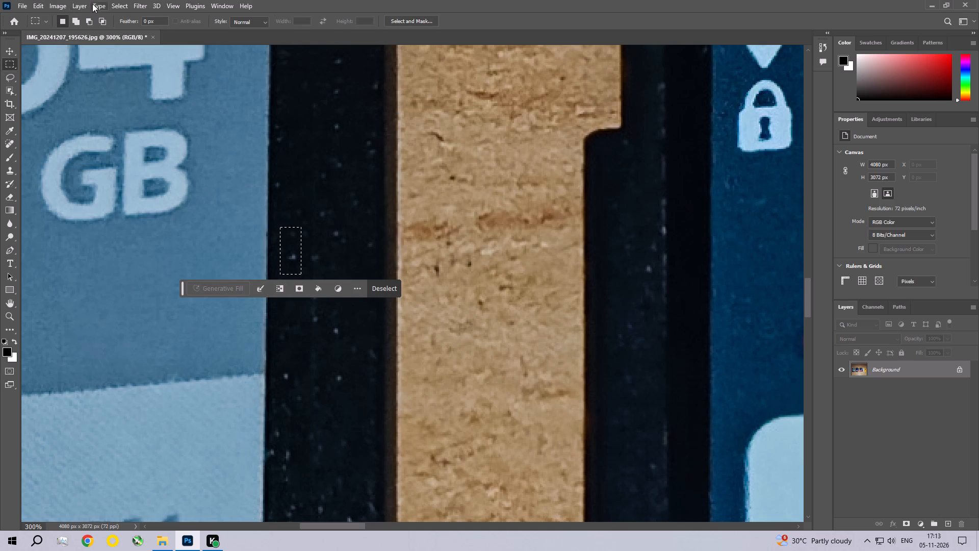
click(36, 4)
click(72, 169)
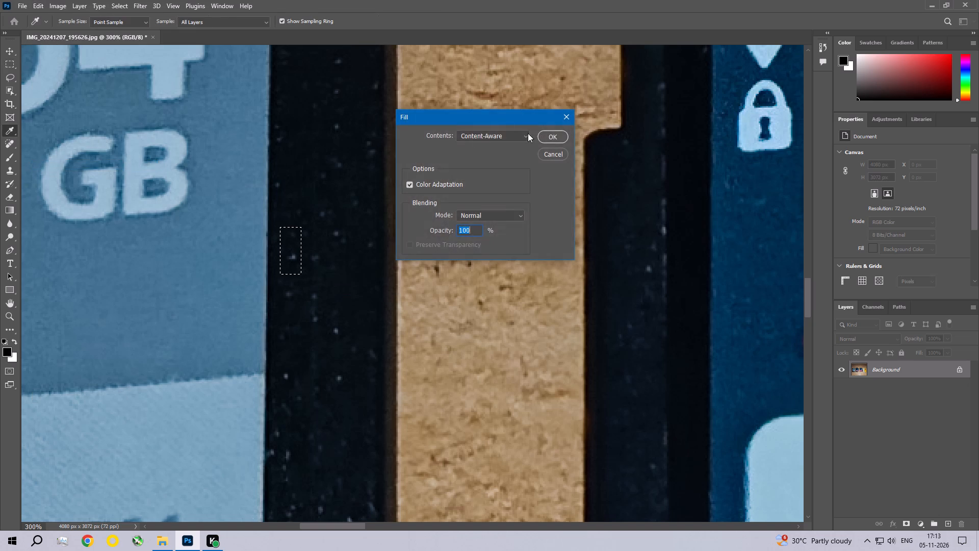
click(557, 133)
key(ctrl+d)
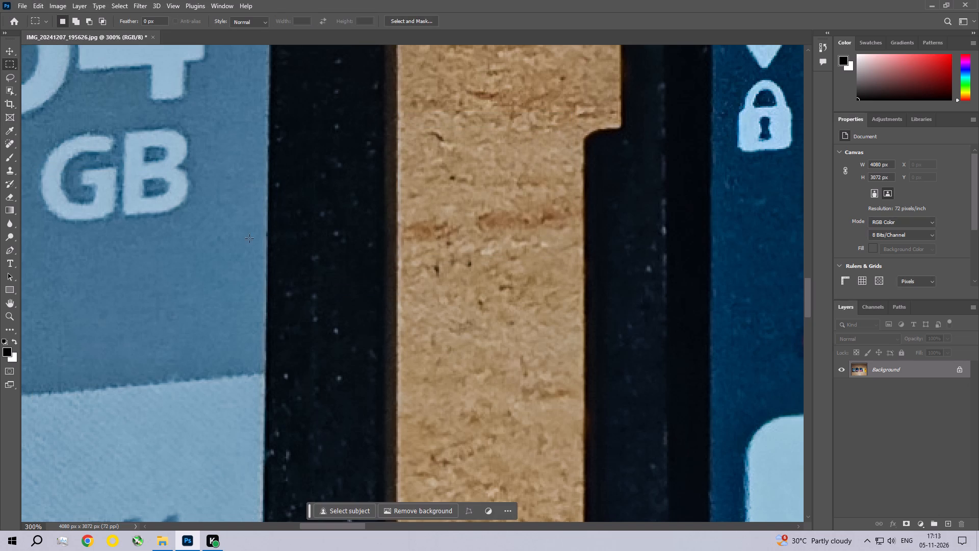
Remove the bright speck mid-border, just above the level of the label's lighter band, with a Content-Aware fill and deselect.
key(space)
key(space)
key(space)
key(space)
key(space)
key(space)
key(space)
key(space)
key(space)
key(space)
key(space)
key(space)
key(space)
key(space)
key(space)
key(space)
key(space)
drag(333, 288, 318, 214)
drag(312, 249, 327, 270)
click(35, 4)
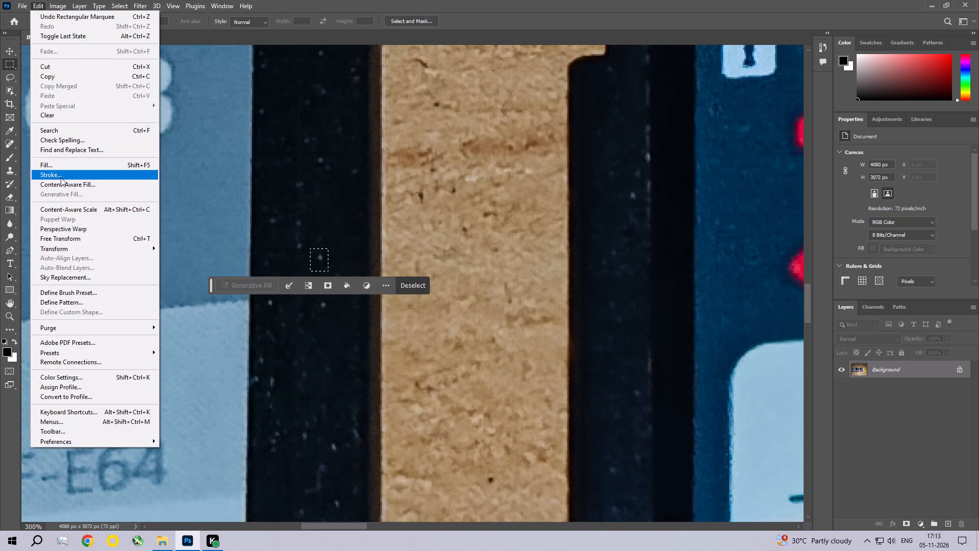
click(64, 163)
click(550, 135)
key(ctrl+d)
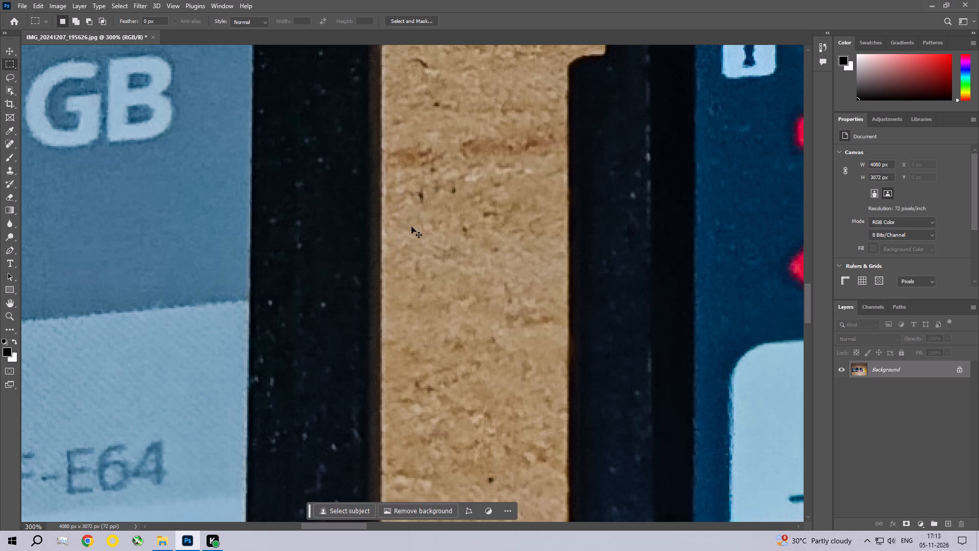
Remove the dark speck on the wood between the Sony and SanDisk cards, level with the E64 text, with a Content-Aware fill and deselect.
key(space)
key(space)
key(space)
key(space)
key(space)
key(space)
key(space)
key(space)
key(space)
key(space)
key(space)
key(space)
key(space)
key(space)
key(space)
key(space)
key(space)
key(space)
key(space)
key(space)
drag(340, 255, 316, 94)
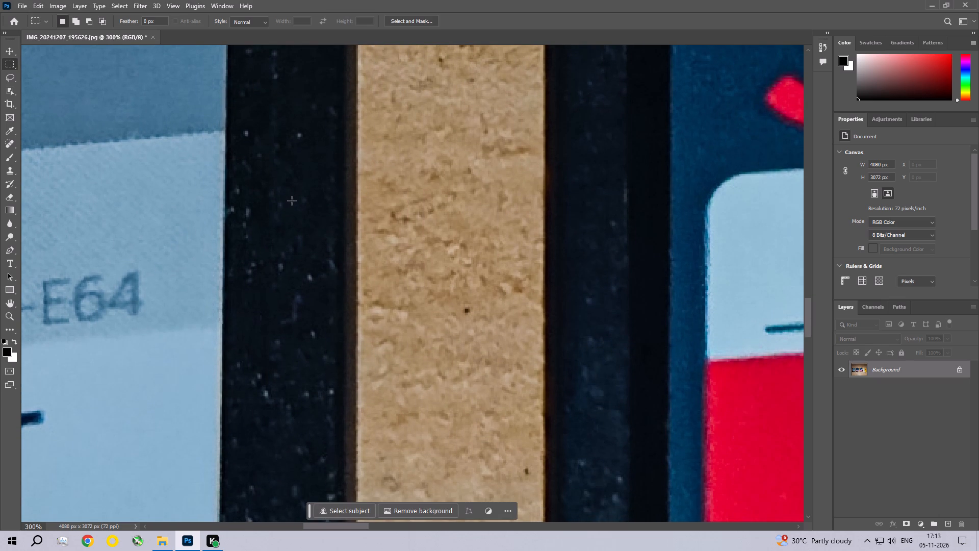
drag(450, 295, 475, 326)
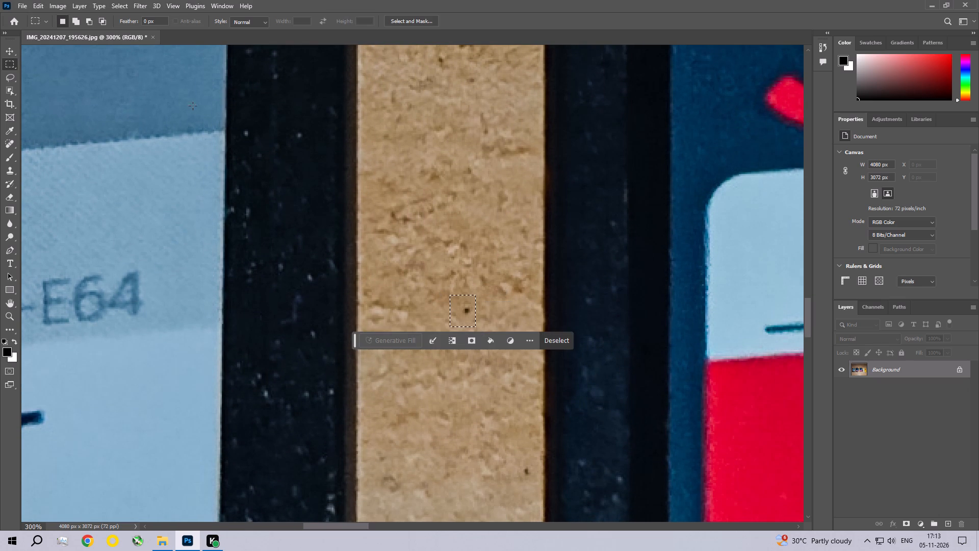
click(38, 3)
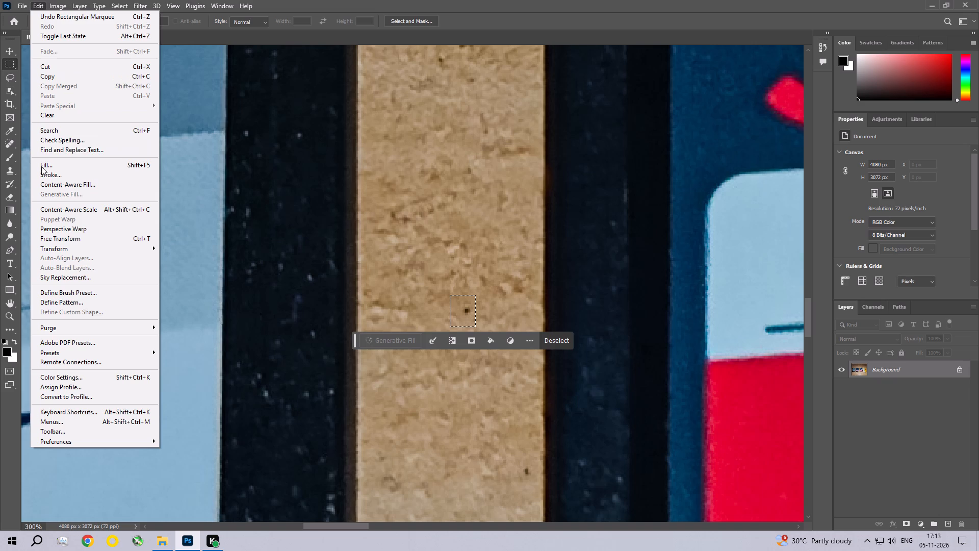
click(41, 169)
click(543, 141)
key(ctrl+d)
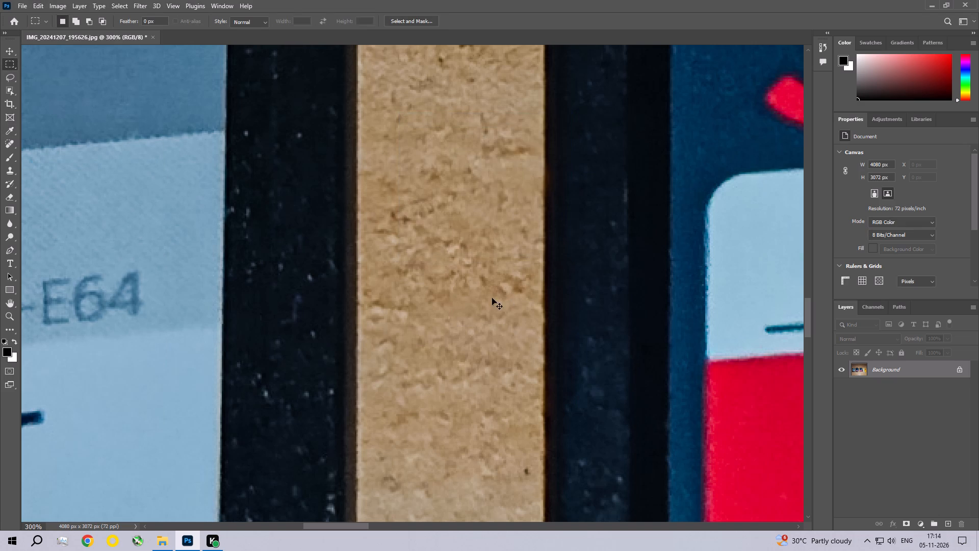
Remove the dark speck on the wood beside the SanDisk card's edge, level with its red band, with a Content-Aware fill.
key(space)
key(space)
key(space)
key(space)
key(space)
key(space)
key(space)
key(space)
key(space)
key(space)
key(space)
key(space)
key(space)
drag(468, 382, 388, 242)
drag(424, 306, 450, 330)
click(37, 0)
click(68, 158)
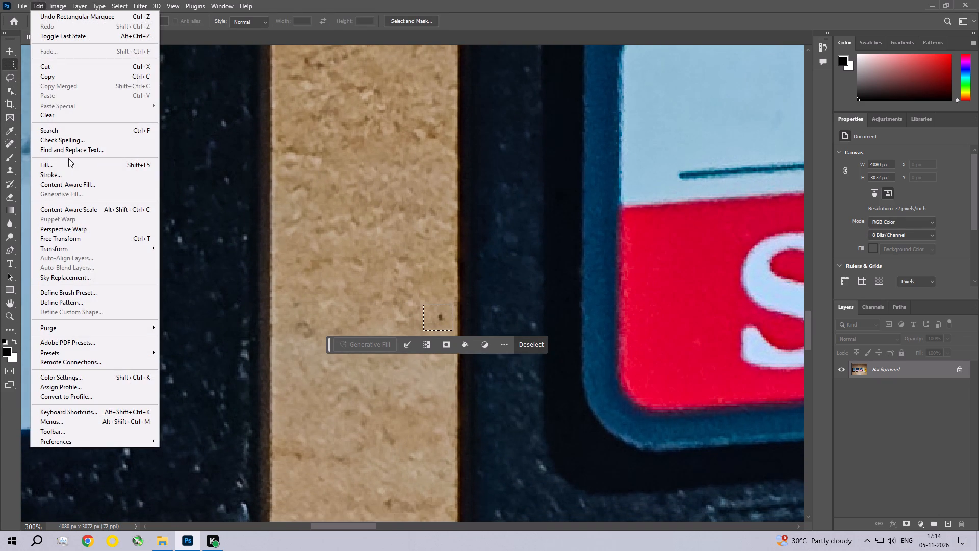
click(68, 162)
click(565, 133)
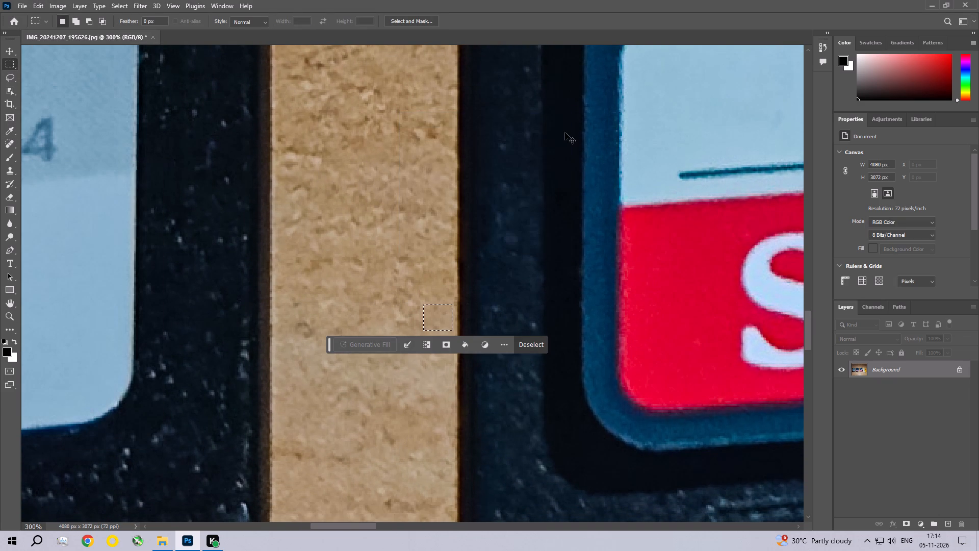
Remove the small dark speck on the Samsung card's yellow area, between the U1 symbol and 48MB/s text, with a Content-Aware fill and deselect.
key(ctrl+0)
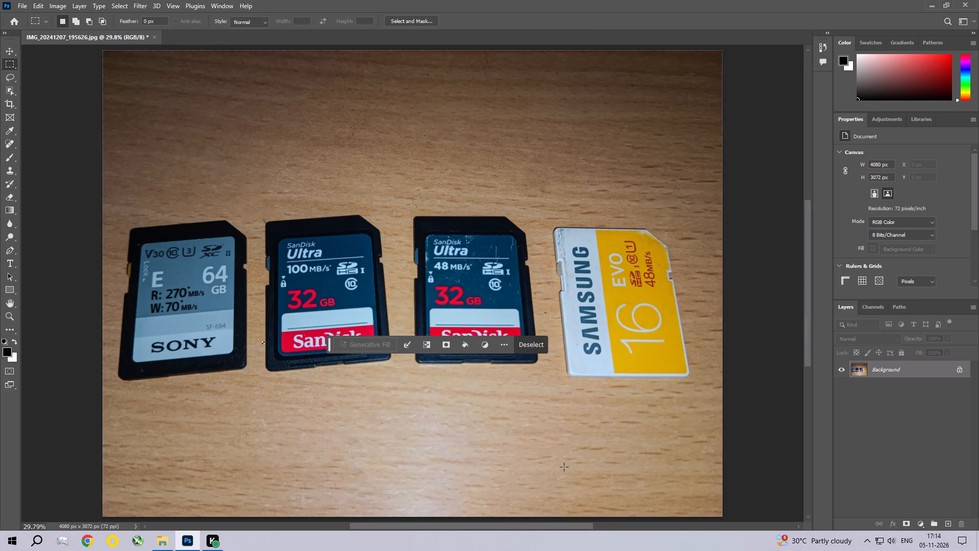
key(ctrl+space)
key(ctrl+space)
key(ctrl+space)
key(ctrl+space)
key(ctrl+space)
key(ctrl+space)
key(ctrl+space)
key(ctrl+space)
key(ctrl+space)
key(ctrl+space)
key(ctrl+space)
key(ctrl+space)
key(ctrl+space)
key(ctrl+space)
key(ctrl+space)
key(ctrl+space)
key(ctrl+space)
key(ctrl+space)
key(ctrl+space)
key(ctrl+space)
ctrl+double_click(602, 292)
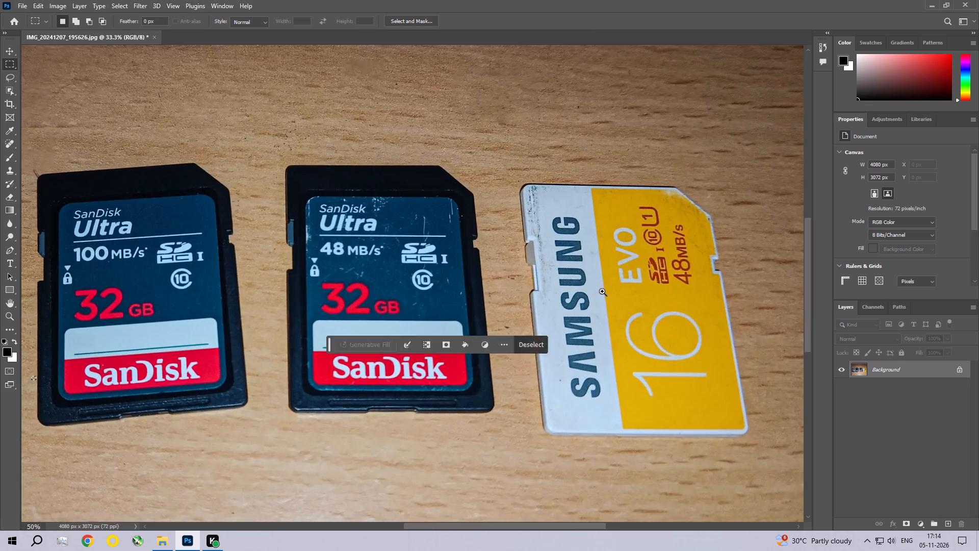
ctrl+double_click(602, 291)
ctrl+click(602, 291)
drag(569, 238, 556, 288)
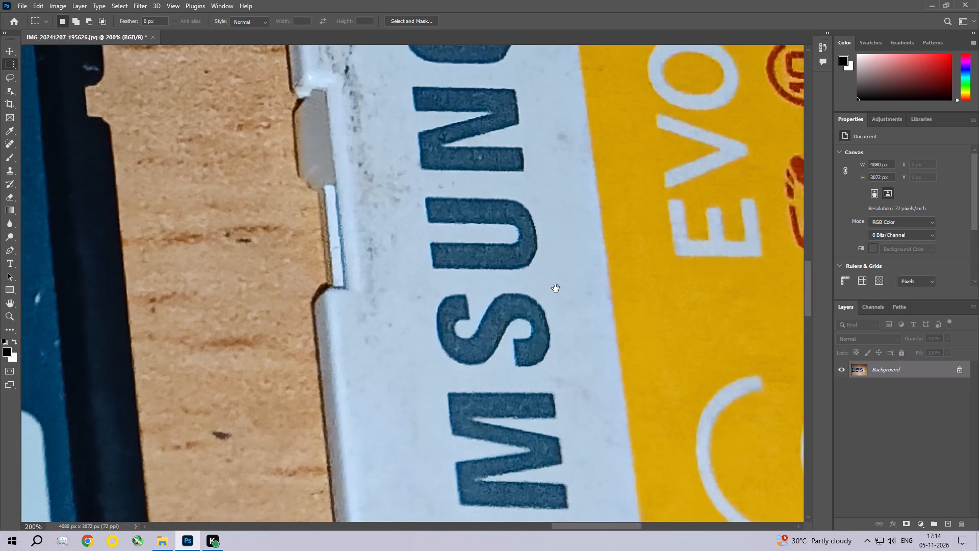
drag(556, 288, 430, 430)
drag(604, 288, 447, 333)
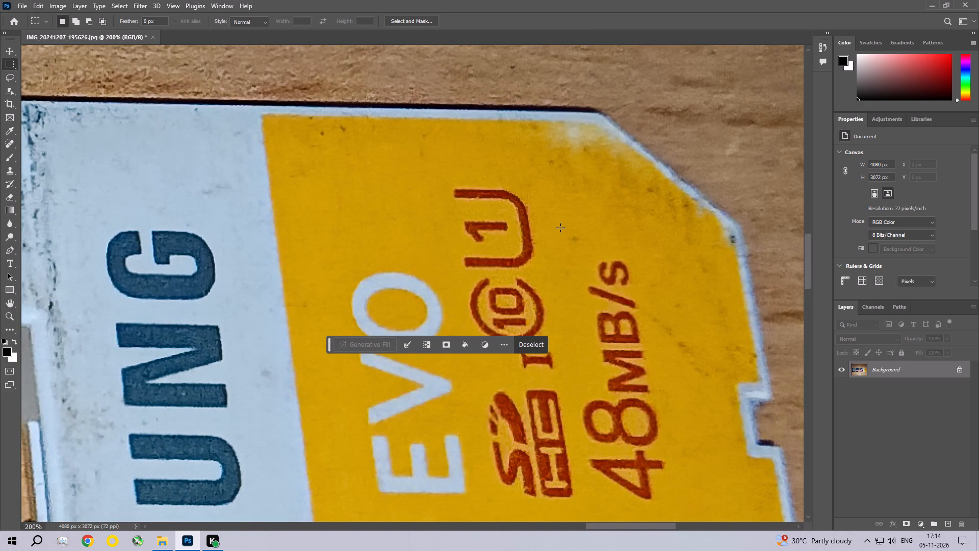
drag(560, 228, 585, 247)
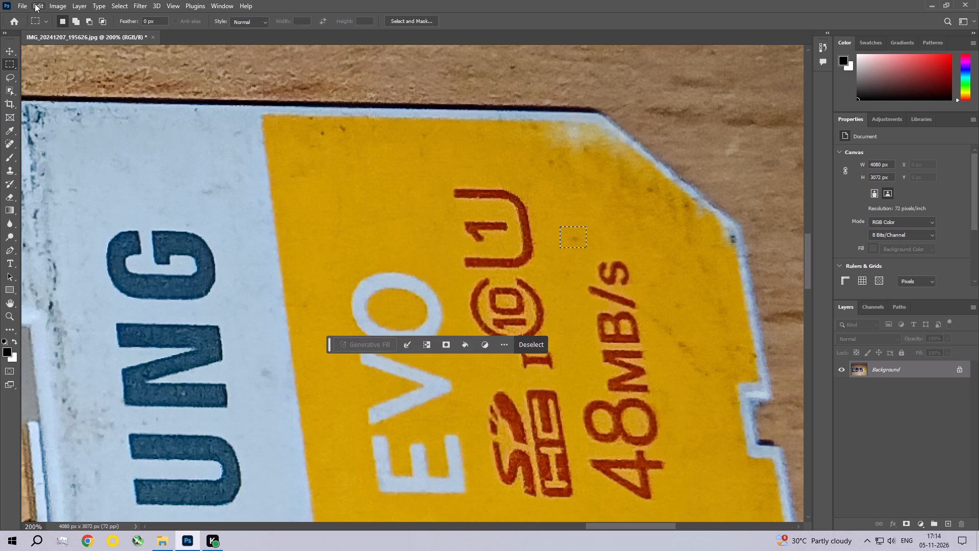
click(35, 4)
click(55, 163)
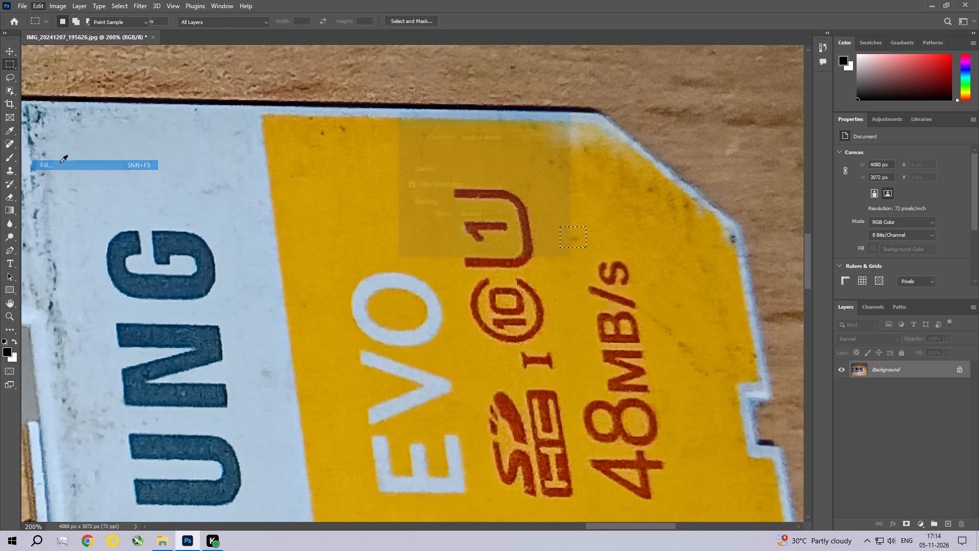
click(548, 136)
key(ctrl+d)
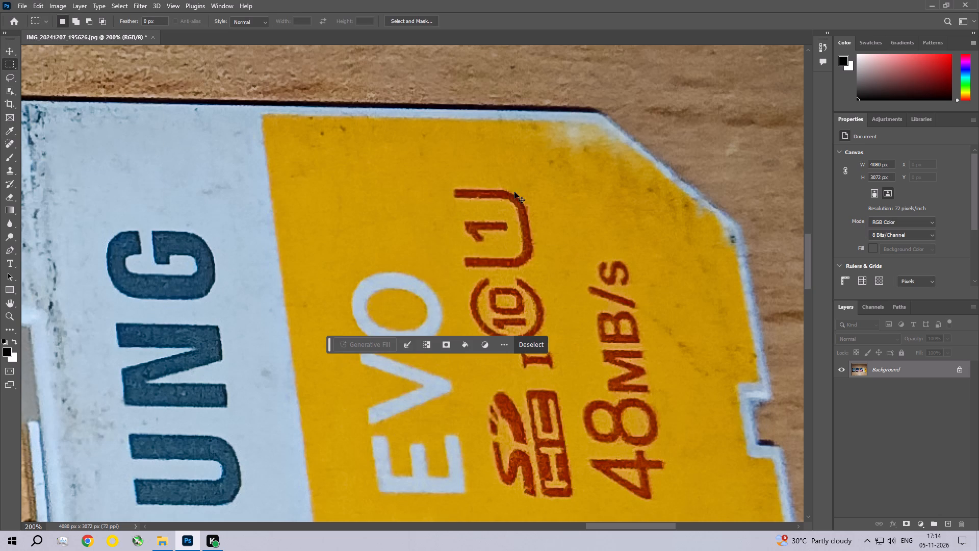
Remove the dark specks along the yellow area's upper edge, near its boundary with the white strip, with a Content-Aware fill and deselect.
drag(302, 119, 310, 128)
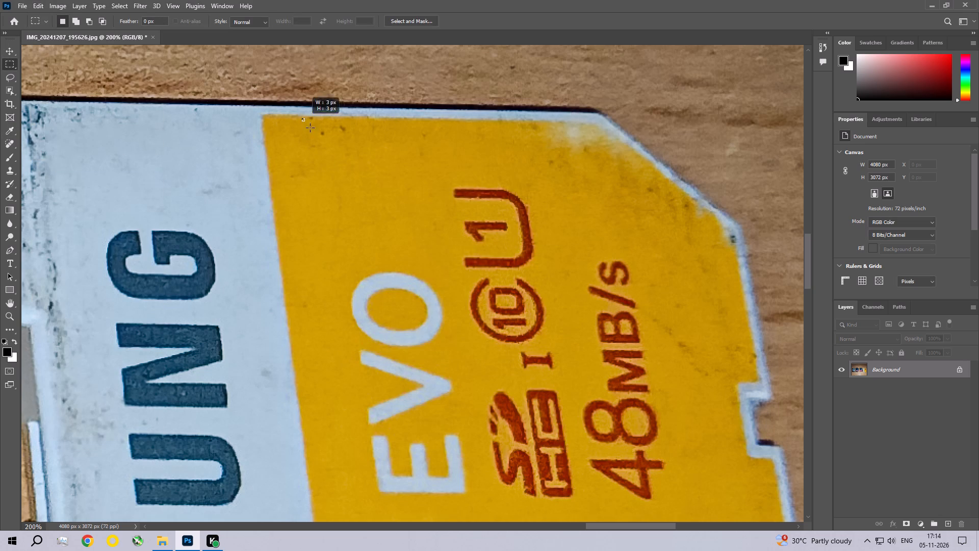
drag(310, 128, 351, 146)
click(43, 6)
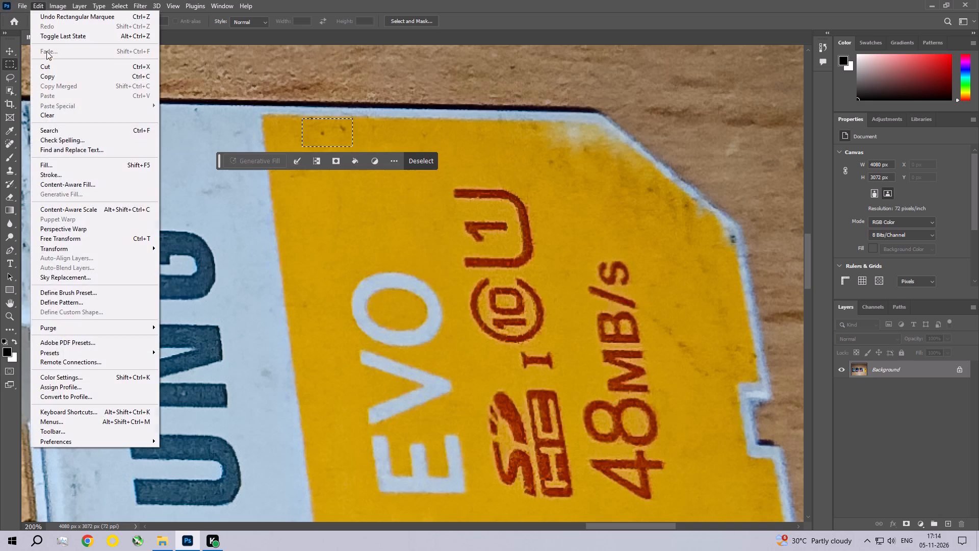
click(61, 167)
click(546, 136)
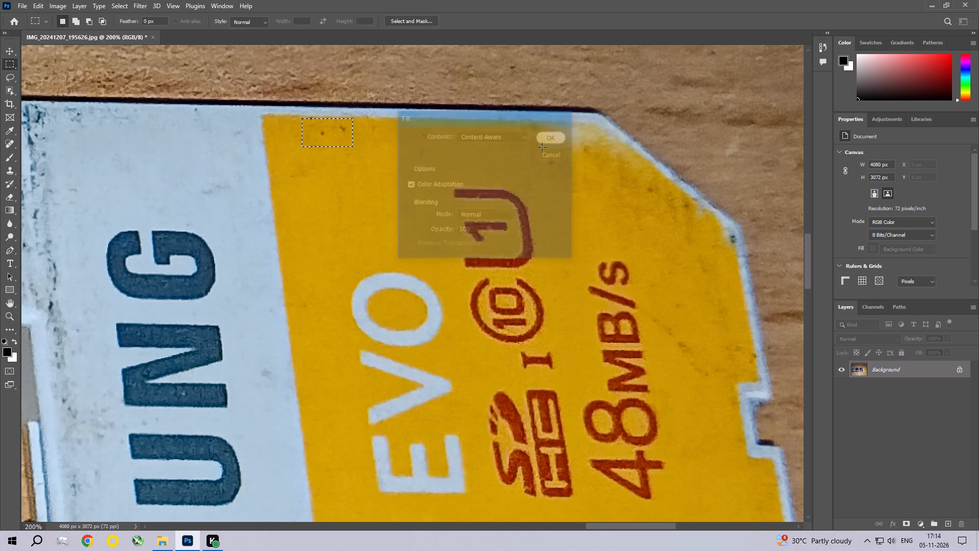
key(ctrl+d)
Remove the faint smudge on the white strip just above the G of SAMSUNG with a Content-Aware fill and deselect.
drag(175, 177, 238, 201)
click(37, 1)
click(54, 165)
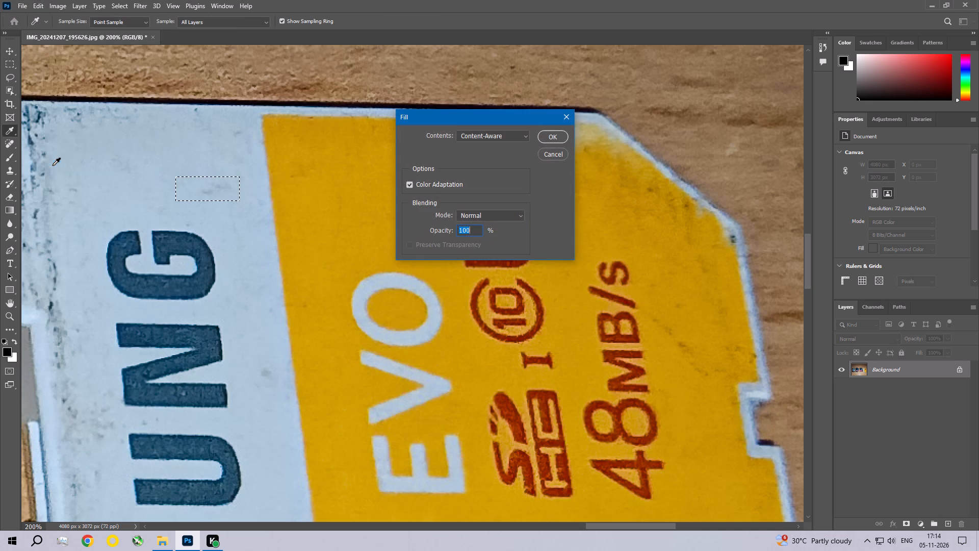
click(552, 137)
key(ctrl+d)
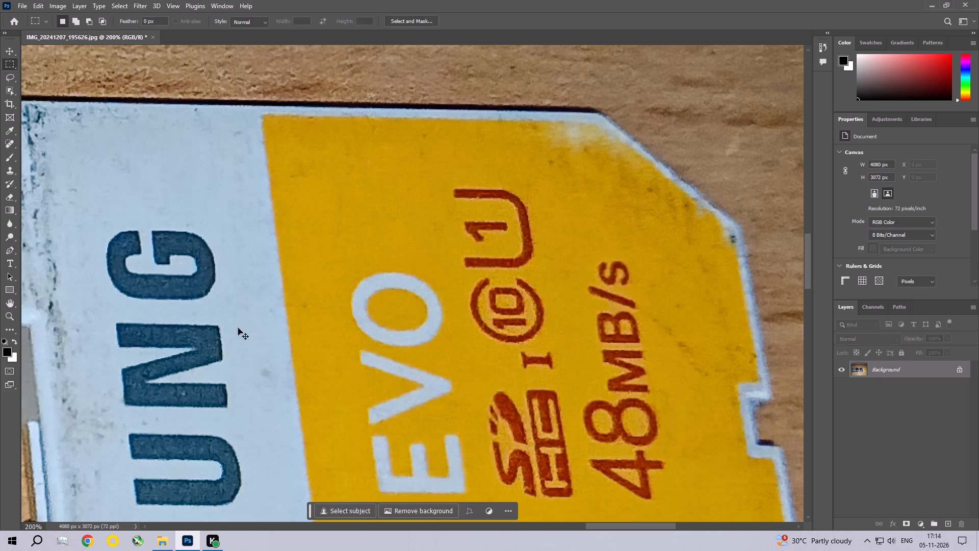
Remove the grey smudge on the white strip between the N of SAMSUNG and the yellow area with a Content-Aware fill and deselect.
key(space)
key(space)
key(space)
key(space)
key(space)
key(space)
key(space)
key(space)
key(space)
key(space)
key(space)
key(space)
key(space)
key(space)
key(space)
key(space)
drag(311, 363, 279, 218)
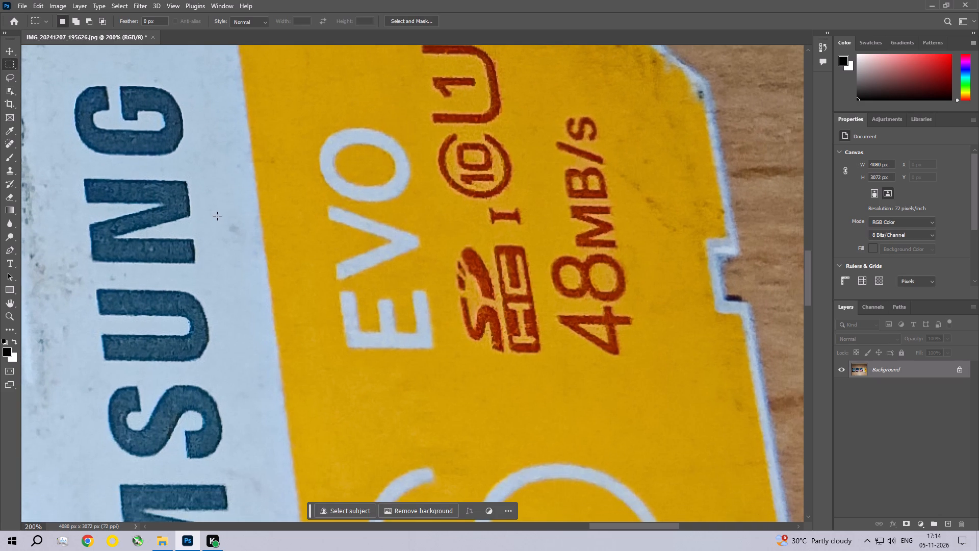
drag(217, 216, 249, 248)
click(33, 0)
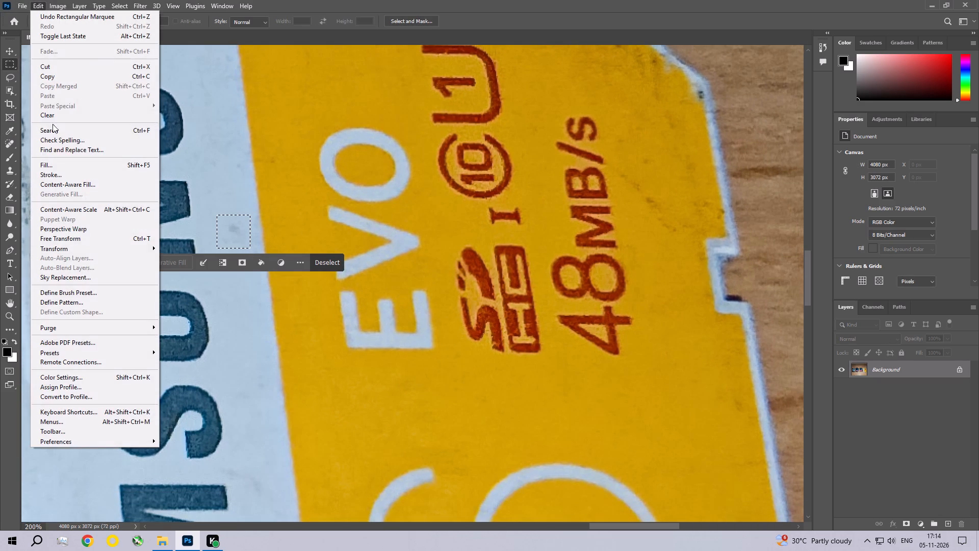
click(51, 162)
click(552, 138)
key(ctrl+d)
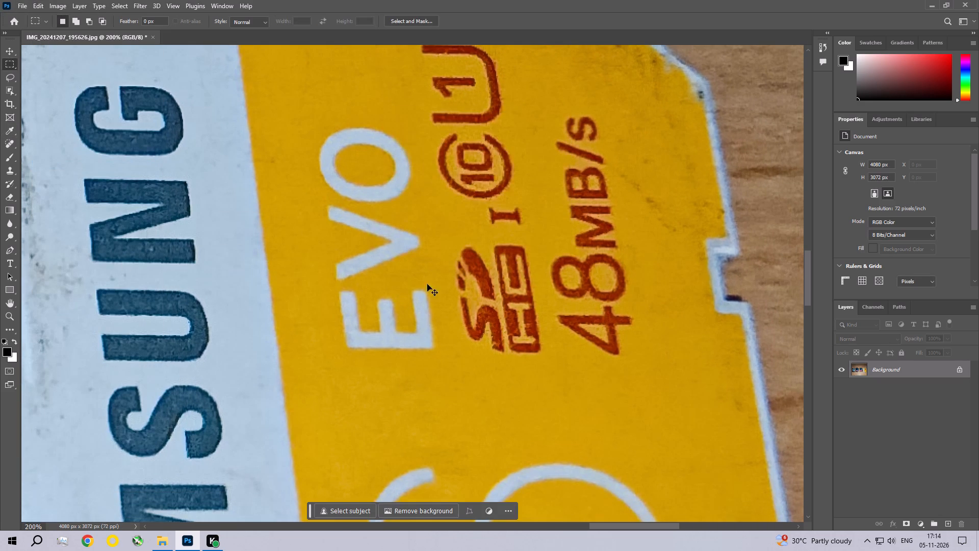
Remove the dark speck on the white strip beside the first S of SAMSUNG with a Content-Aware fill and deselect.
key(space)
key(space)
key(space)
key(space)
key(space)
key(space)
key(space)
key(space)
key(space)
key(space)
key(space)
key(space)
key(space)
key(space)
key(space)
key(space)
key(space)
key(space)
key(space)
key(space)
drag(332, 353, 164, 157)
drag(209, 269, 479, 207)
drag(426, 260, 421, 211)
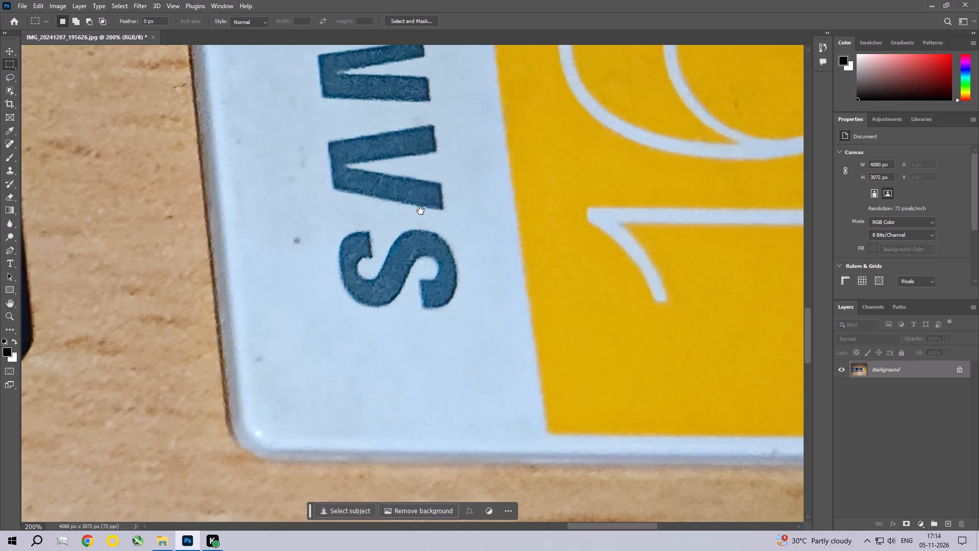
drag(279, 229, 311, 256)
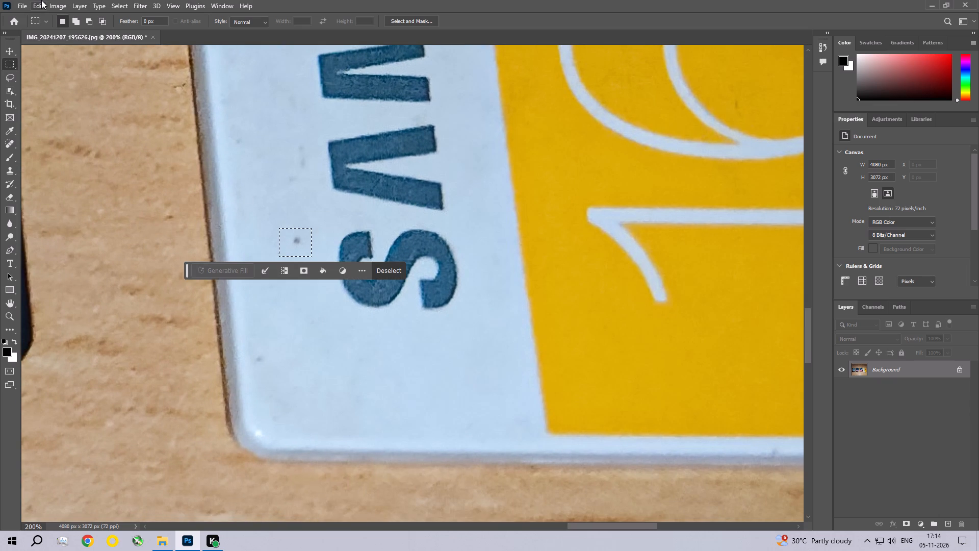
click(41, 0)
click(37, 165)
click(558, 137)
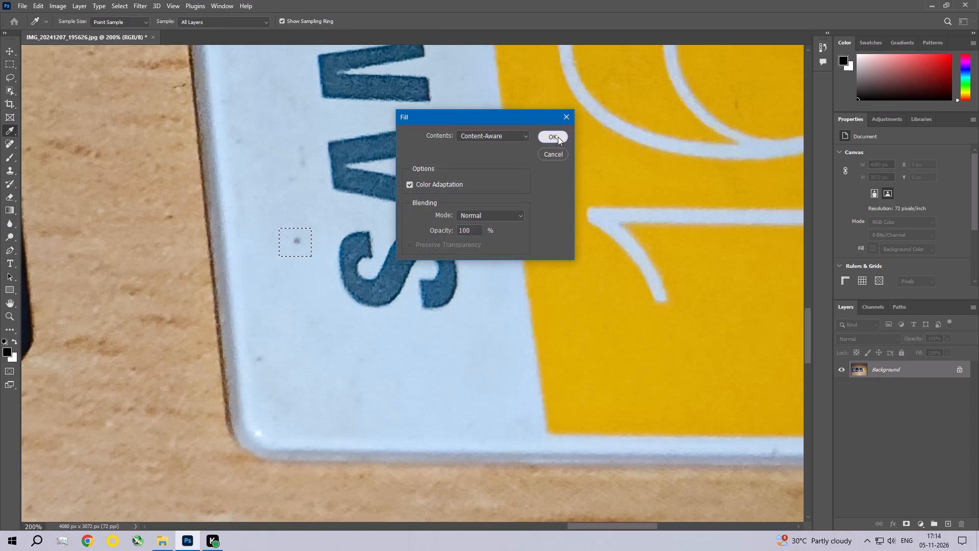
key(ctrl+d)
Remove the small speck on the white strip's top edge, above the G of SAMSUNG, with a Content-Aware fill and deselect.
key(space)
key(space)
key(space)
key(space)
key(space)
key(space)
key(space)
key(space)
key(space)
key(space)
key(space)
key(space)
key(space)
key(space)
key(space)
key(space)
key(space)
key(space)
key(space)
key(space)
drag(330, 137, 320, 273)
drag(332, 134, 342, 275)
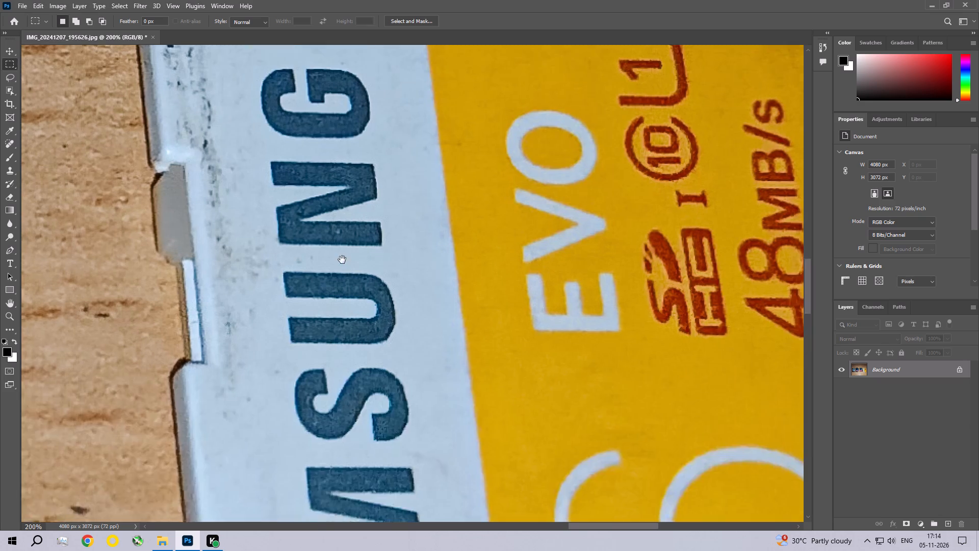
drag(342, 244, 343, 290)
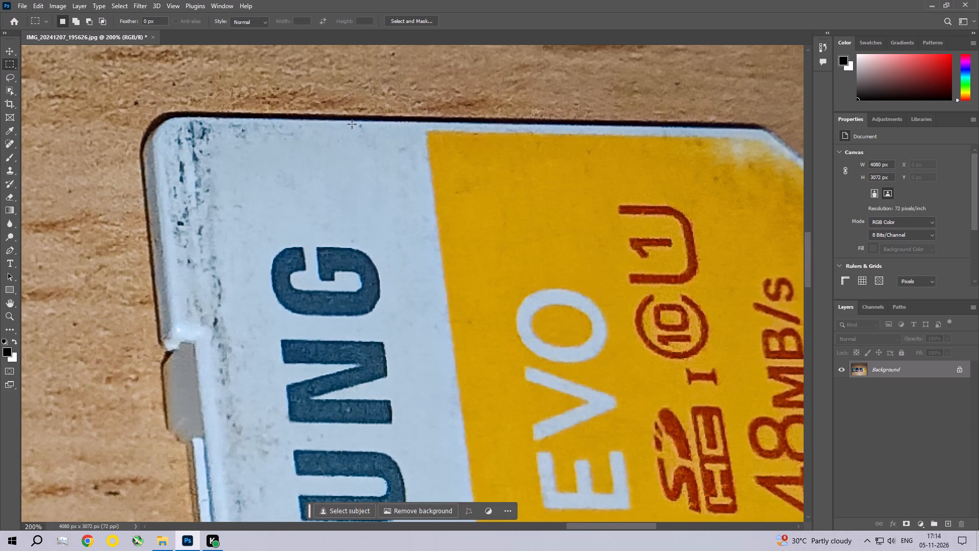
drag(349, 123, 369, 133)
click(33, 5)
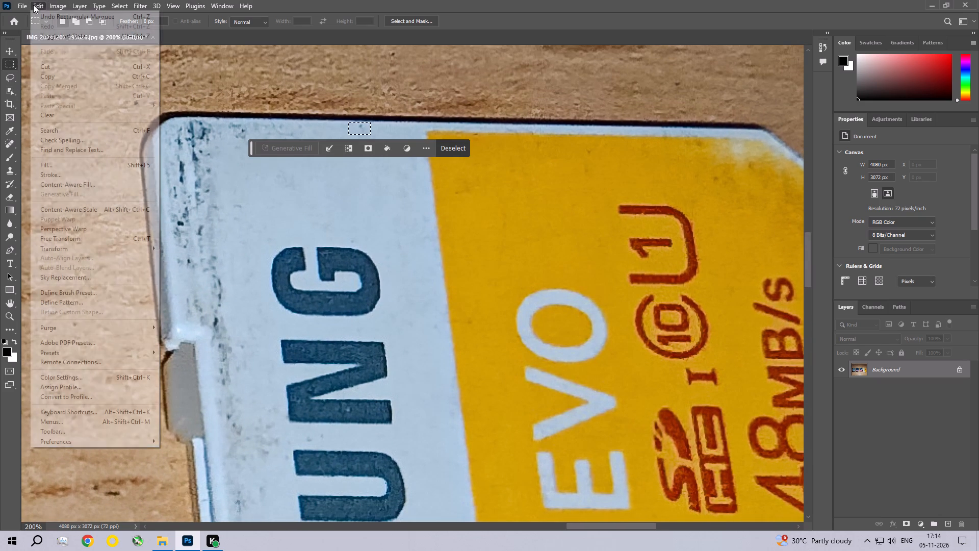
click(73, 168)
click(558, 135)
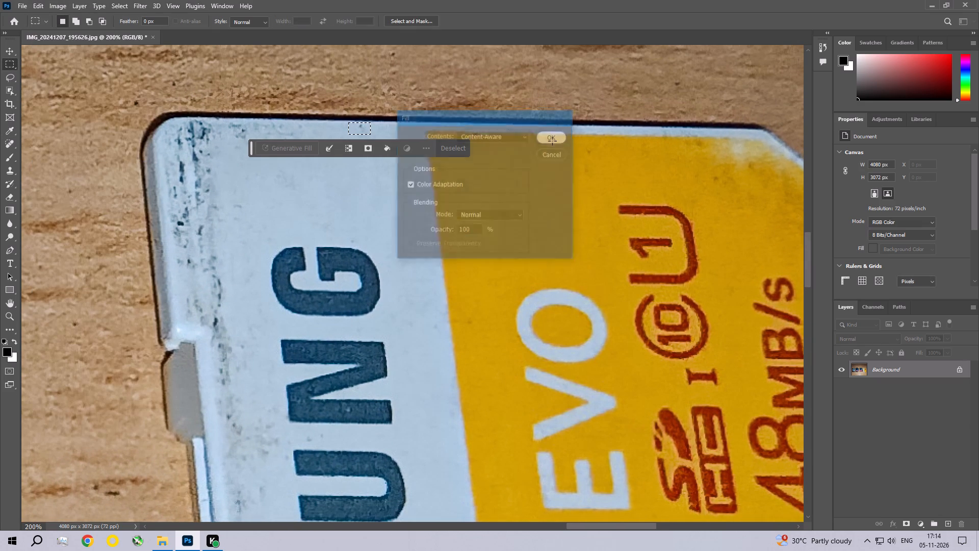
key(ctrl+d)
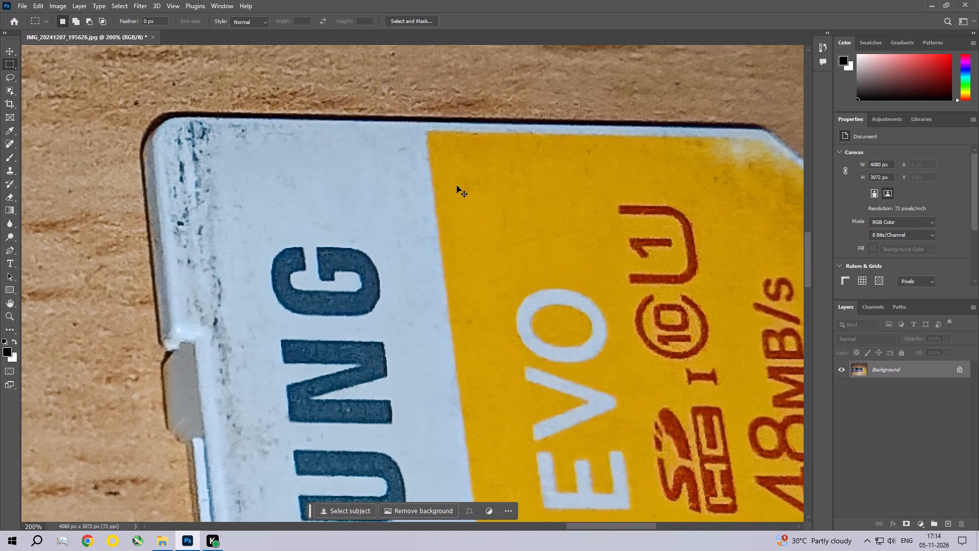
Remove the dark spot on the wood near the photo's top edge, above the Samsung card, with a Content-Aware fill and deselect.
key(ctrl+0)
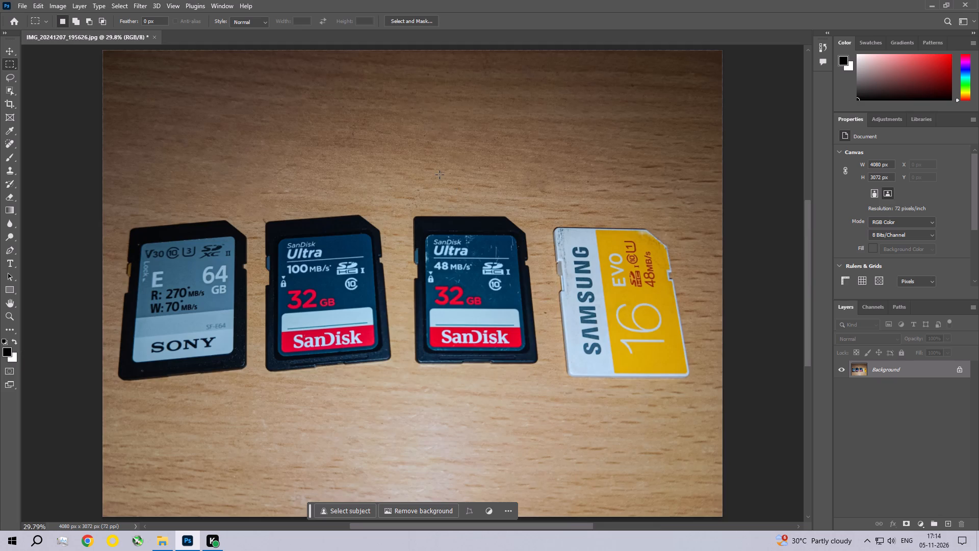
key(ctrl+space)
key(ctrl+space)
key(ctrl+space)
key(ctrl+space)
key(ctrl+space)
key(ctrl+space)
key(ctrl+space)
key(ctrl+space)
key(ctrl+space)
key(ctrl+space)
key(ctrl+space)
key(ctrl+space)
key(ctrl+space)
key(ctrl+space)
key(ctrl+space)
key(ctrl+space)
key(ctrl+space)
key(ctrl+space)
key(ctrl+space)
key(ctrl+space)
ctrl+triple_click(489, 68)
drag(677, 131, 488, 235)
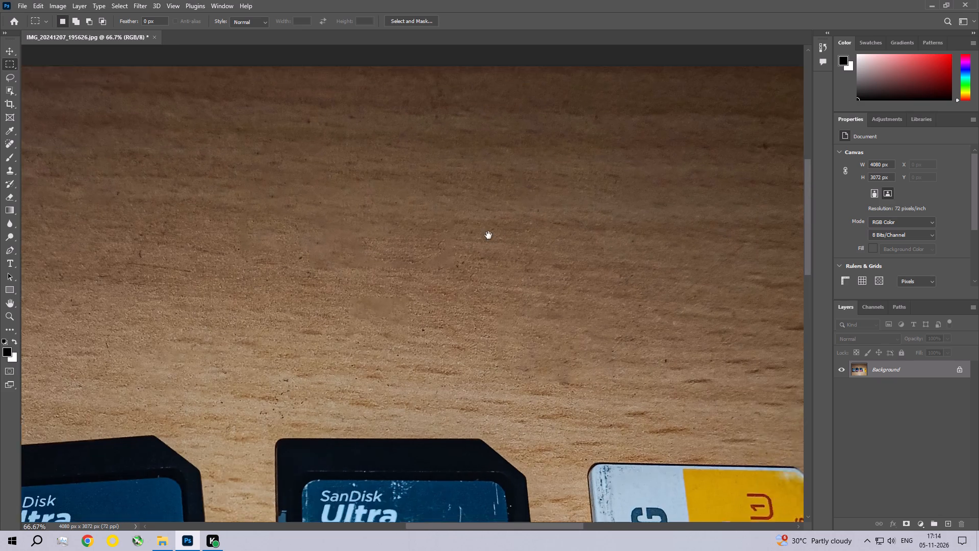
drag(488, 235, 477, 237)
drag(583, 194, 632, 223)
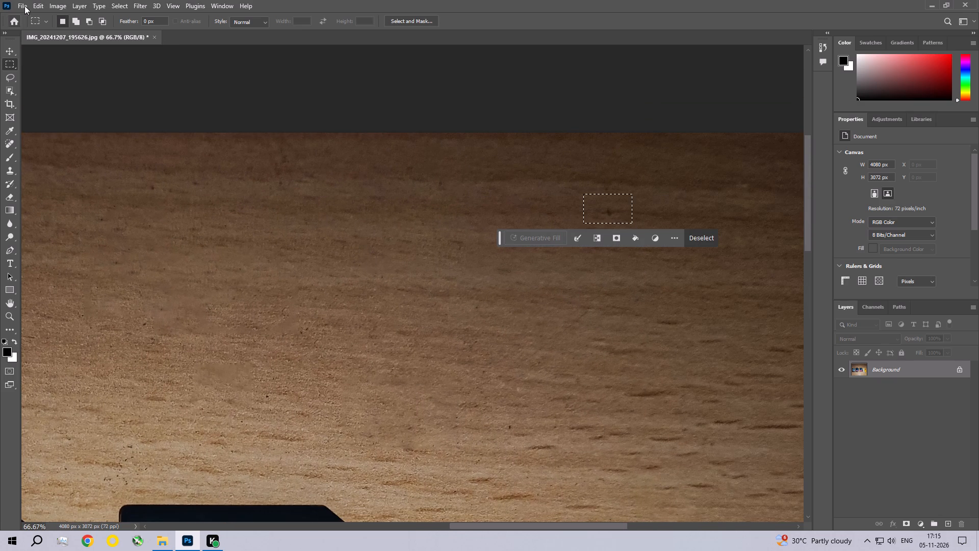
click(39, 0)
click(44, 168)
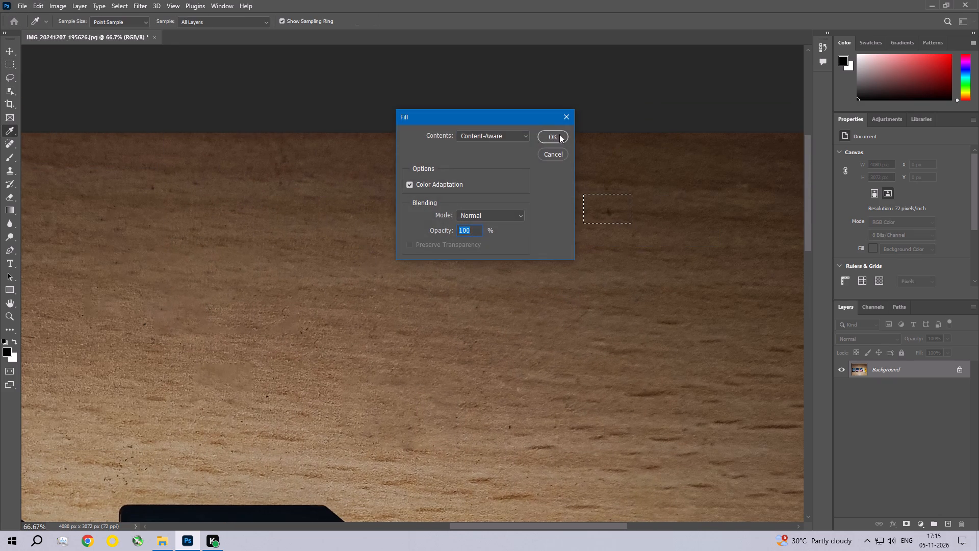
click(559, 134)
key(ctrl+d)
Remove the small dark speck on the wood near the photo's top edge, above the 48 MB/s SanDisk card, with a Content-Aware fill and deselect.
key(space)
key(space)
key(space)
key(space)
key(space)
key(space)
key(space)
key(space)
key(space)
key(space)
key(space)
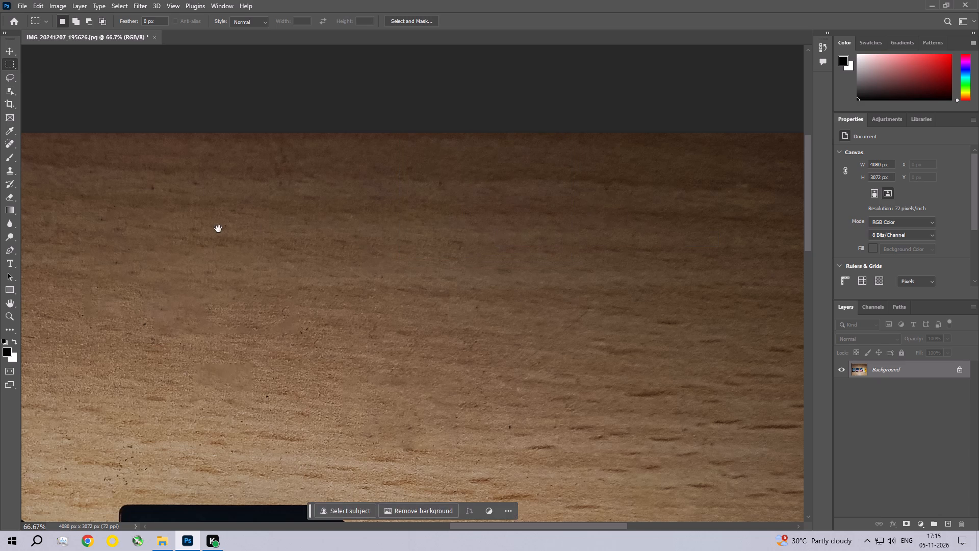
drag(216, 228, 390, 233)
drag(316, 180, 334, 202)
click(40, 6)
click(53, 160)
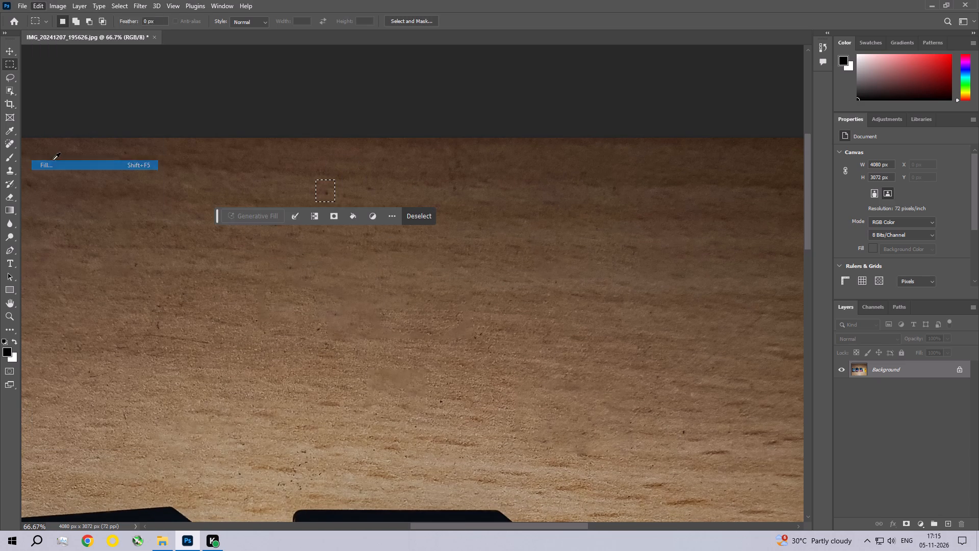
click(545, 134)
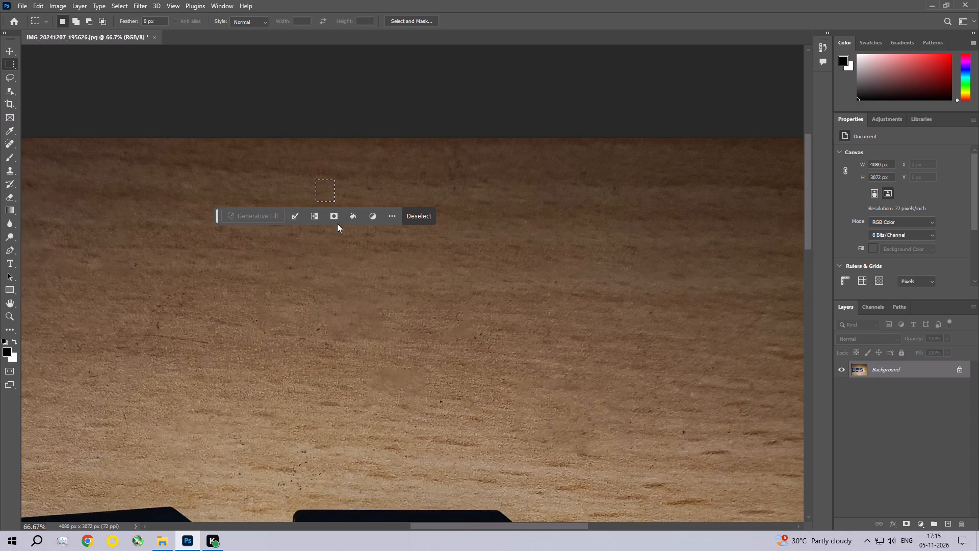
key(ctrl+d)
Remove the white speck on the Sony card's black border beside the label's upper-left corner with a Content-Aware fill and deselect.
key(space)
key(space)
key(space)
key(space)
key(space)
key(space)
key(space)
key(space)
key(space)
key(space)
key(space)
key(space)
key(space)
key(space)
key(space)
key(space)
key(space)
key(space)
key(space)
key(space)
drag(205, 266, 500, 251)
drag(285, 284, 421, 151)
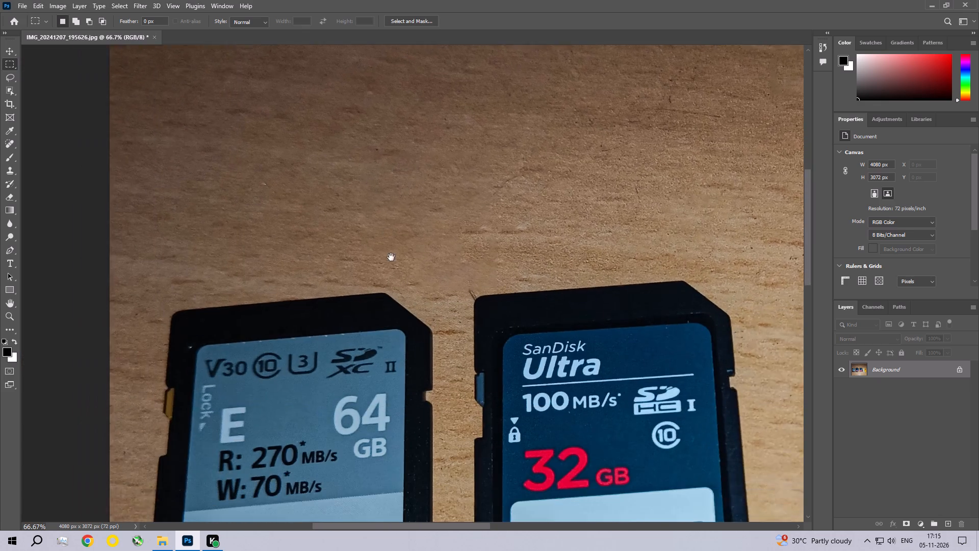
drag(374, 291, 298, 234)
ctrl+triple_click(173, 231)
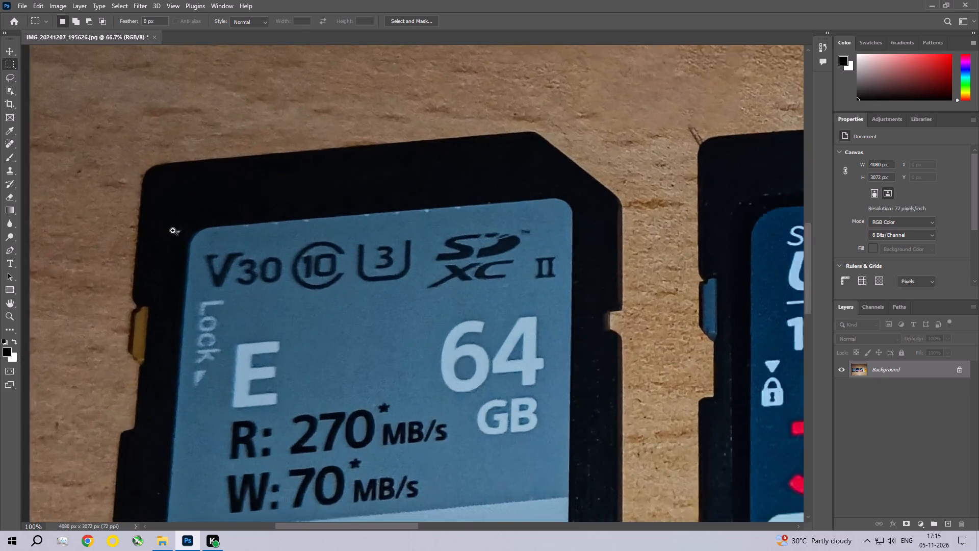
drag(165, 221, 199, 247)
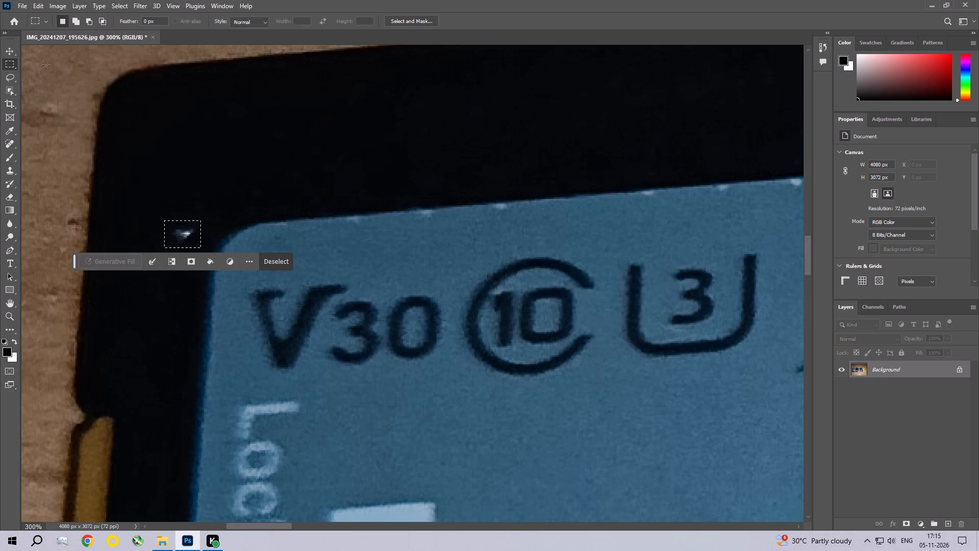
click(34, 6)
click(44, 164)
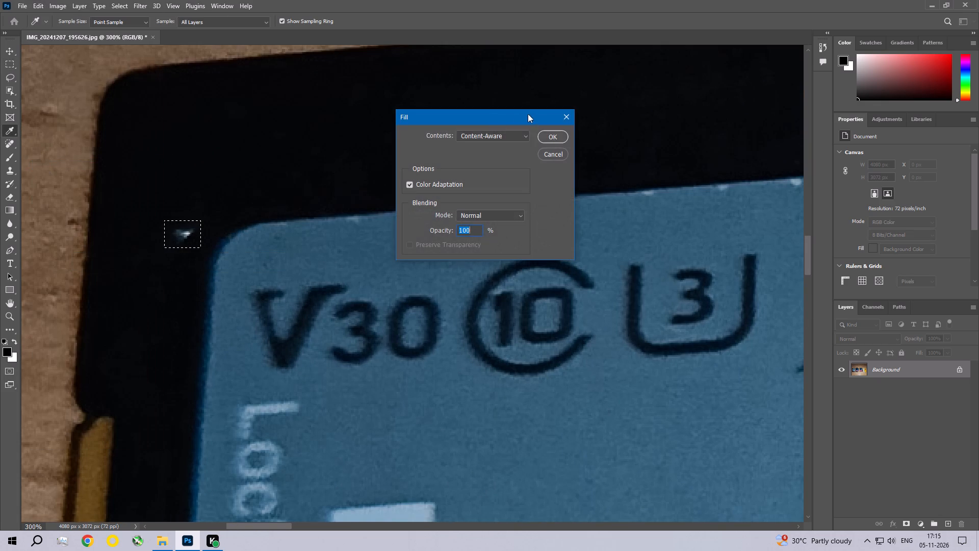
click(557, 142)
key(ctrl+d)
Remove the small speck on the Sony card's left black border, level with the W: 70 text, with a Content-Aware fill and deselect.
key(space)
key(space)
key(space)
key(space)
key(space)
key(space)
key(space)
key(space)
key(space)
key(space)
key(space)
key(space)
key(space)
key(space)
key(space)
key(space)
key(space)
key(space)
key(space)
key(space)
drag(234, 333, 234, 230)
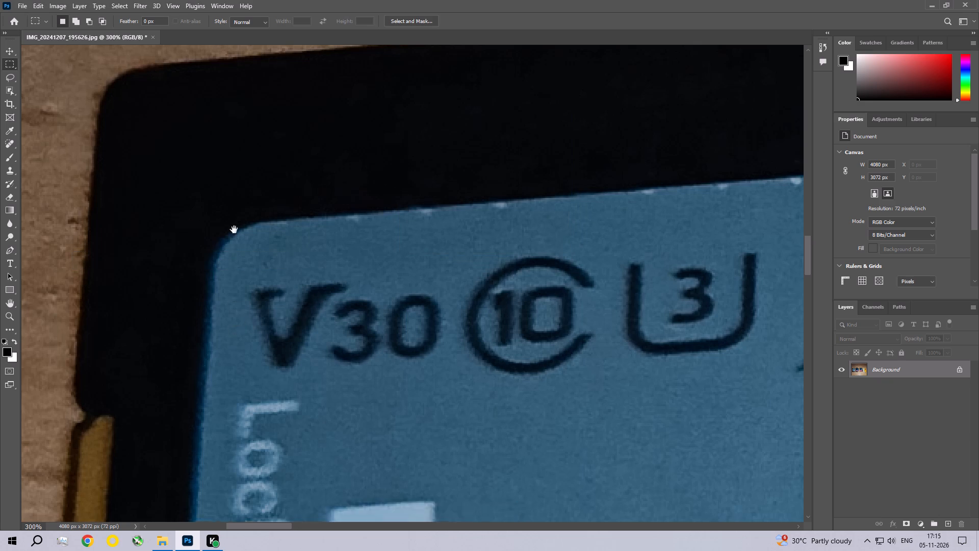
drag(234, 230, 234, 151)
drag(233, 263, 254, 164)
drag(257, 192, 307, 286)
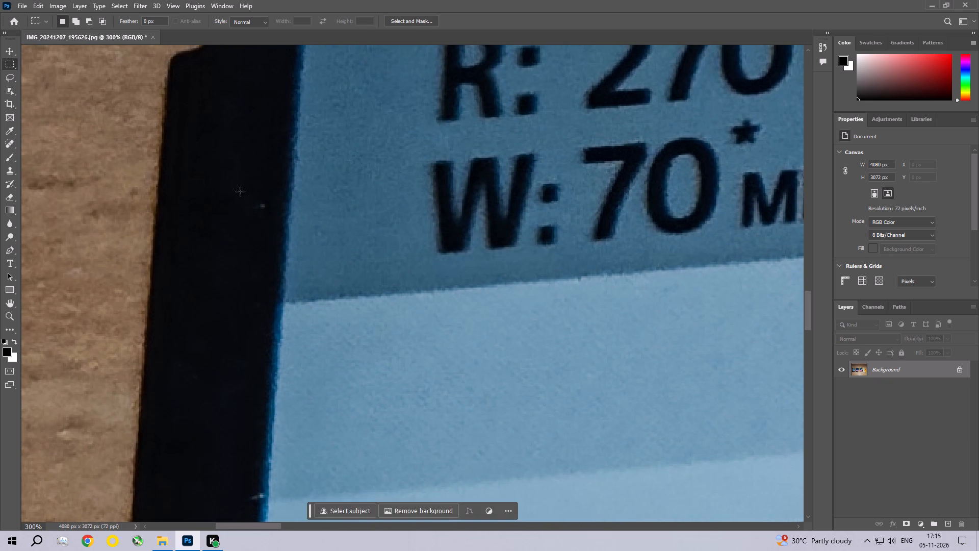
drag(247, 191, 273, 219)
click(32, 0)
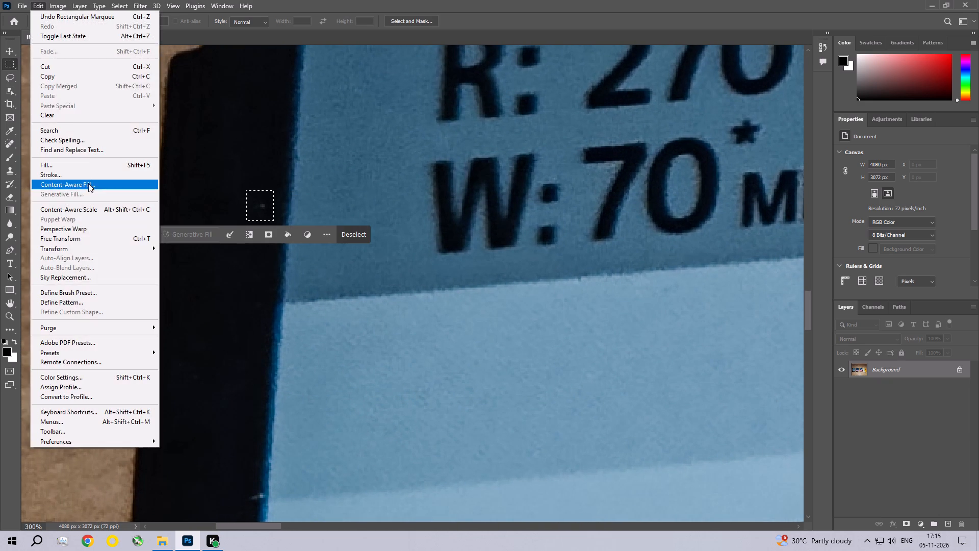
click(87, 162)
click(568, 136)
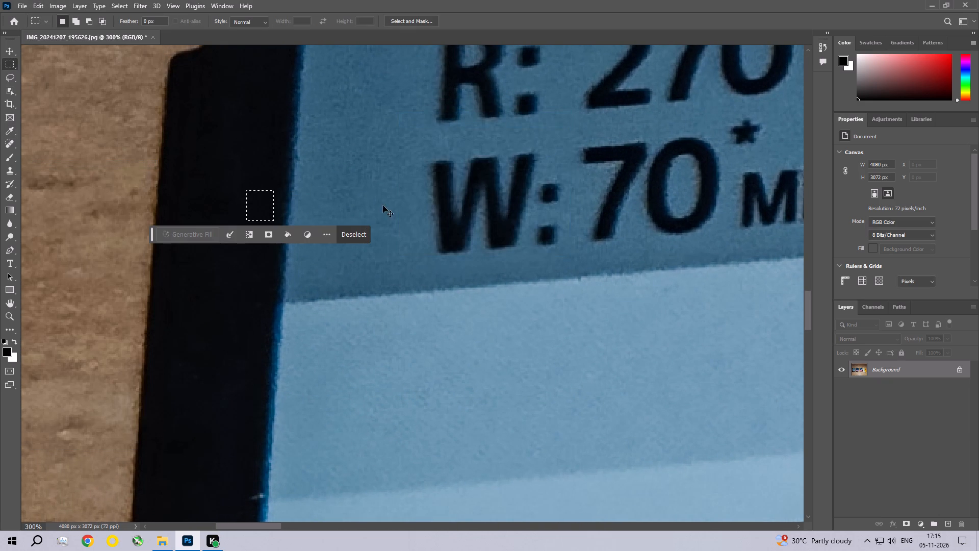
key(ctrl+d)
Remove the whitish smudge on the Sony card's bottom black border, below the label's lower-left corner, with a Content-Aware fill and deselect.
key(space)
key(space)
key(space)
key(space)
key(space)
key(space)
key(space)
key(space)
key(space)
key(space)
key(space)
key(space)
key(space)
key(space)
key(space)
key(space)
key(space)
key(space)
key(space)
key(space)
drag(275, 323, 270, 156)
drag(262, 228, 329, 168)
drag(369, 399, 421, 450)
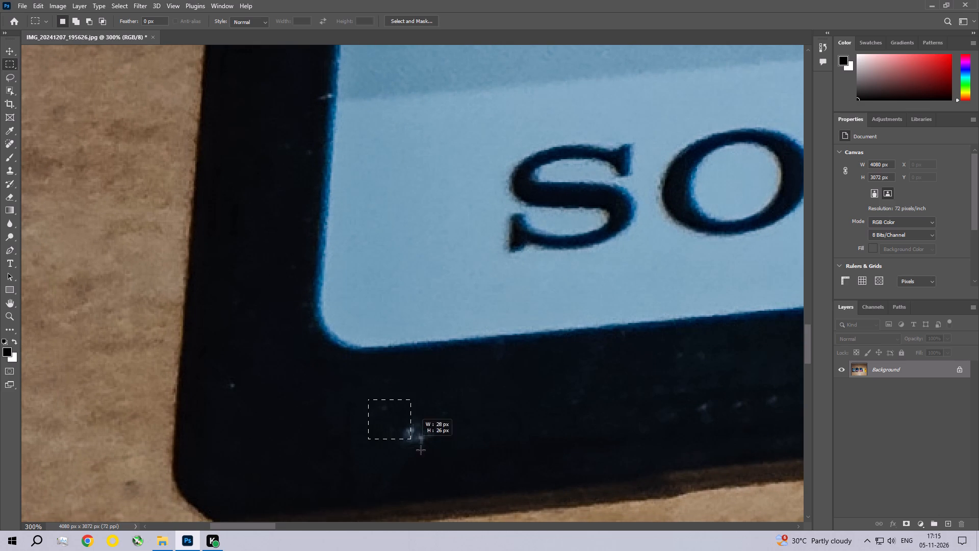
drag(421, 450, 466, 453)
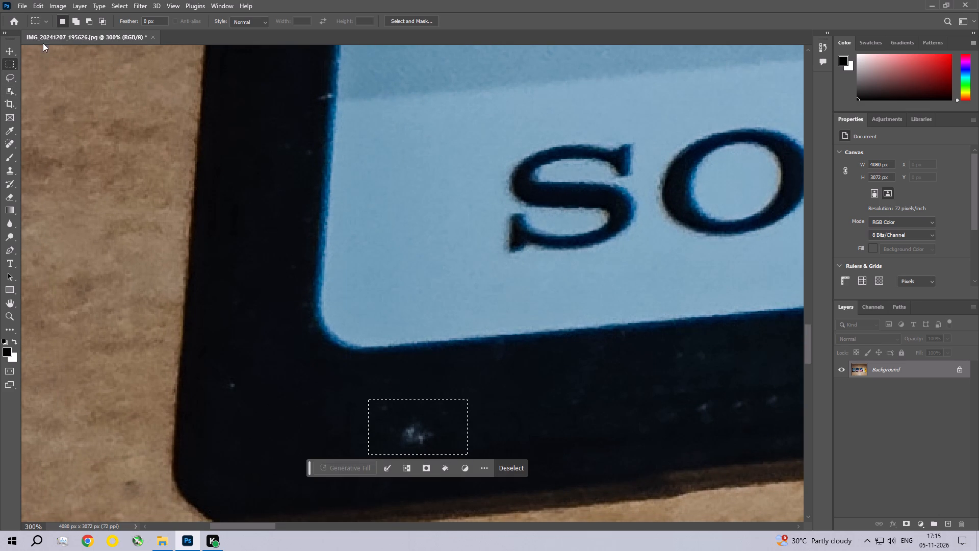
click(32, 0)
click(59, 165)
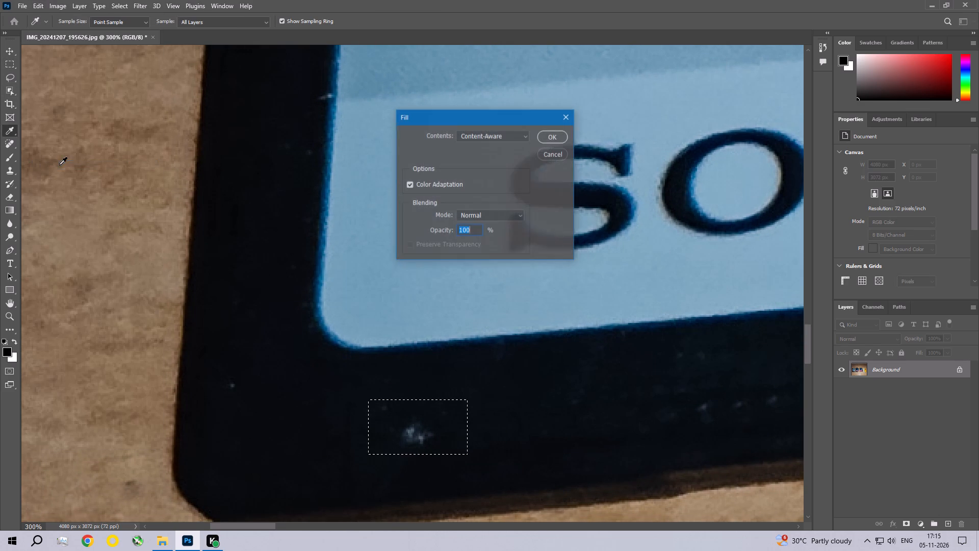
click(554, 134)
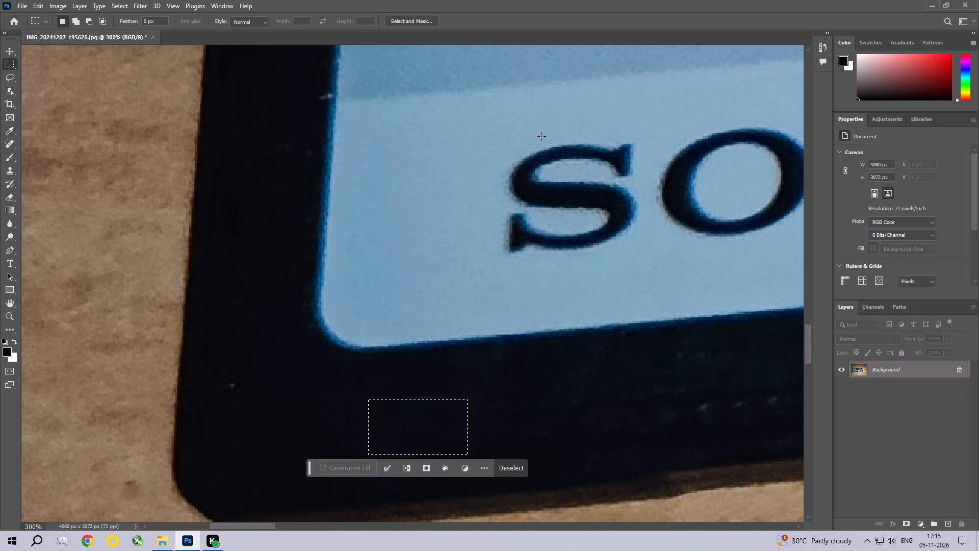
key(ctrl+d)
Remove the tiny speck on the black border near the Sony card's lower-left corner with a Content-Aware fill and deselect.
drag(221, 377, 247, 402)
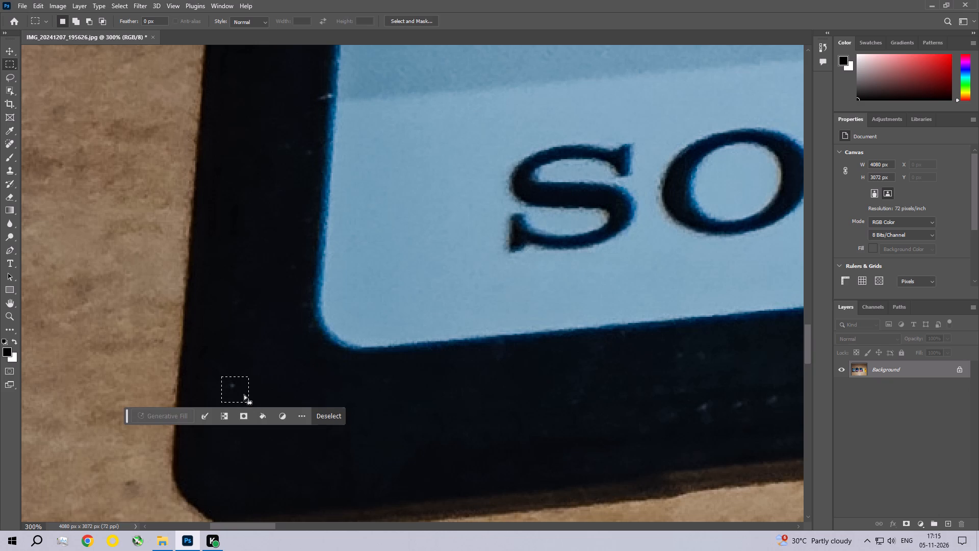
click(36, 0)
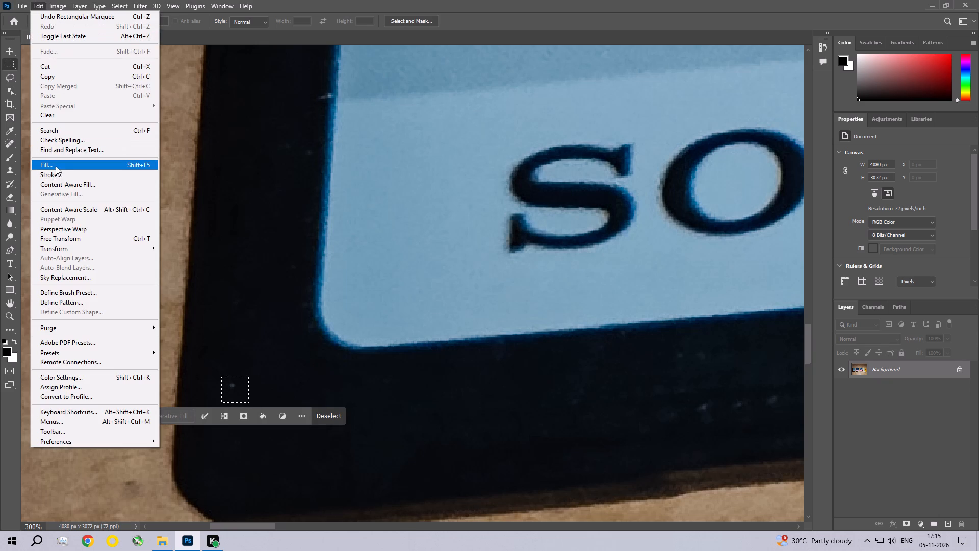
click(56, 166)
click(552, 133)
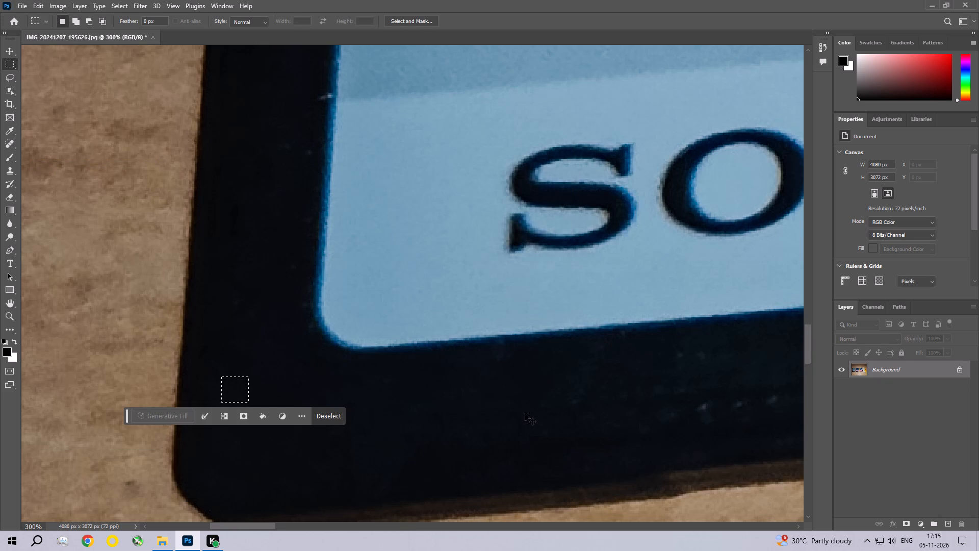
key(ctrl+d)
Remove the specks along the Sony card's right black border, beside the label's lower part, with a Content-Aware fill and deselect.
key(space)
key(space)
key(space)
key(space)
key(space)
key(space)
key(space)
key(space)
key(space)
key(space)
key(space)
key(space)
key(space)
key(space)
key(space)
key(space)
key(space)
key(space)
key(space)
key(space)
drag(622, 406, 367, 346)
drag(462, 344, 343, 418)
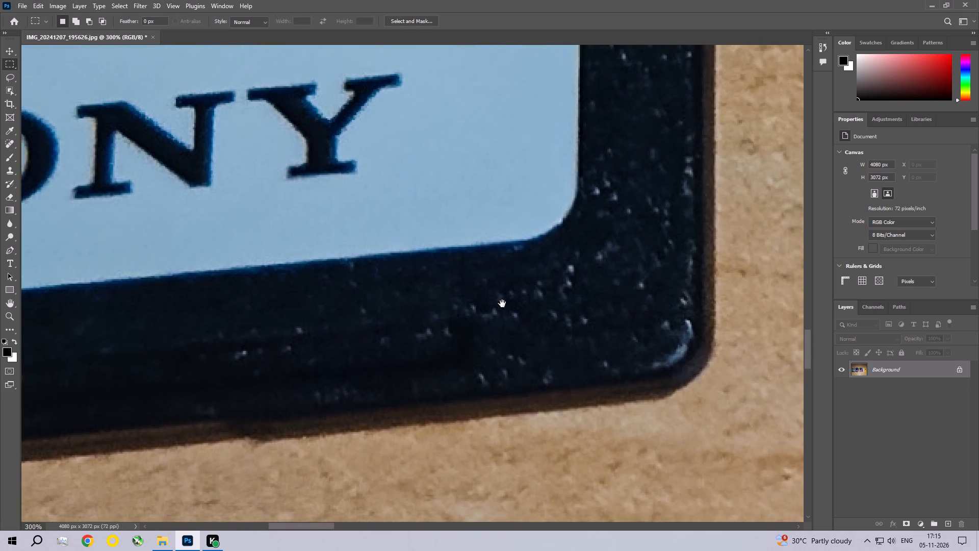
drag(502, 304, 463, 425)
drag(554, 136, 622, 306)
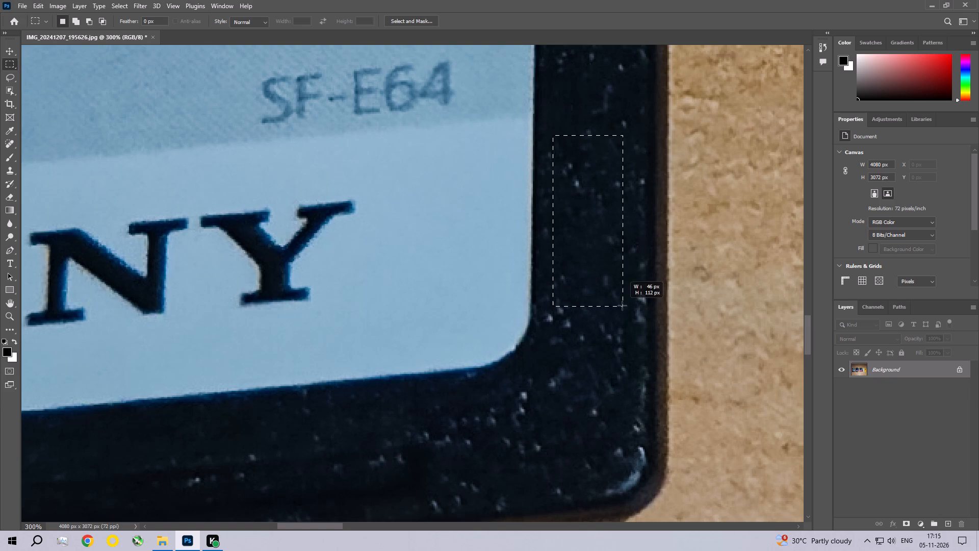
drag(622, 306, 634, 449)
click(41, 4)
click(56, 164)
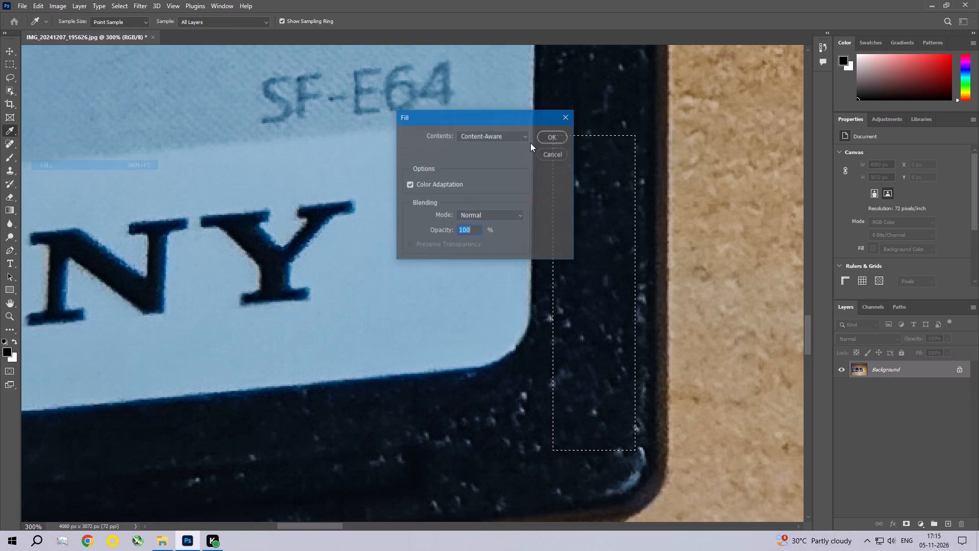
click(548, 133)
key(ctrl+d)
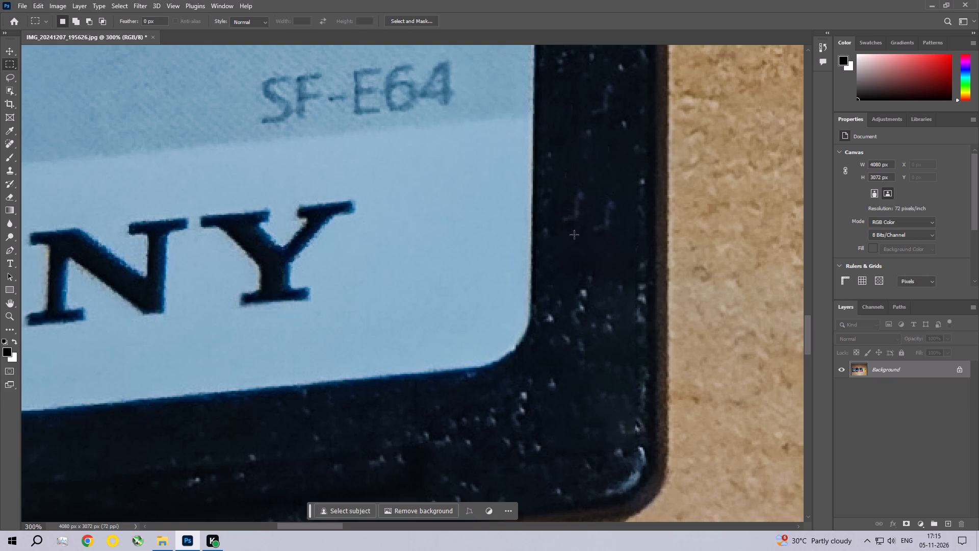
Remove the remaining specks in the middle of the Sony card's lower right border with another Content-Aware fill and deselect.
drag(556, 170, 617, 385)
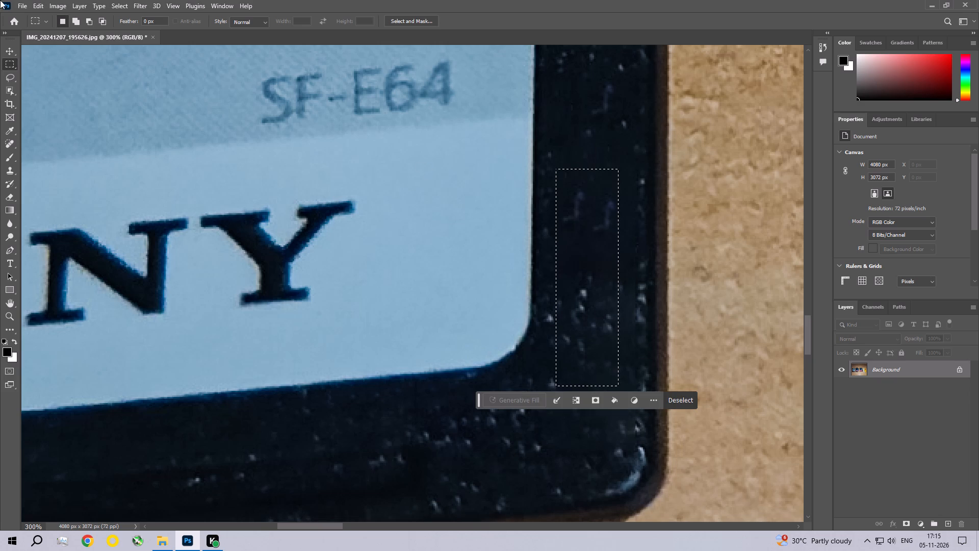
click(36, 4)
click(71, 162)
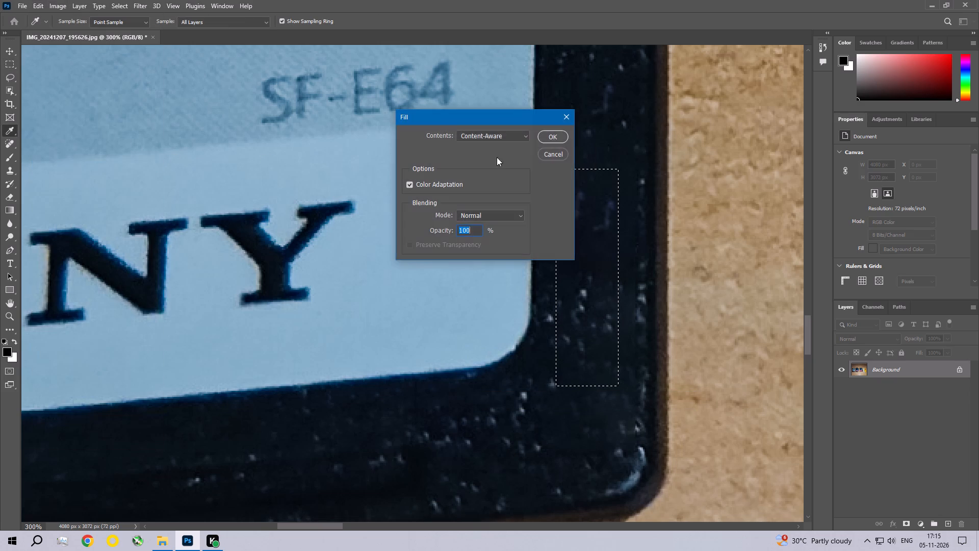
click(545, 134)
key(ctrl+d)
Remove the small speck beneath the 100 MB/s text on the SanDisk Ultra card with a Content-Aware fill and deselect.
key(space)
key(space)
key(space)
key(space)
key(space)
key(space)
key(space)
key(space)
key(space)
key(space)
key(space)
key(space)
key(space)
key(space)
key(space)
key(space)
key(space)
key(space)
key(space)
key(space)
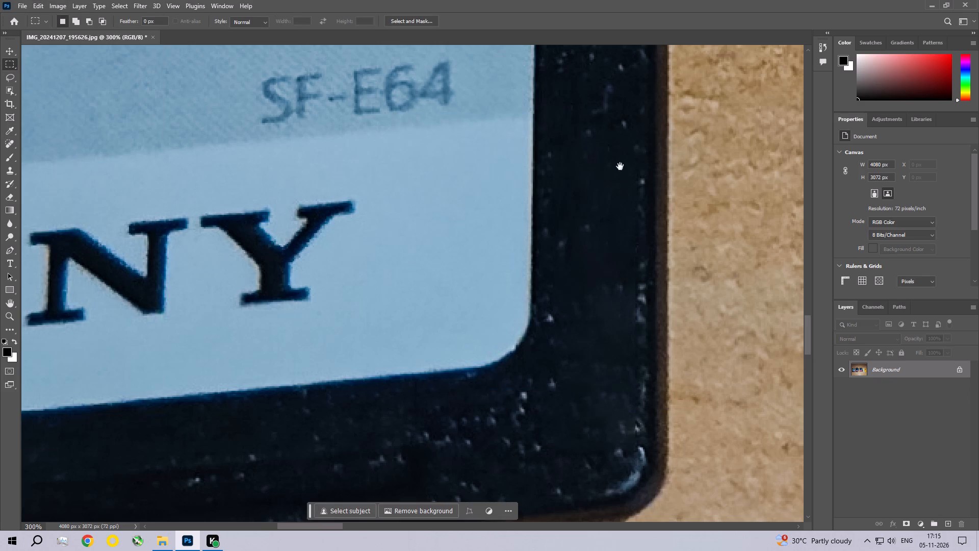
drag(611, 124, 593, 314)
drag(583, 176, 572, 342)
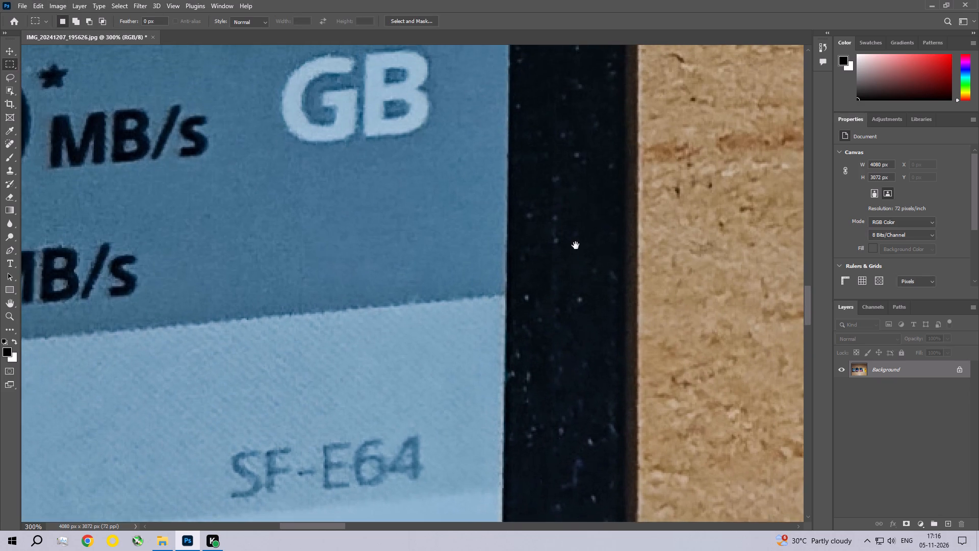
drag(575, 244, 575, 353)
drag(577, 280, 575, 337)
alt+double_click(378, 243)
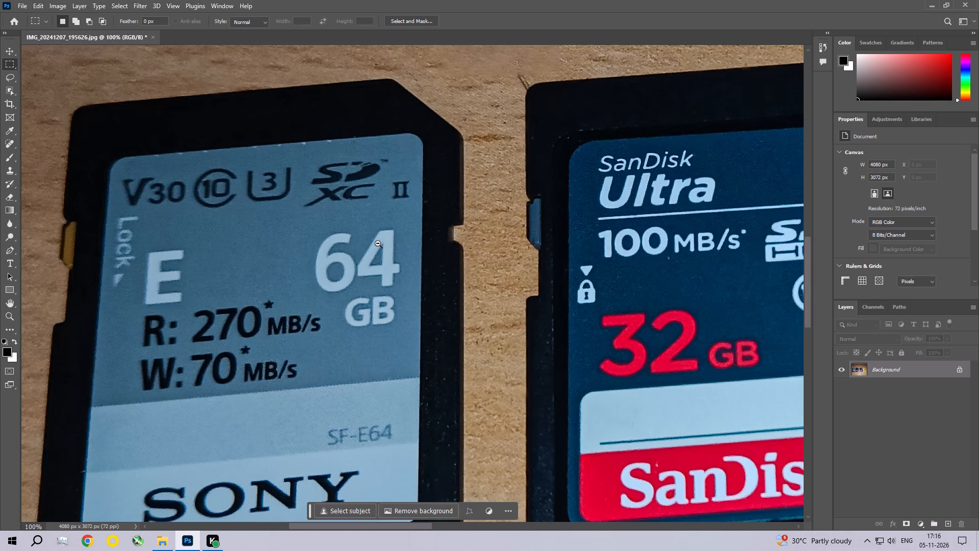
drag(638, 270, 433, 211)
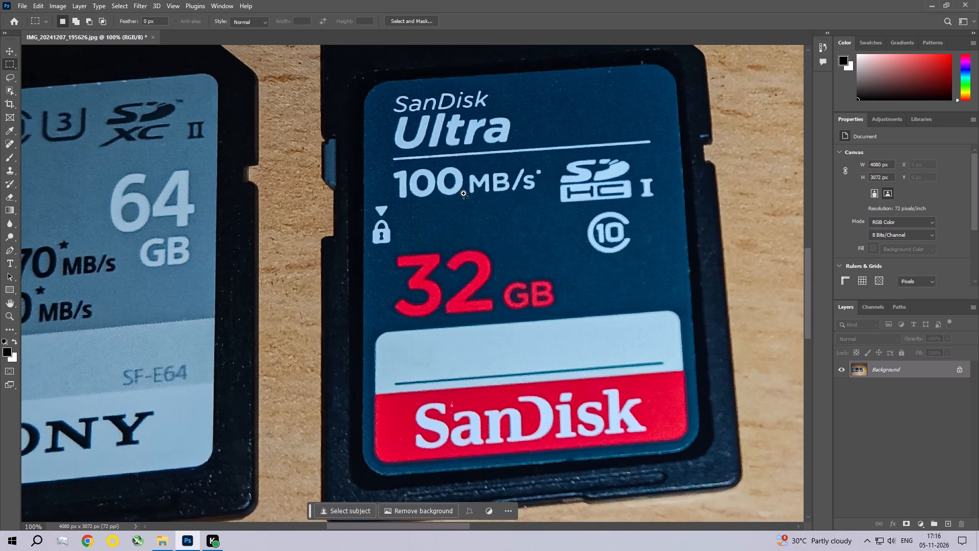
ctrl+double_click(463, 193)
drag(454, 197, 481, 229)
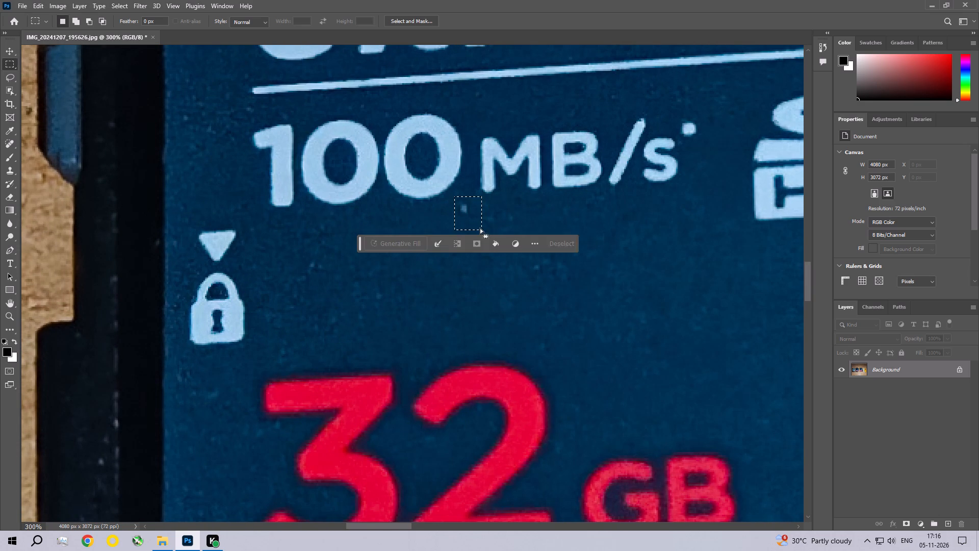
click(37, 4)
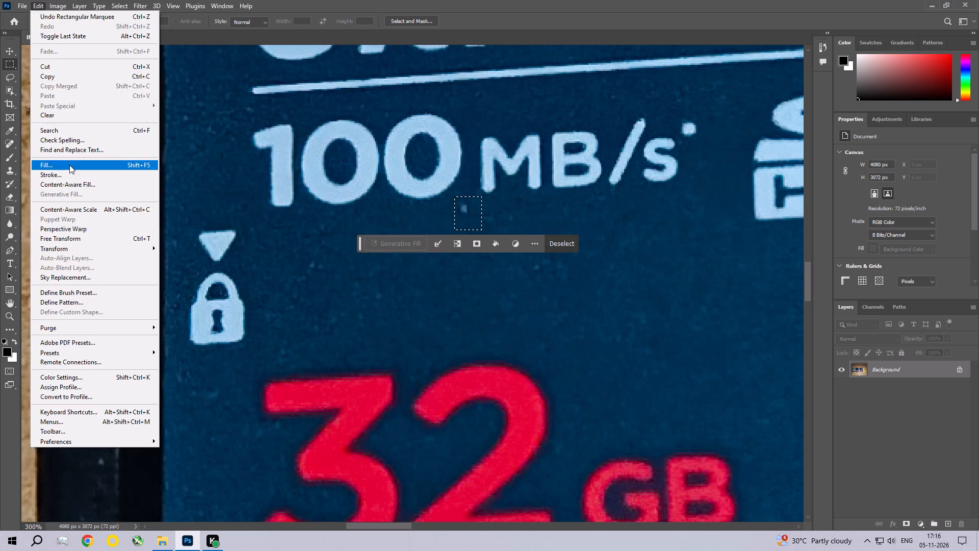
click(69, 165)
click(547, 134)
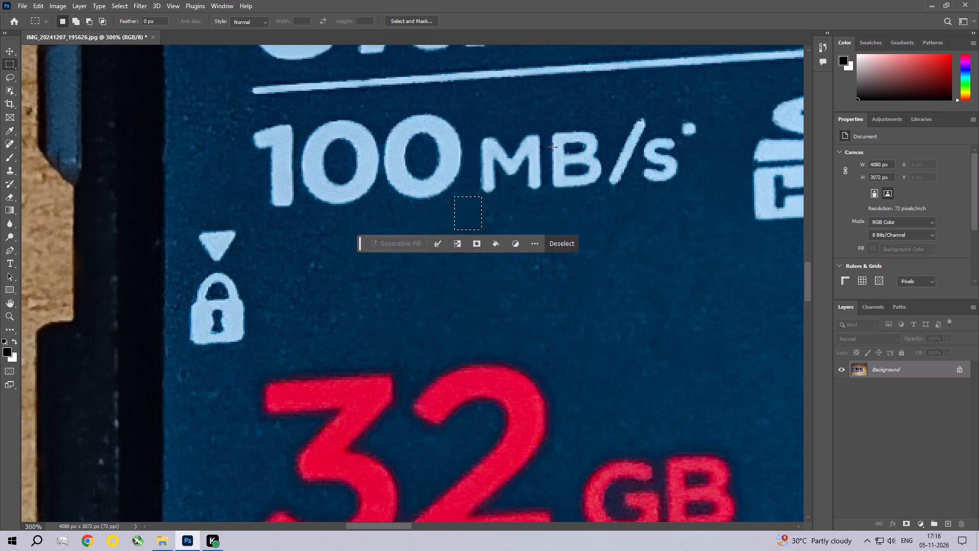
key(ctrl+d)
Remove the cluster of scratches between the 48 MB/s text and the red 32 on the 48 MB/s card with a Content-Aware fill and deselect.
key(space)
key(space)
key(space)
key(space)
key(space)
key(space)
key(space)
key(space)
key(space)
key(space)
key(space)
key(space)
key(space)
key(space)
key(space)
key(space)
key(space)
key(space)
key(space)
key(space)
drag(605, 189, 347, 311)
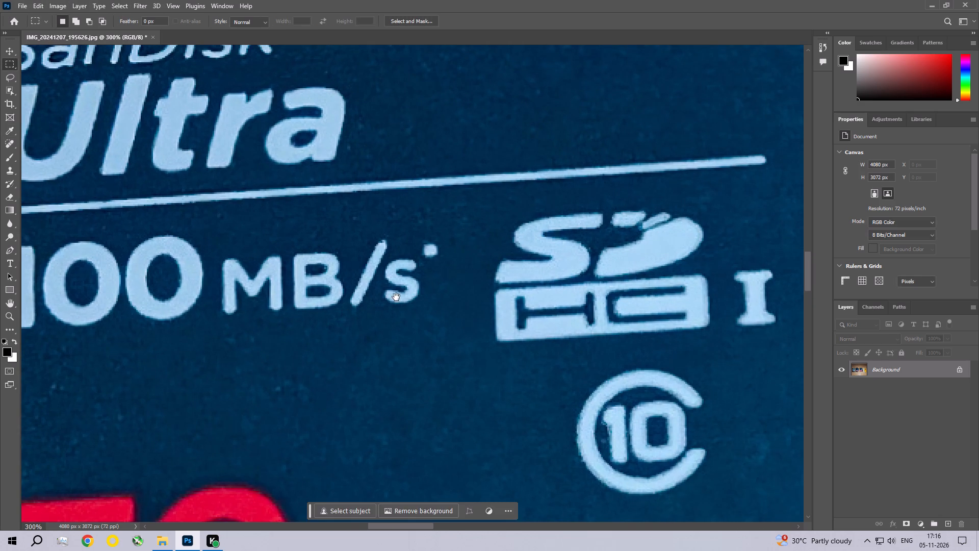
drag(485, 240, 350, 431)
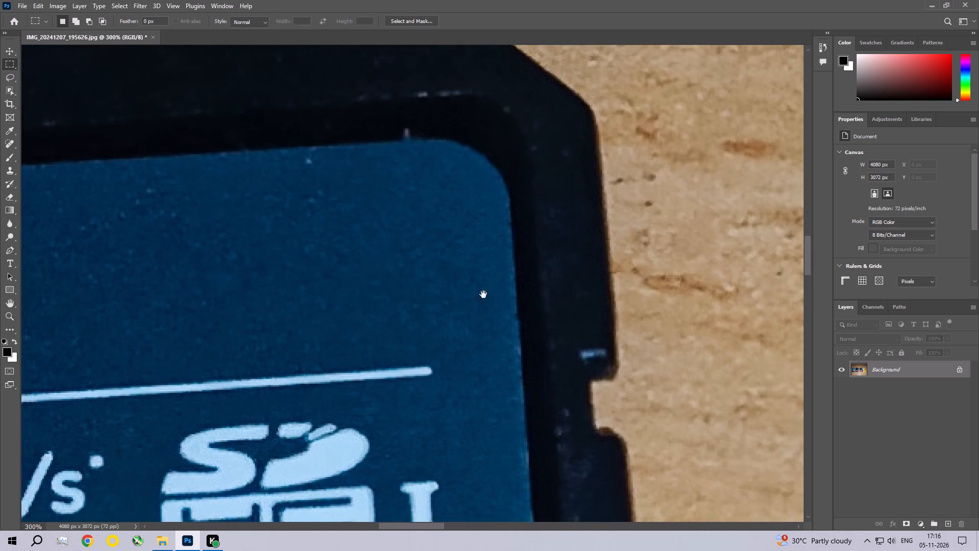
drag(493, 389, 259, 229)
drag(473, 270, 298, 403)
drag(387, 366, 385, 306)
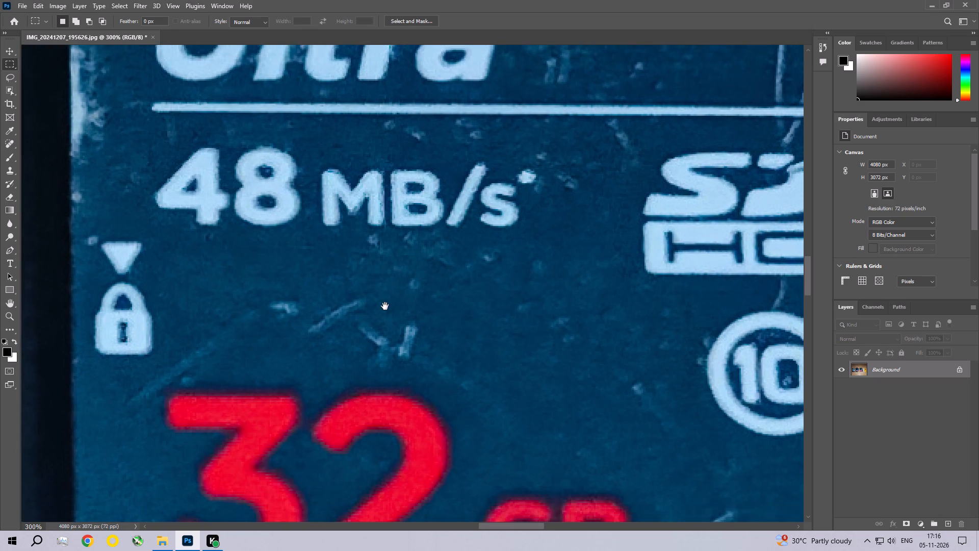
drag(385, 306, 387, 286)
drag(259, 254, 435, 338)
click(41, 8)
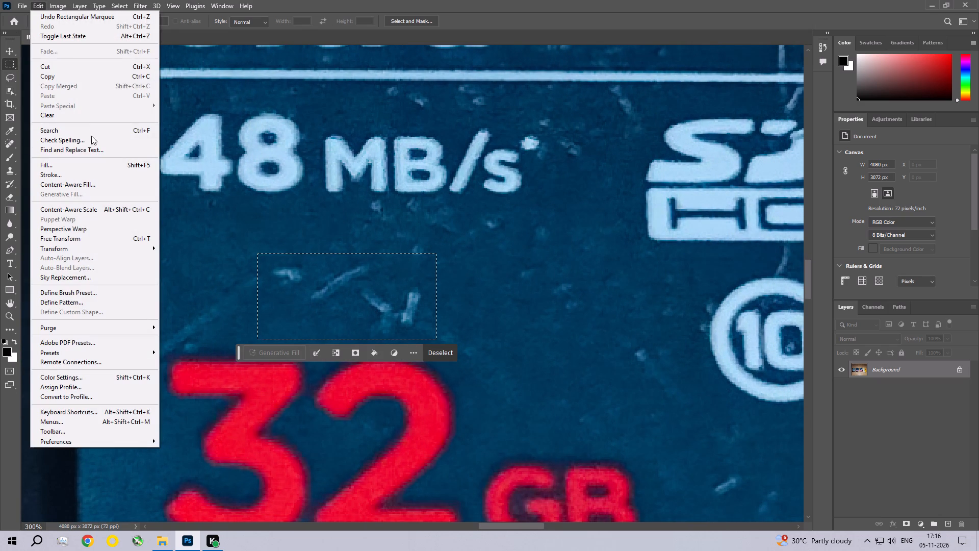
click(91, 169)
click(540, 136)
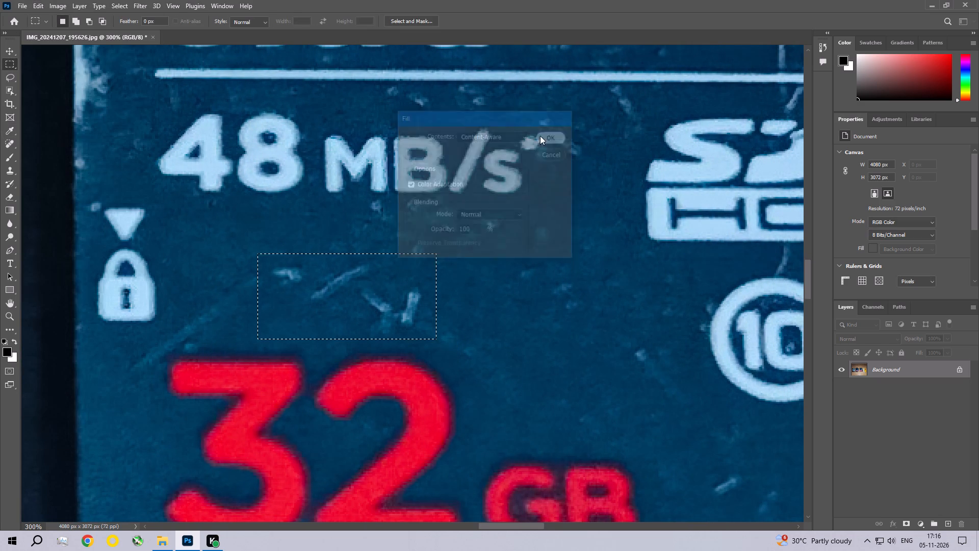
key(ctrl+d)
Remove the faint smudges between the 48 MB/s text and the Class 10 logo with a Content-Aware fill and deselect.
key(space)
key(space)
key(space)
key(space)
key(space)
key(space)
key(space)
key(space)
key(space)
key(space)
key(space)
drag(473, 314, 384, 239)
drag(418, 183, 510, 242)
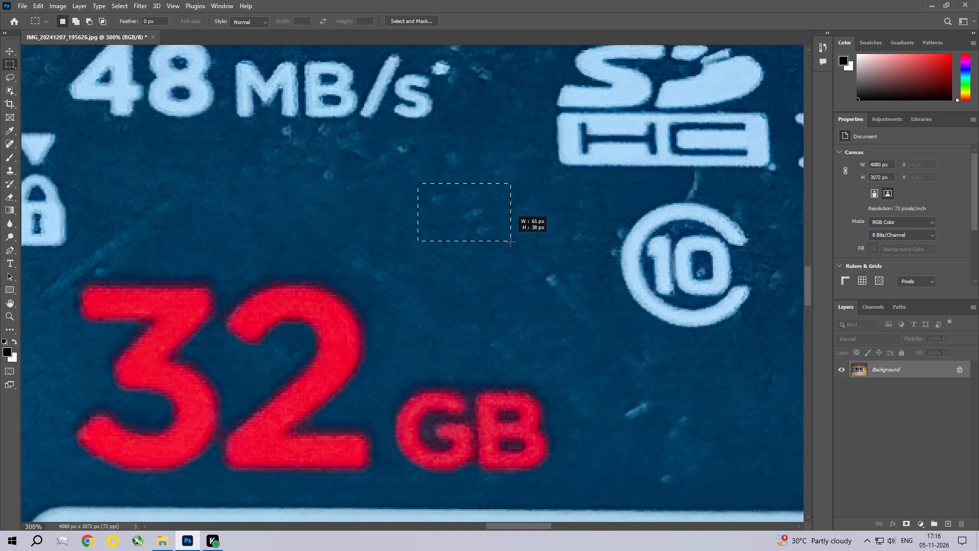
drag(510, 242, 511, 251)
click(45, 2)
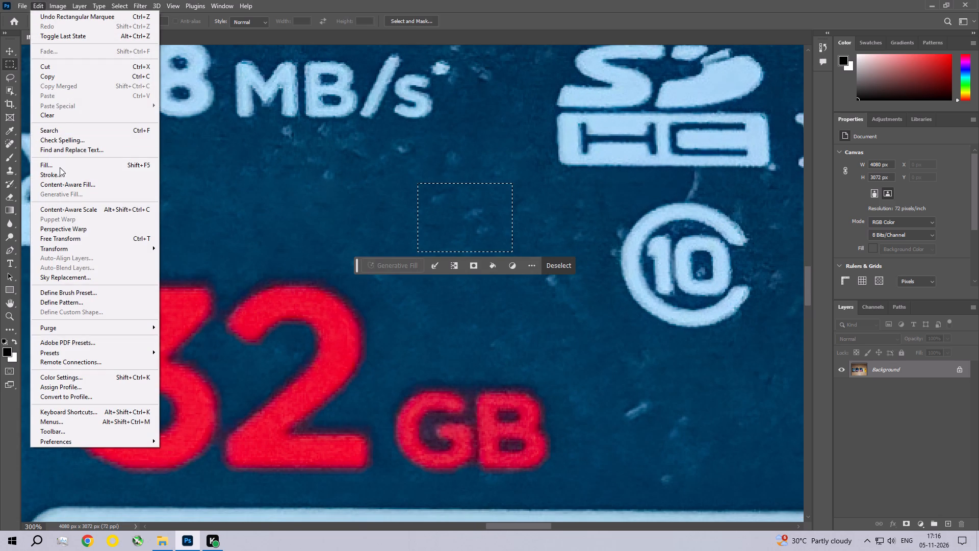
click(59, 166)
click(555, 133)
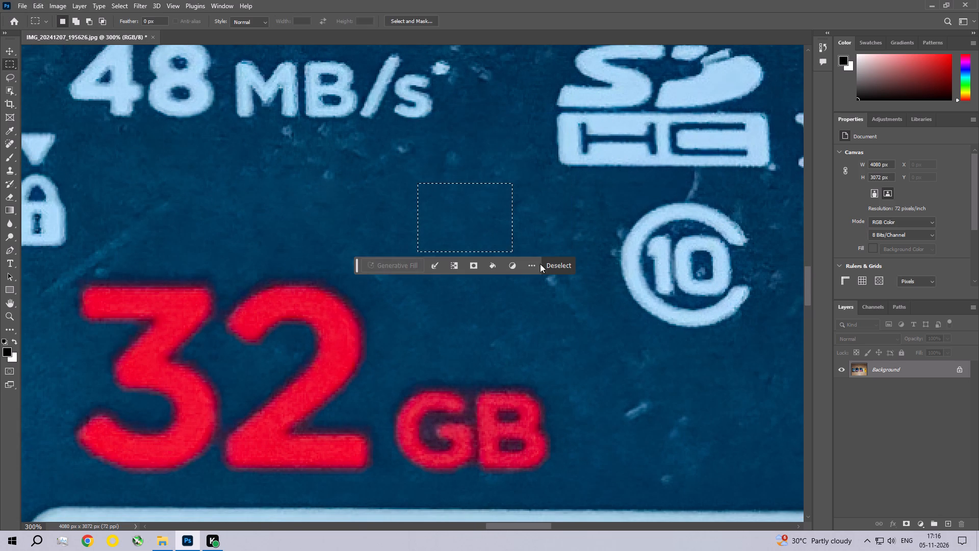
key(space)
key(ctrl+d)
Remove the specks on the blue label just right of the red 32 GB text with a Content-Aware fill and deselect.
key(space)
key(space)
key(space)
key(space)
key(space)
key(space)
key(space)
key(space)
key(space)
key(space)
key(space)
key(space)
key(space)
key(space)
drag(532, 313, 341, 144)
drag(414, 216, 507, 327)
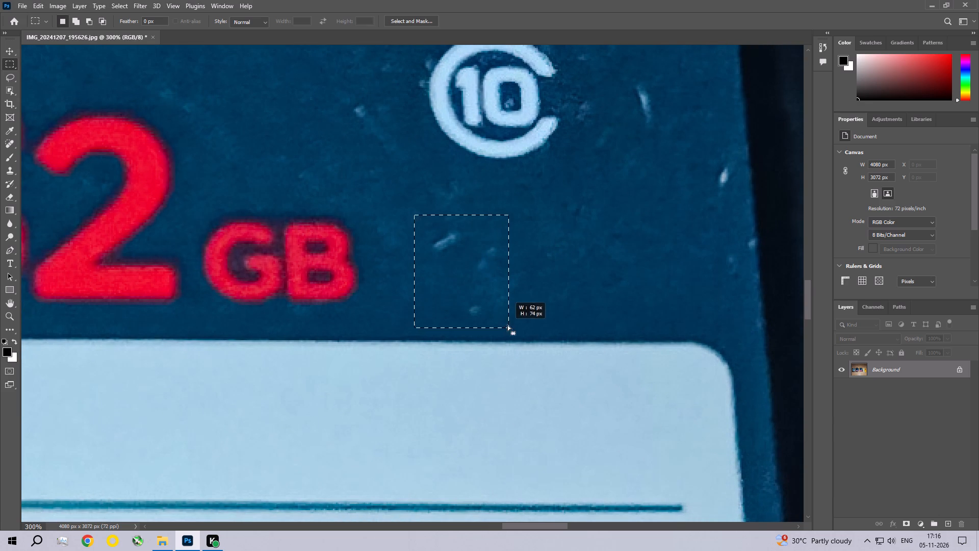
click(35, 2)
click(71, 166)
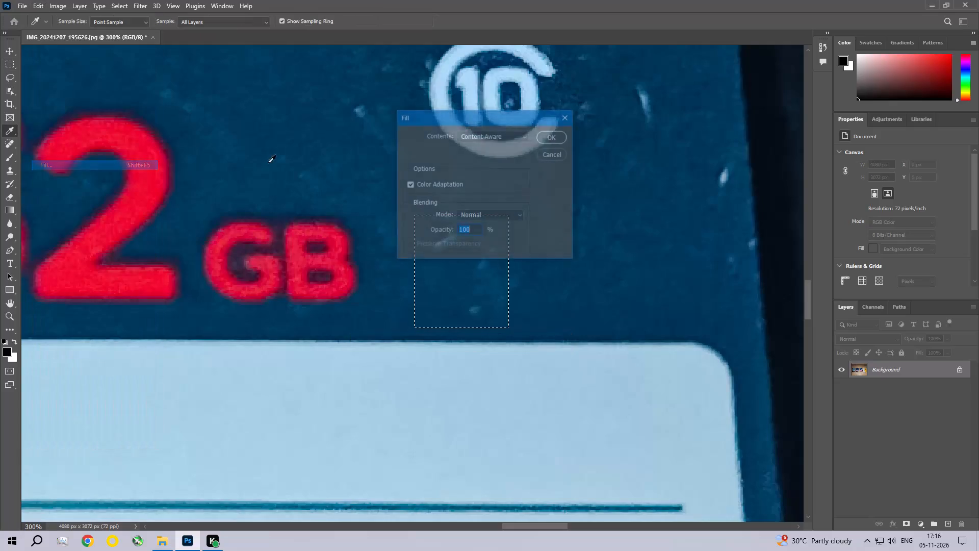
click(552, 131)
key(ctrl+d)
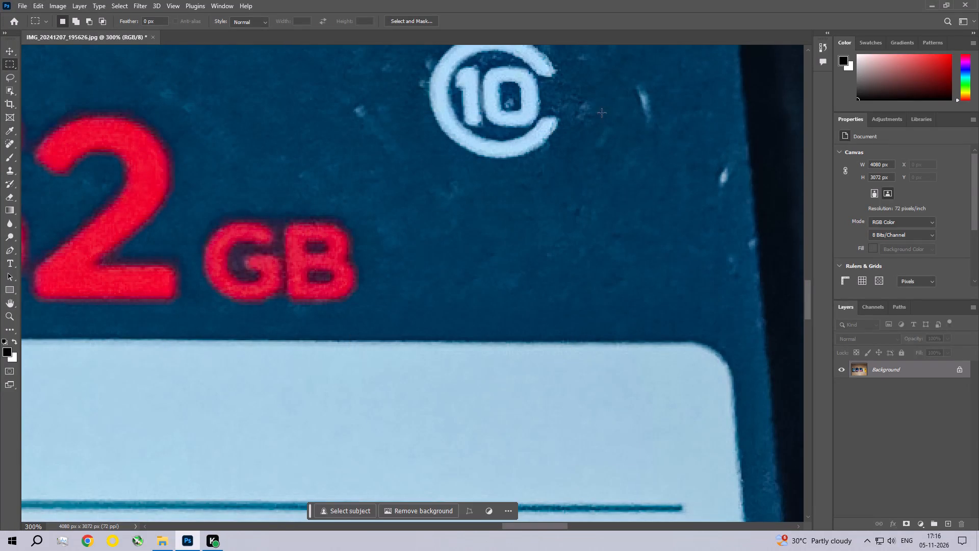
Remove the short white scratch to the right of the Class 10 logo with a Content-Aware fill and deselect.
drag(616, 70, 667, 140)
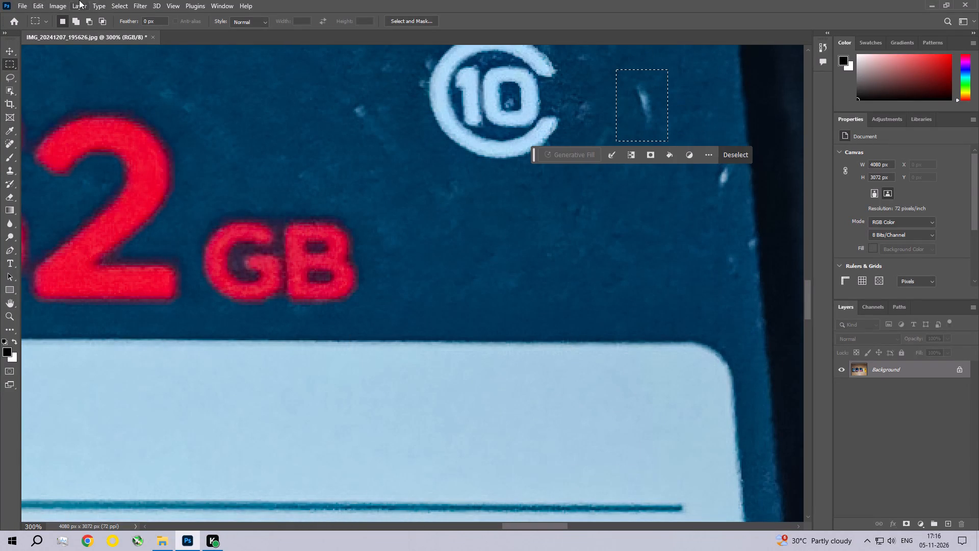
click(40, 2)
click(53, 169)
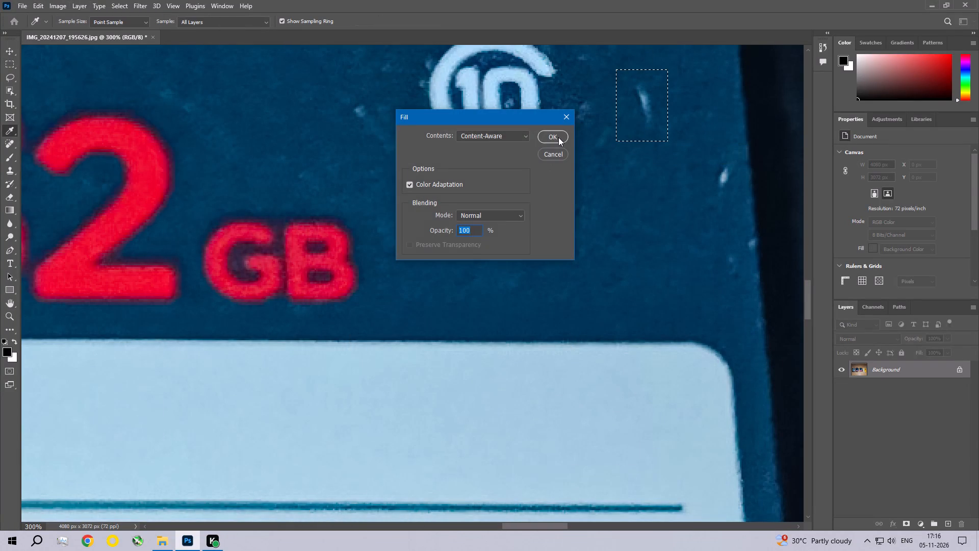
click(558, 137)
key(ctrl+d)
Remove the small white speck near the 48 MB/s card label's edge, beyond the Class 10 logo, with a Content-Aware fill and deselect.
drag(708, 153, 731, 190)
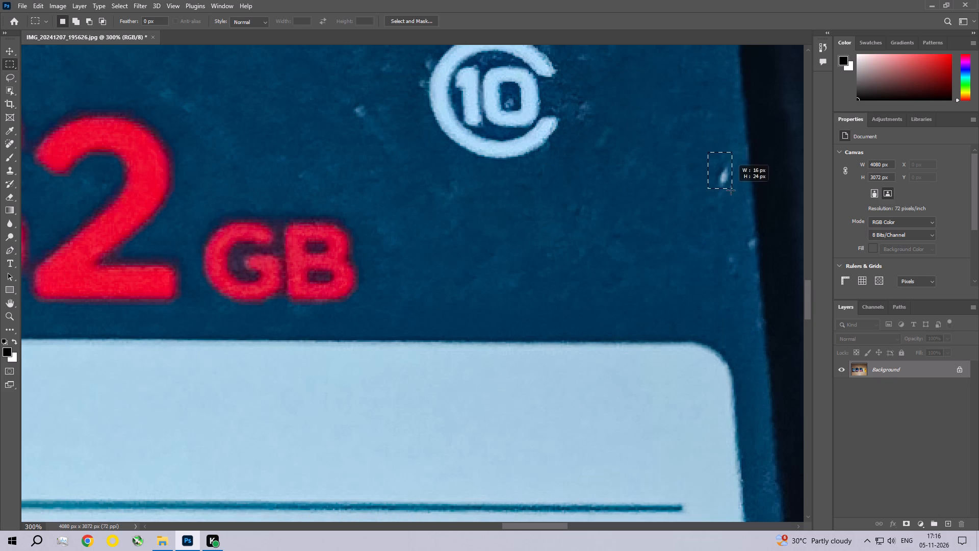
drag(731, 190, 734, 196)
click(39, 3)
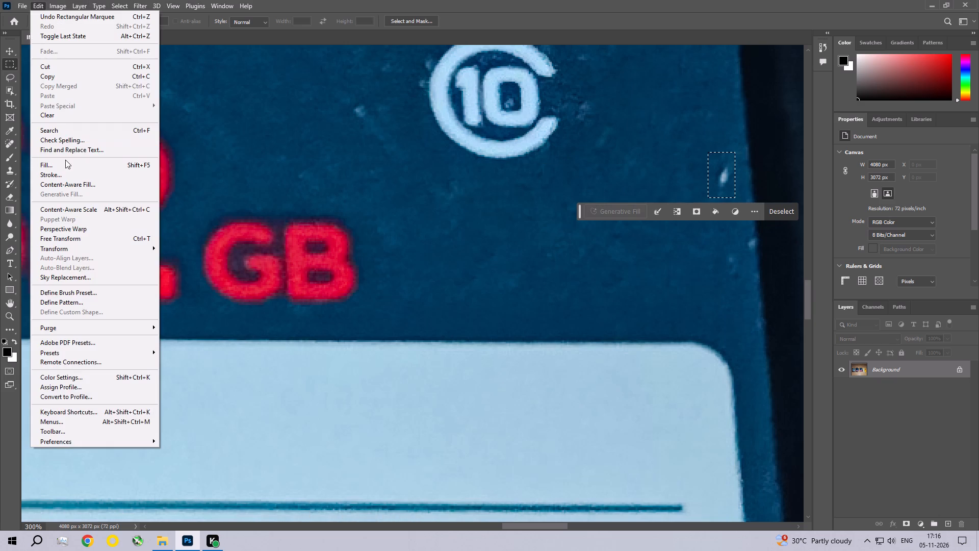
click(65, 167)
click(553, 136)
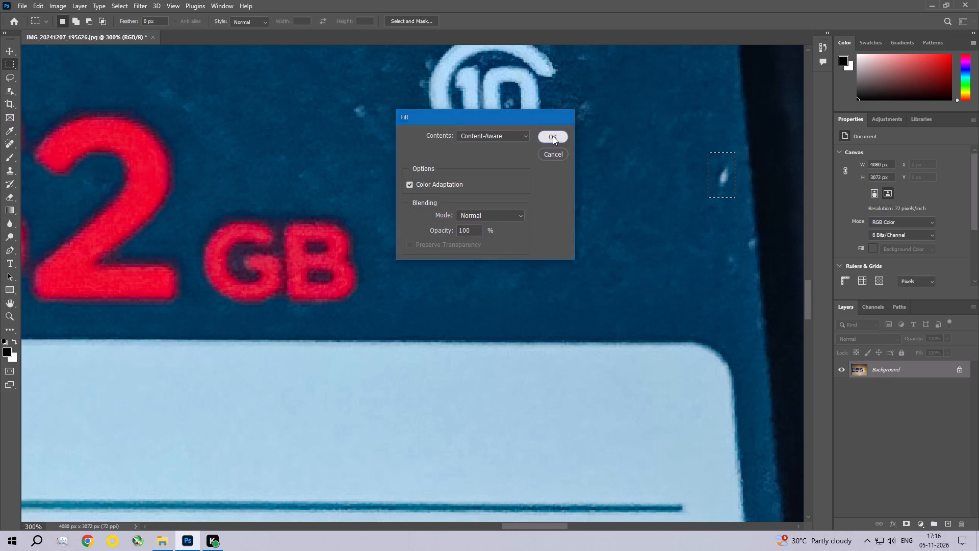
key(ctrl+d)
Remove the specks along the blue label's side edge above the pale blue panel's rounded corner with a Content-Aware fill and deselect.
key(space)
key(space)
key(space)
key(space)
key(space)
key(space)
key(space)
key(space)
key(space)
key(space)
key(space)
key(space)
drag(673, 266, 533, 192)
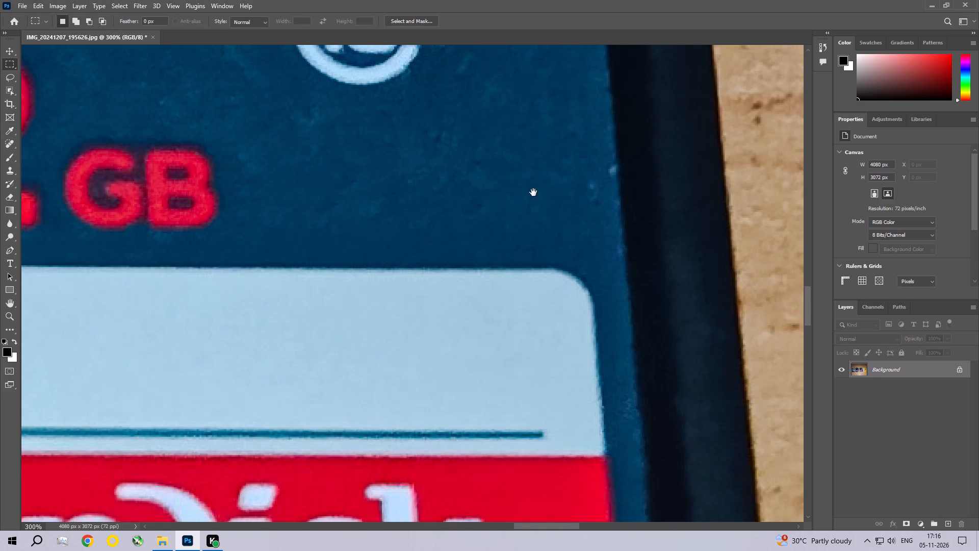
drag(578, 157, 614, 210)
click(39, 1)
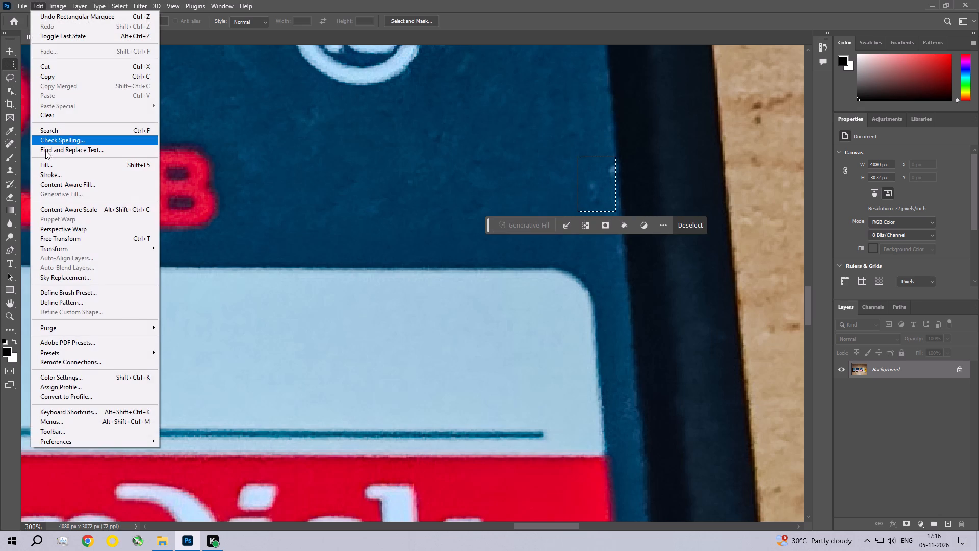
click(54, 163)
click(555, 132)
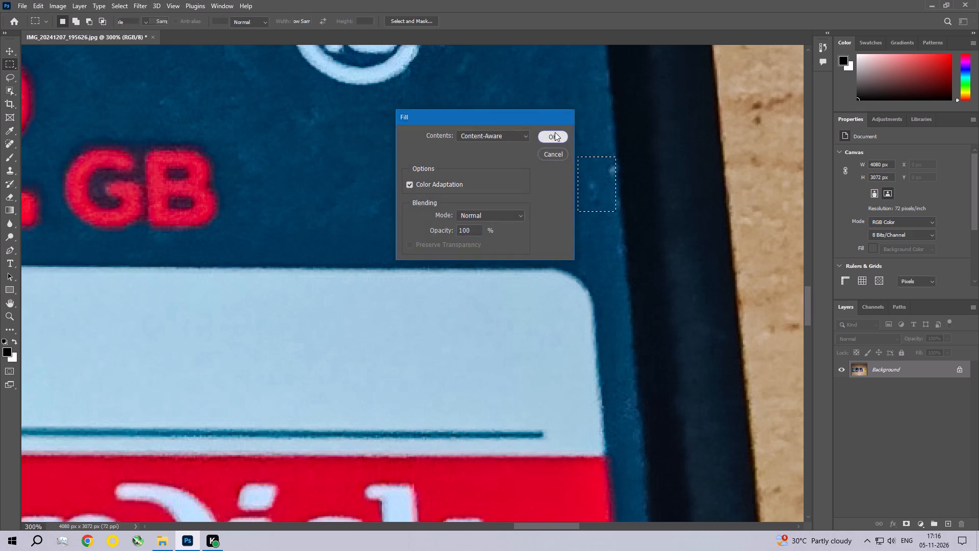
key(ctrl+0)
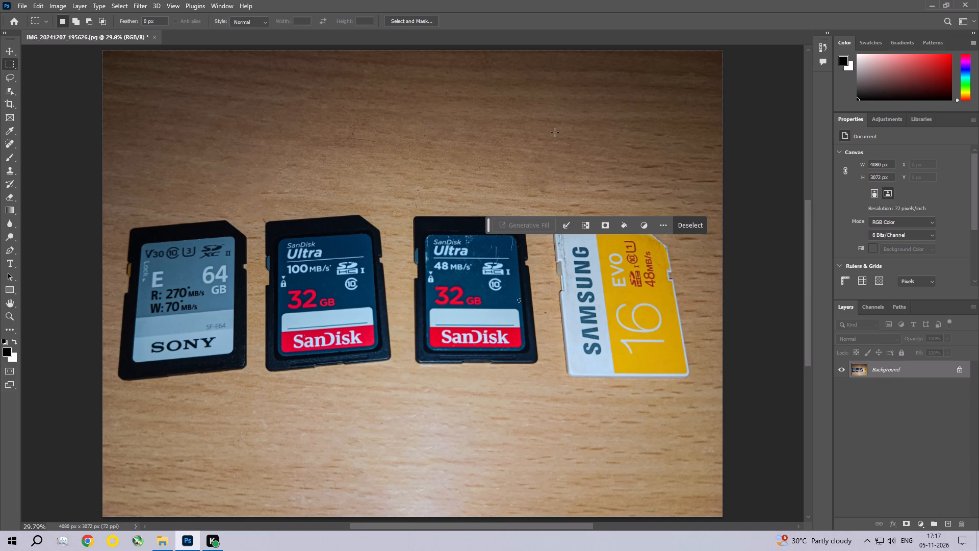
key(ctrl+space)
key(ctrl+space)
key(ctrl+space)
key(ctrl+space)
key(ctrl+space)
key(ctrl+space)
key(ctrl+space)
key(ctrl+space)
key(ctrl+space)
key(ctrl+space)
key(ctrl+space)
key(ctrl+space)
key(ctrl+space)
key(ctrl+space)
key(ctrl+space)
key(ctrl+space)
key(ctrl+space)
key(ctrl+space)
key(ctrl+space)
key(ctrl+space)
ctrl+triple_click(492, 274)
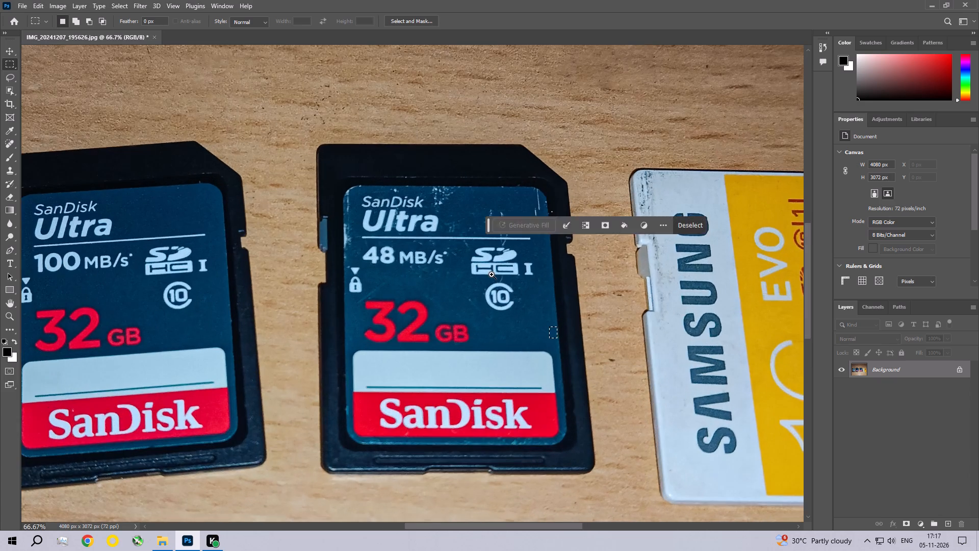
ctrl+click(492, 274)
key(ctrl+d)
Remove the small speck just left of the Class 10 logo on the 48 MB/s card with a Content-Aware fill and deselect.
key(ctrl+space)
key(ctrl+space)
key(ctrl+space)
key(ctrl+space)
key(ctrl+space)
key(ctrl+space)
key(ctrl+space)
key(ctrl+space)
key(ctrl+space)
key(ctrl+space)
key(ctrl+space)
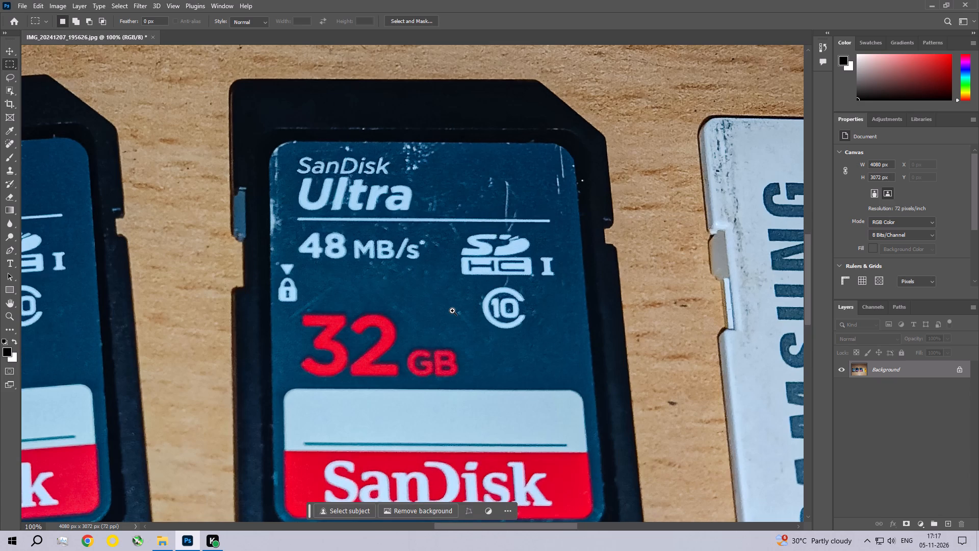
ctrl+click(452, 311)
drag(456, 302, 482, 338)
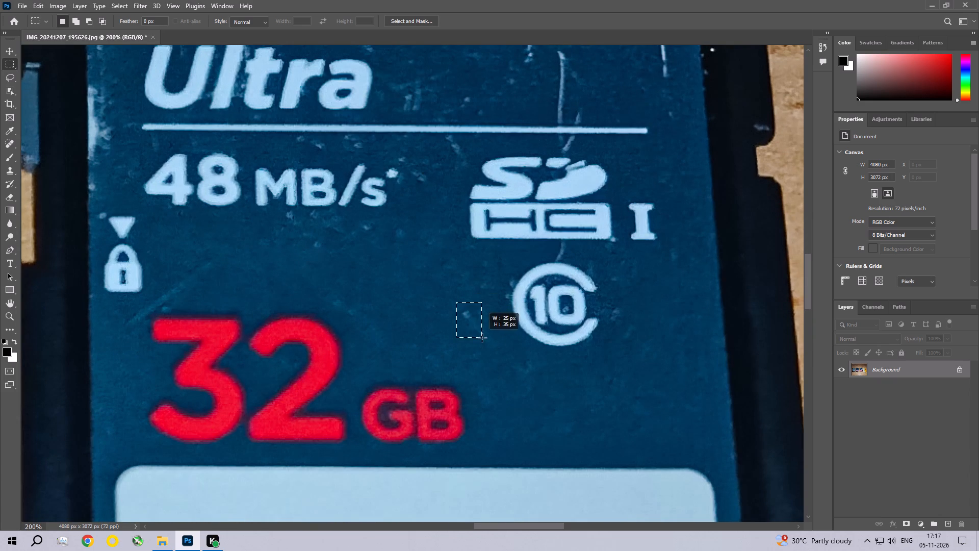
drag(482, 338, 483, 338)
click(39, 1)
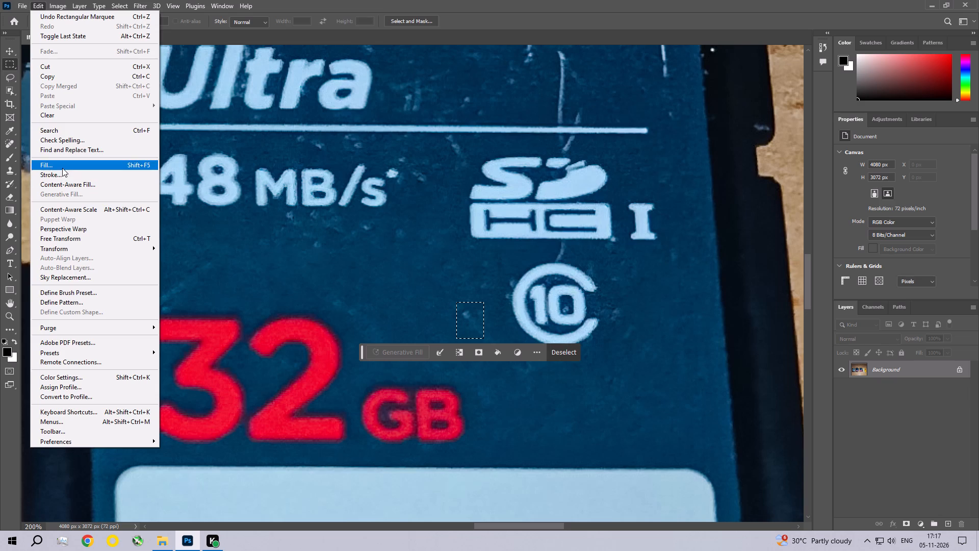
click(62, 168)
click(556, 135)
key(ctrl+d)
Remove the small specks between the Ultra text and the long vertical scratch with a Content-Aware fill and deselect.
key(space)
key(space)
key(space)
key(space)
key(space)
key(space)
key(space)
key(space)
key(space)
key(space)
key(space)
key(space)
key(space)
drag(564, 95, 556, 127)
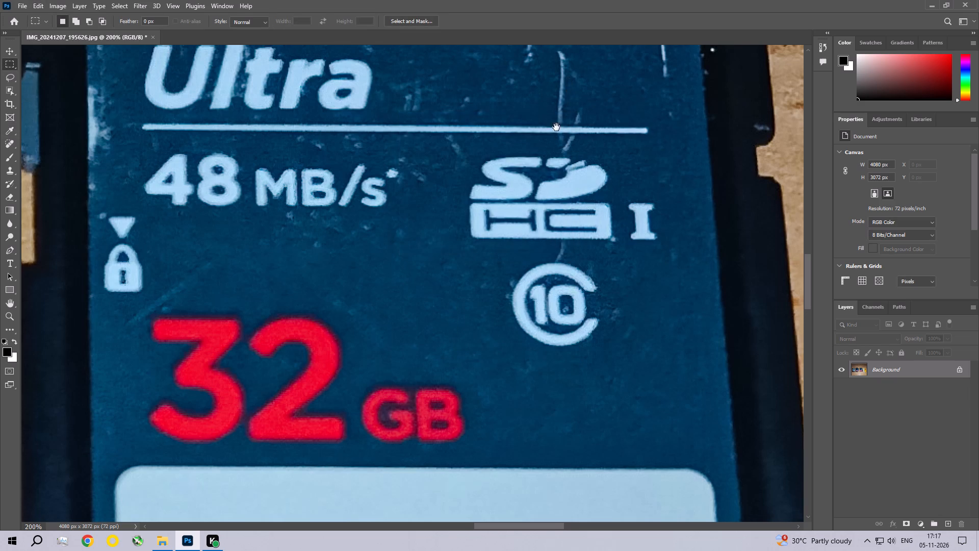
drag(556, 127, 549, 277)
drag(492, 213, 531, 254)
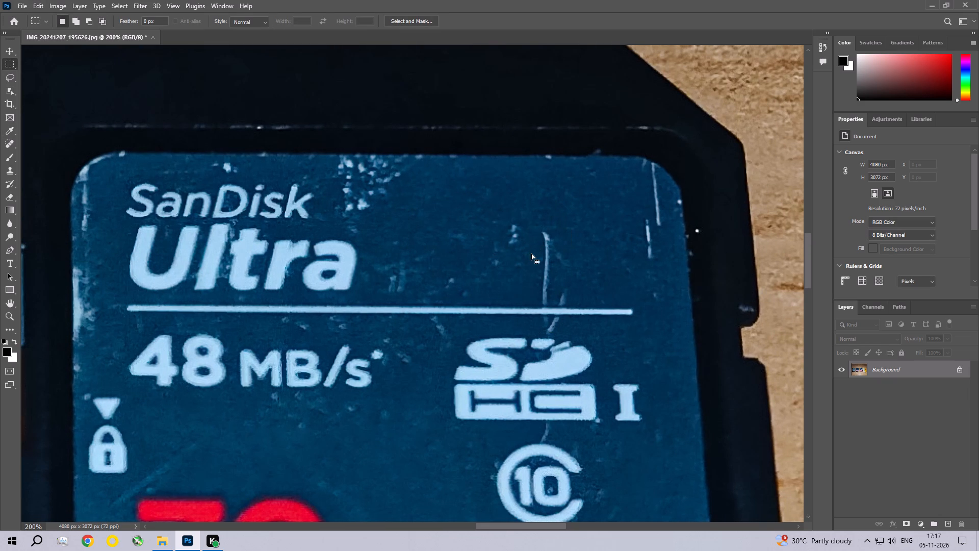
click(38, 2)
click(47, 164)
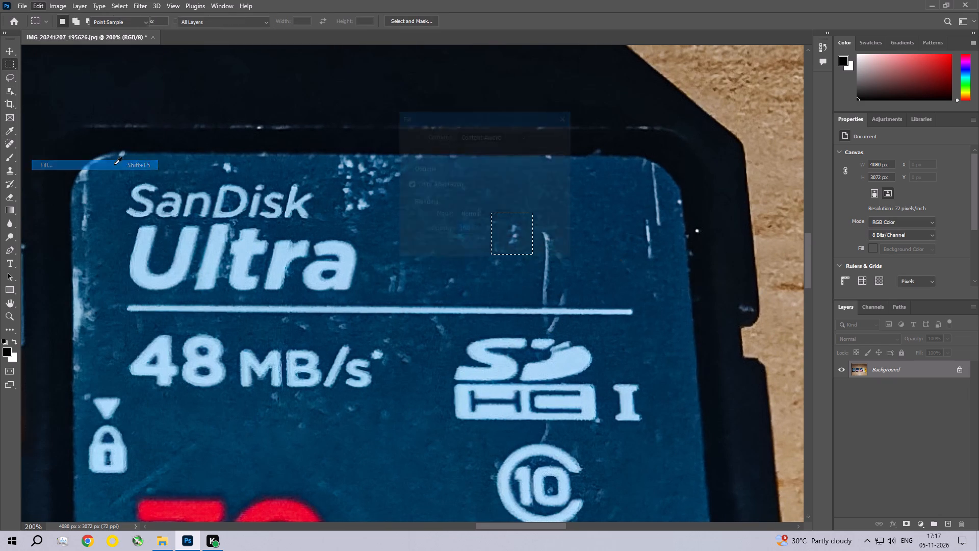
click(549, 132)
key(ctrl+d)
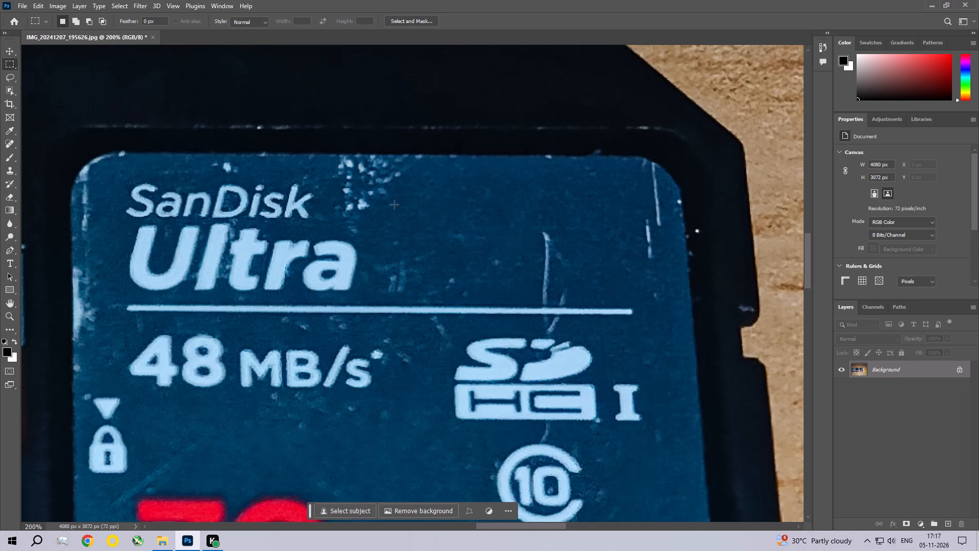
Remove the cluster of white specks just right of the SanDisk text above Ultra with a Content-Aware fill and deselect.
drag(330, 171, 380, 220)
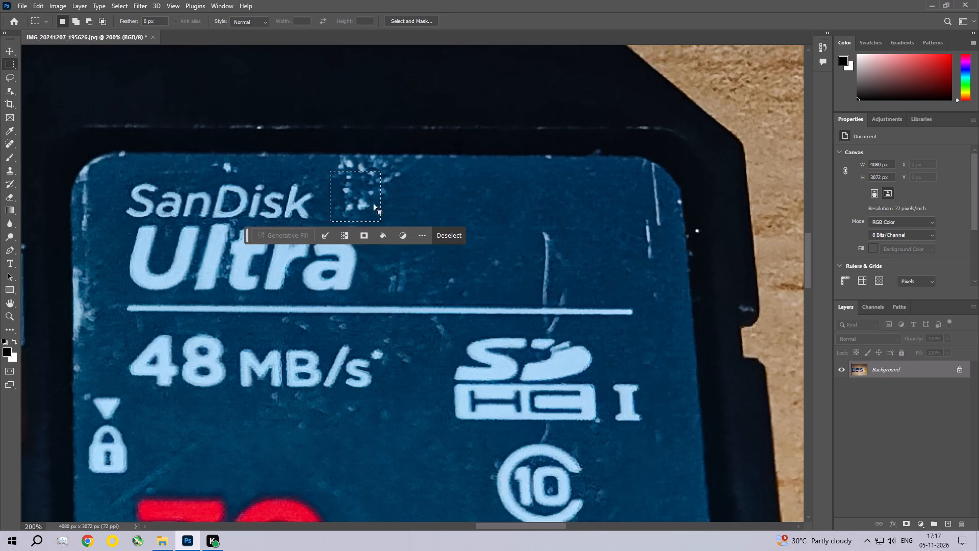
click(39, 10)
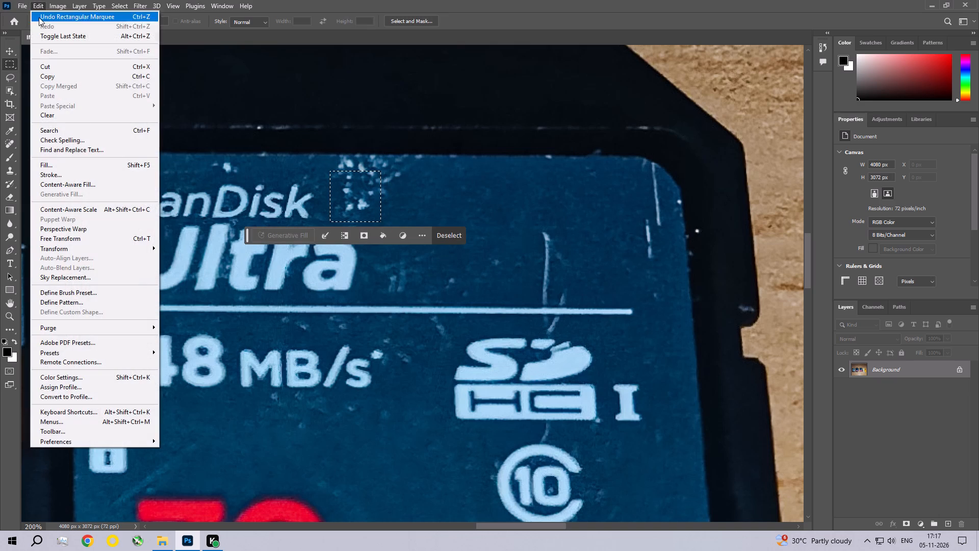
click(51, 167)
click(551, 134)
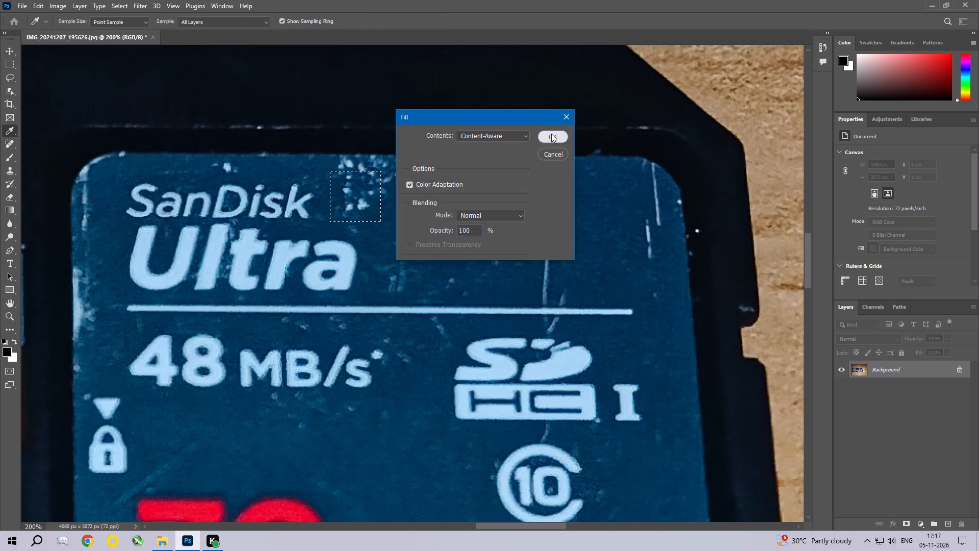
key(ctrl+d)
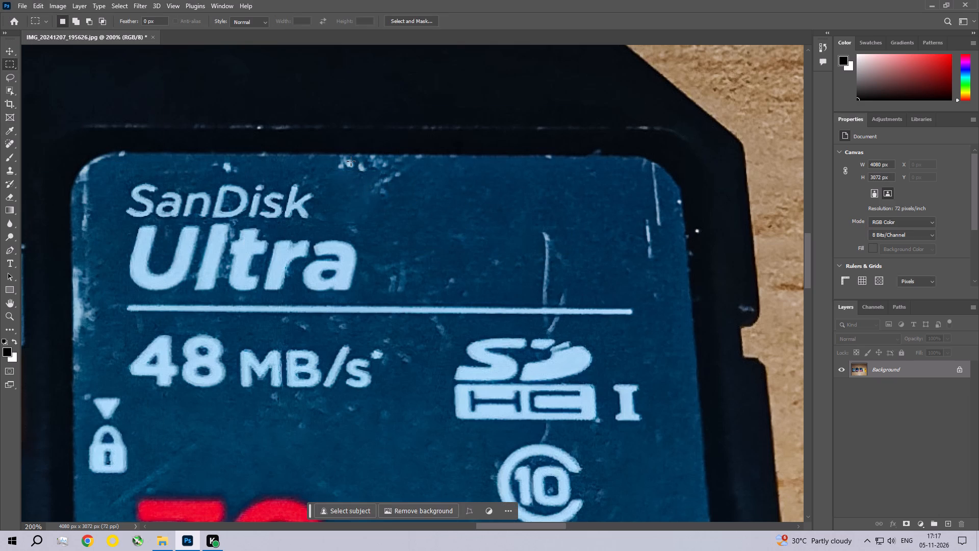
Remove the remaining smudges above and right of the SanDisk text, near the label's top edge, with a Content-Aware fill and deselect.
drag(354, 165, 425, 201)
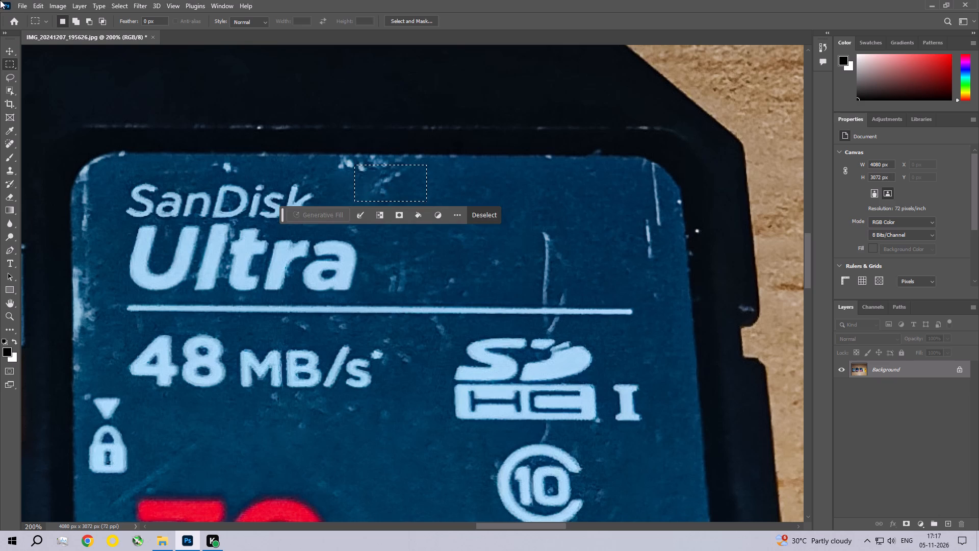
click(35, 5)
click(89, 163)
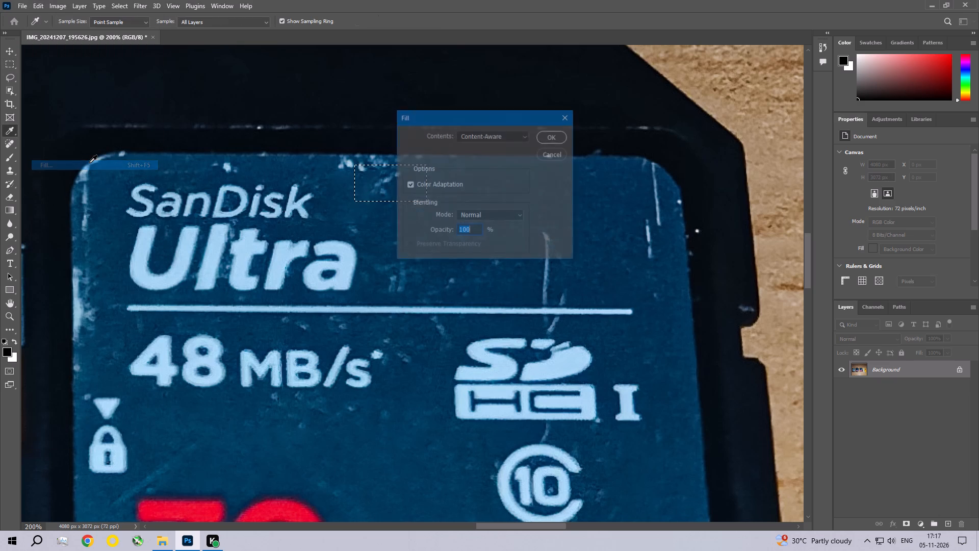
click(561, 139)
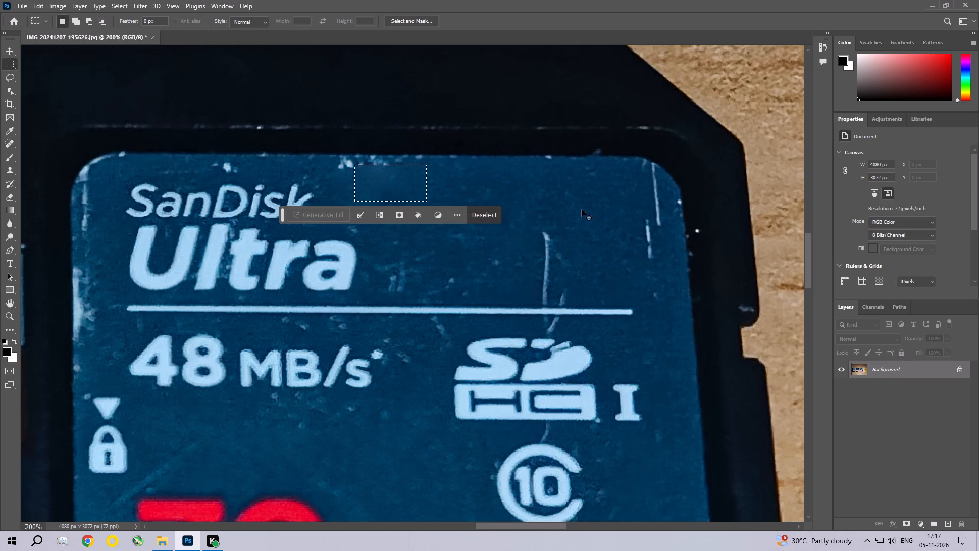
key(ctrl+d)
Remove the shorter vertical scratch near the label's upper-right corner on the 48 MB/s card with a Content-Aware fill.
drag(640, 211, 658, 242)
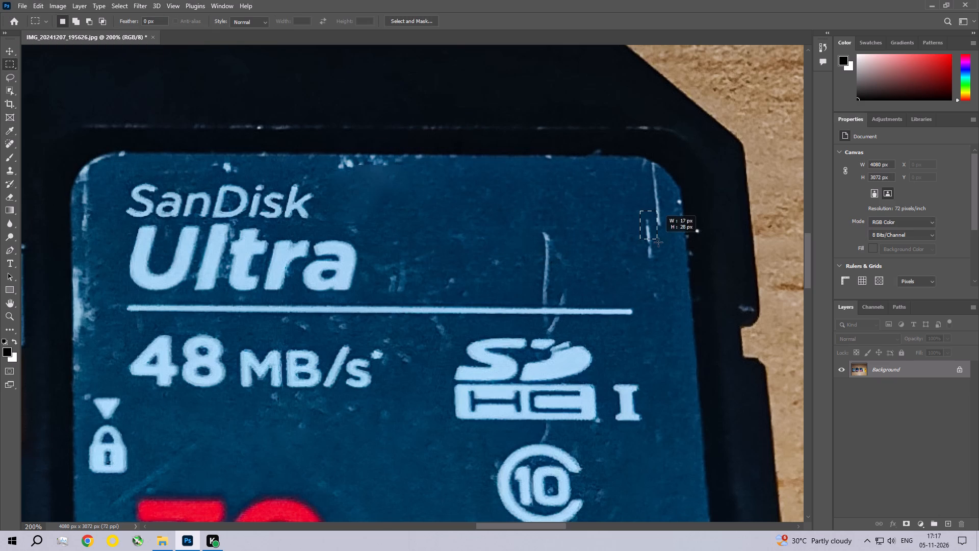
drag(658, 242, 654, 261)
click(40, 2)
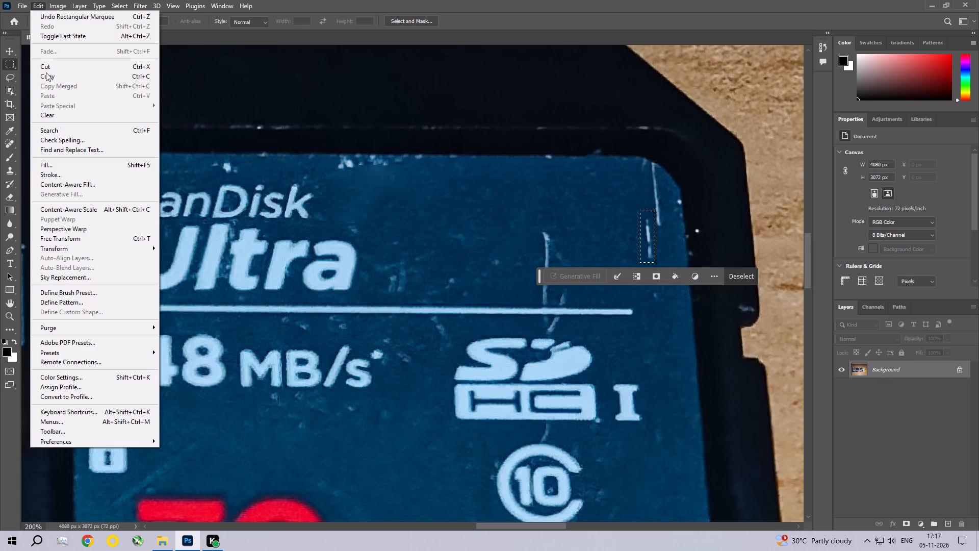
click(61, 169)
click(548, 135)
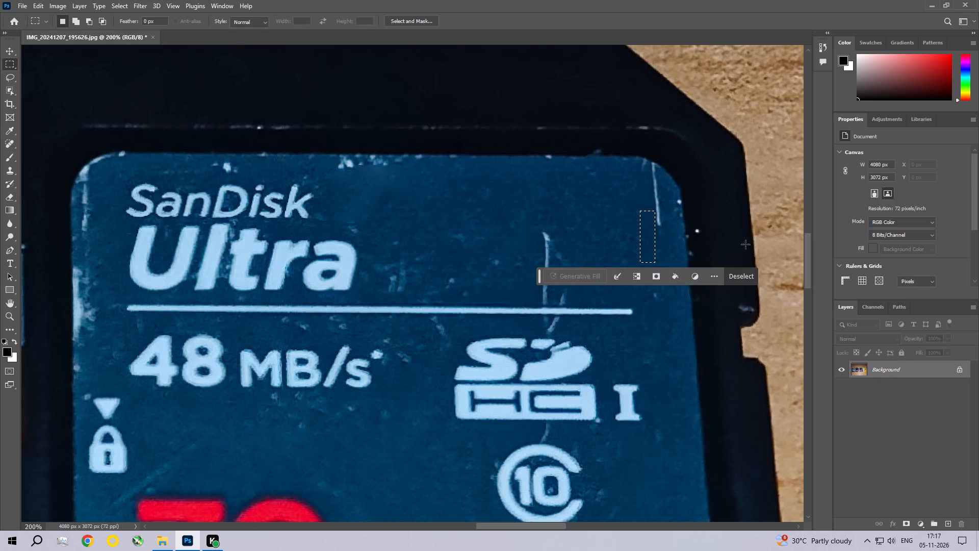
Remove the white speck on the black casing beside the label's upper-right corner with a Content-Aware fill.
drag(692, 218, 706, 244)
click(39, 10)
click(51, 163)
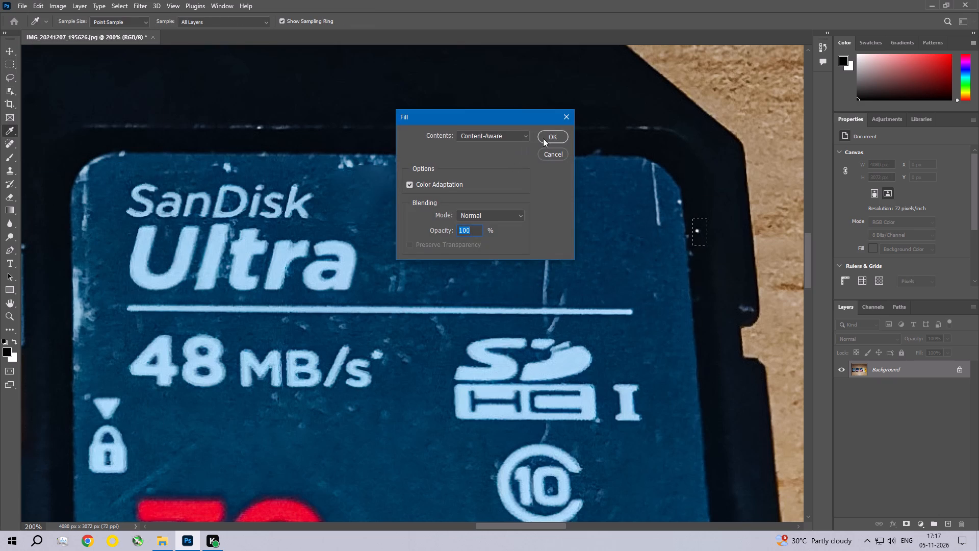
click(548, 135)
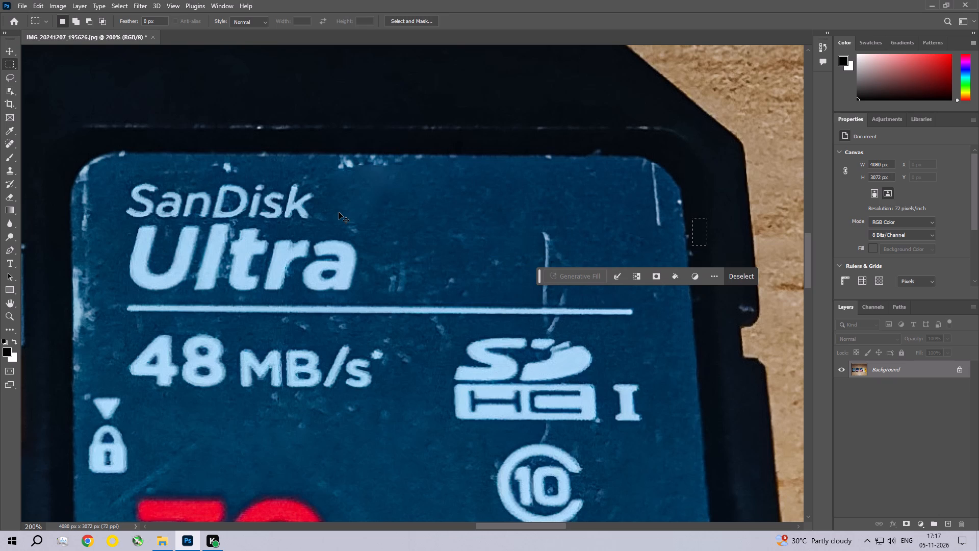
Apply a Photo Filter adjustment to the current selection on the card's black casing.
key(ctrl+0)
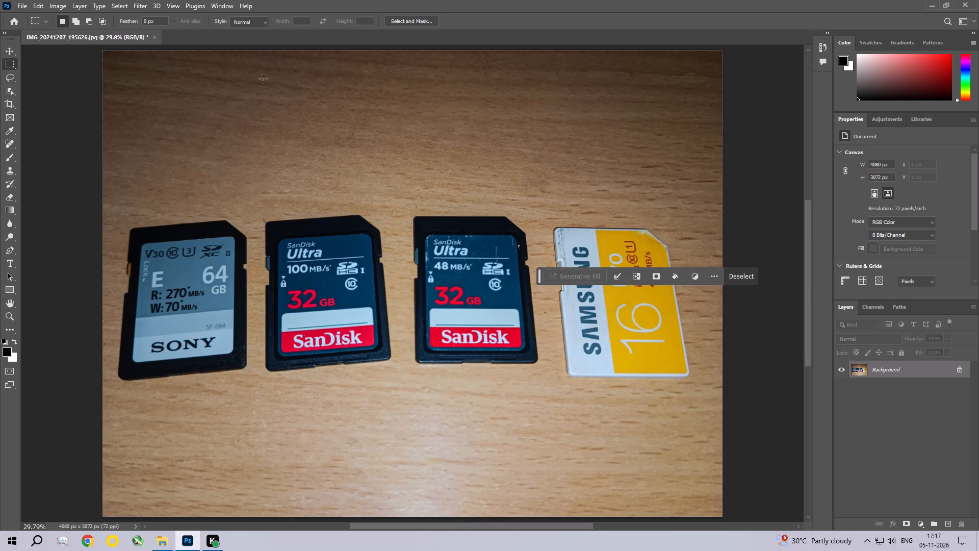
click(53, 6)
click(59, 32)
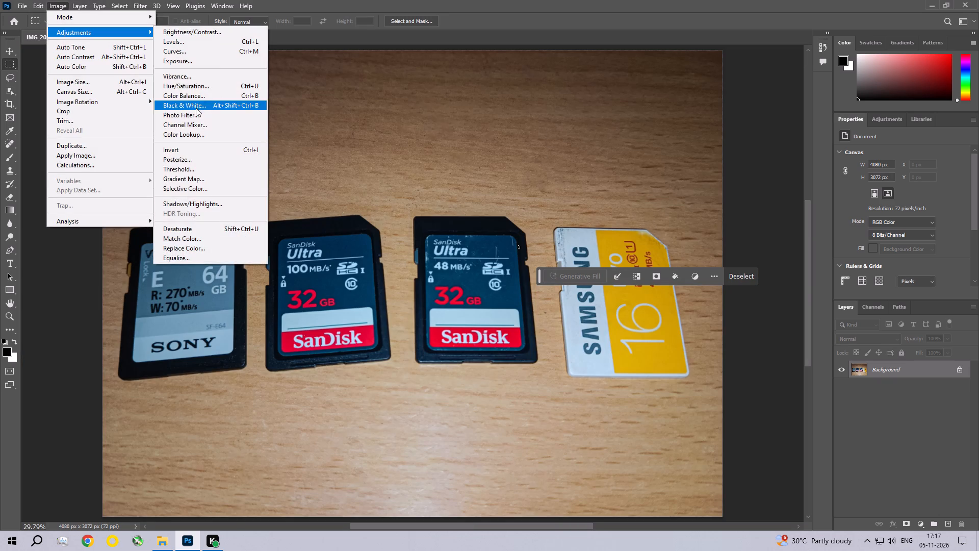
click(193, 113)
click(749, 113)
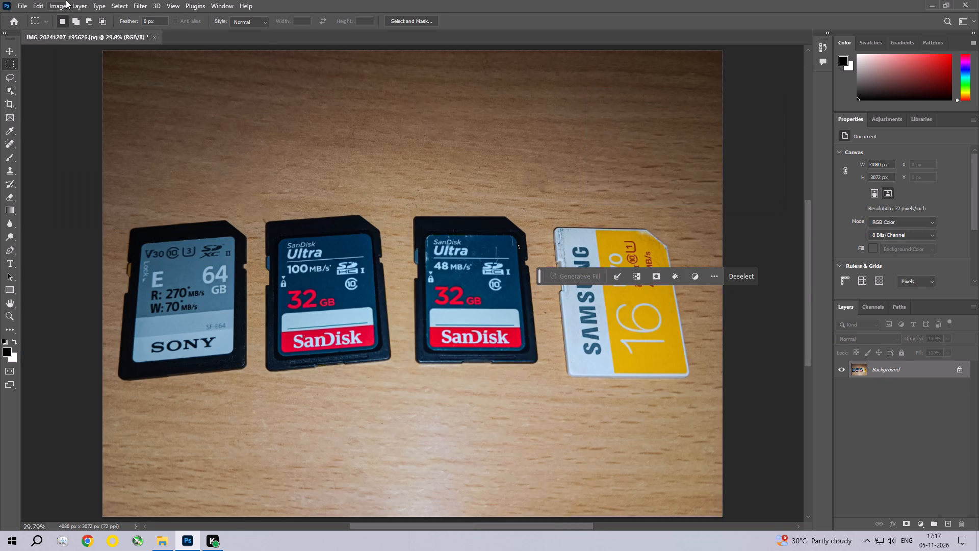
Apply an Exposure adjustment with an offset of 0.0050 to the current selection.
click(58, 1)
click(66, 35)
click(203, 58)
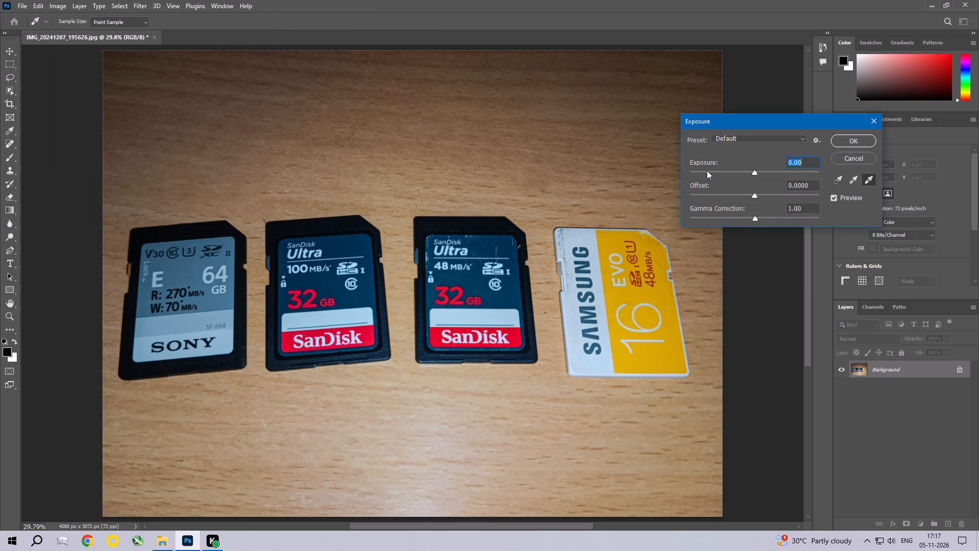
click(811, 182)
key(BackSpace)
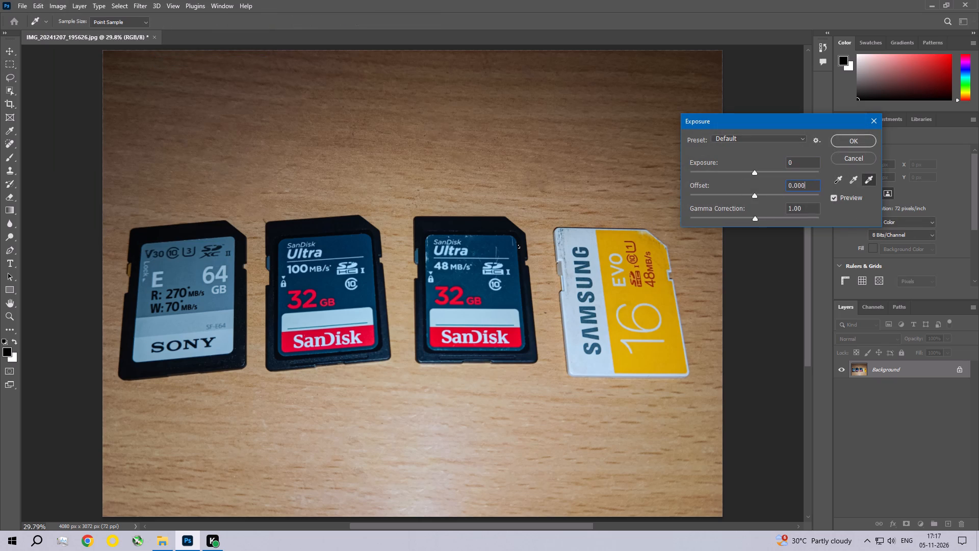
key(BackSpace)
text(50)
key(Return)
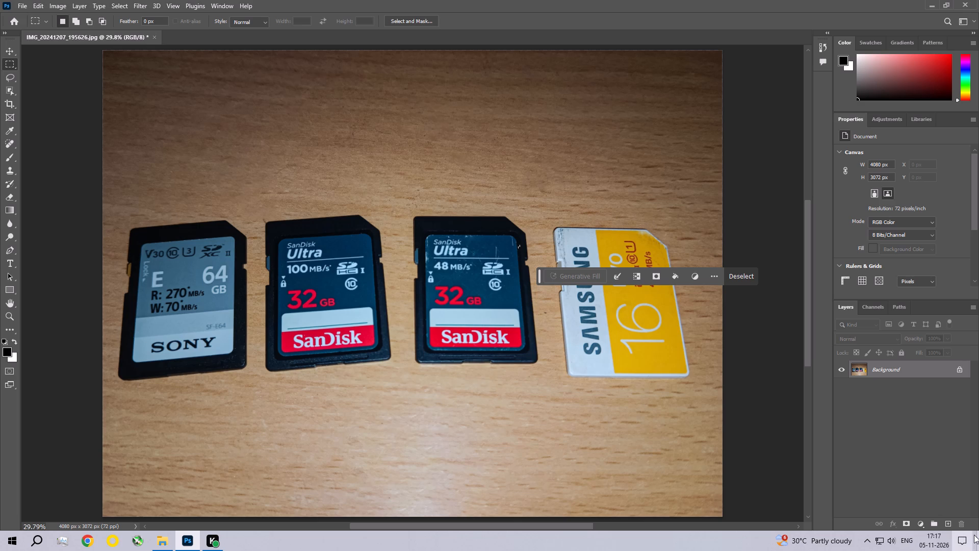
Apply another Exposure adjustment with a slight Offset change to the selected patch of black casing, and clear the selection.
click(49, 3)
click(70, 28)
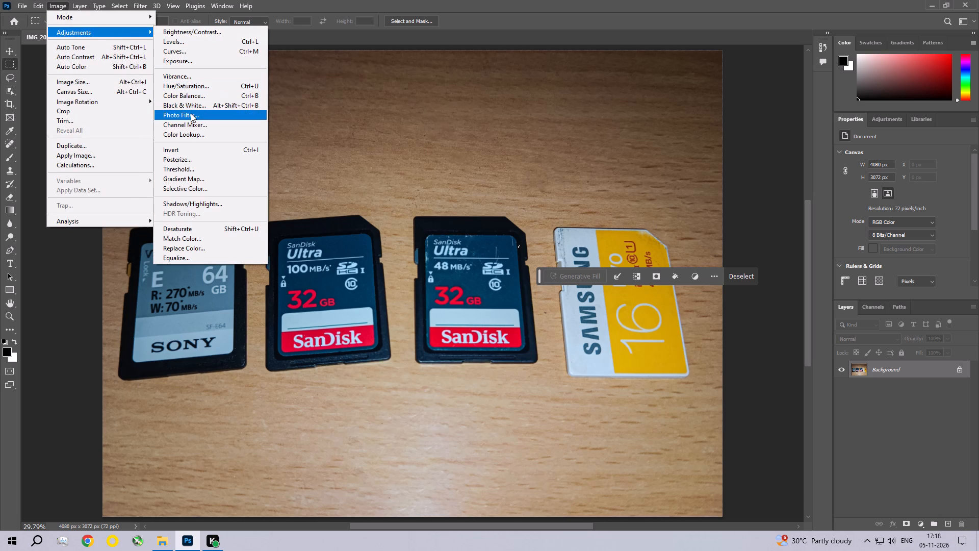
click(207, 59)
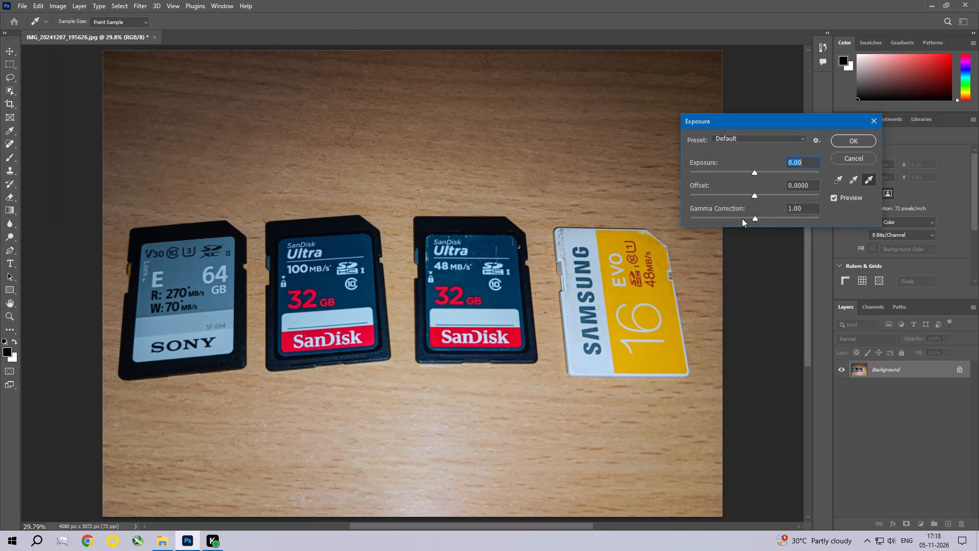
click(755, 195)
click(843, 141)
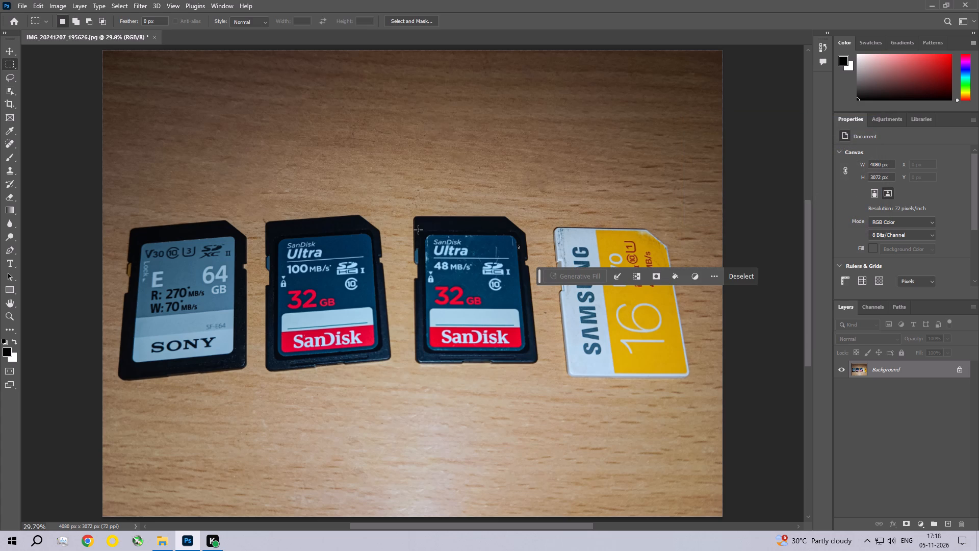
key(ctrl+d)
Remove the upper end of the vertical scratch above the SDHC logo on the 48 MB/s card with a Content-Aware fill.
key(ctrl+space)
key(ctrl+space)
key(ctrl+space)
key(ctrl+space)
key(ctrl+space)
key(ctrl+space)
key(ctrl+space)
key(ctrl+space)
key(ctrl+space)
key(ctrl+space)
key(ctrl+space)
key(ctrl+space)
key(ctrl+space)
key(ctrl+space)
key(ctrl+space)
key(ctrl+space)
key(ctrl+space)
key(ctrl+space)
key(ctrl+space)
key(ctrl+space)
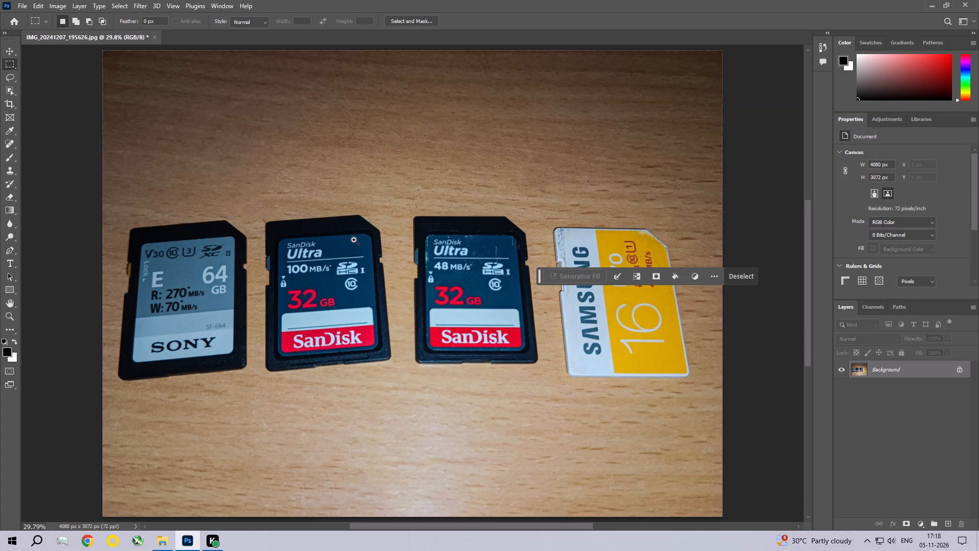
ctrl+triple_click(358, 240)
ctrl+click(358, 240)
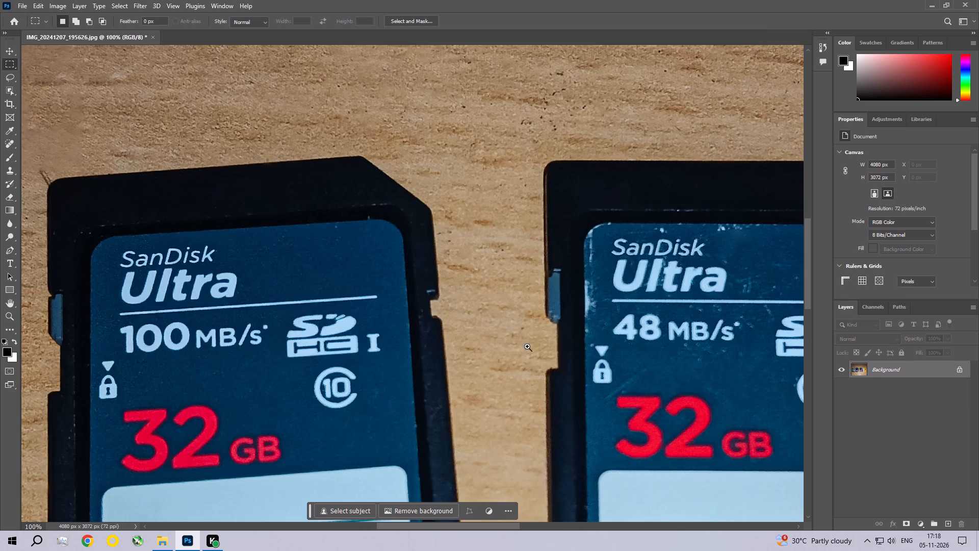
drag(678, 393, 510, 361)
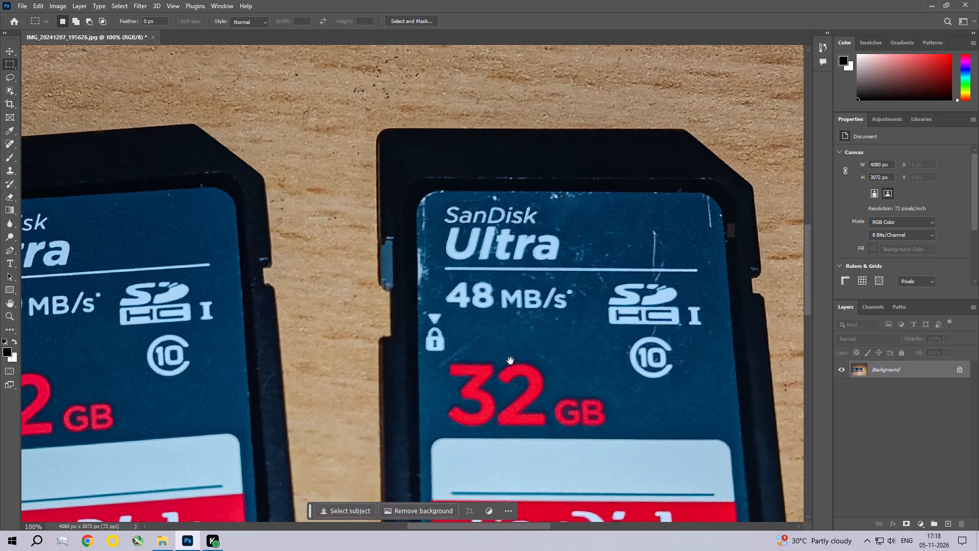
ctrl+click(533, 336)
drag(700, 261, 436, 311)
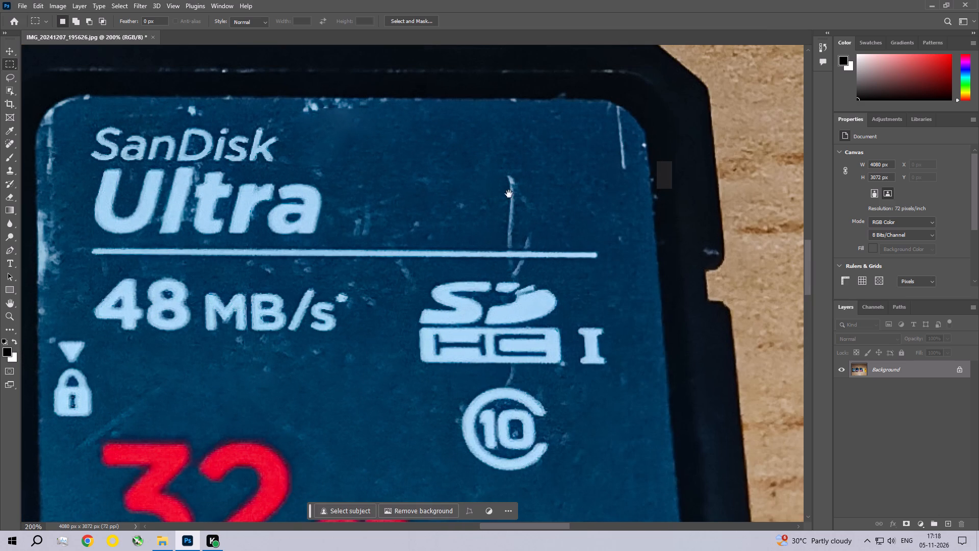
drag(494, 166, 534, 215)
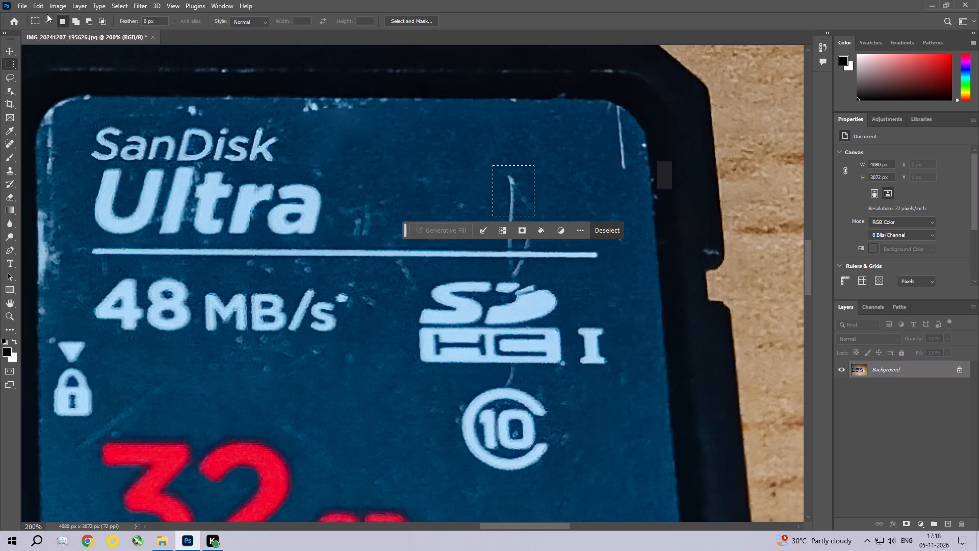
click(34, 1)
click(66, 165)
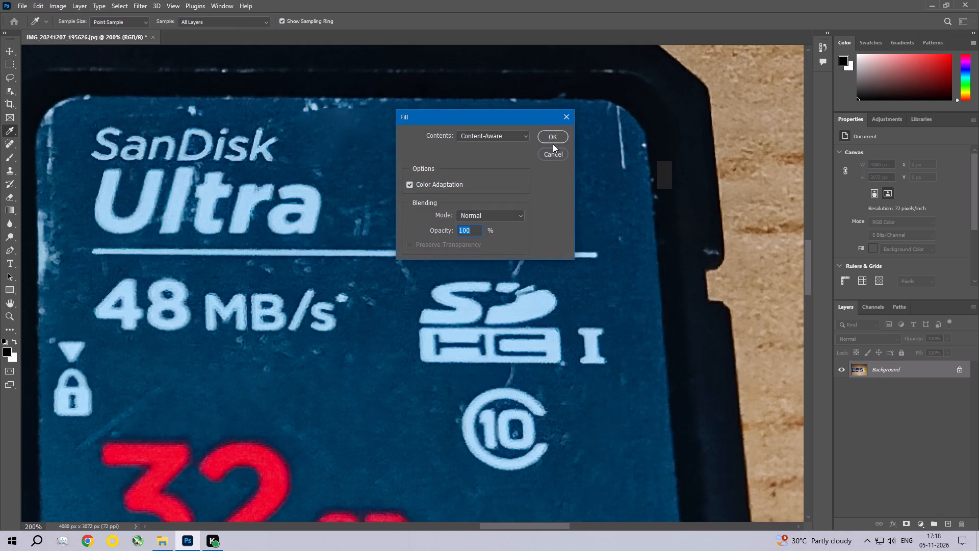
click(550, 134)
key(ctrl+d)
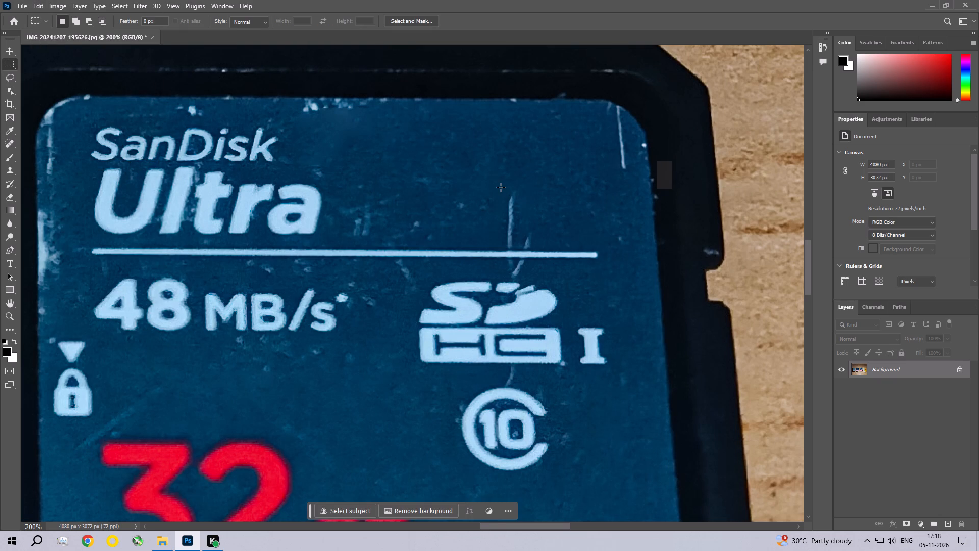
Remove the remaining stretch of that vertical scratch above the white line with another Content-Aware fill.
drag(497, 185, 525, 229)
click(33, 0)
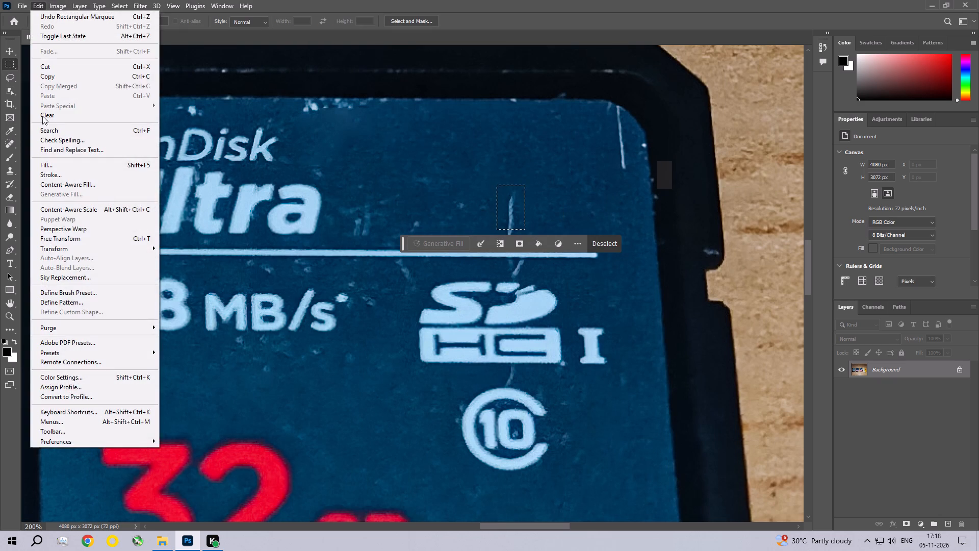
click(43, 165)
click(546, 135)
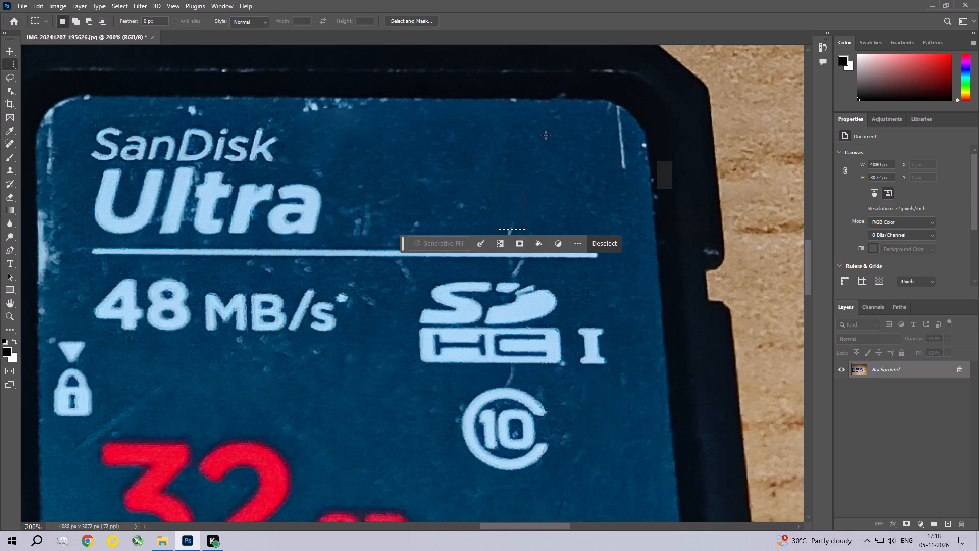
key(ctrl+d)
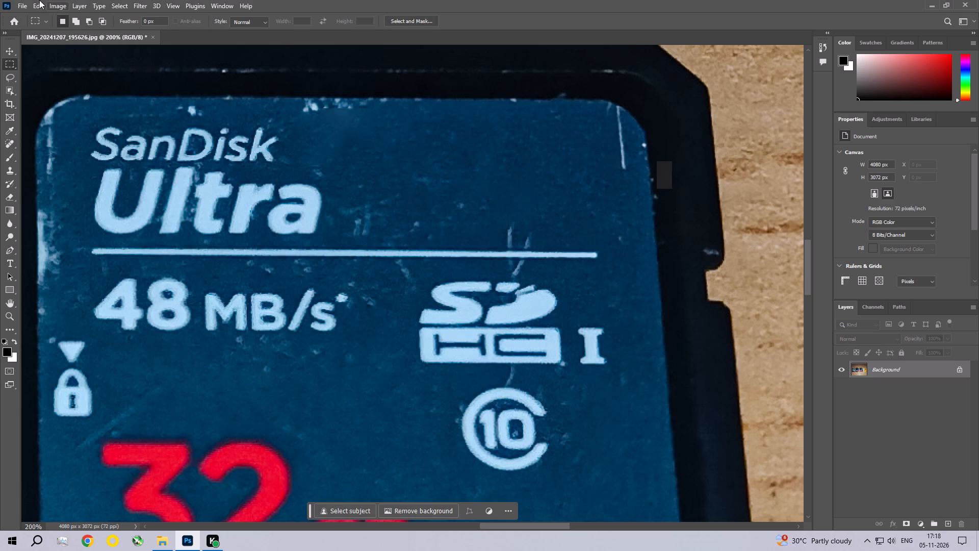
Save the retouched memory card photo as a JPEG over the original file and close it.
key(ctrl+0)
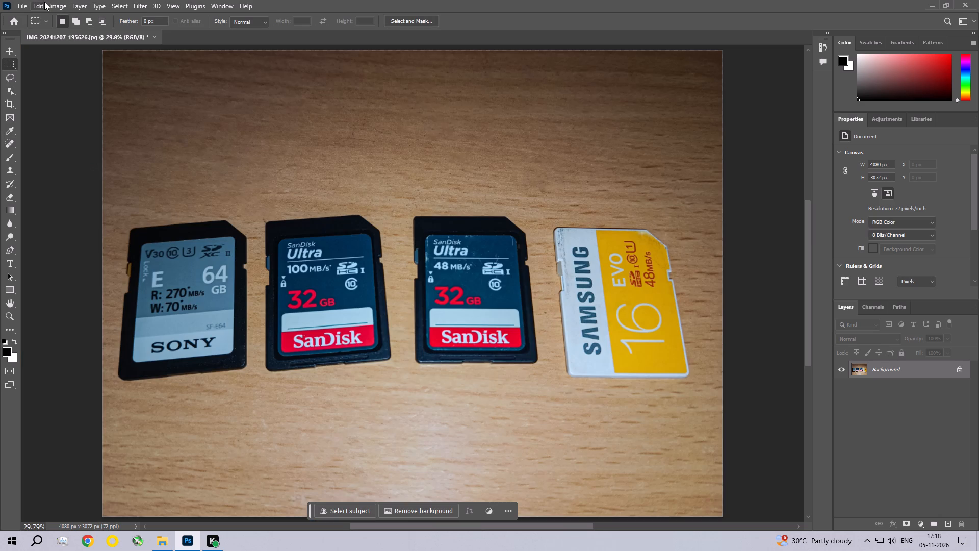
key(ctrl+s)
click(543, 135)
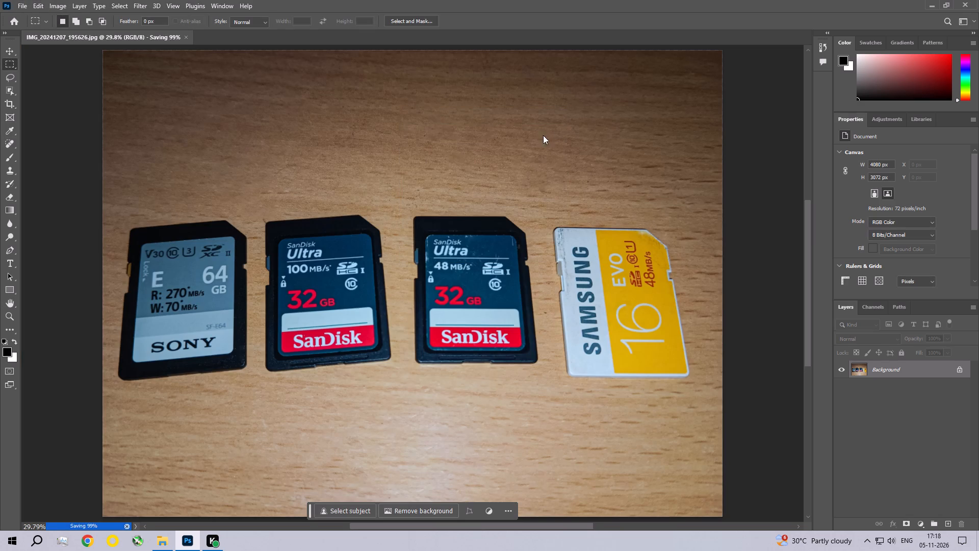
click(148, 39)
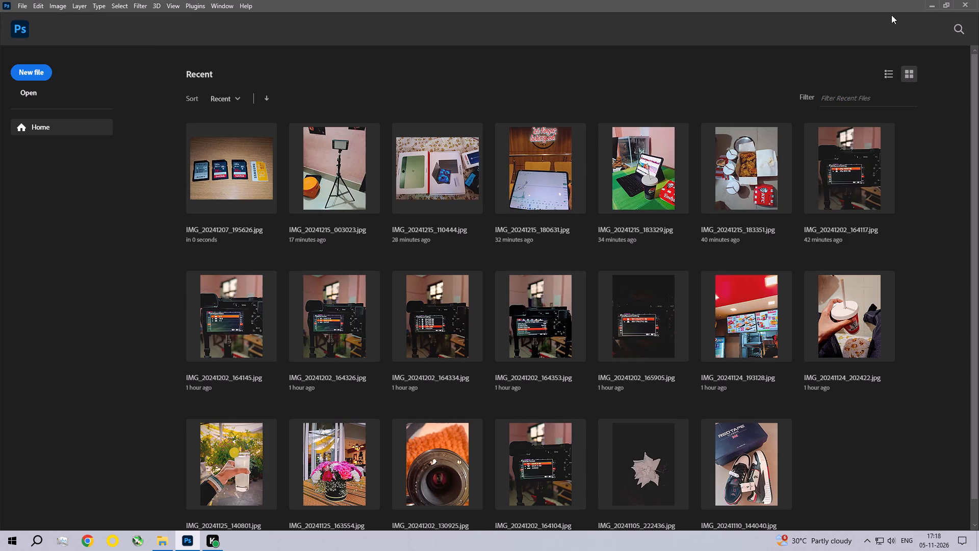